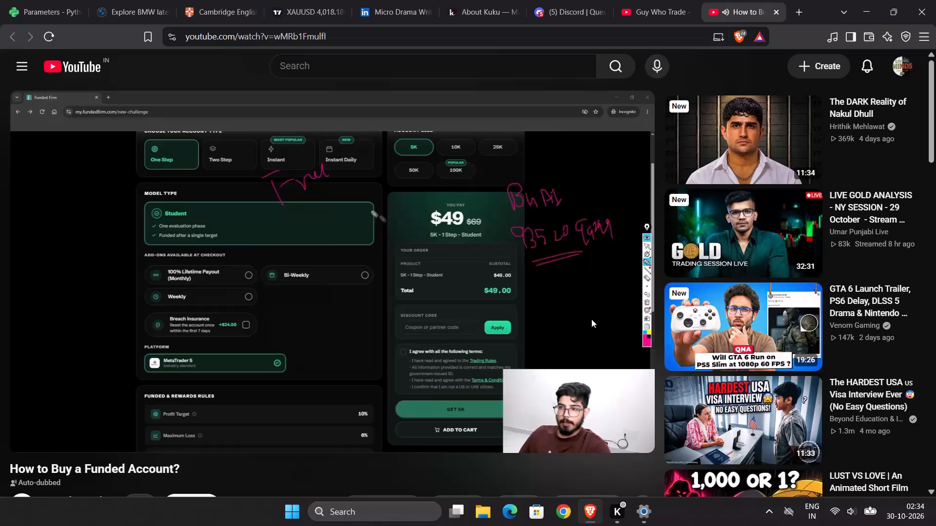
# Pause the playing "How to Buy a Funded Account?" video.
pyautogui.click(487, 189)
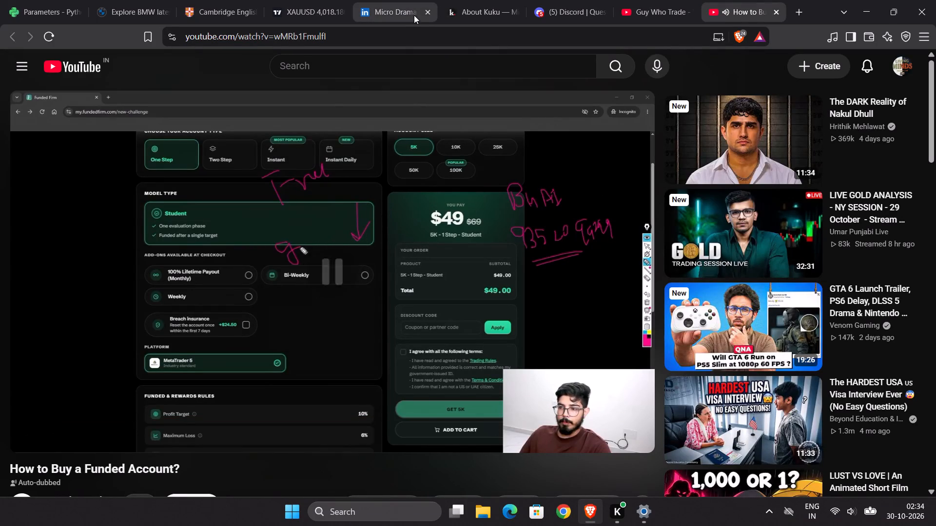
# Detach the LinkedIn job application and About Kuku tabs into separate windows and close those windows.
pyautogui.moveTo(401, 10); pyautogui.dragTo(401, 40)
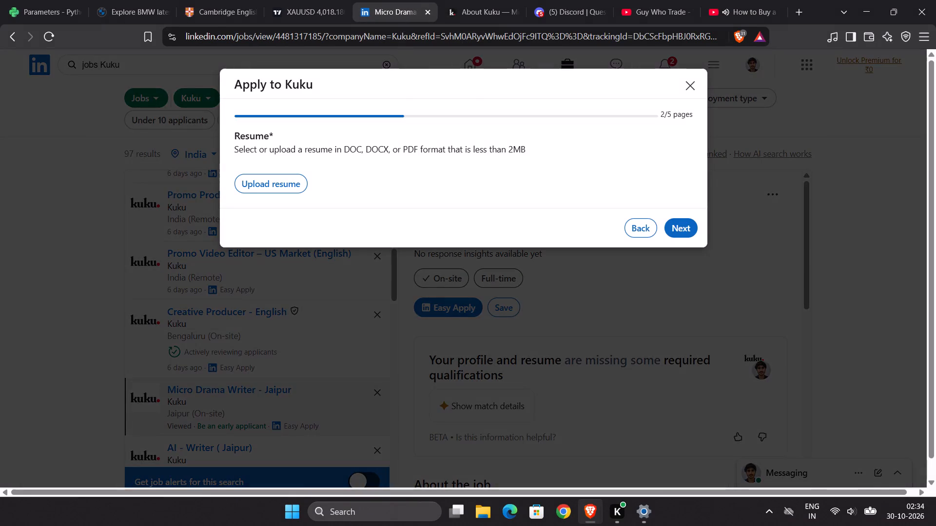
pyautogui.moveTo(401, 40); pyautogui.dragTo(401, 56)
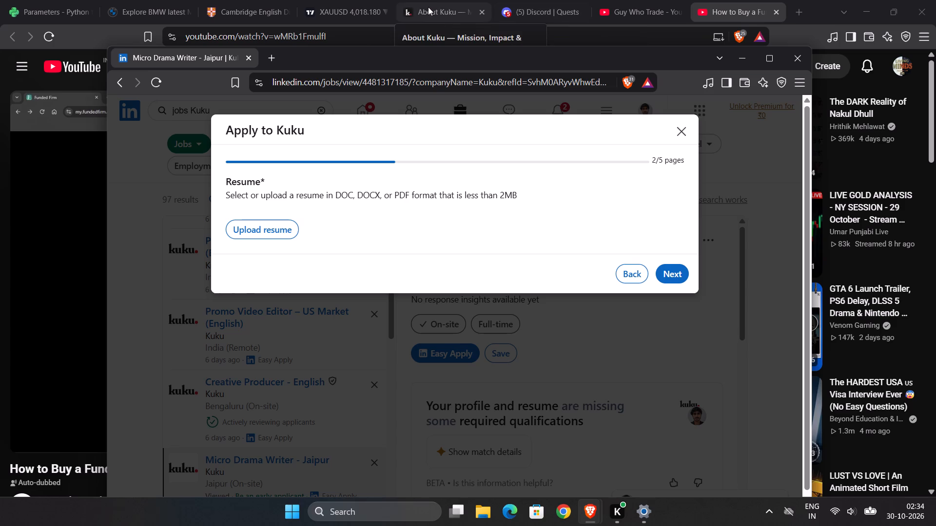
pyautogui.moveTo(428, 7); pyautogui.dragTo(414, 47)
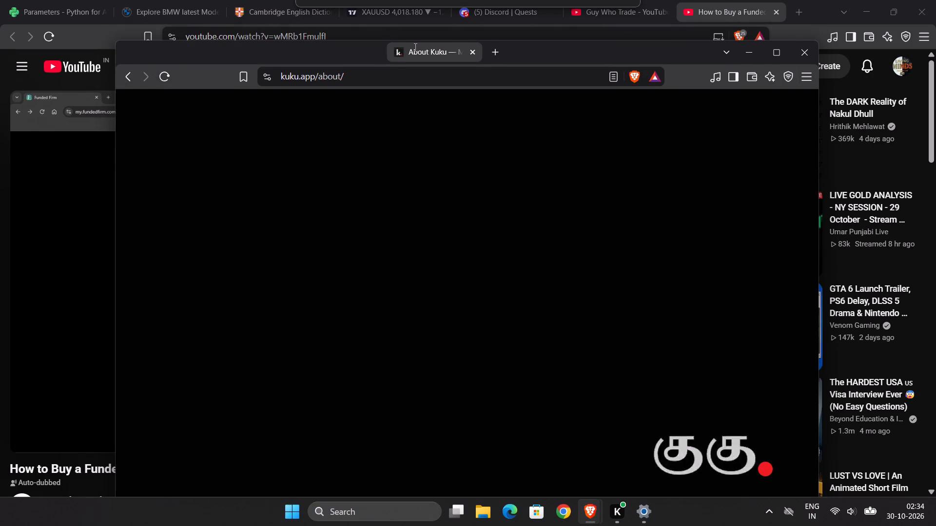
pyautogui.moveTo(414, 47); pyautogui.dragTo(414, 48)
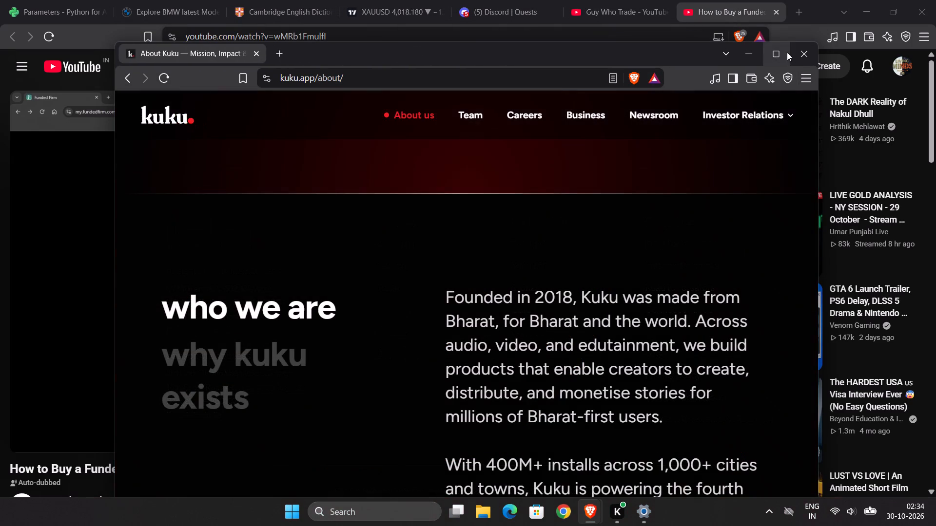
pyautogui.click(796, 54)
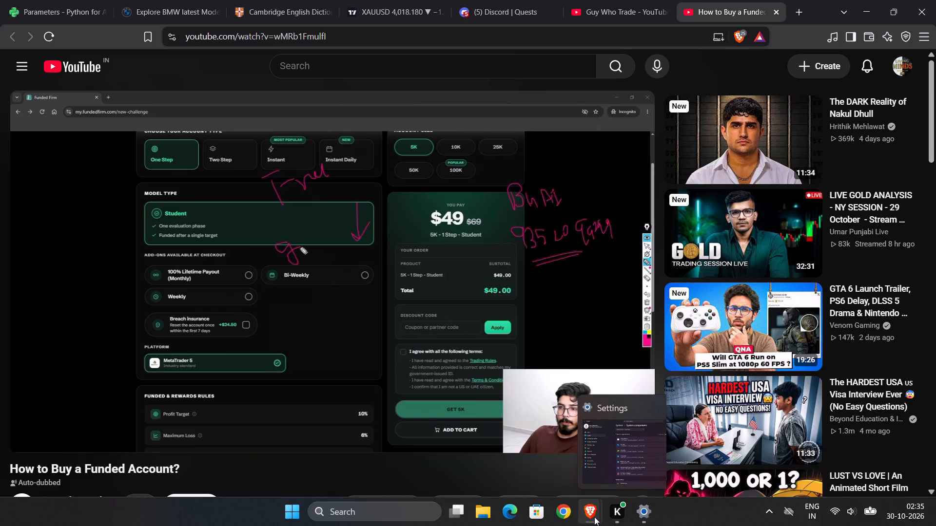
pyautogui.click(695, 403)
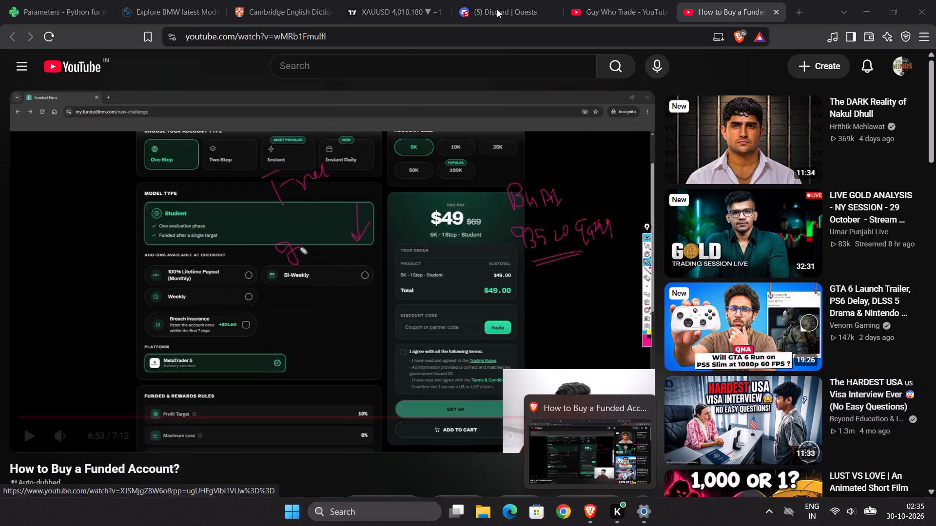
# Close the funded account video tab and the Guy Who Trade channel tab, leaving a new blank tab open.
pyautogui.click(774, 13)
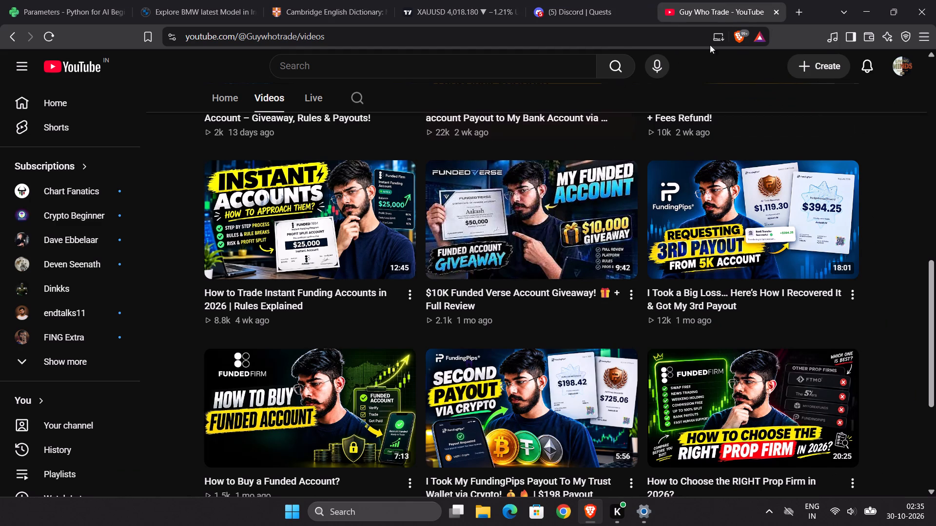
pyautogui.click(794, 3)
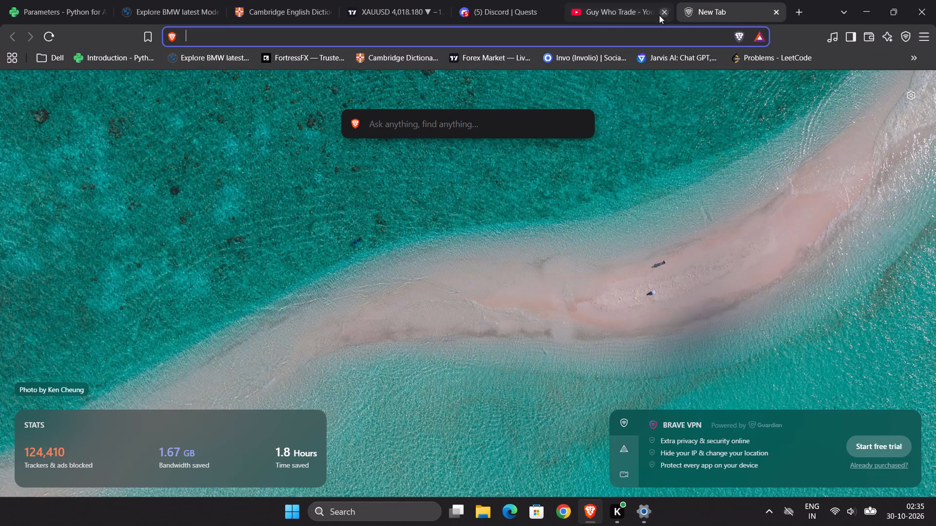
pyautogui.click(665, 12)
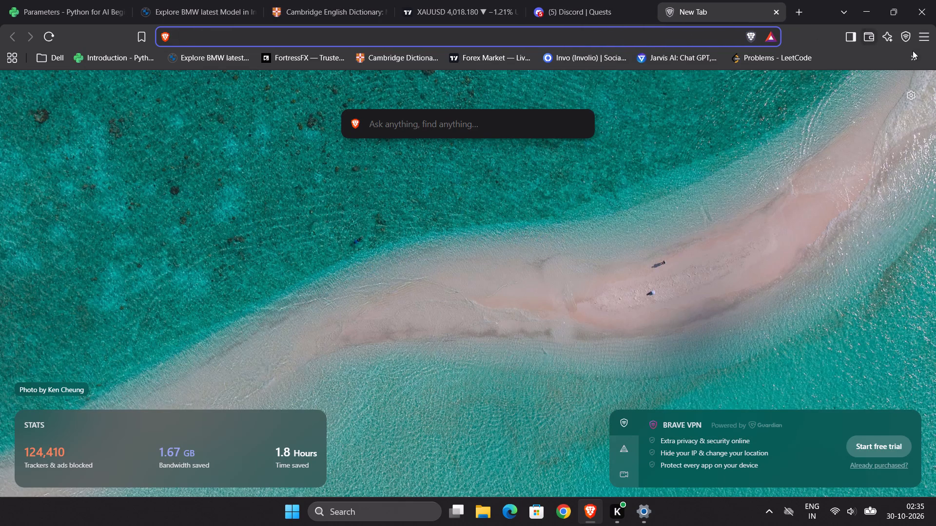
# Open the bookmarked FX Replay dashboard.
pyautogui.click(918, 57)
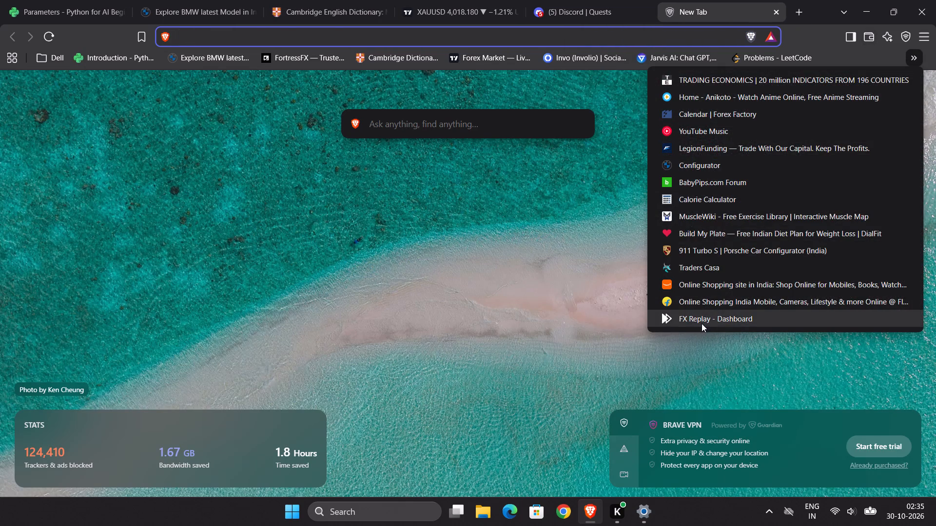
pyautogui.click(702, 323)
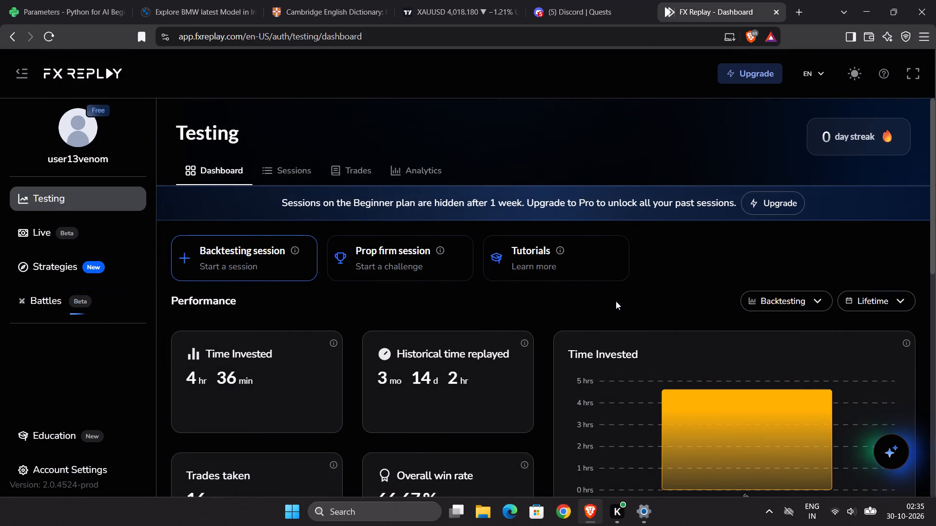
# Examine the performance statistics, charts and recent sessions on the Testing dashboard.
pyautogui.scroll(-4, 571, 292)
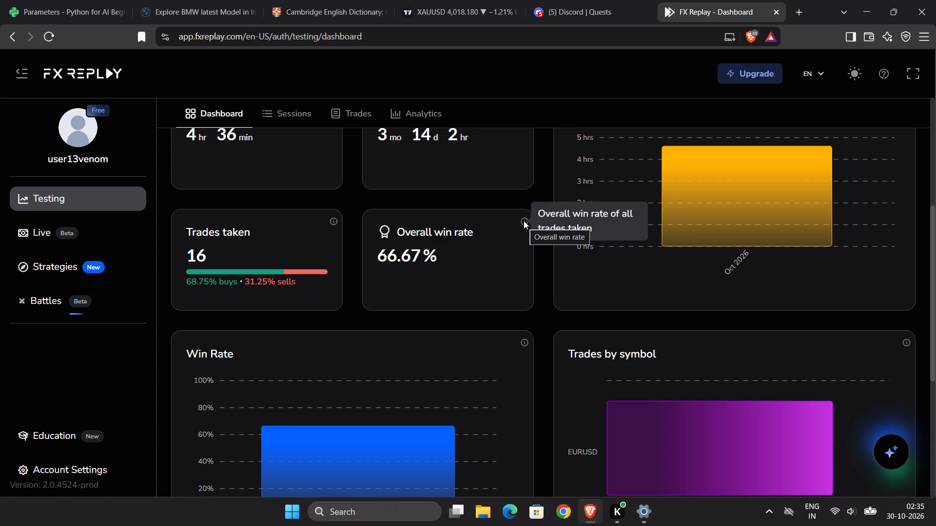
pyautogui.scroll(-5, 524, 221)
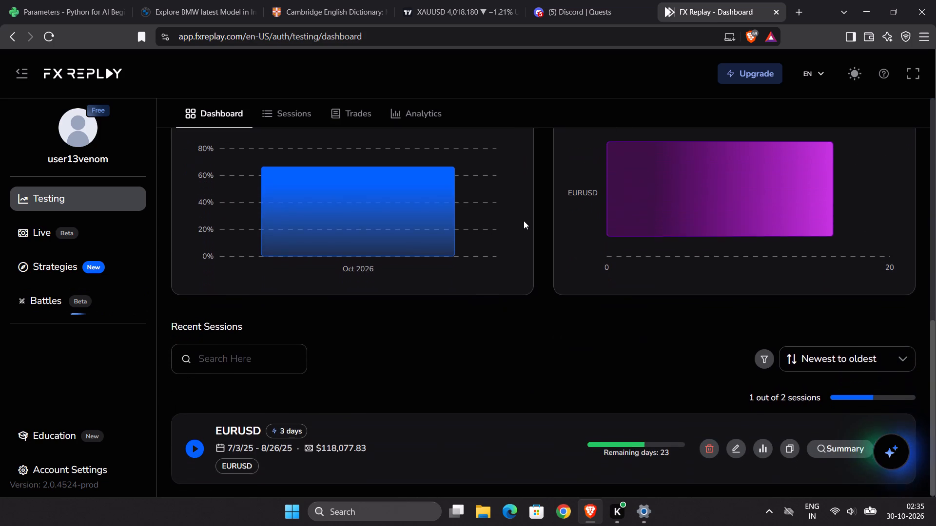
pyautogui.scroll(-2, 524, 221)
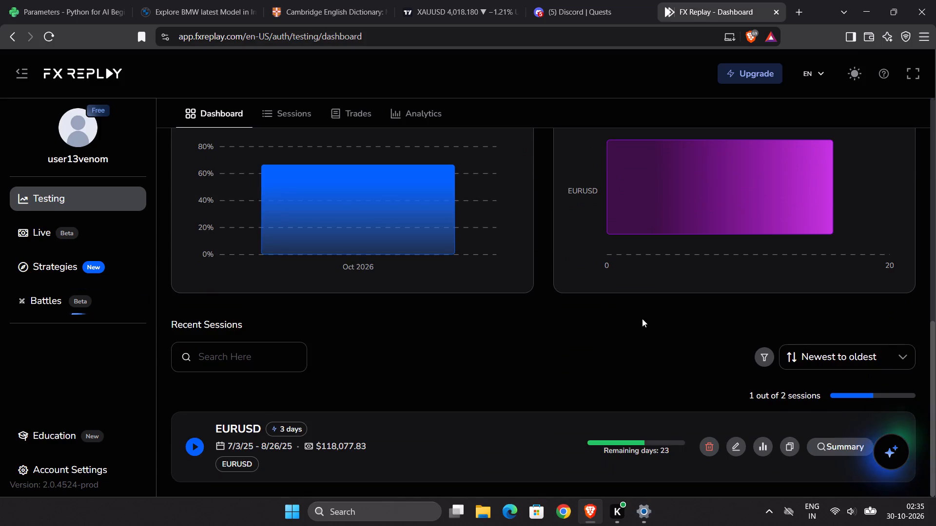
pyautogui.scroll(12, 573, 272)
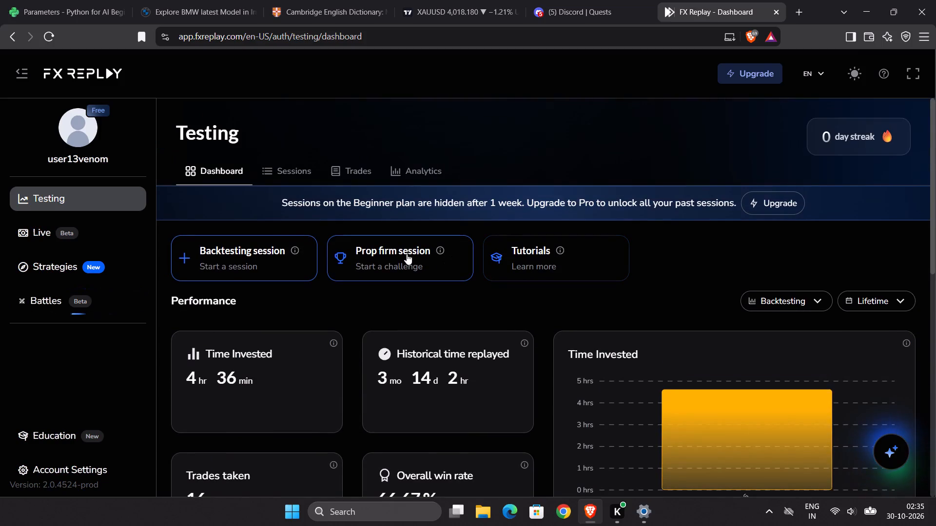
# Start creating a prop firm session and open the subscription upgrade offered for it.
pyautogui.click(422, 252)
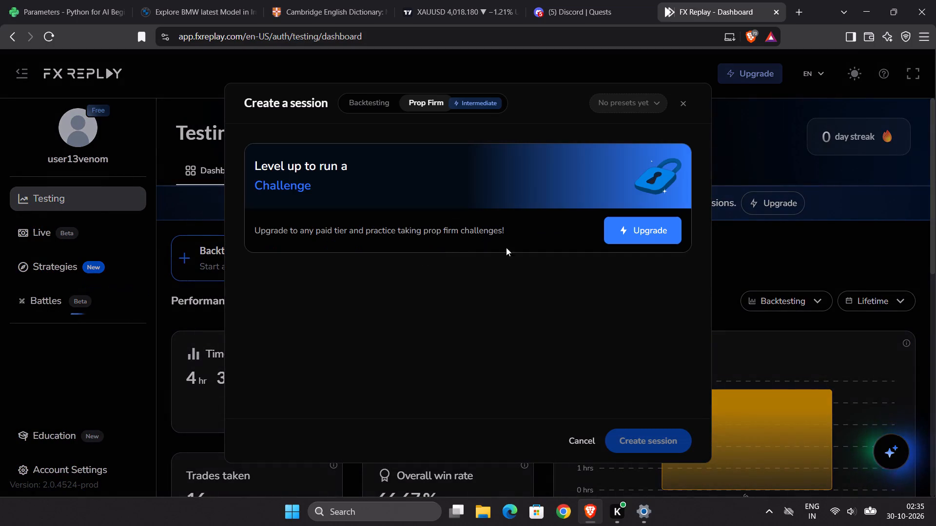
pyautogui.click(646, 228)
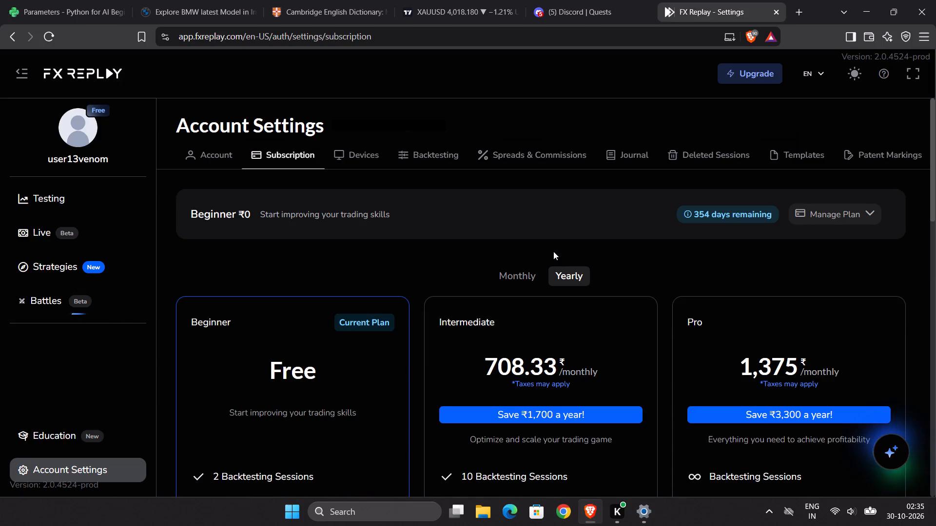
# Show monthly billing and compare the prices and backtesting features of the Beginner, Intermediate and Pro plans.
pyautogui.click(521, 272)
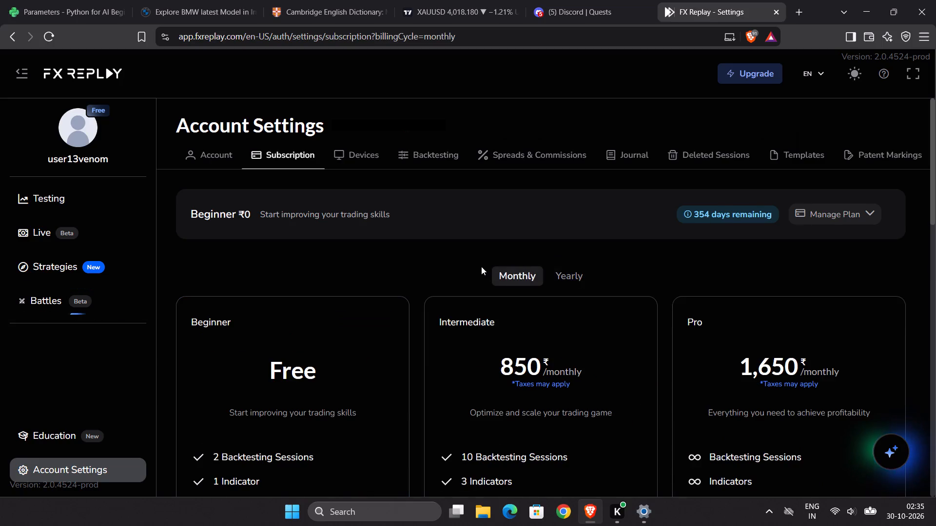
pyautogui.scroll(-4, 480, 266)
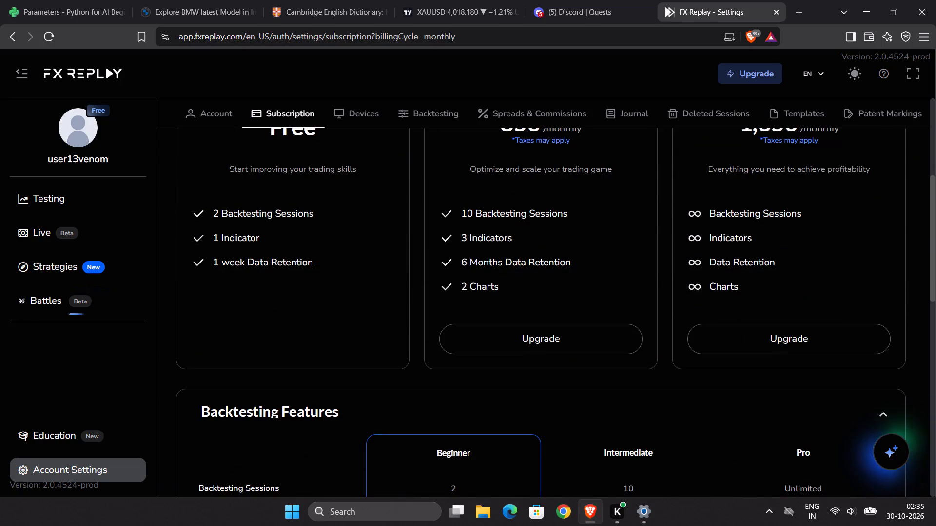
pyautogui.scroll(2, 490, 264)
pyautogui.scroll(-4, 490, 264)
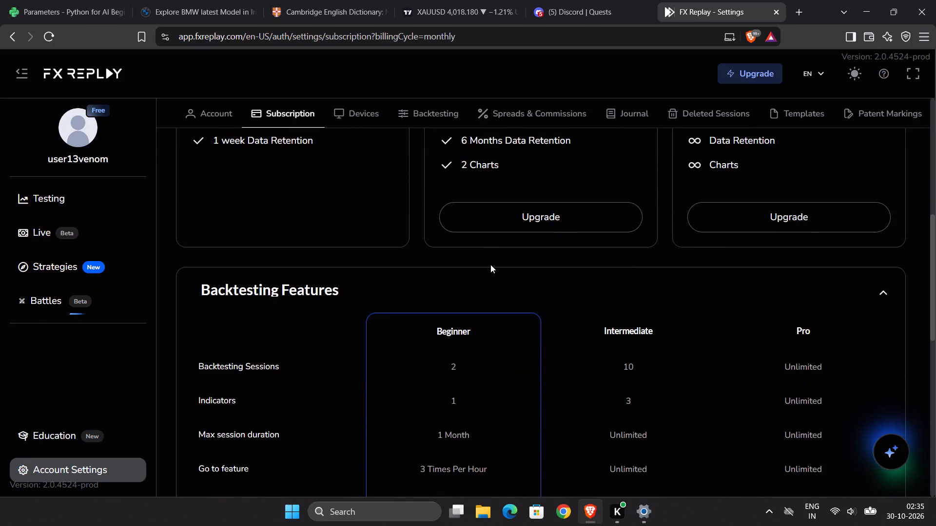
pyautogui.scroll(-6, 493, 264)
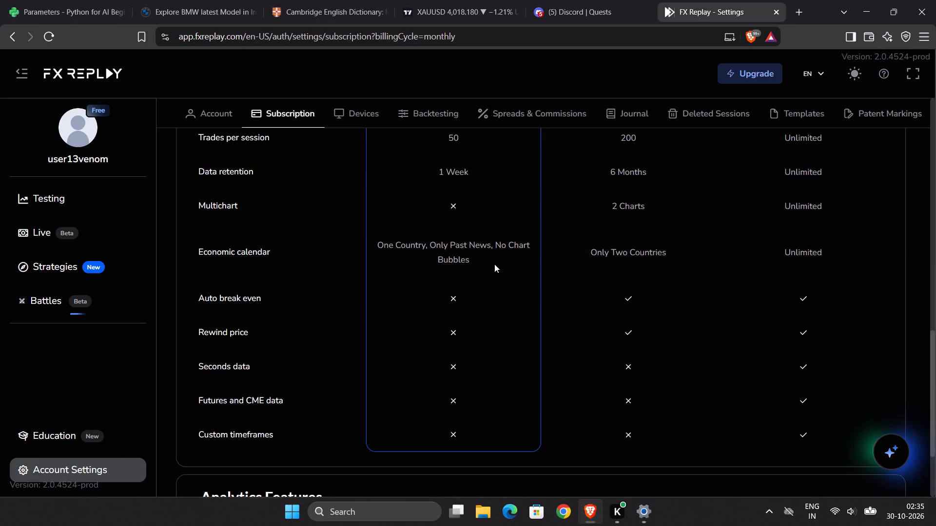
pyautogui.scroll(-4, 494, 264)
pyautogui.scroll(4, 494, 264)
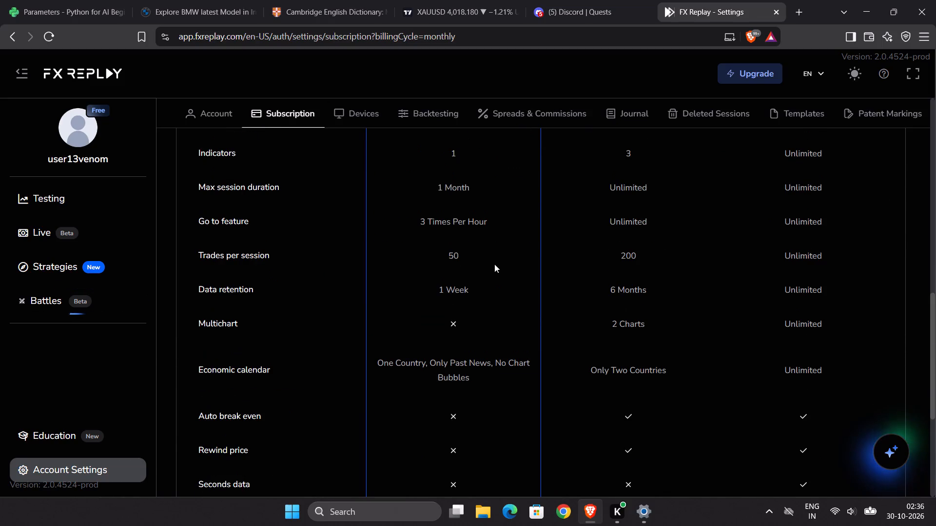
pyautogui.scroll(12, 494, 264)
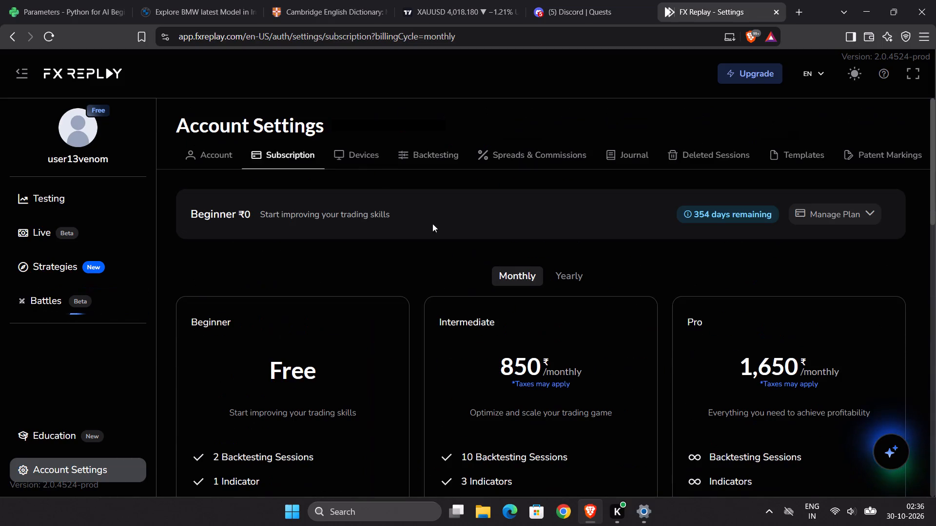
# View the general account settings briefly and return to the Testing dashboard.
pyautogui.click(215, 154)
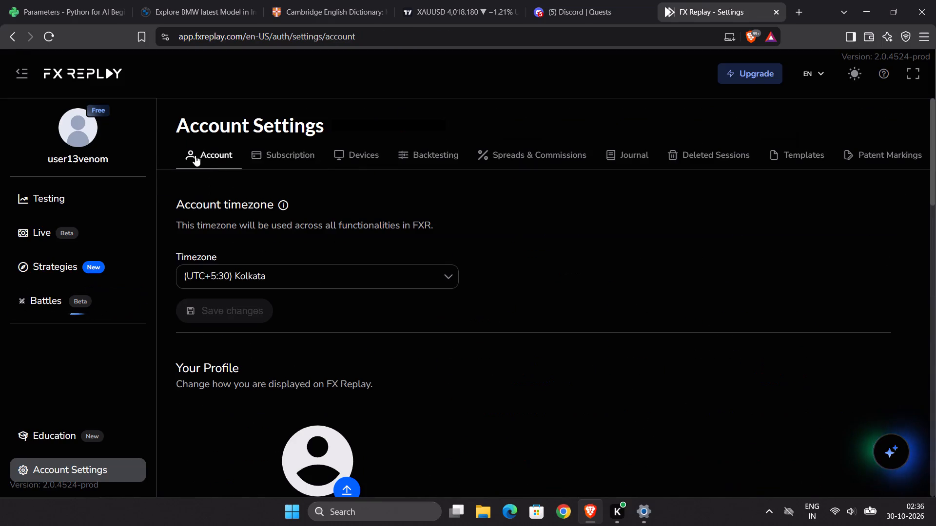
pyautogui.click(12, 41)
pyautogui.click(43, 181)
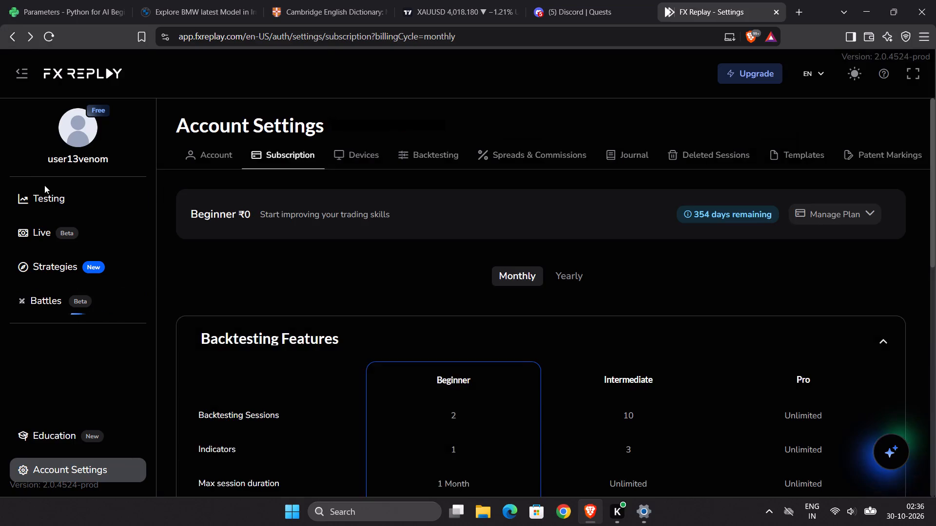
pyautogui.click(47, 197)
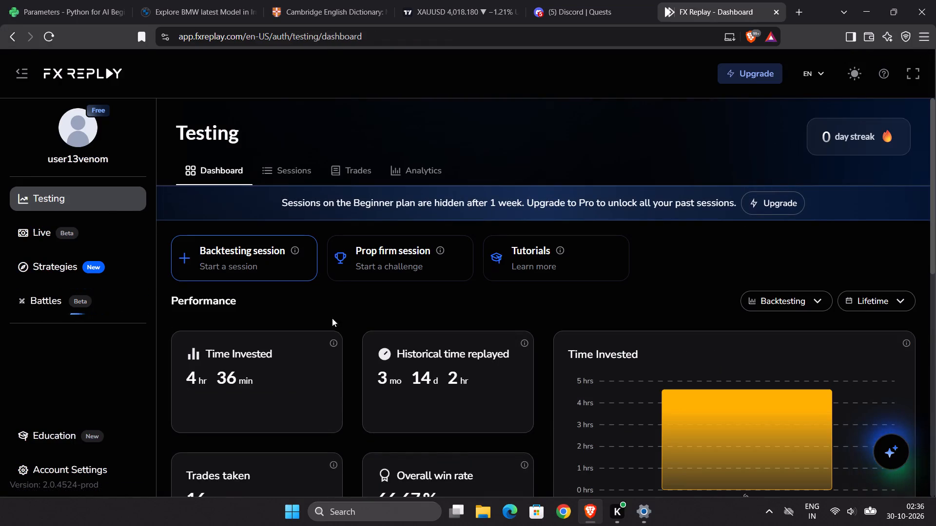
# Open the Sessions view and examine the EURUSD session's performance charts, key statistics and recent trades.
pyautogui.click(291, 175)
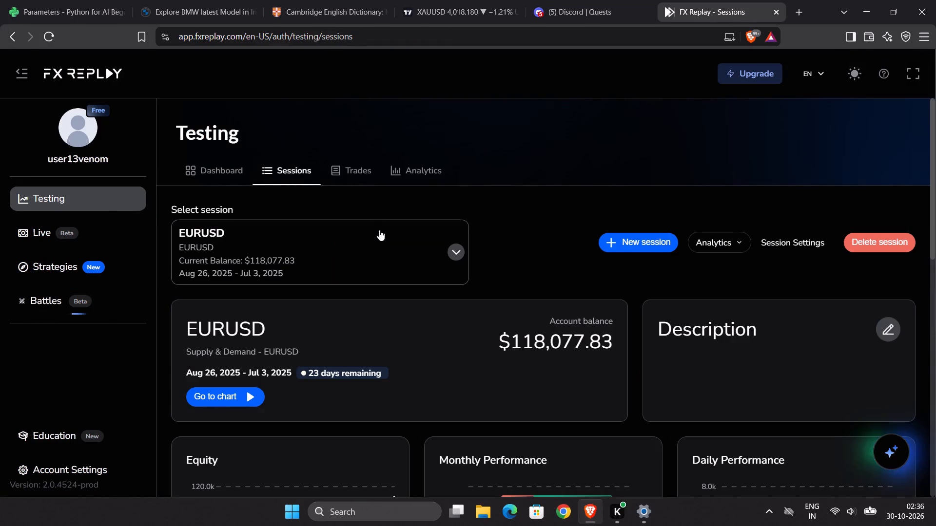
pyautogui.click(461, 250)
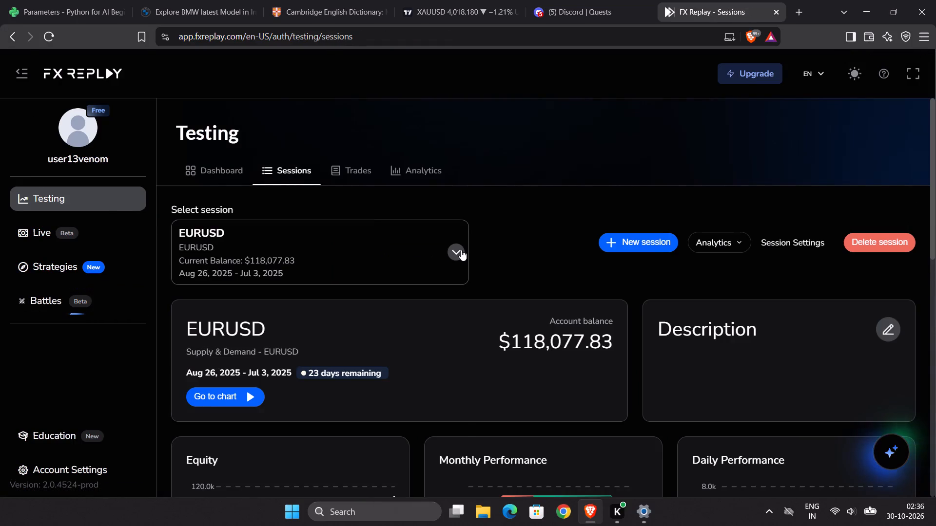
pyautogui.click(461, 250)
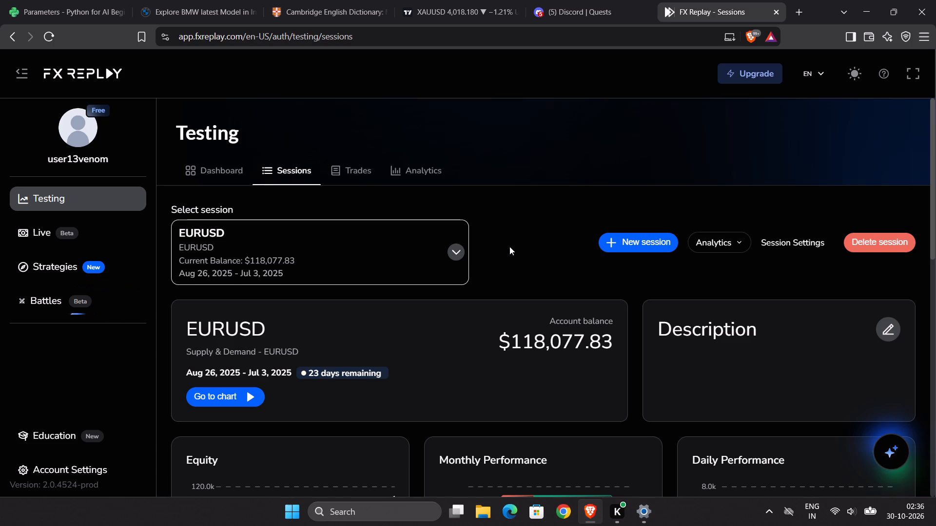
pyautogui.scroll(-1, 509, 246)
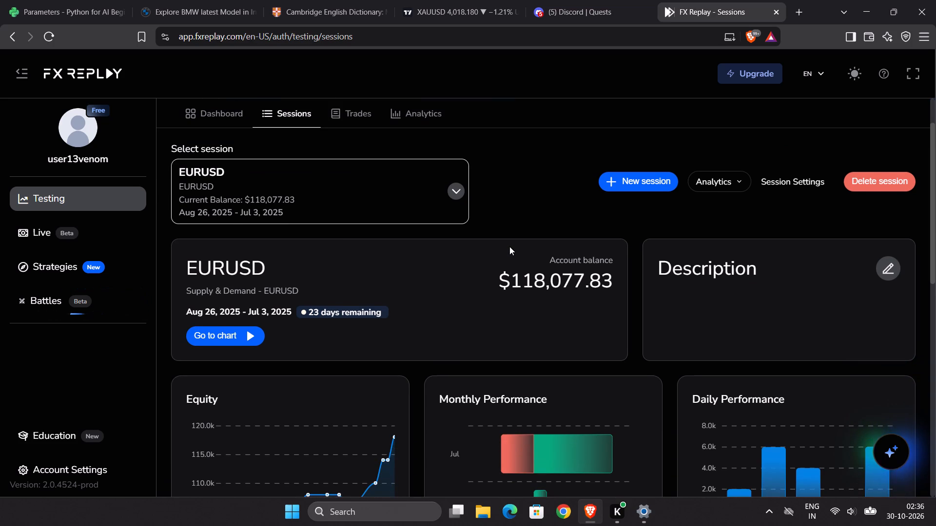
pyautogui.scroll(-5, 509, 246)
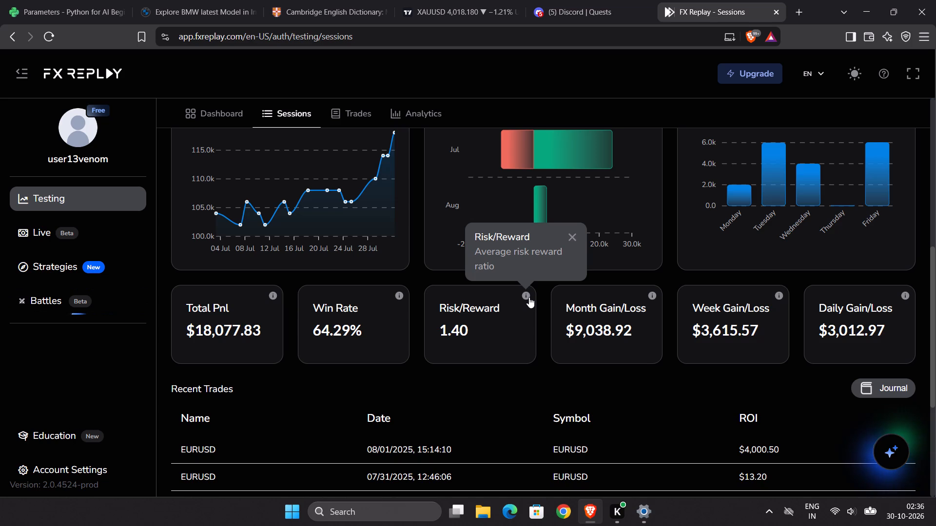
pyautogui.scroll(-6, 544, 312)
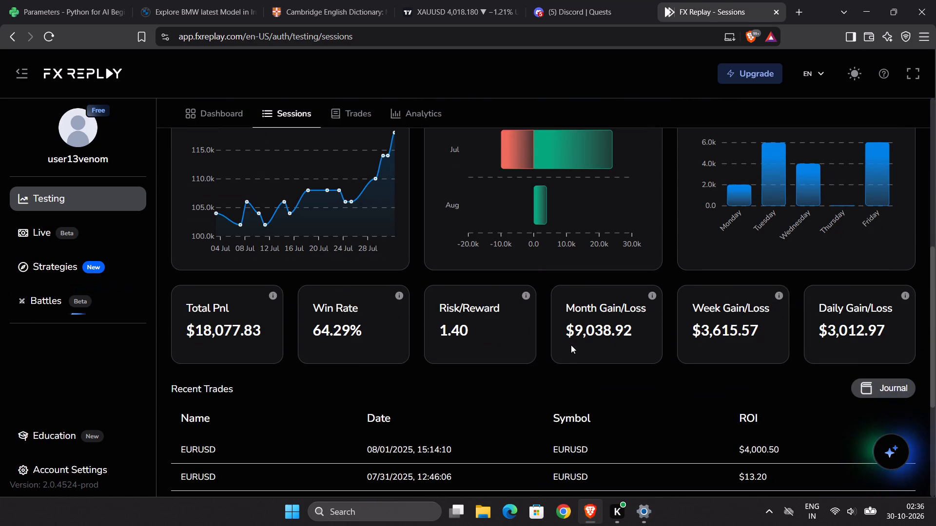
pyautogui.scroll(-2, 571, 345)
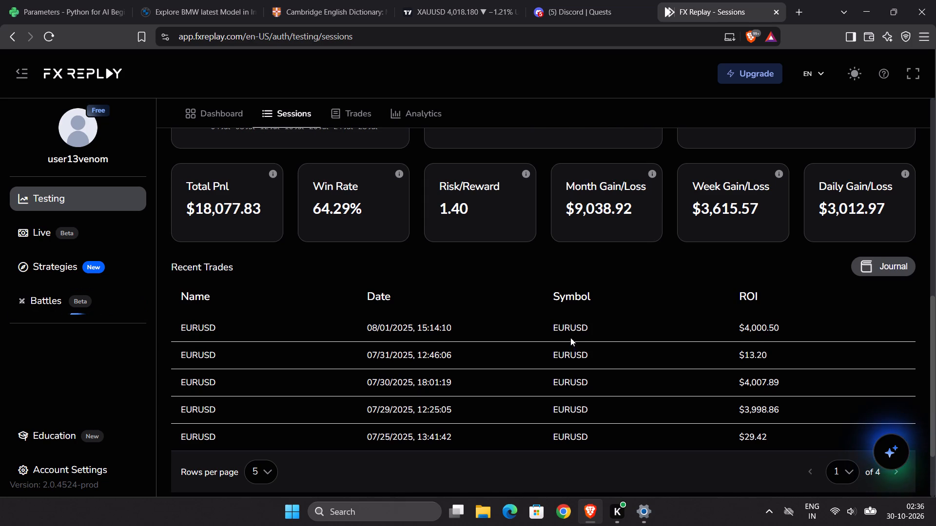
pyautogui.scroll(-1, 566, 327)
pyautogui.scroll(1, 566, 327)
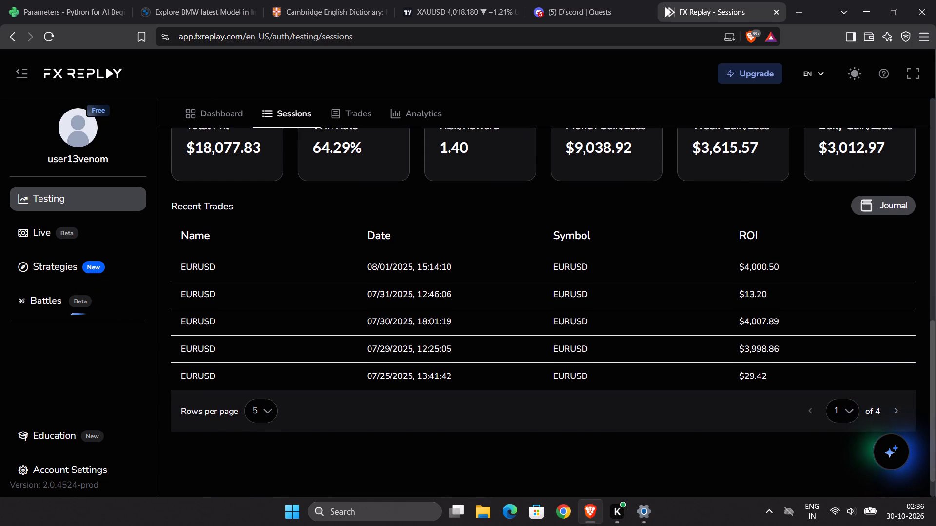
# Recheck the EURUSD session's key statistics and recent trades, and look over the Testing dashboard's charts and recent sessions.
pyautogui.scroll(1, 566, 327)
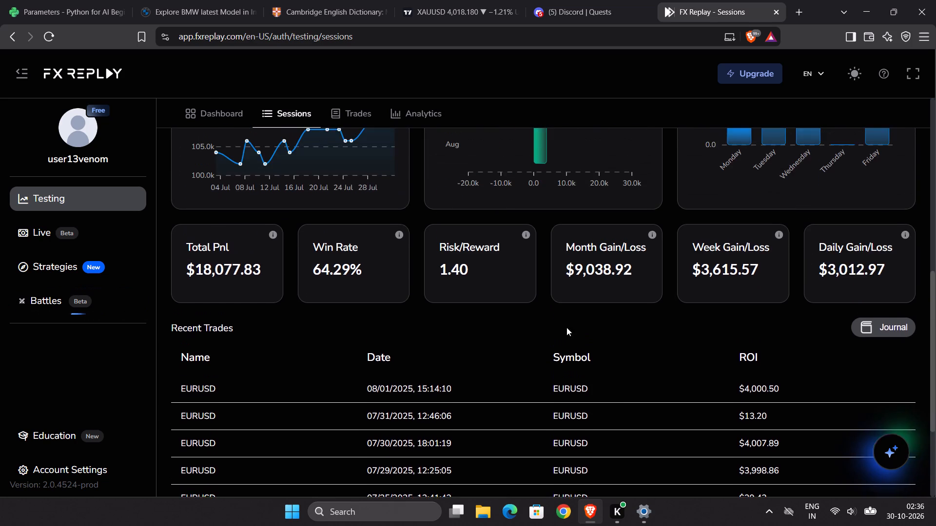
pyautogui.scroll(-3, 566, 327)
pyautogui.scroll(5, 566, 327)
pyautogui.scroll(-13, 342, 232)
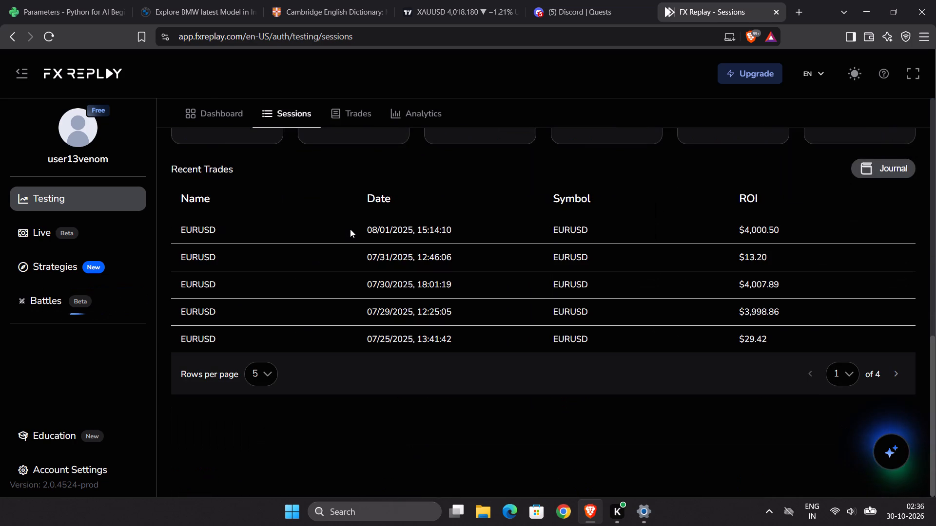
pyautogui.scroll(8, 350, 229)
pyautogui.click(226, 111)
pyautogui.scroll(-8, 396, 282)
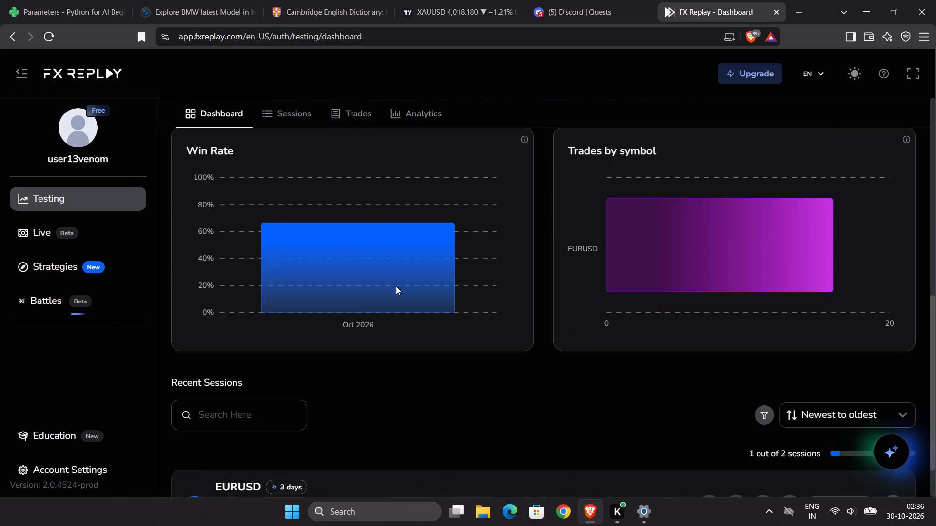
pyautogui.scroll(-5, 396, 286)
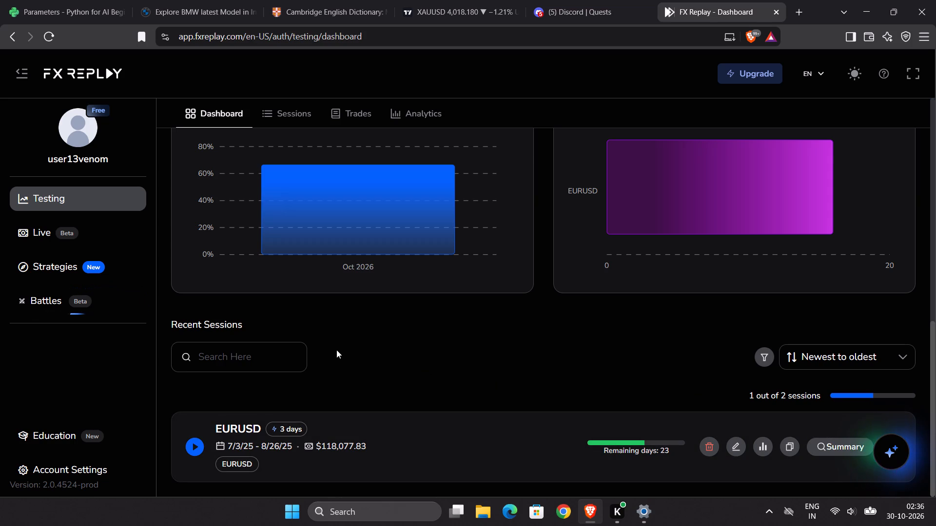
pyautogui.scroll(14, 336, 350)
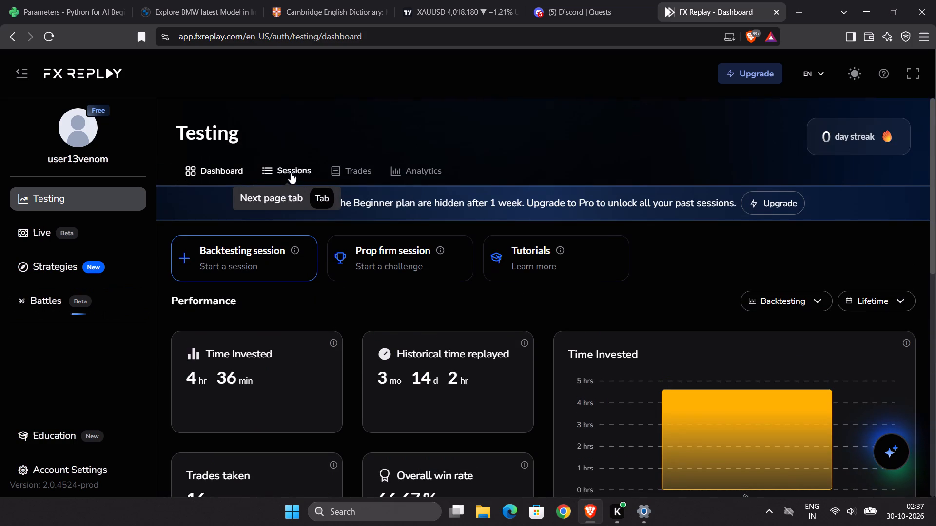
# Start a new backtesting session named EURUSD with the Supply & Demand strategy and EURUSD as its asset.
pyautogui.click(266, 246)
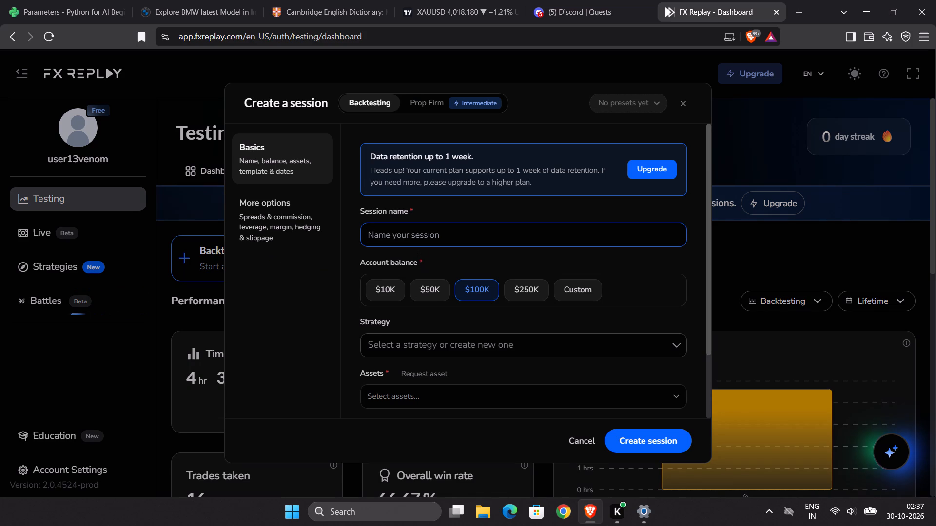
pyautogui.click(419, 237)
pyautogui.click(440, 273)
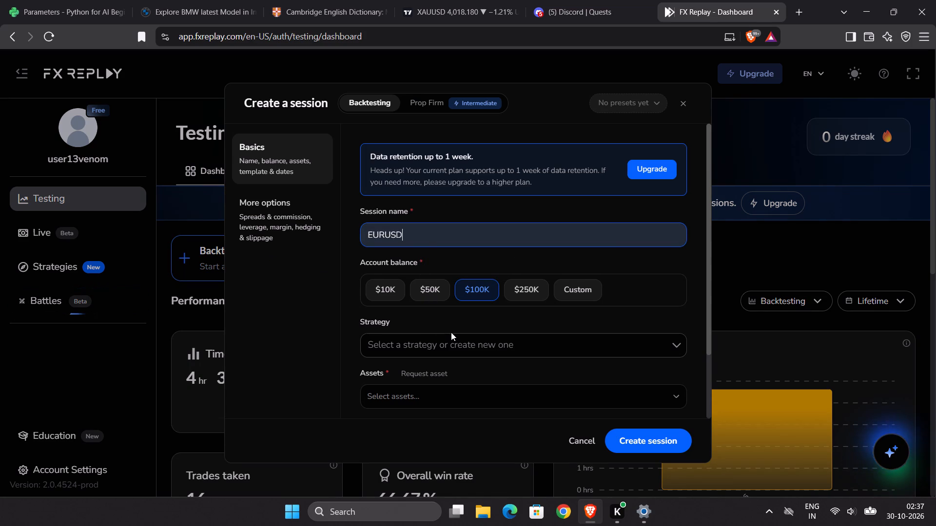
pyautogui.click(461, 351)
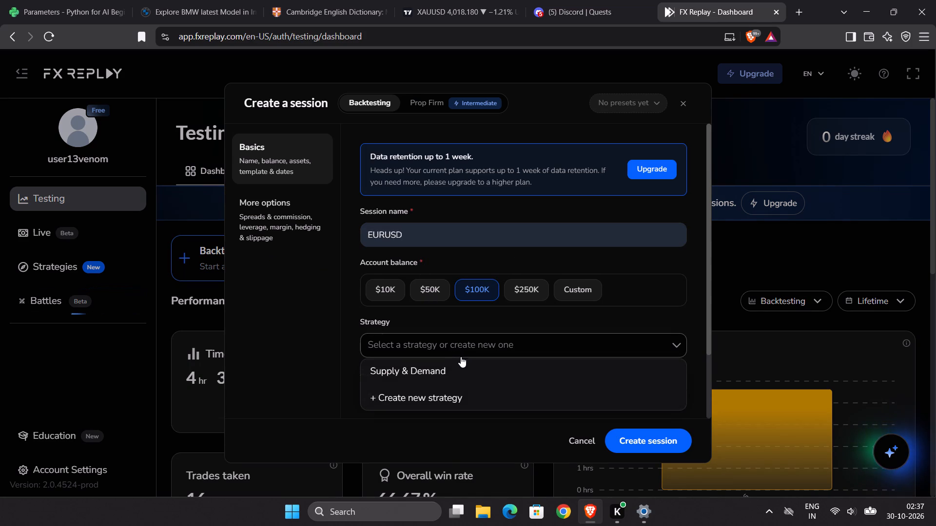
pyautogui.click(453, 366)
pyautogui.scroll(-1, 452, 348)
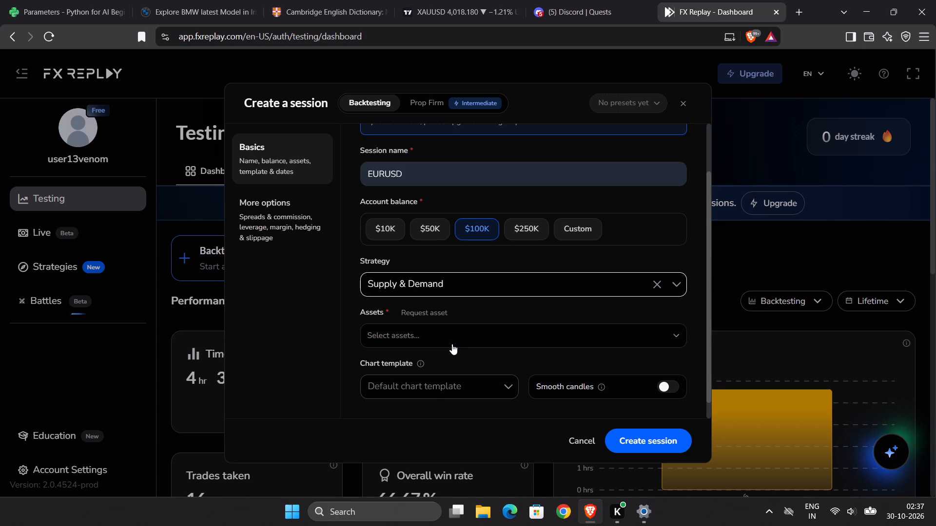
pyautogui.click(452, 341)
pyautogui.click(439, 358)
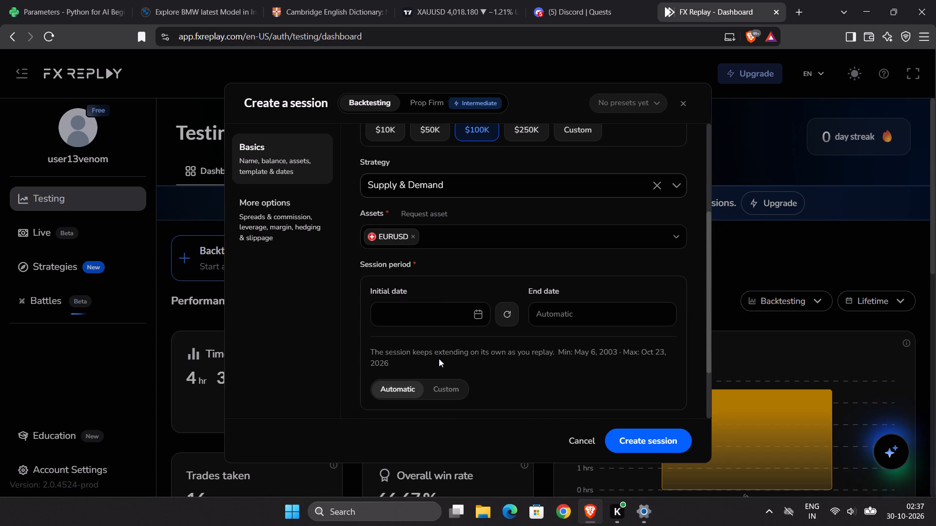
# Set the session period's initial date to September 27, 2025.
pyautogui.click(476, 318)
pyautogui.click(491, 63)
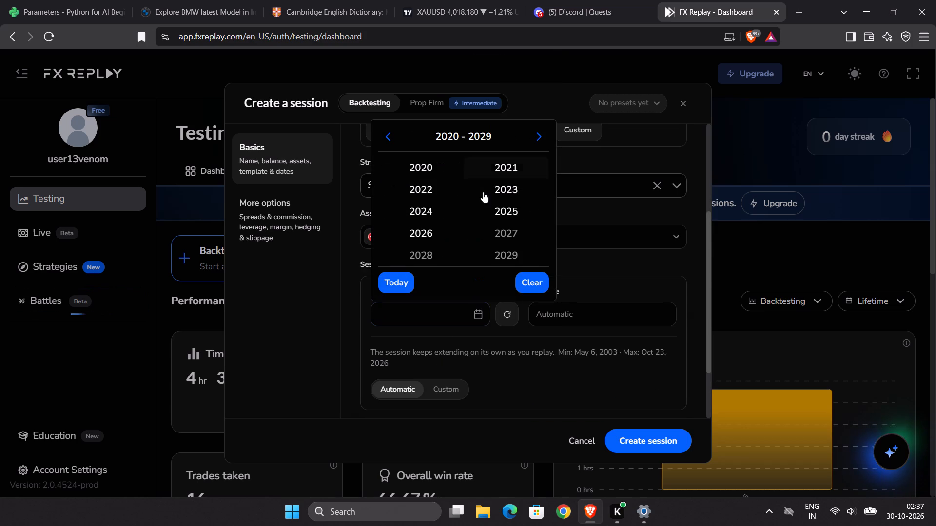
pyautogui.click(501, 207)
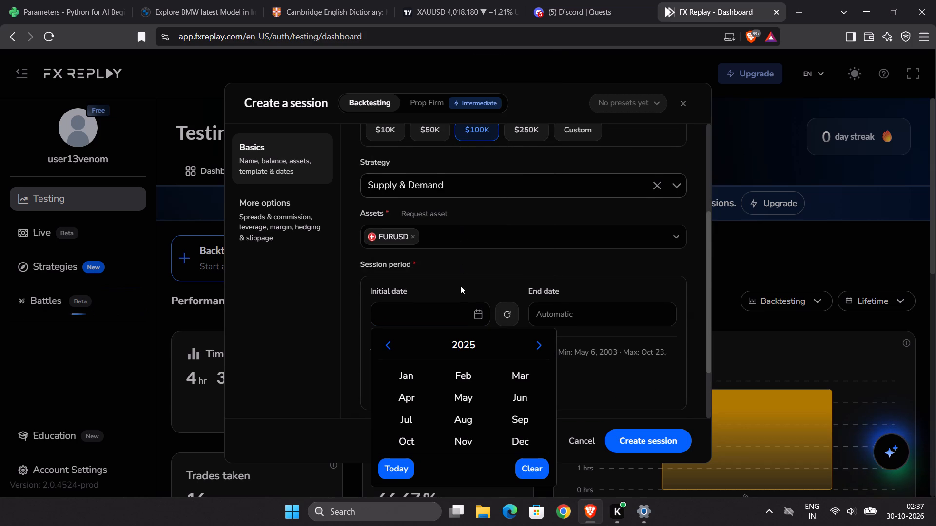
pyautogui.scroll(-1, 460, 285)
pyautogui.click(477, 250)
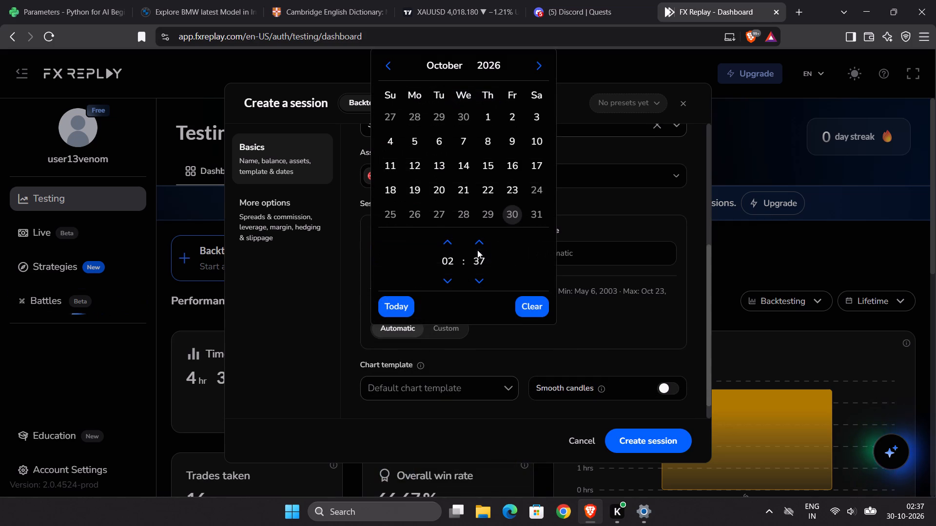
pyautogui.click(488, 66)
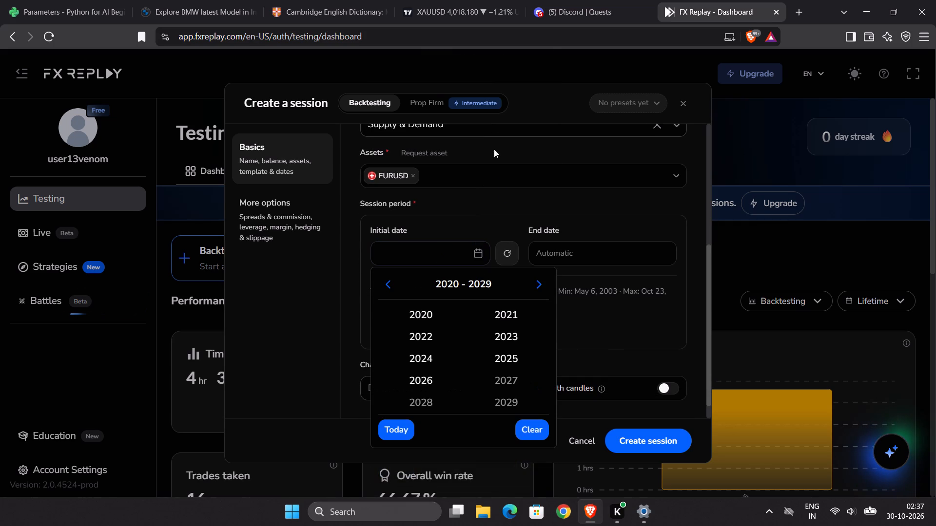
pyautogui.click(509, 356)
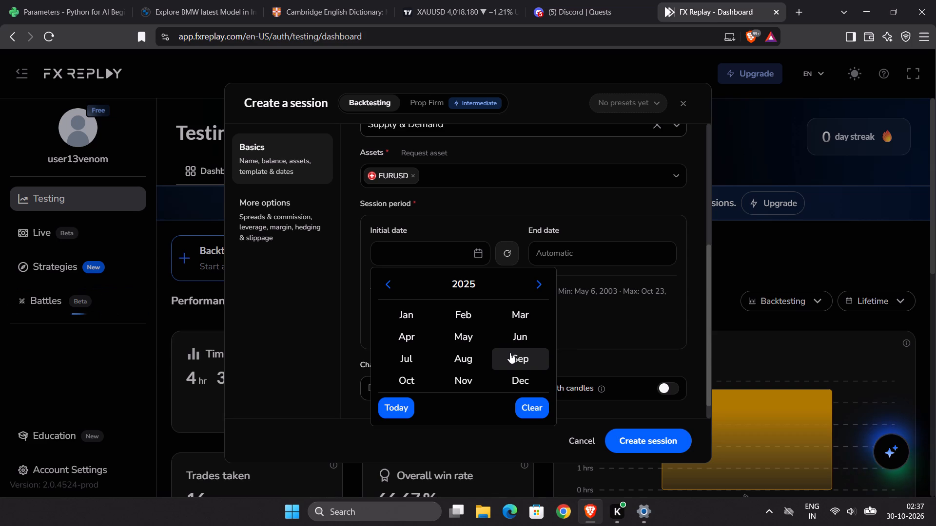
pyautogui.click(510, 353)
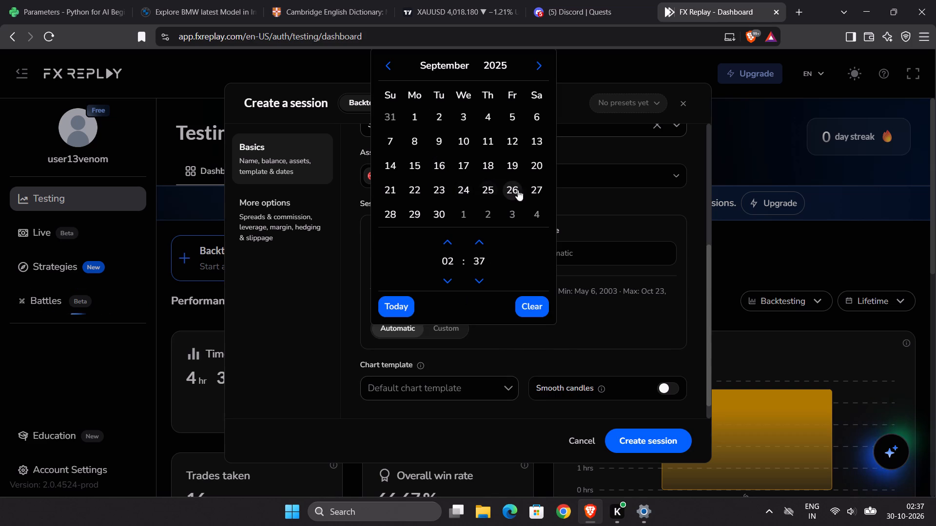
pyautogui.click(533, 188)
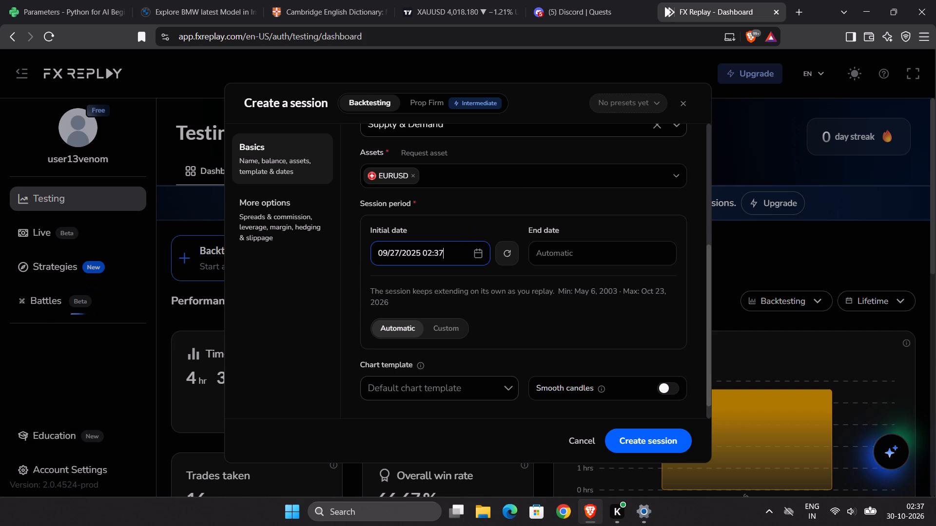
# Switch the session period to a custom end date and set it to October 30, 2025.
pyautogui.click(540, 253)
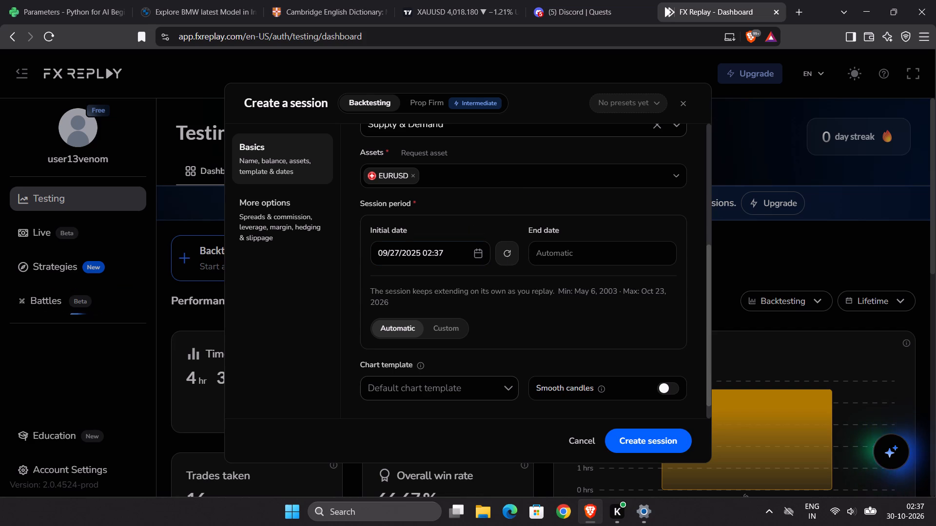
pyautogui.click(452, 320)
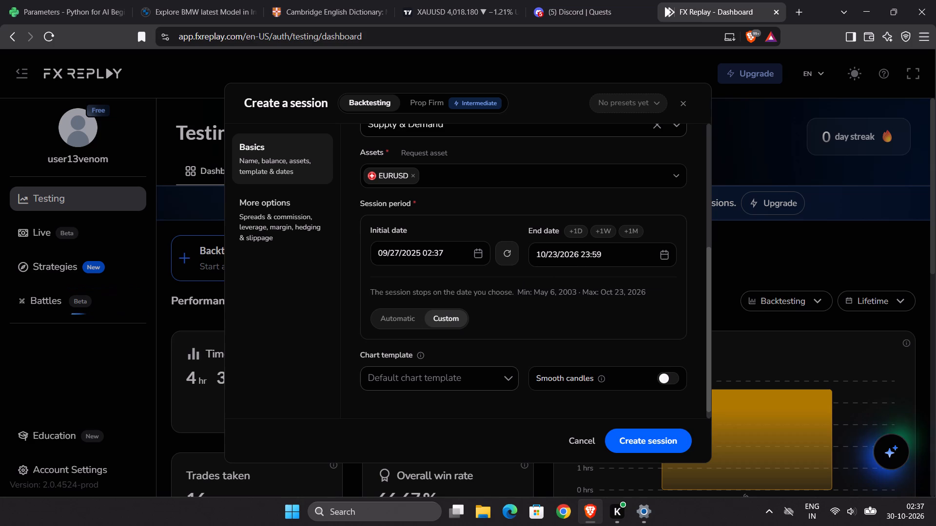
pyautogui.click(663, 254)
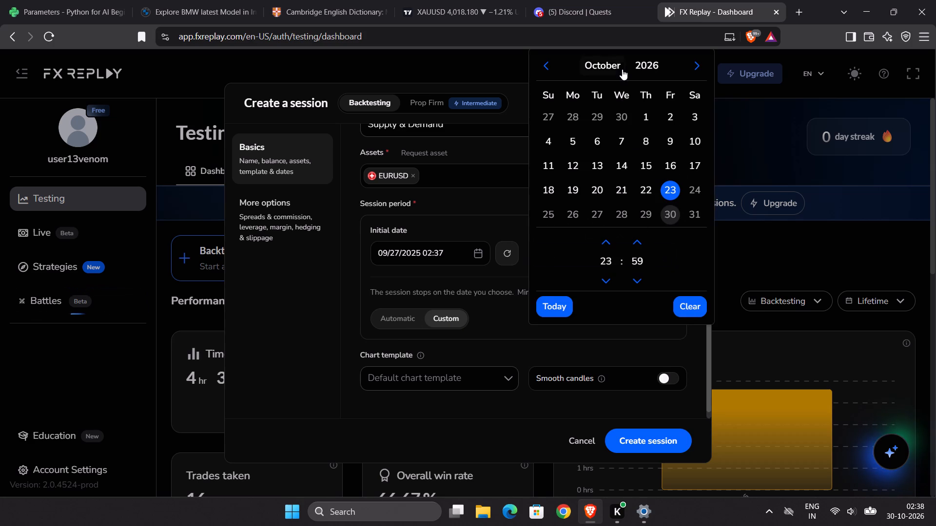
pyautogui.click(630, 64)
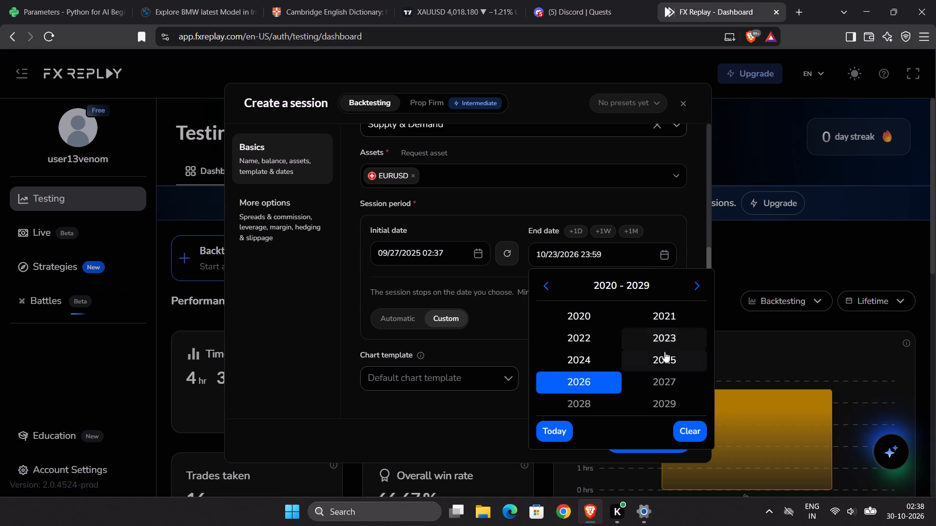
pyautogui.click(664, 352)
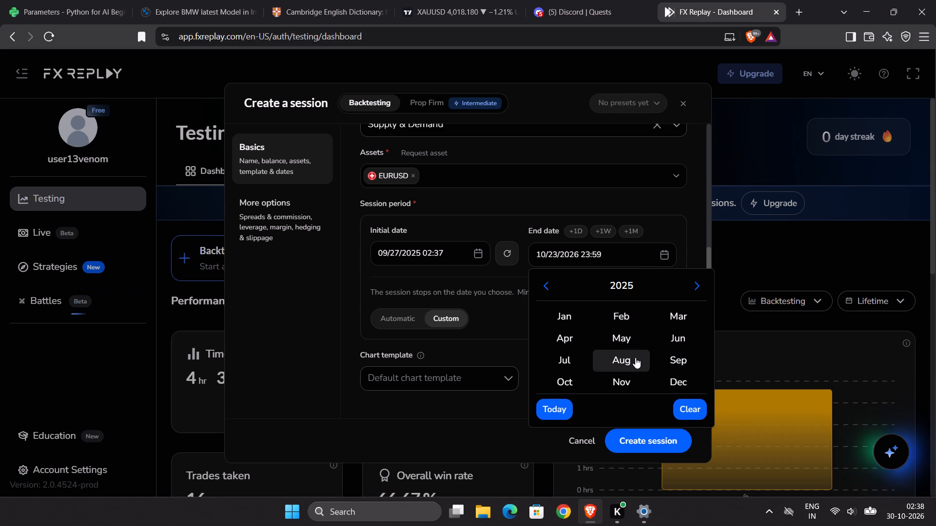
pyautogui.click(569, 376)
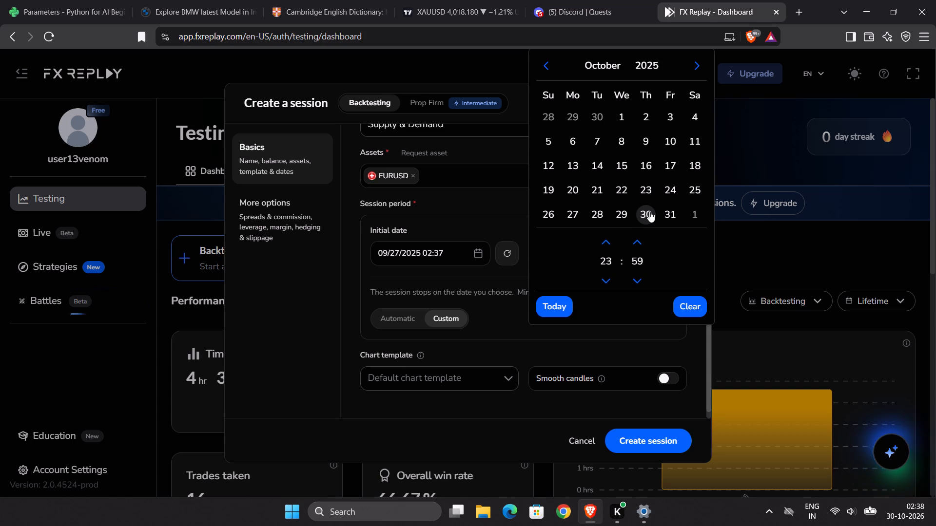
pyautogui.click(649, 211)
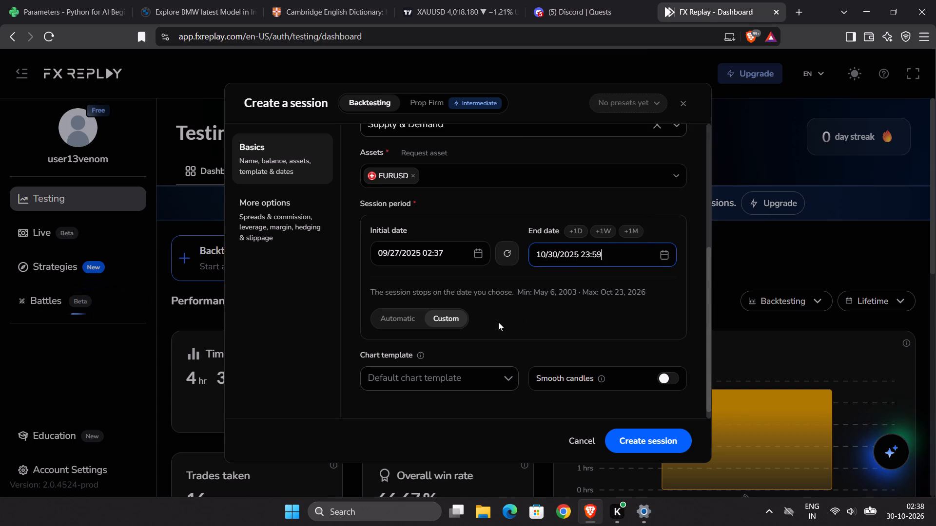
# Turn on Smooth candles, keep the default chart template, and create the session.
pyautogui.scroll(-2, 498, 322)
pyautogui.click(671, 366)
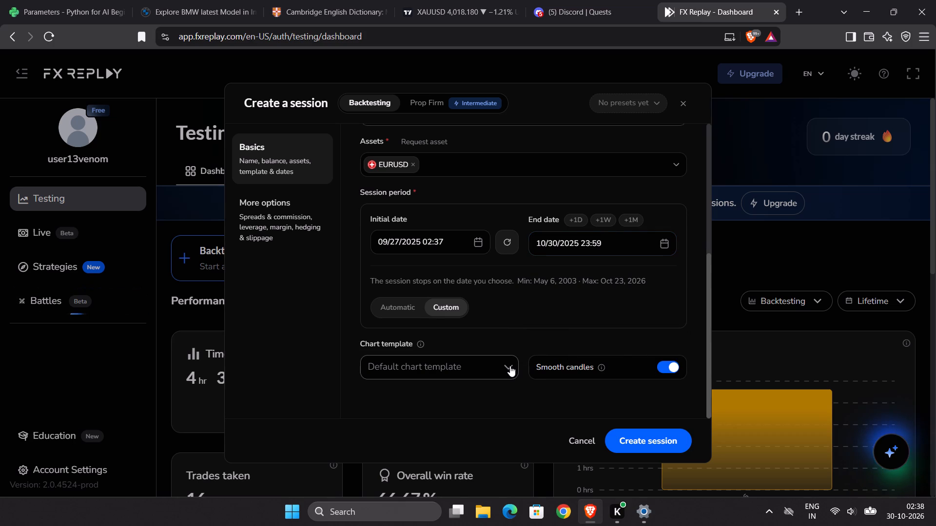
pyautogui.click(510, 366)
pyautogui.click(476, 362)
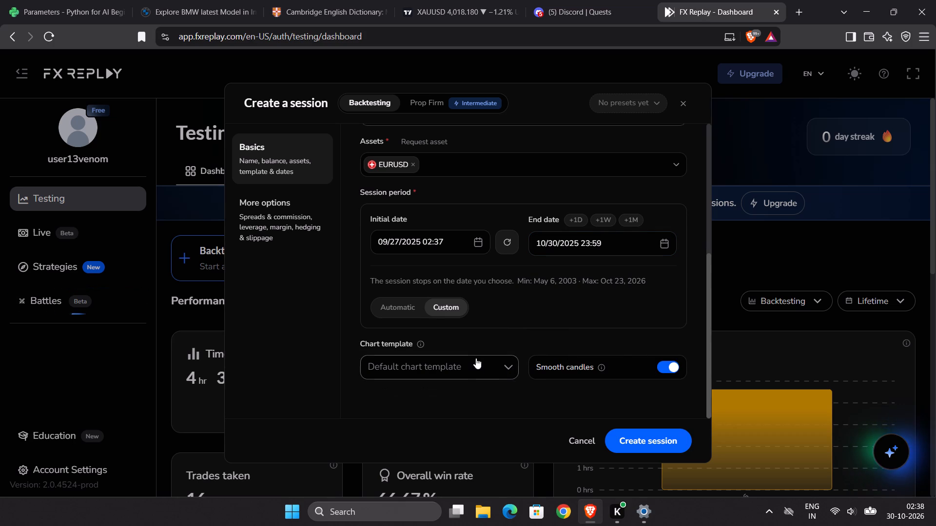
pyautogui.scroll(-3, 547, 318)
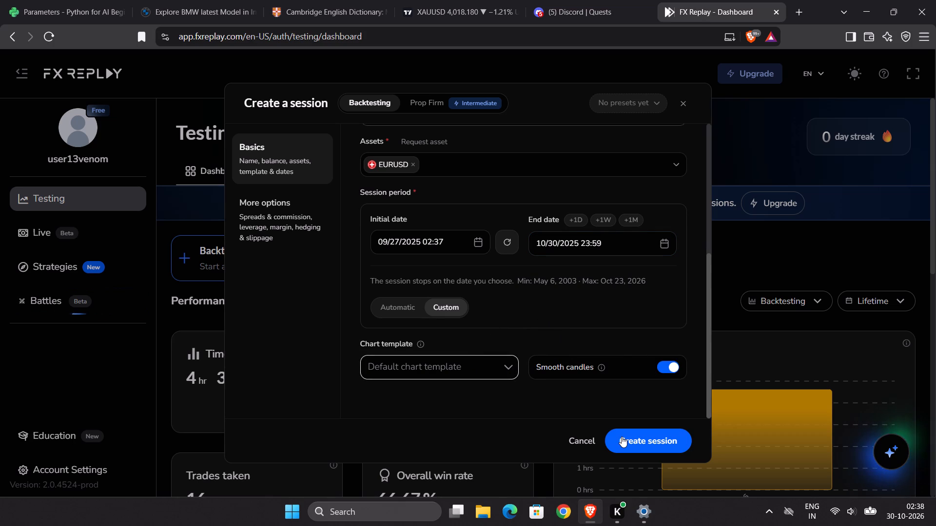
pyautogui.click(622, 436)
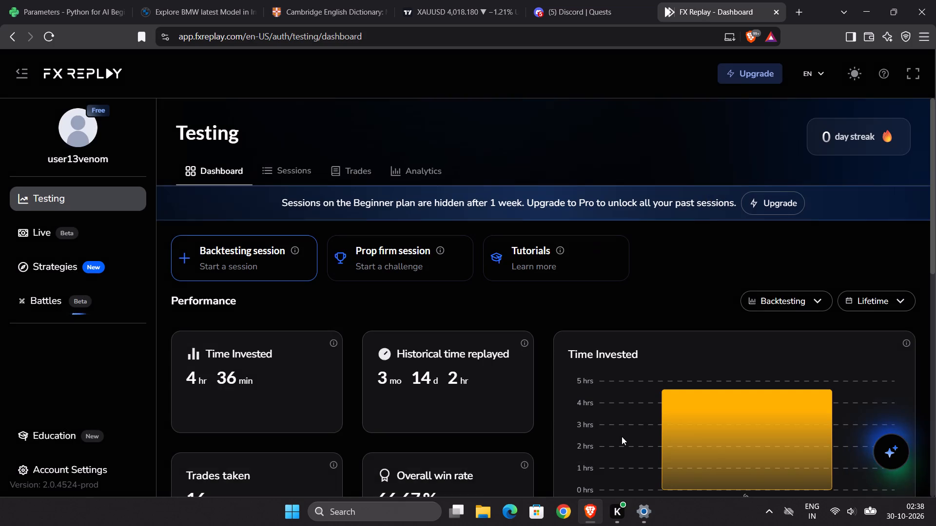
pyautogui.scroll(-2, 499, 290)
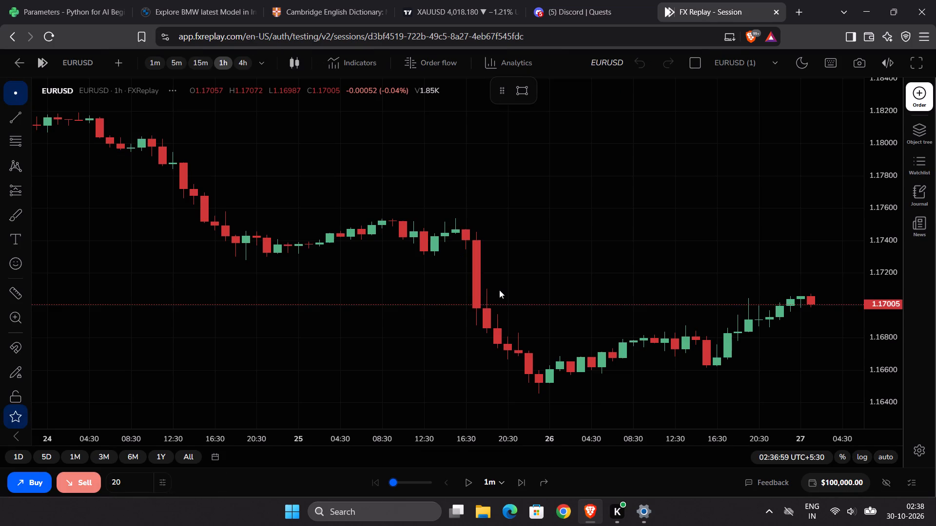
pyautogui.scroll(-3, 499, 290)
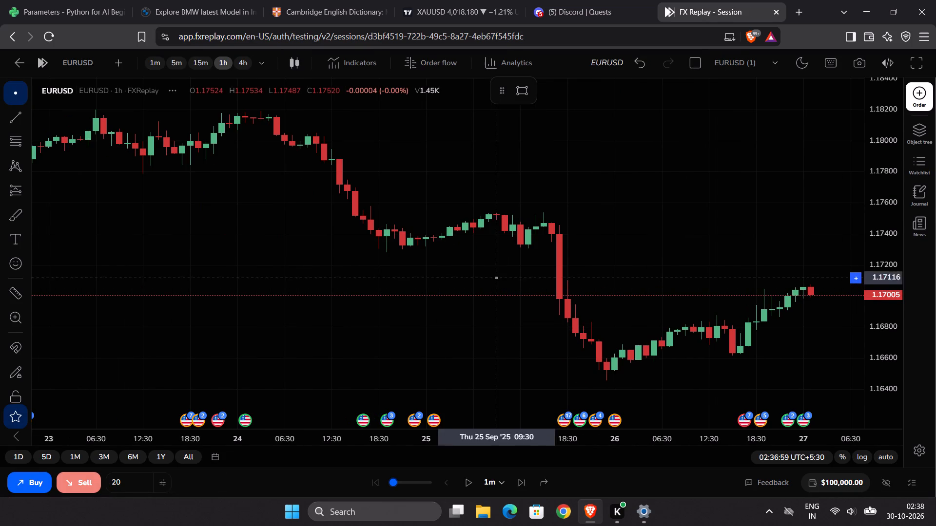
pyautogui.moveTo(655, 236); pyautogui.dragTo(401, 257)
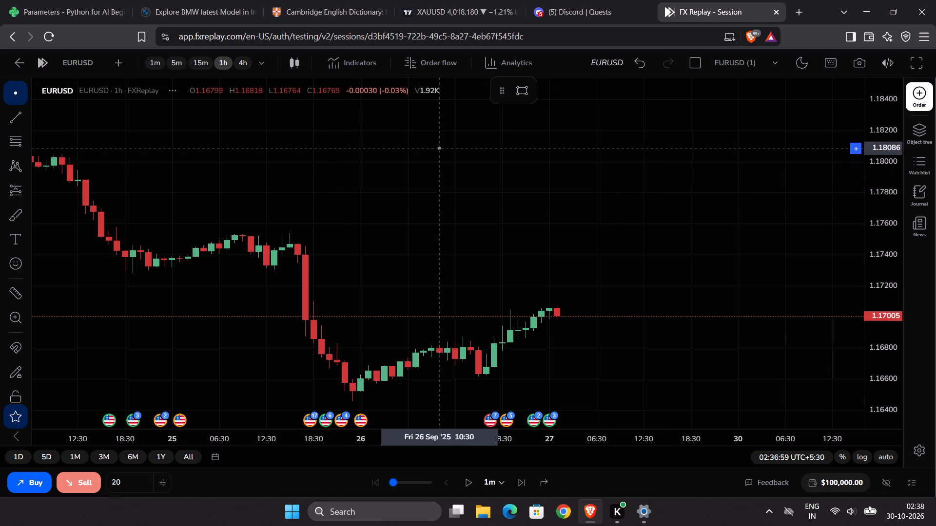
# Open the bookmarked YouTube Music site in a new browser tab.
pyautogui.click(795, 6)
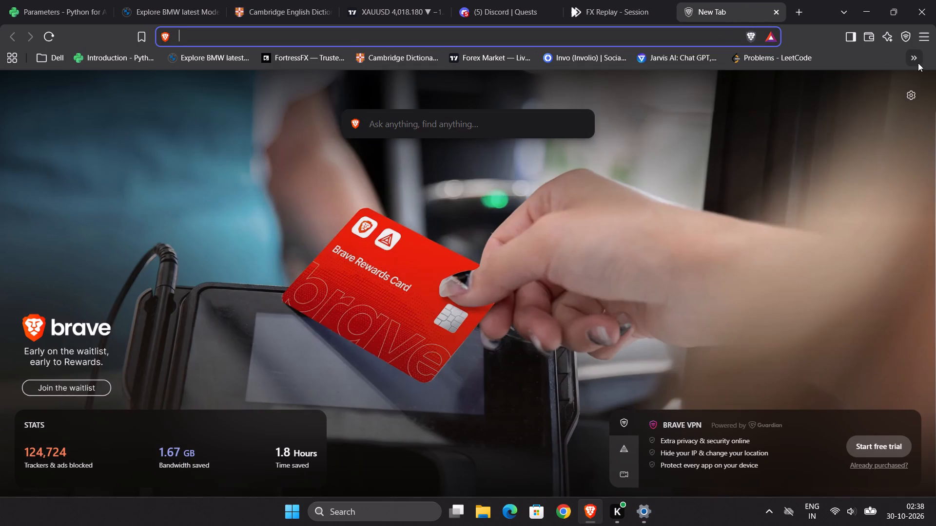
pyautogui.click(918, 63)
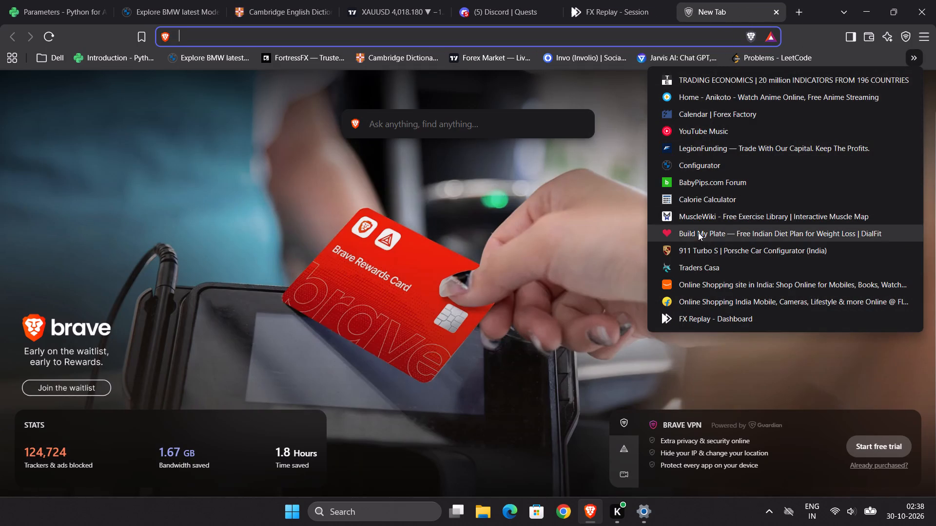
pyautogui.click(694, 129)
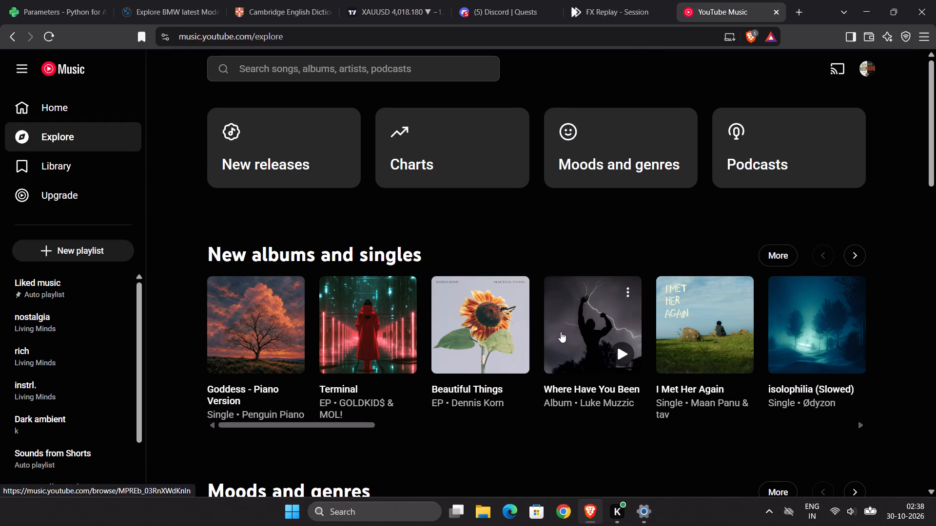
# Open the single "isolophilia (Slowed)" by Ødyzon from the new albums and singles.
pyautogui.click(787, 369)
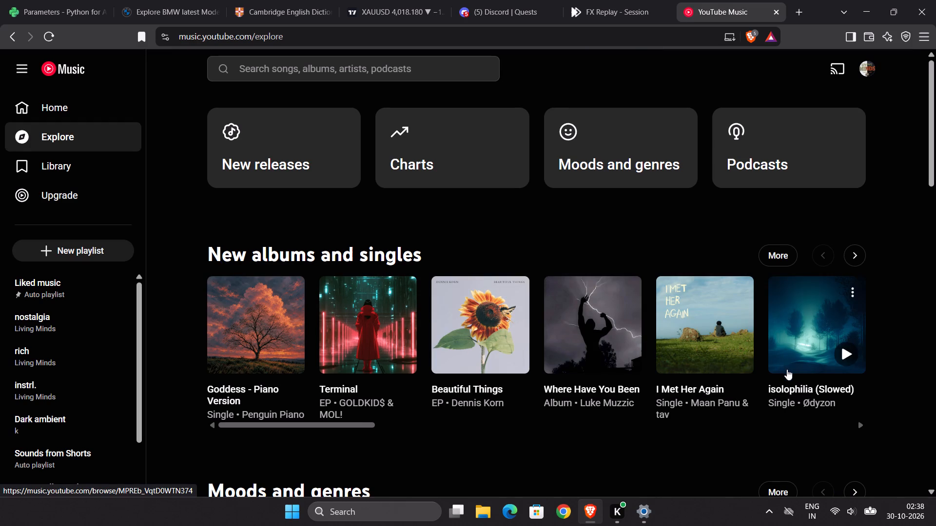
# Play the single "isolophilia (Slowed)" by Ødyzon and raise the player volume.
pyautogui.click(293, 382)
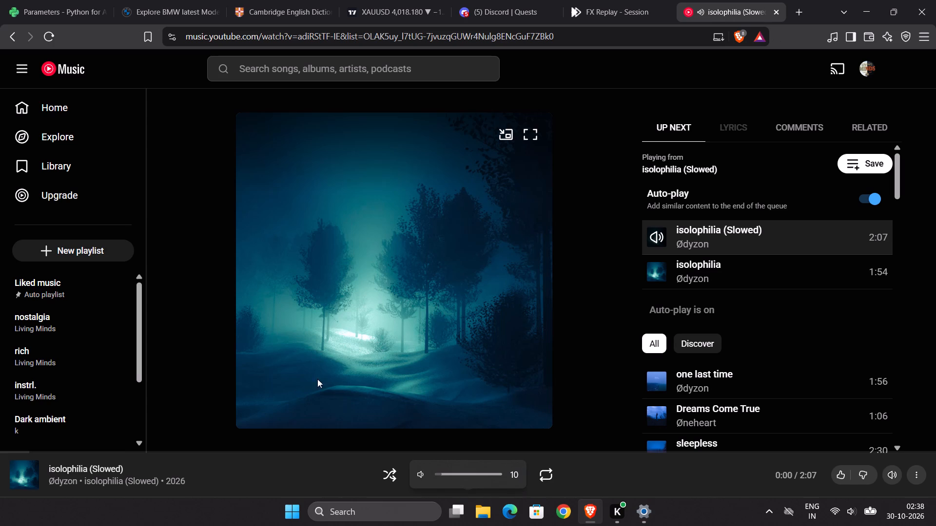
pyautogui.moveTo(890, 403); pyautogui.dragTo(893, 384)
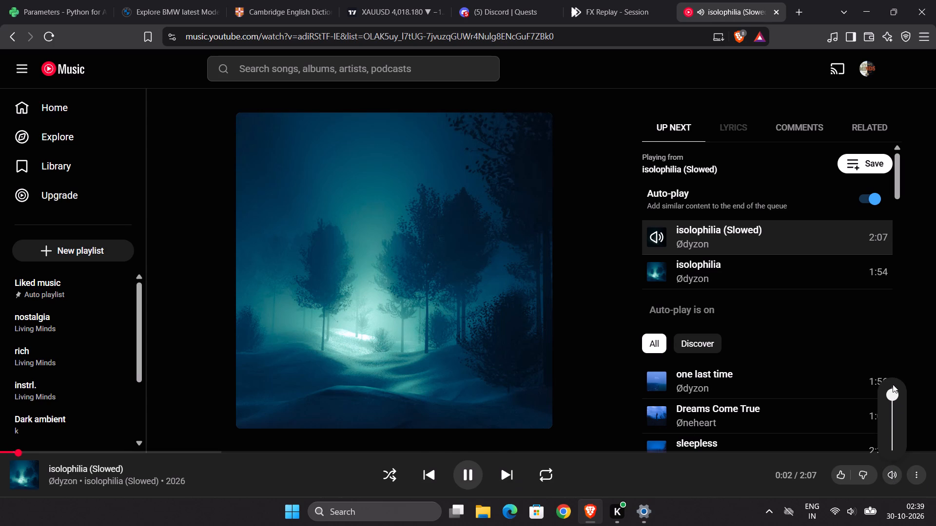
pyautogui.moveTo(893, 384); pyautogui.dragTo(894, 373)
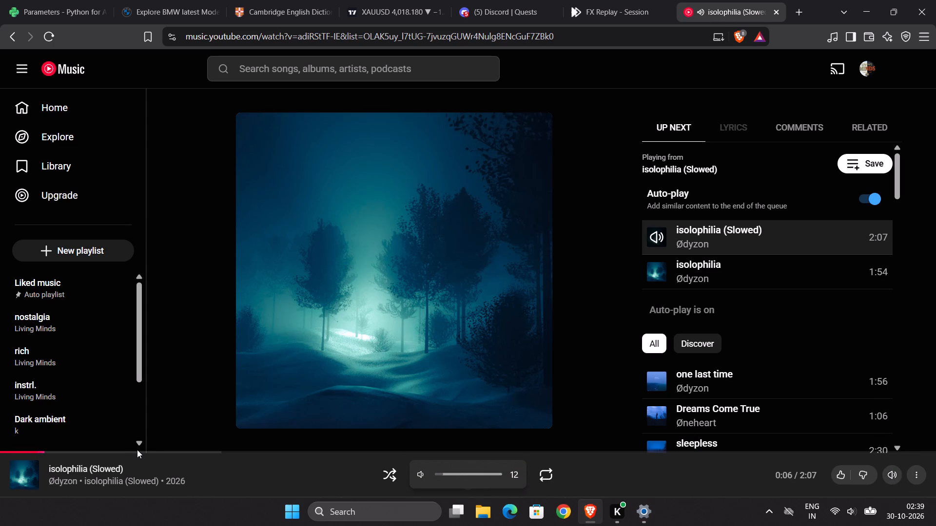
# Skip ahead in "isolophilia (Slowed)" to sample the track, and return to the single's page.
pyautogui.click(136, 452)
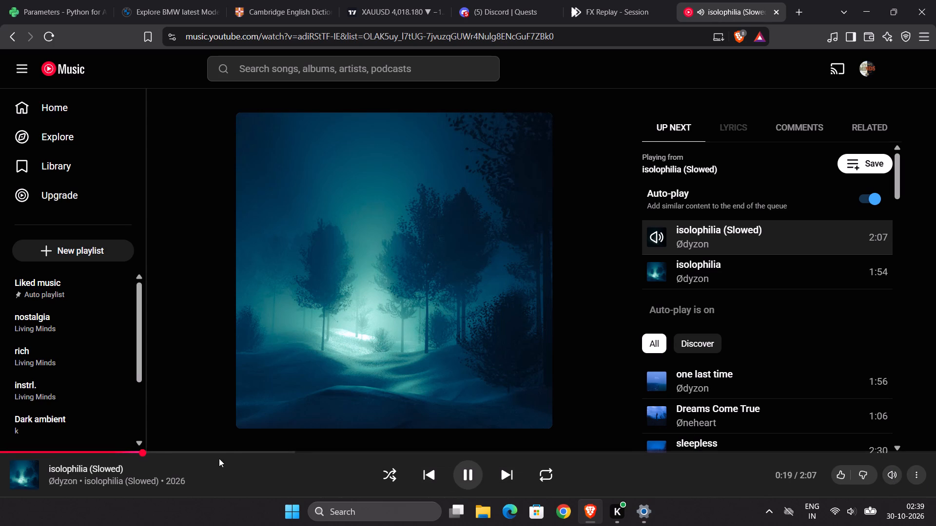
pyautogui.click(237, 452)
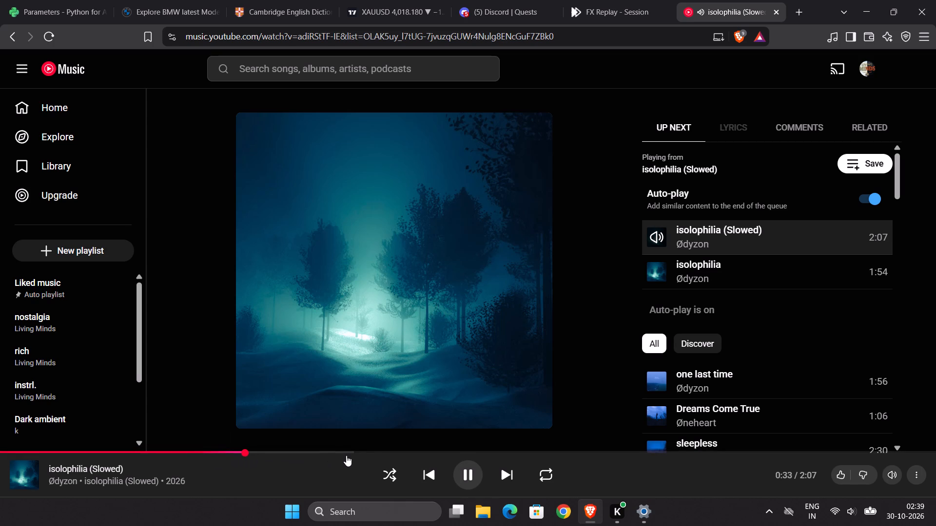
pyautogui.click(348, 454)
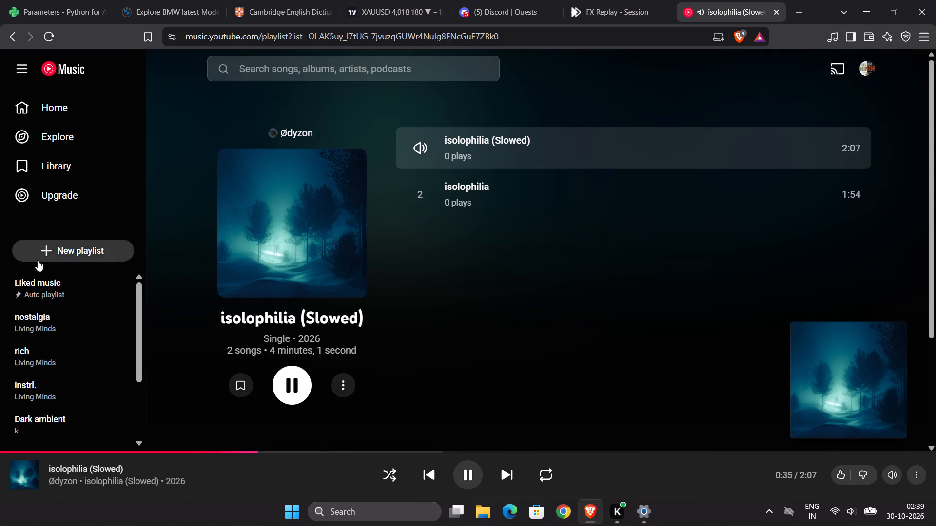
# Play "pursuit (super slowed)" by isq from the Liked music playlist and look through the upcoming songs.
pyautogui.click(58, 282)
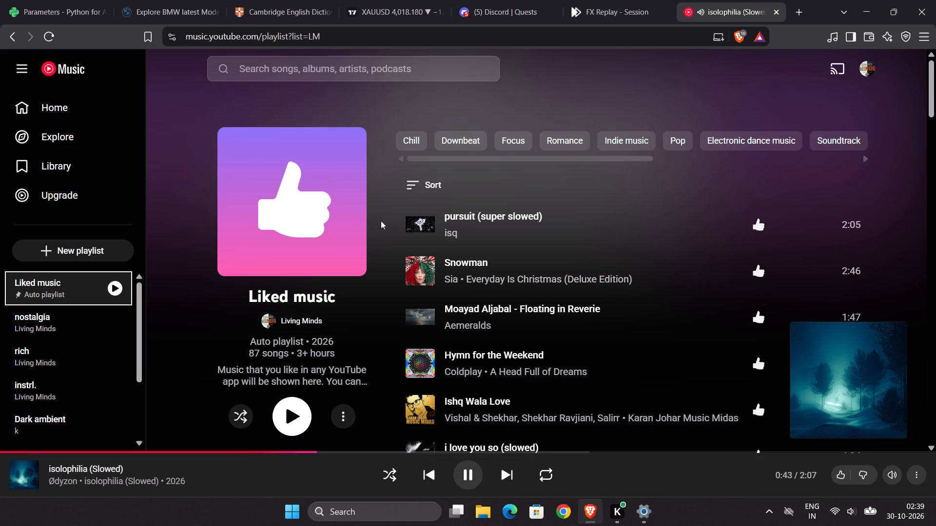
pyautogui.click(413, 221)
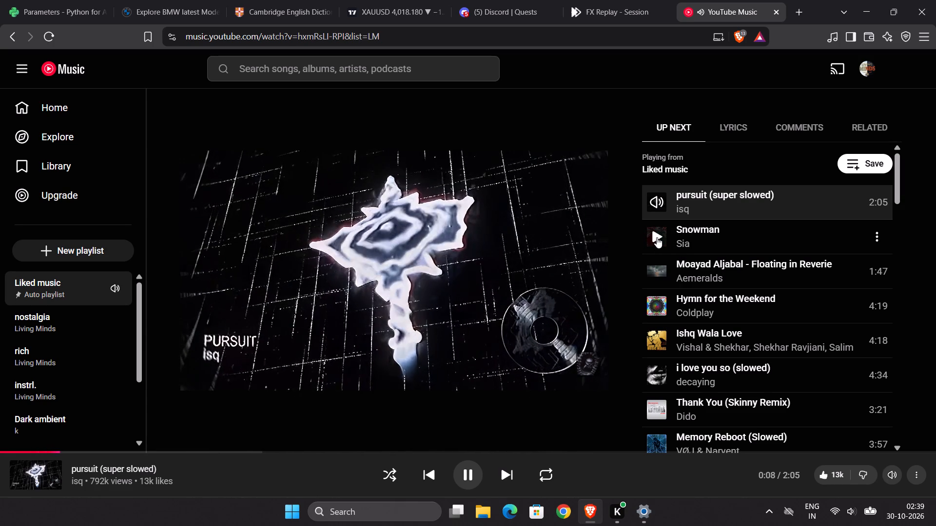
pyautogui.scroll(-11, 647, 251)
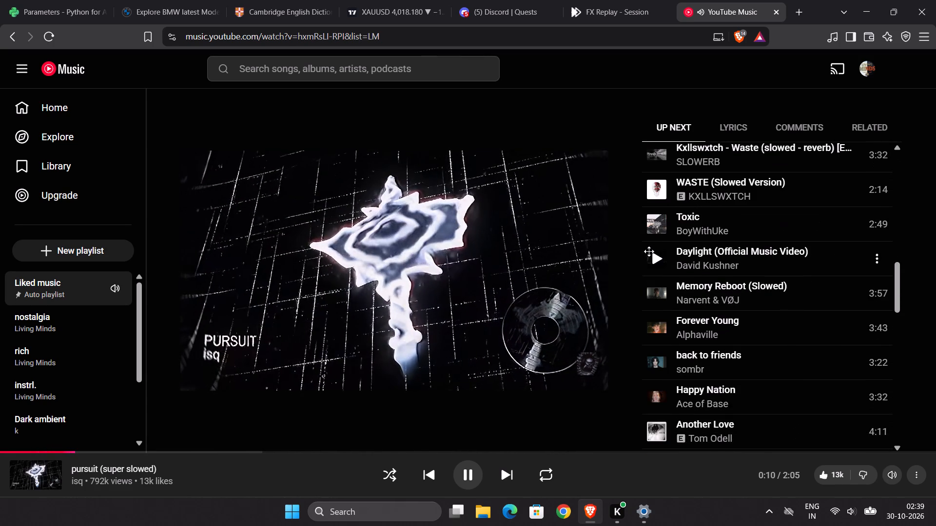
pyautogui.scroll(-18, 649, 255)
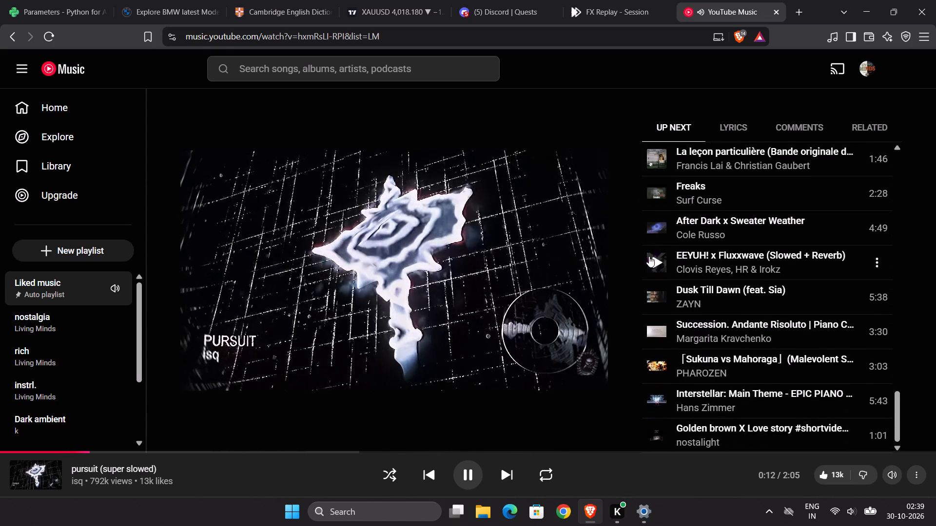
pyautogui.scroll(-4, 649, 256)
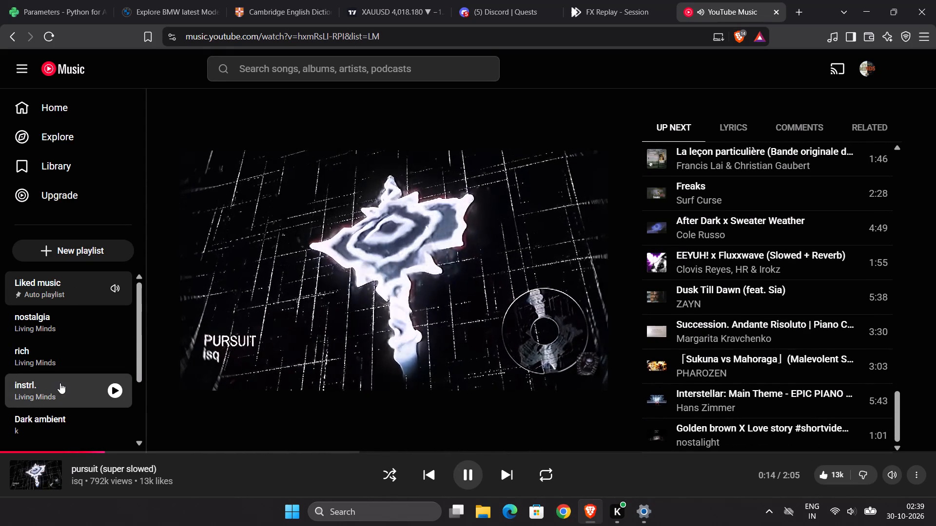
# Sample the Sounds from Shorts and Dark ambient playlists, ending with "snowfall" by Øneheart & reidenshi from Dark ambient.
pyautogui.scroll(-1, 77, 382)
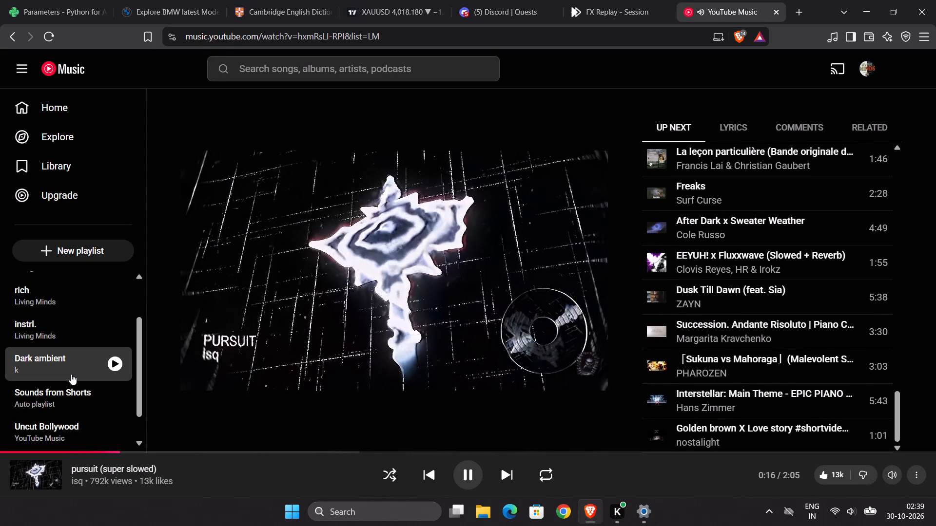
pyautogui.click(71, 374)
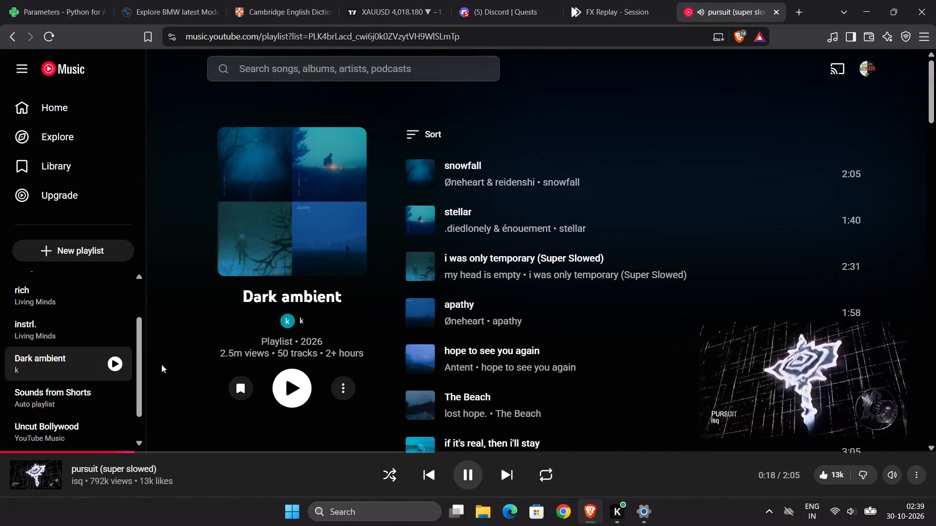
pyautogui.click(121, 394)
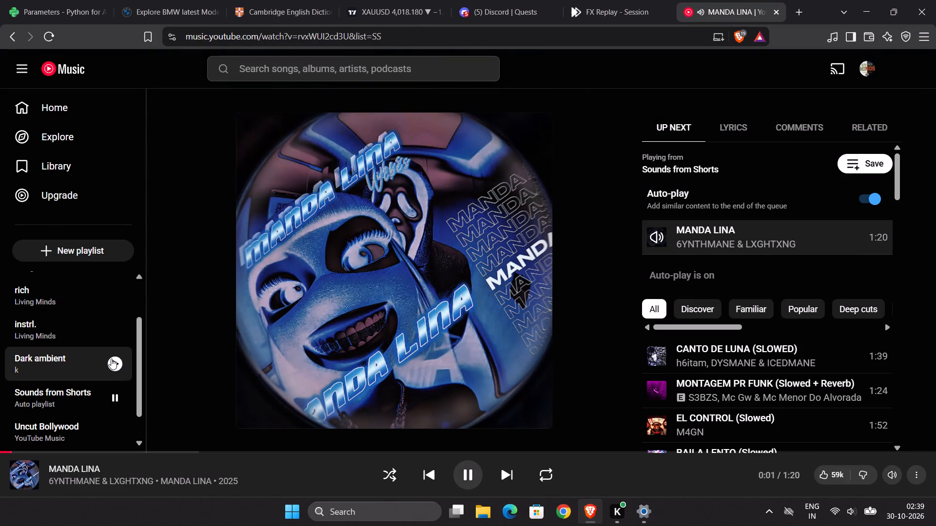
pyautogui.click(111, 358)
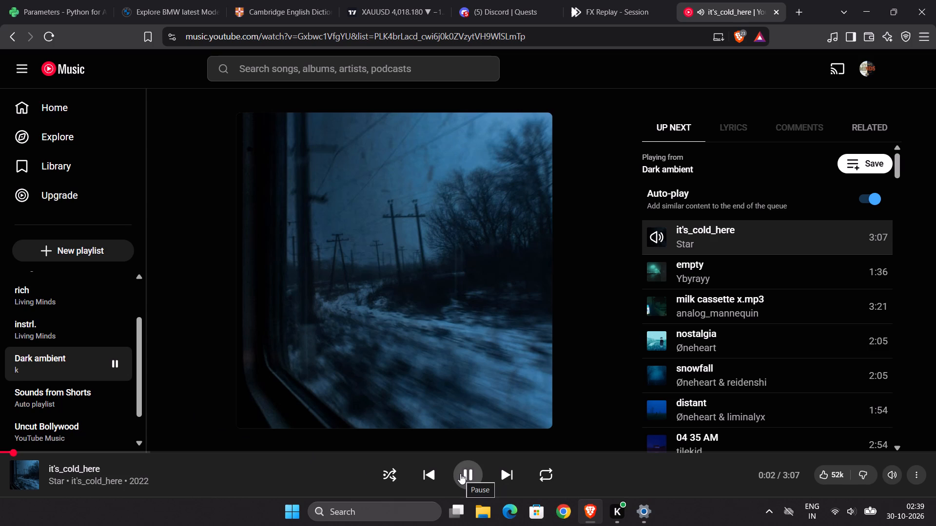
pyautogui.click(34, 357)
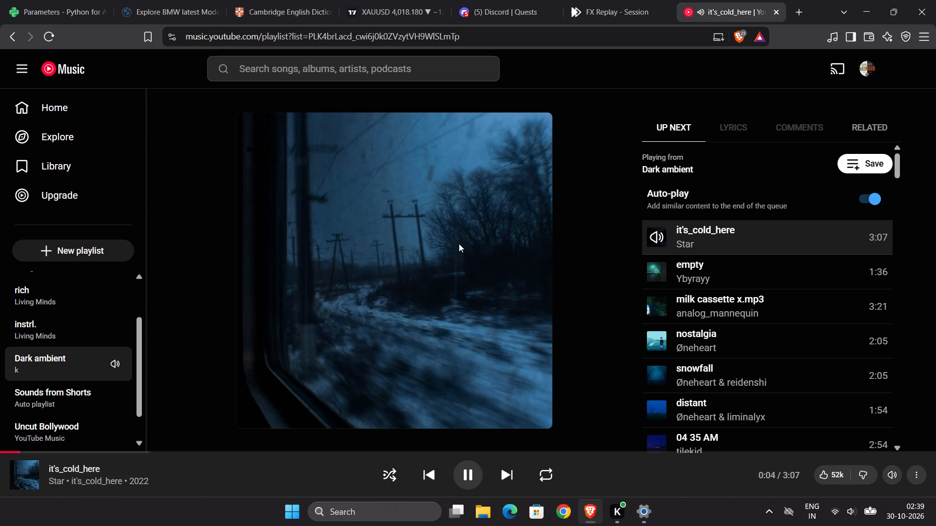
pyautogui.click(413, 171)
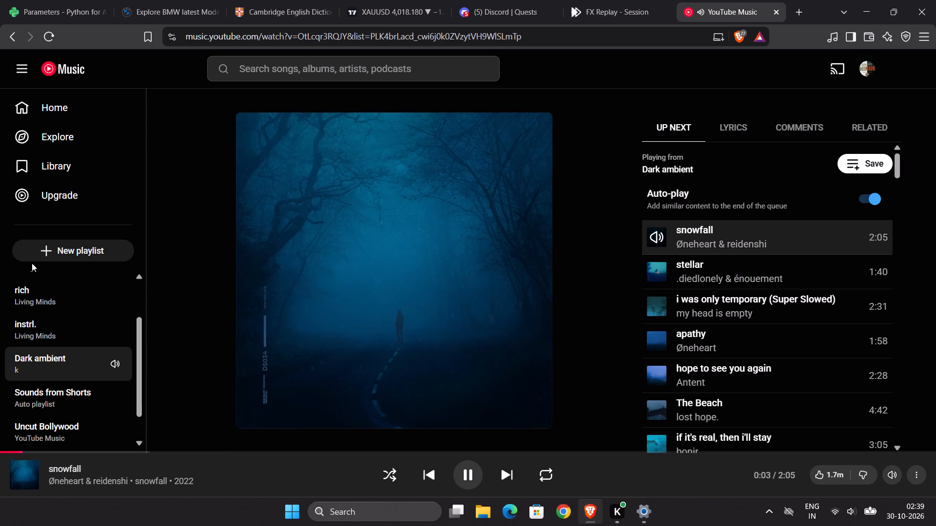
# Open Mr.Kitty's album "Time" from the Listen again suggestions on Home, look through its songs and play the album.
pyautogui.click(45, 113)
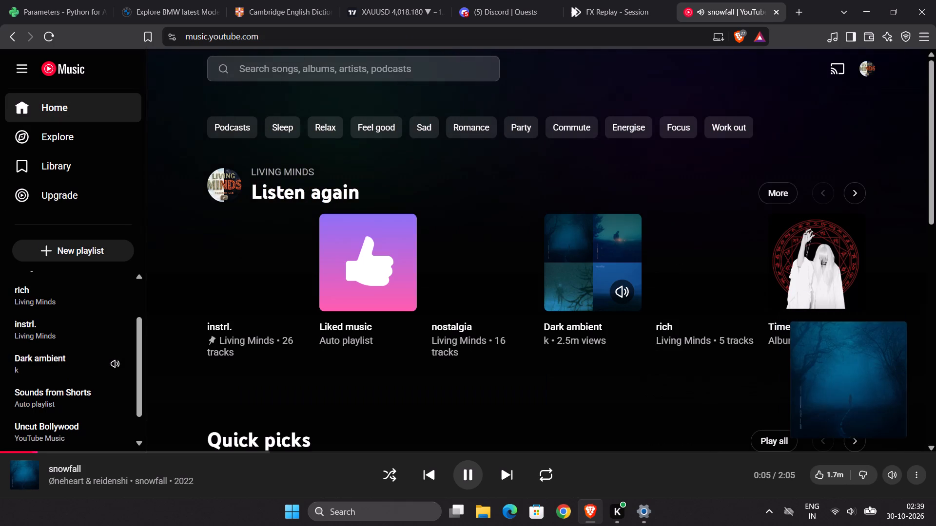
pyautogui.click(793, 248)
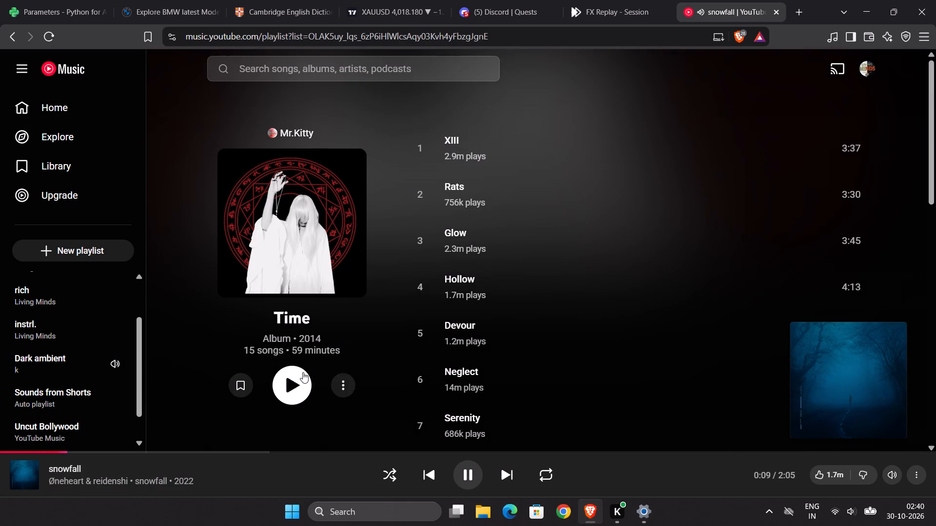
pyautogui.scroll(-6, 523, 292)
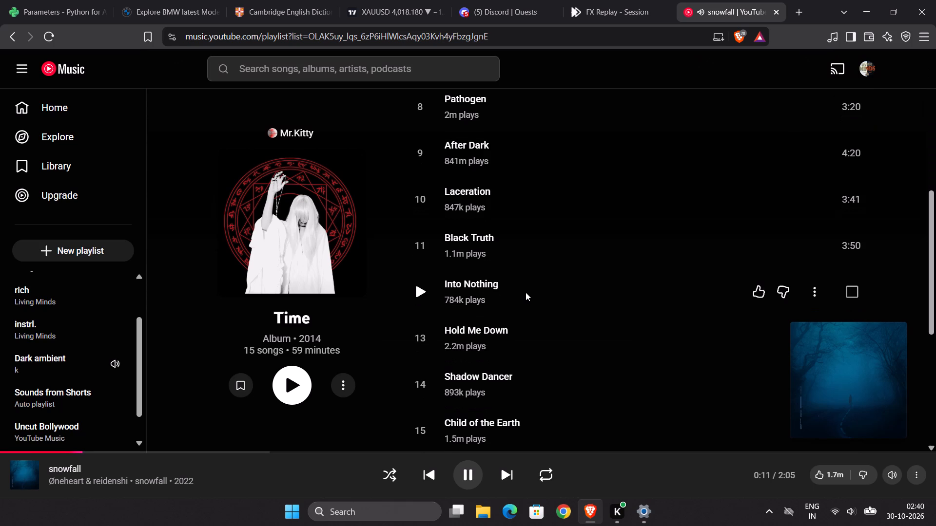
pyautogui.scroll(-7, 526, 292)
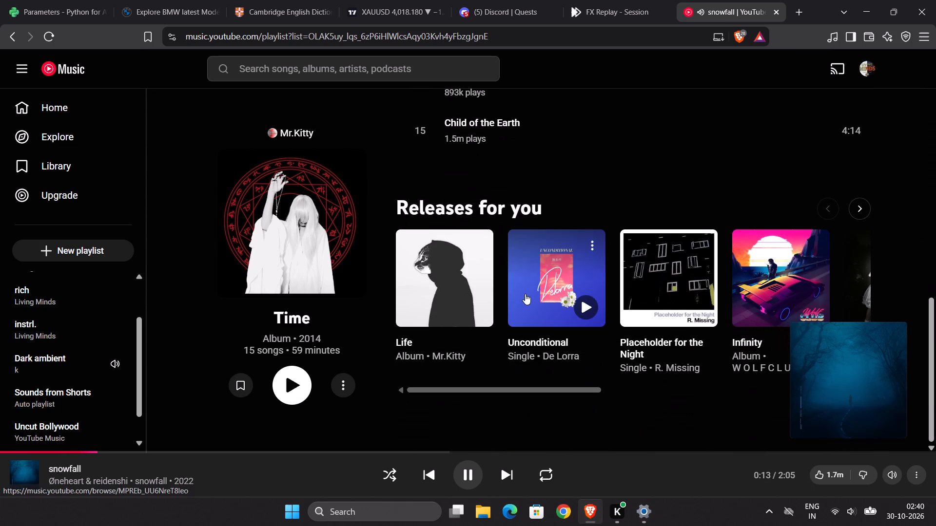
pyautogui.click(277, 385)
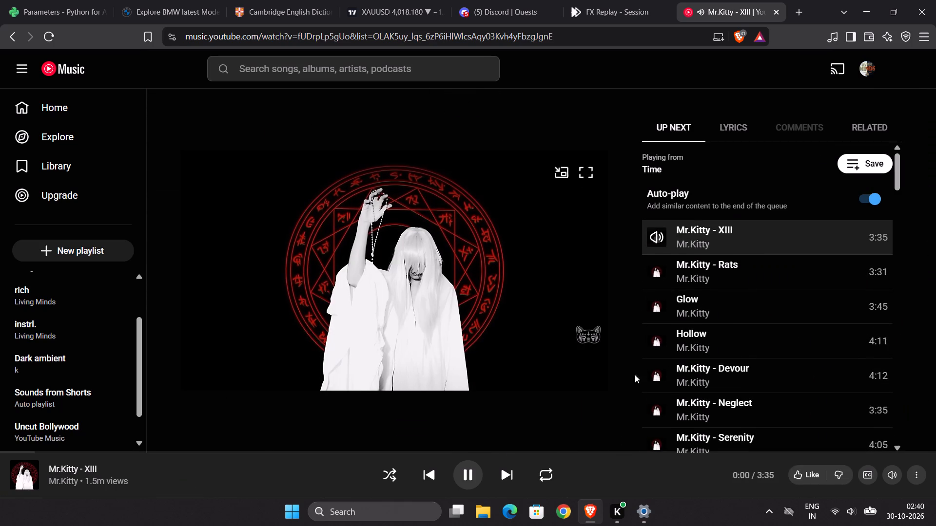
# Find "After Dark x Sweater Weather" by mikeeysmind among the album queue's auto-play suggestions and play it.
pyautogui.scroll(-10, 696, 341)
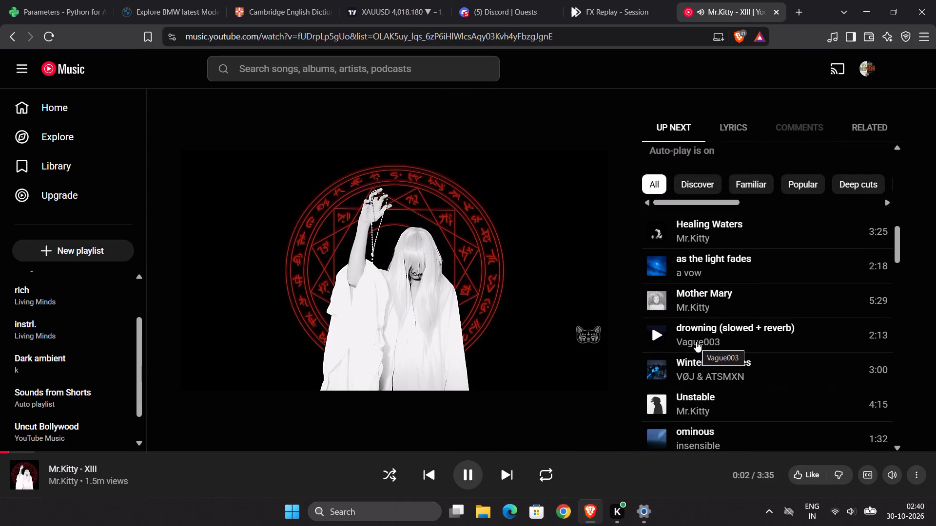
pyautogui.scroll(-6, 696, 341)
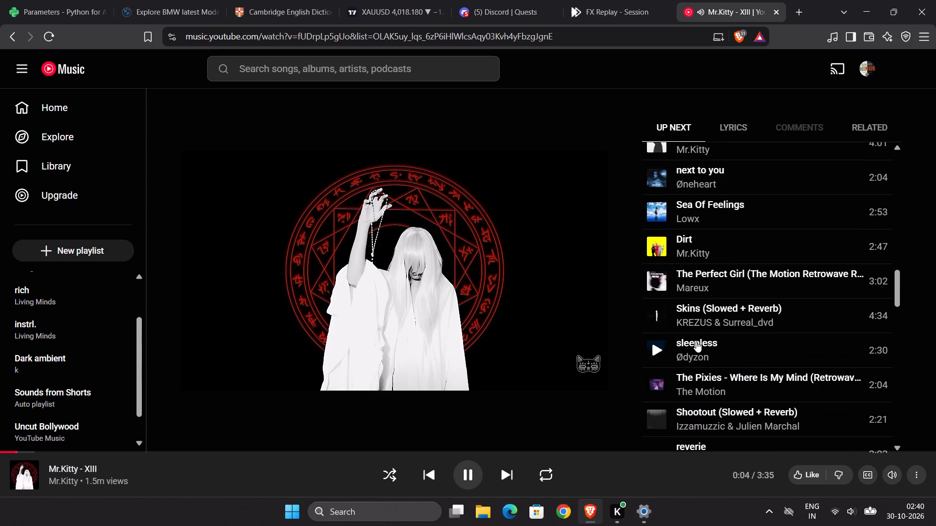
pyautogui.scroll(-6, 696, 341)
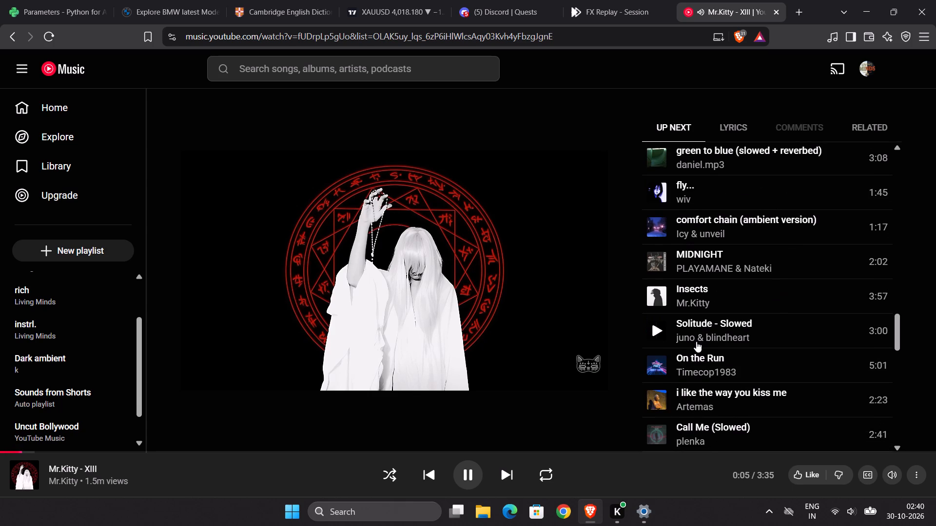
pyautogui.scroll(-3, 696, 341)
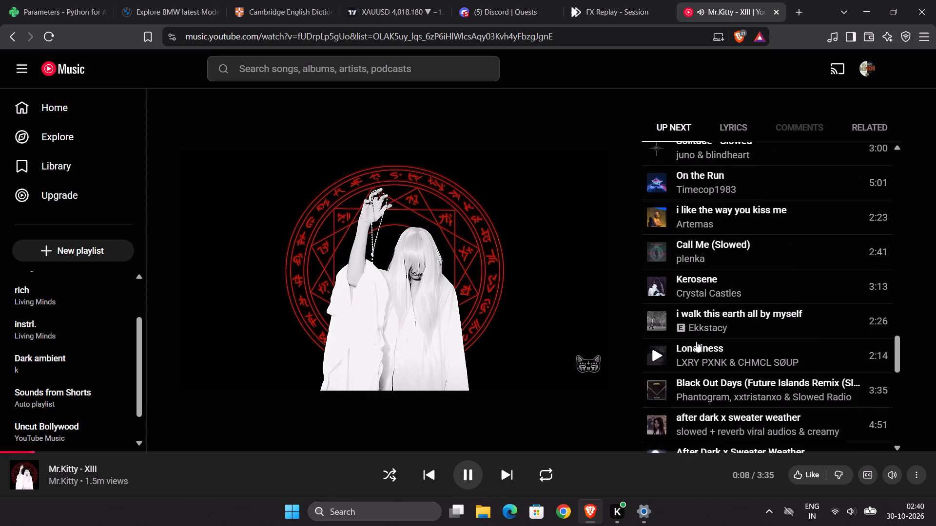
pyautogui.scroll(-1, 696, 341)
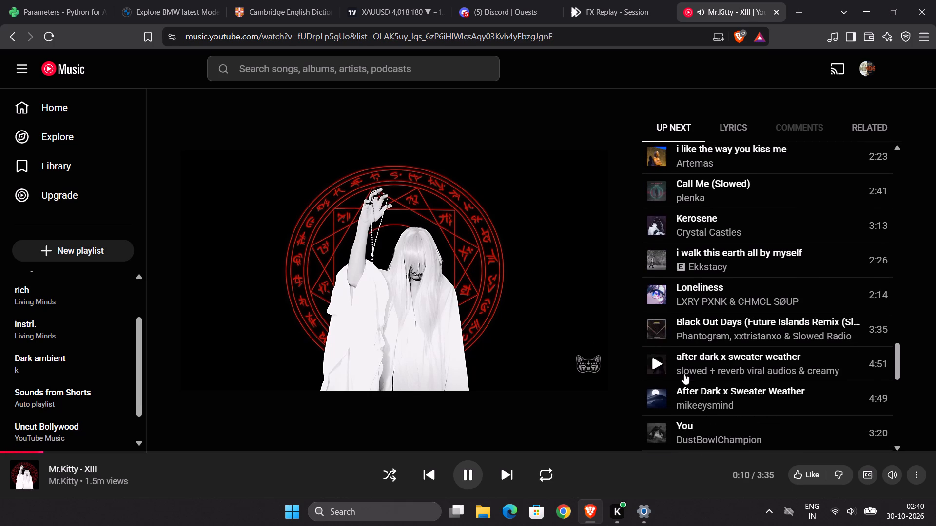
pyautogui.click(658, 394)
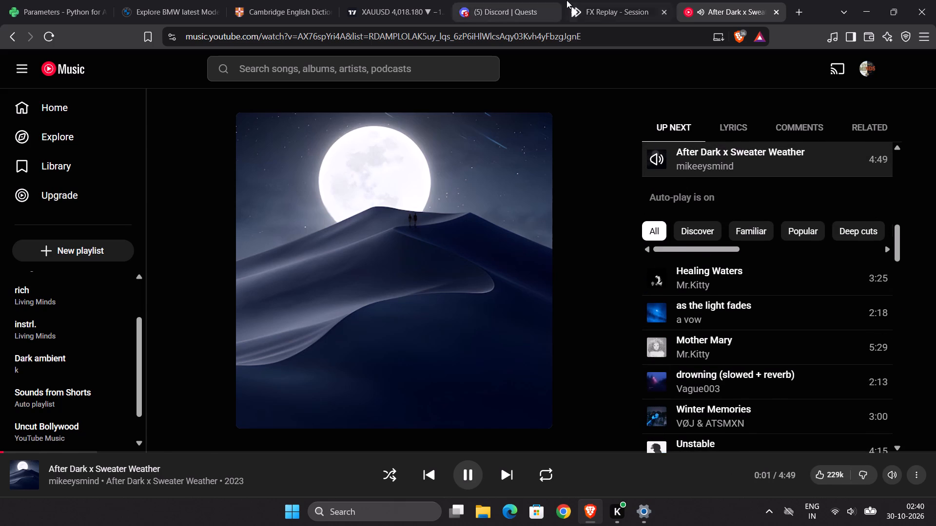
# Return to the FX Replay session tab and switch the EURUSD chart to the 4h timeframe.
pyautogui.click(590, 0)
pyautogui.scroll(-3, 605, 262)
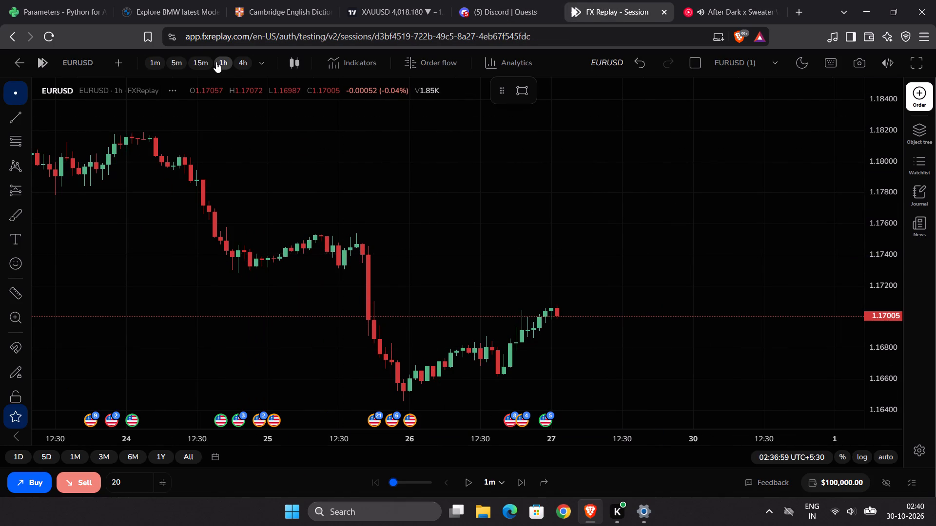
pyautogui.click(239, 63)
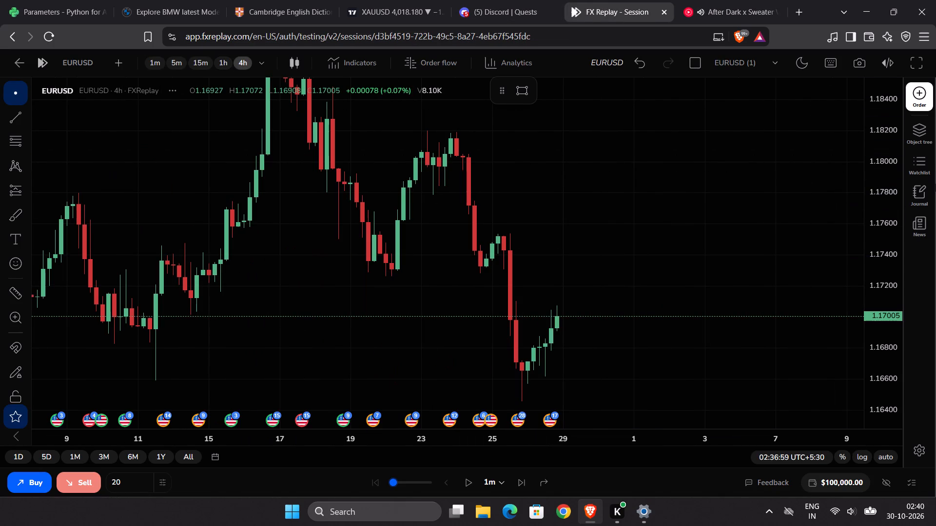
# Examine the EURUSD 4h price history over the preceding months and its wider price range.
pyautogui.moveTo(869, 178); pyautogui.dragTo(863, 293)
pyautogui.scroll(-6, 752, 248)
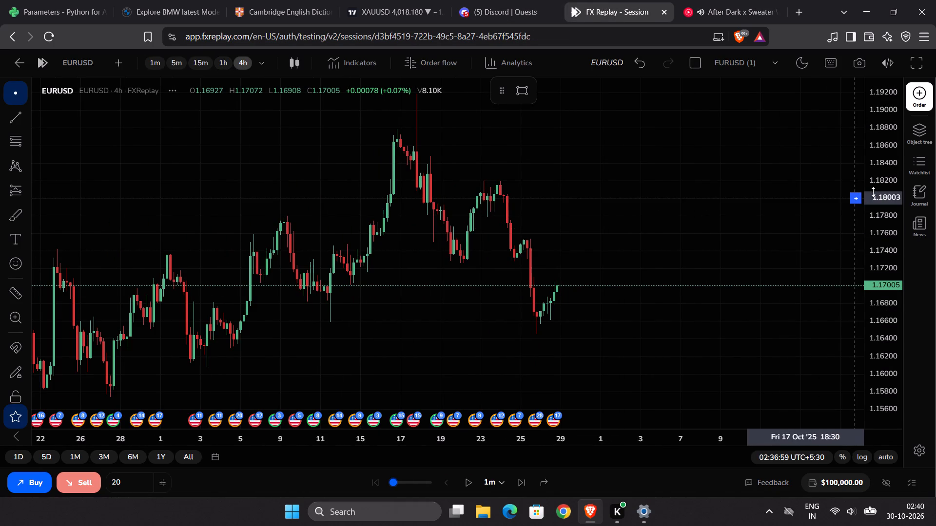
pyautogui.moveTo(884, 180); pyautogui.dragTo(885, 272)
pyautogui.scroll(-7, 820, 245)
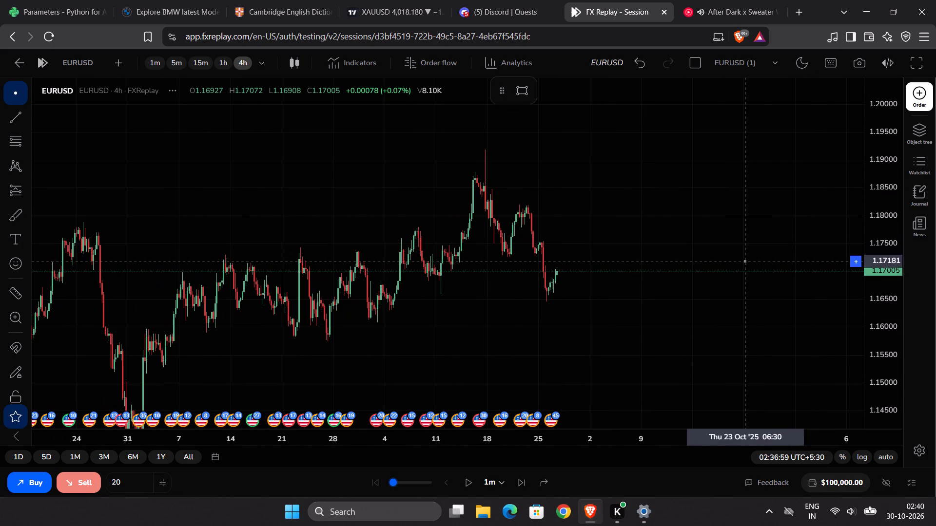
pyautogui.scroll(-5, 778, 215)
pyautogui.moveTo(884, 176); pyautogui.dragTo(884, 263)
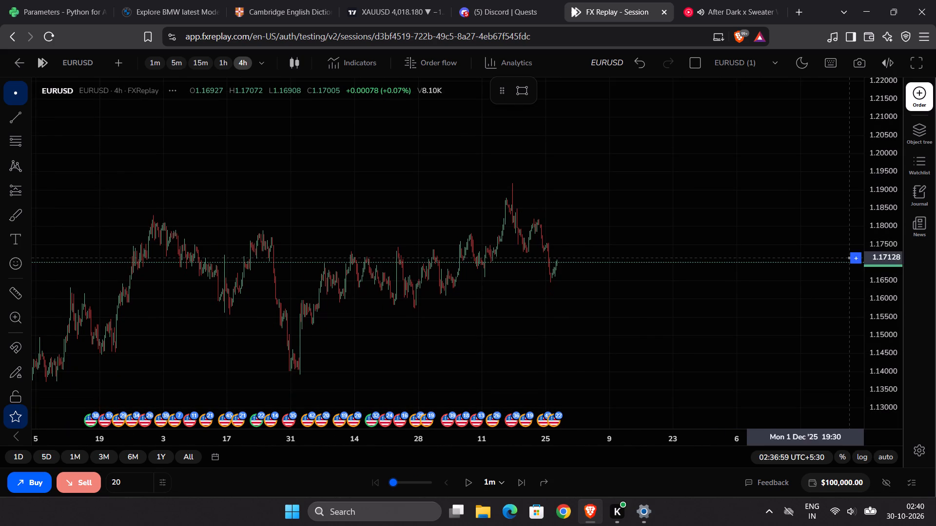
pyautogui.scroll(-6, 825, 251)
pyautogui.moveTo(703, 299); pyautogui.dragTo(748, 200)
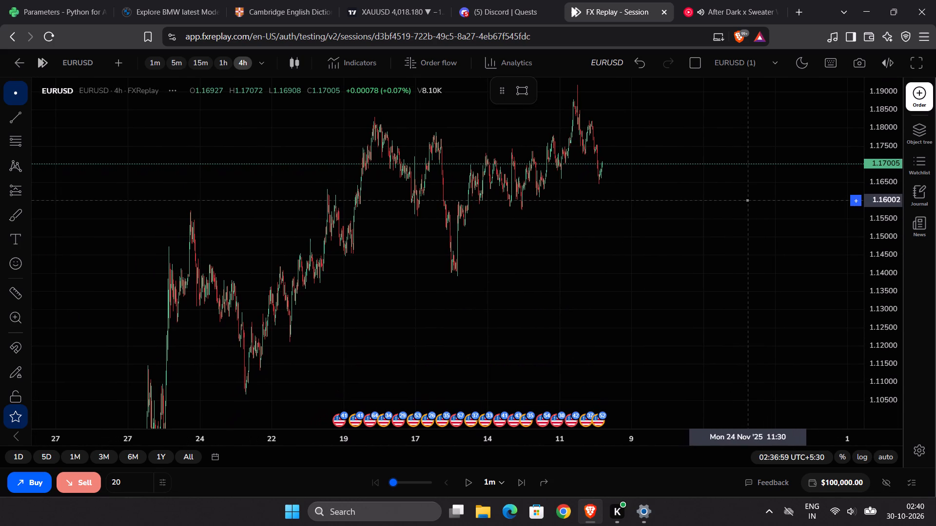
pyautogui.moveTo(748, 200); pyautogui.dragTo(784, 171)
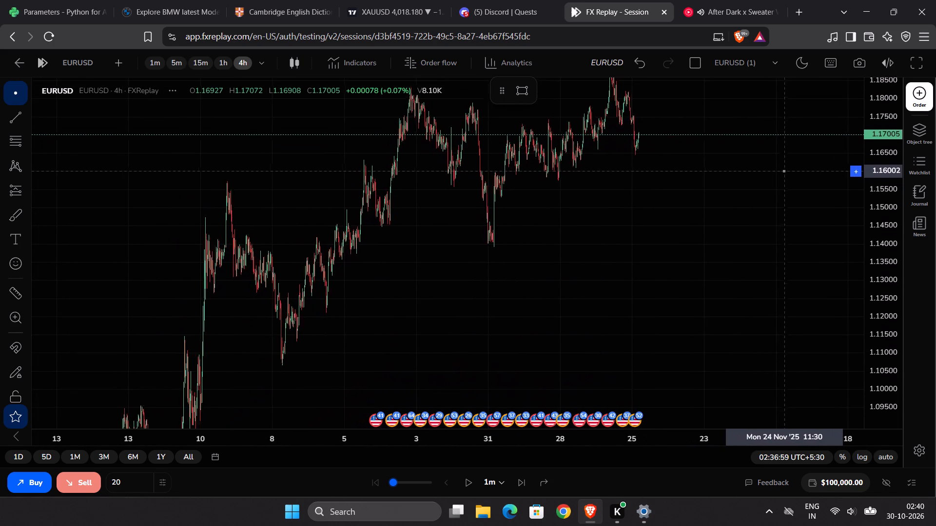
# Examine the EURUSD 4h price swings from spring 2025 up to the latest September candles.
pyautogui.moveTo(784, 171); pyautogui.dragTo(788, 165)
pyautogui.scroll(-4, 788, 164)
pyautogui.moveTo(710, 265); pyautogui.dragTo(757, 127)
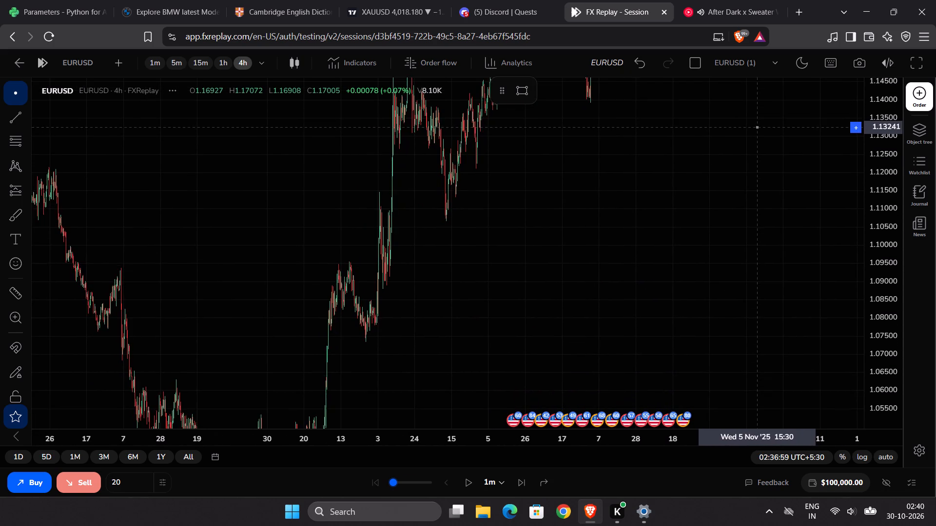
pyautogui.moveTo(757, 127); pyautogui.dragTo(731, 176)
pyautogui.moveTo(480, 244); pyautogui.dragTo(439, 323)
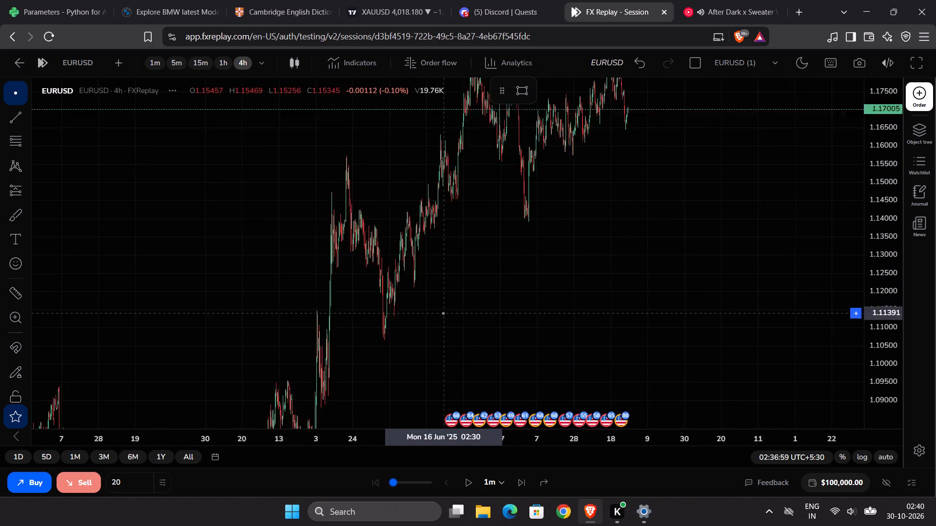
pyautogui.moveTo(439, 323); pyautogui.dragTo(410, 389)
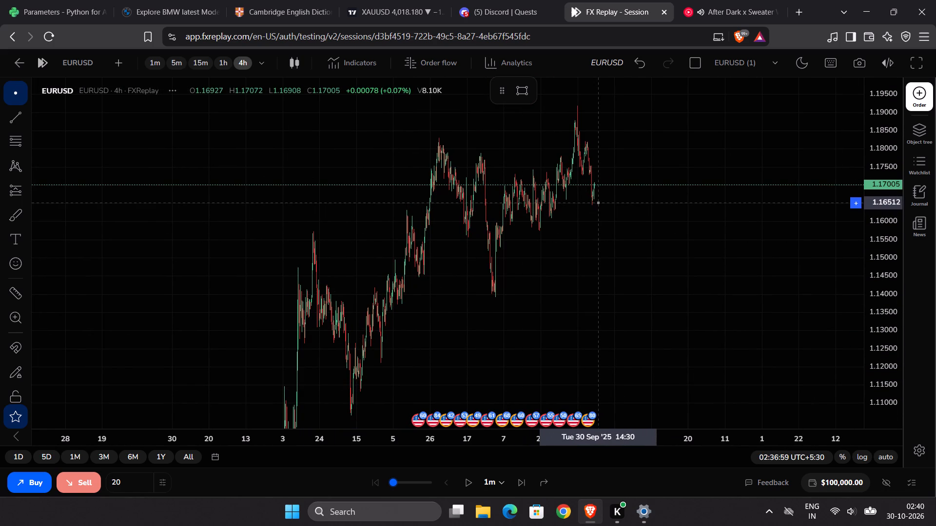
pyautogui.scroll(11, 598, 203)
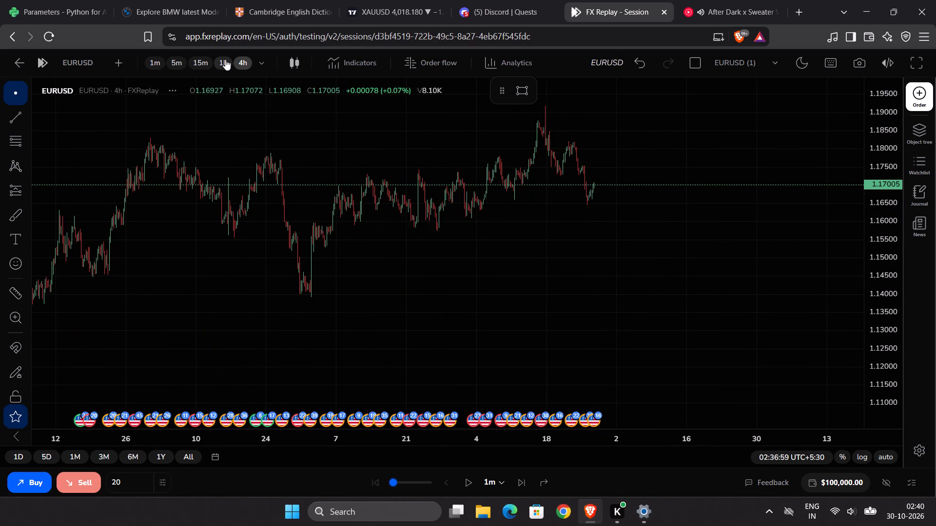
# Switch the EURUSD chart to the 1h timeframe and frame the candles of the last trading week before 27 September.
pyautogui.click(225, 59)
pyautogui.moveTo(880, 345); pyautogui.dragTo(885, 169)
pyautogui.moveTo(723, 227); pyautogui.dragTo(752, 326)
pyautogui.scroll(-4, 752, 326)
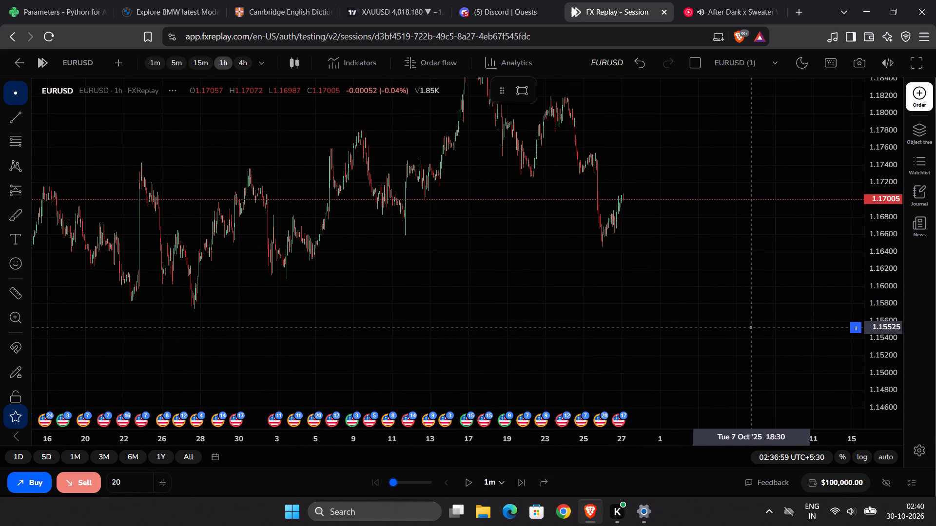
pyautogui.scroll(8, 744, 323)
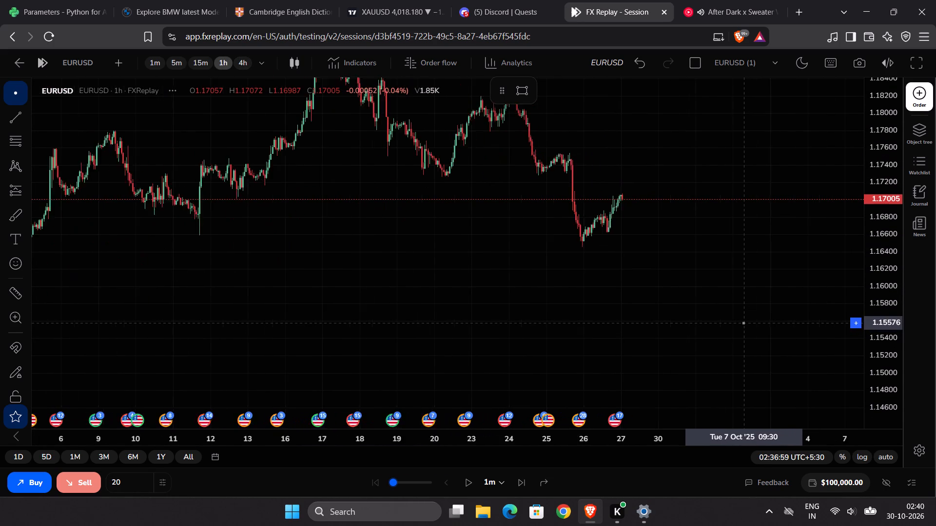
pyautogui.scroll(8, 744, 323)
pyautogui.moveTo(691, 278); pyautogui.dragTo(679, 350)
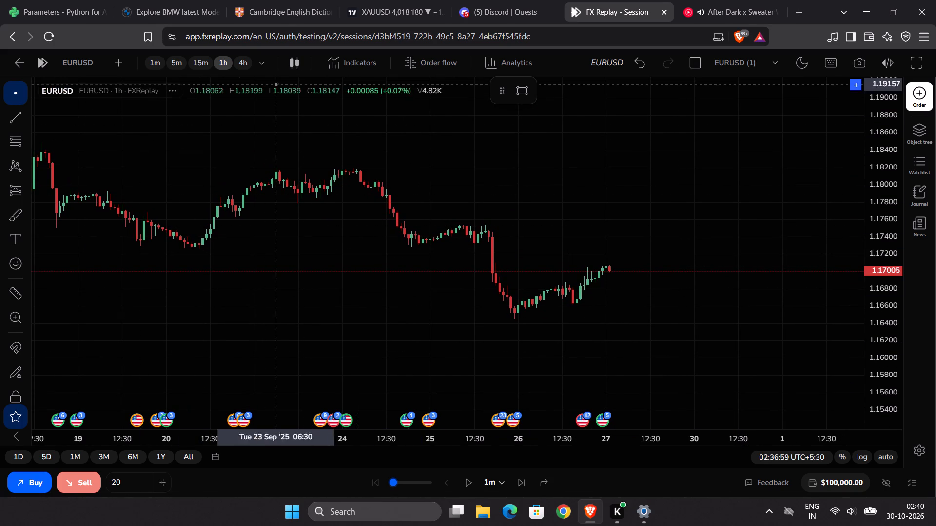
# Add the Session Indicator by FX Replay to the EURUSD chart.
pyautogui.click(364, 63)
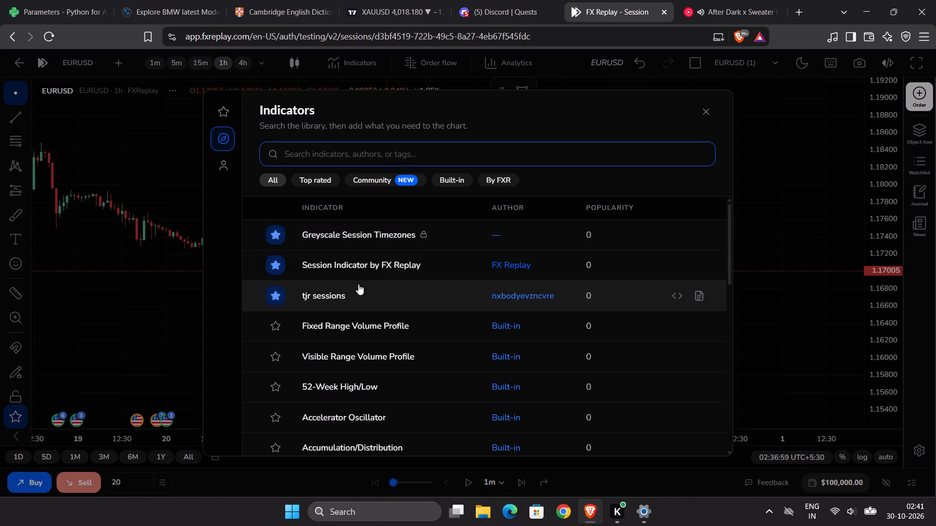
pyautogui.click(369, 266)
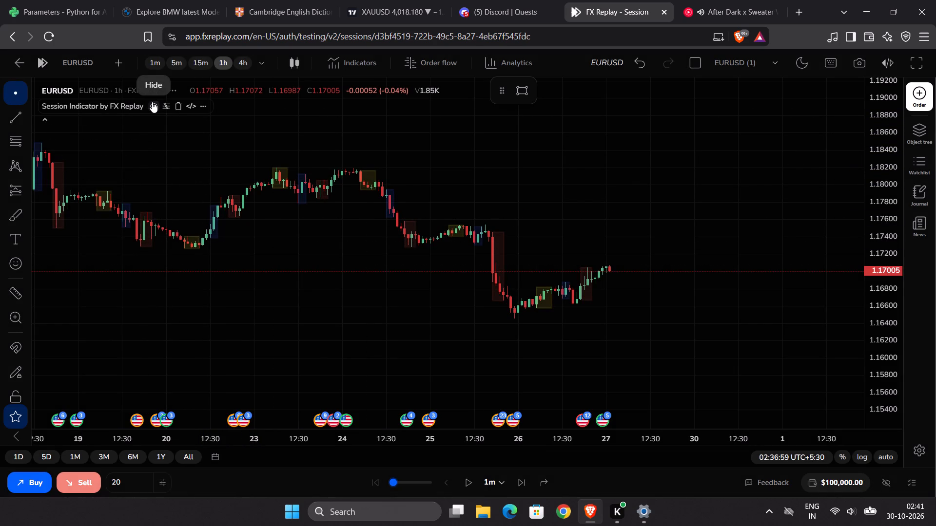
# Examine the highlighted trading sessions on the 1h chart for the days up to 26 September.
pyautogui.scroll(4, 346, 229)
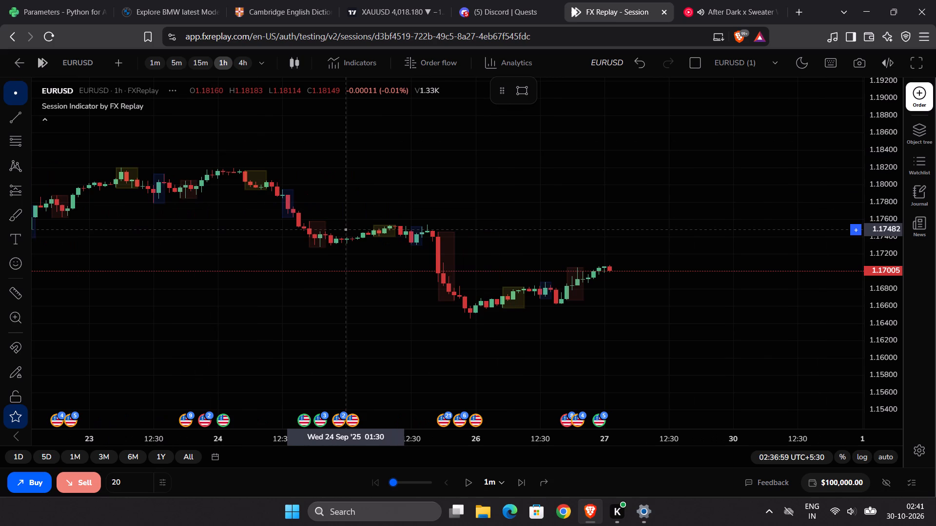
pyautogui.scroll(-3, 346, 229)
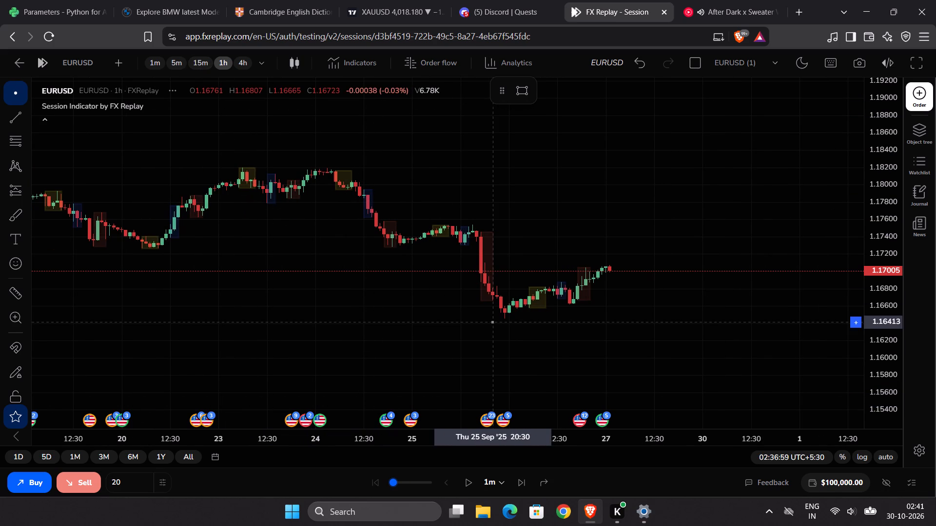
pyautogui.moveTo(889, 371); pyautogui.dragTo(889, 367)
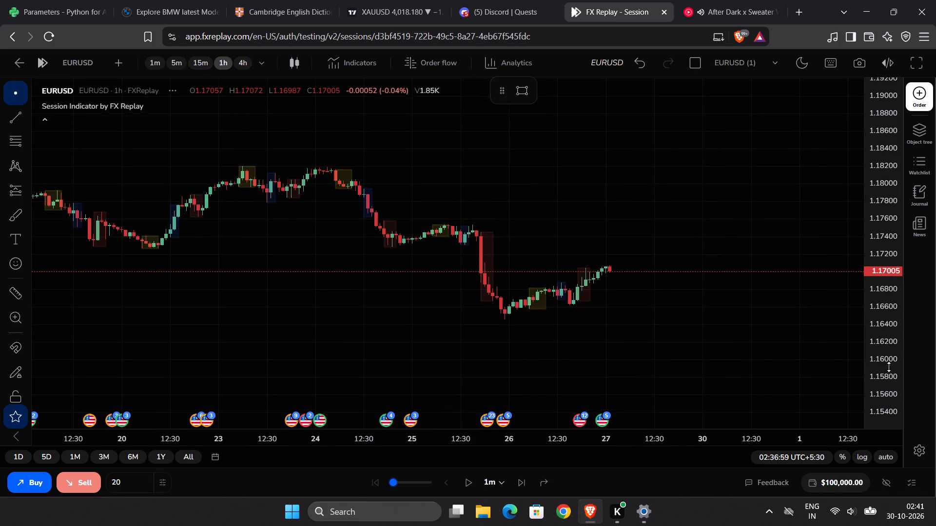
pyautogui.moveTo(889, 367); pyautogui.dragTo(882, 314)
pyautogui.scroll(1, 740, 293)
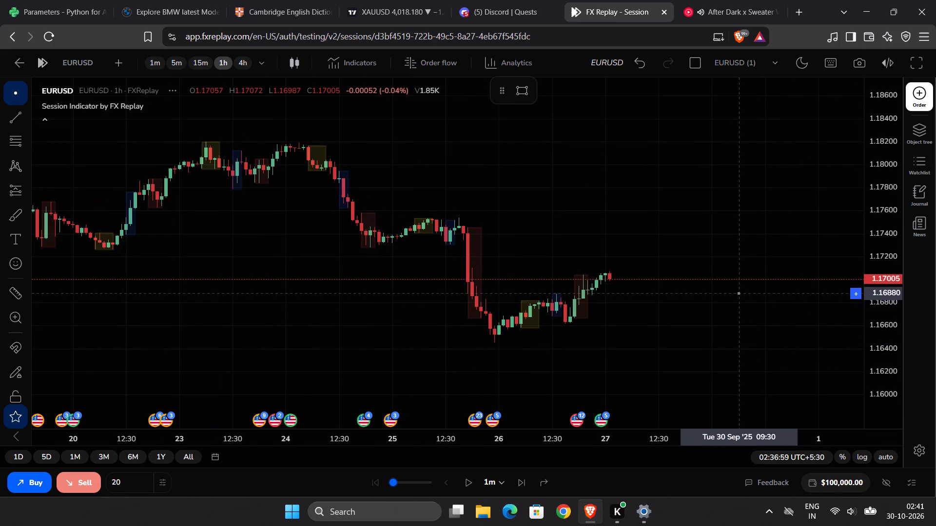
pyautogui.scroll(1, 740, 293)
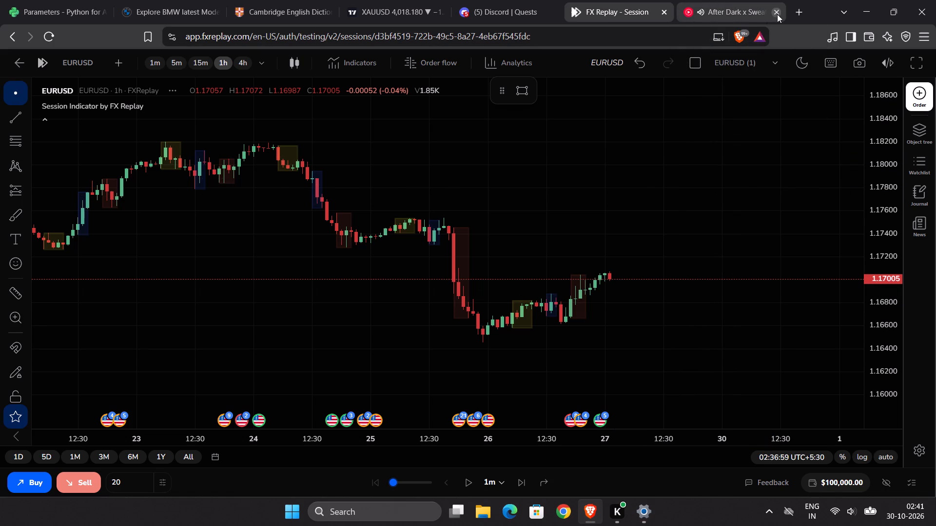
# Close the YouTube Music tab playing "After Dark x Sweater Weather".
pyautogui.click(778, 14)
pyautogui.click(535, 113)
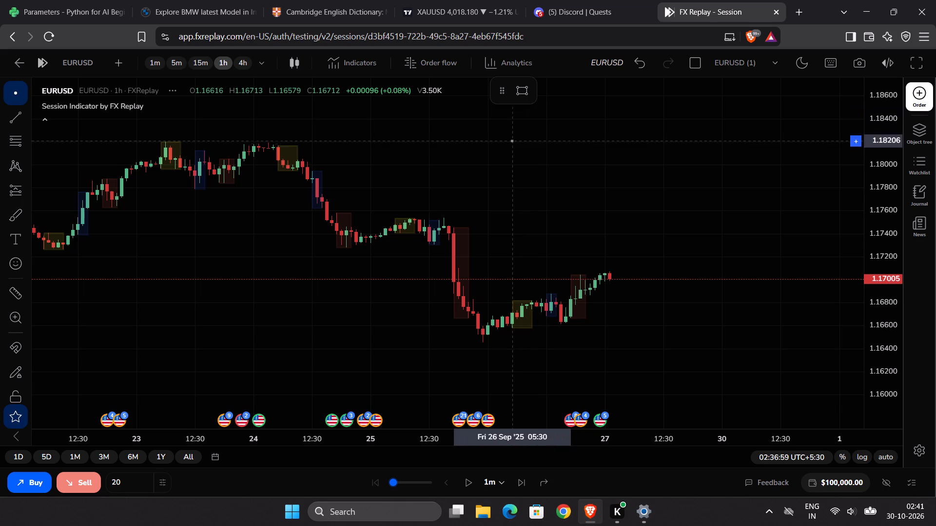
# Review the September sessions on the 1h chart, and switch to the 15m timeframe framed on the 26 September sessions.
pyautogui.scroll(-3, 510, 144)
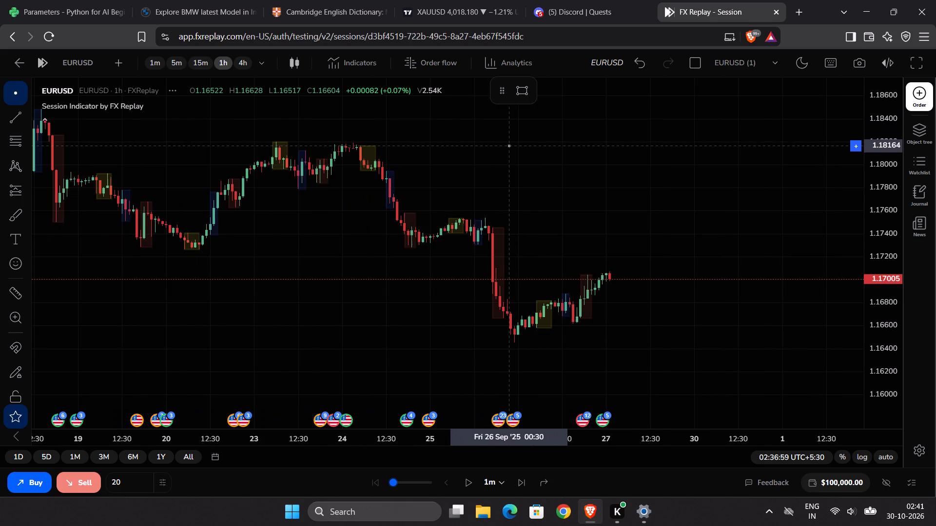
pyautogui.scroll(-6, 510, 147)
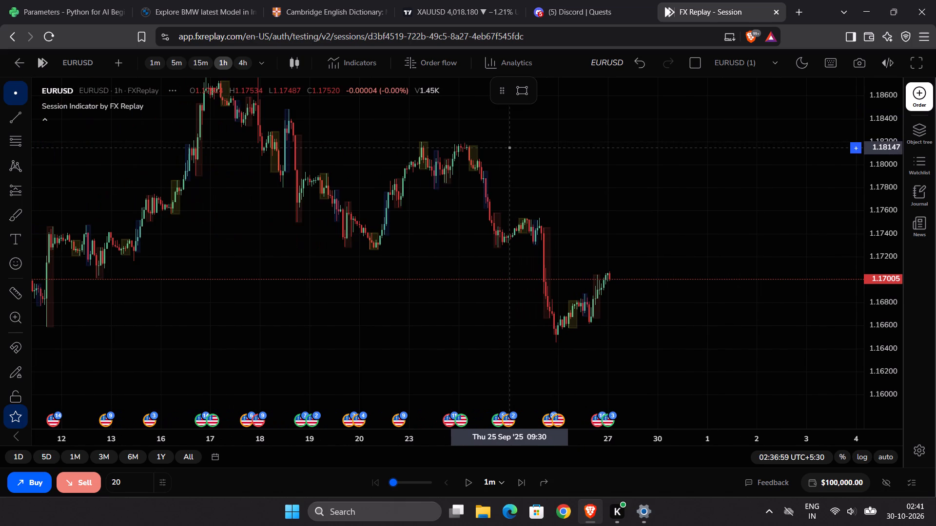
pyautogui.scroll(5, 508, 148)
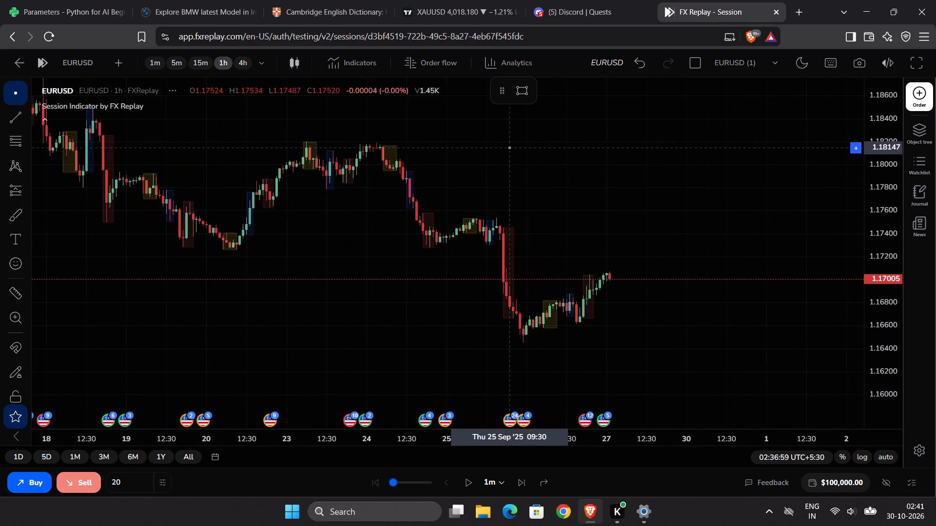
pyautogui.scroll(4, 508, 148)
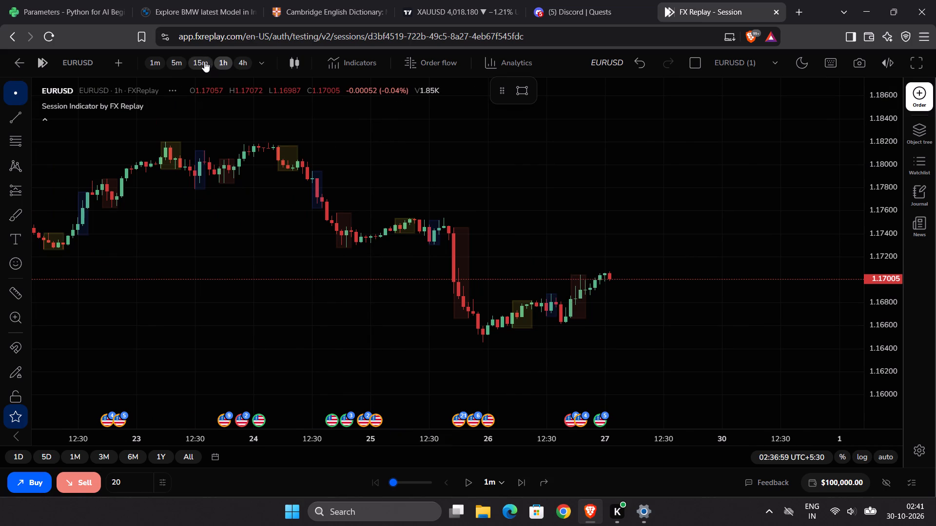
pyautogui.click(204, 61)
pyautogui.scroll(-8, 283, 146)
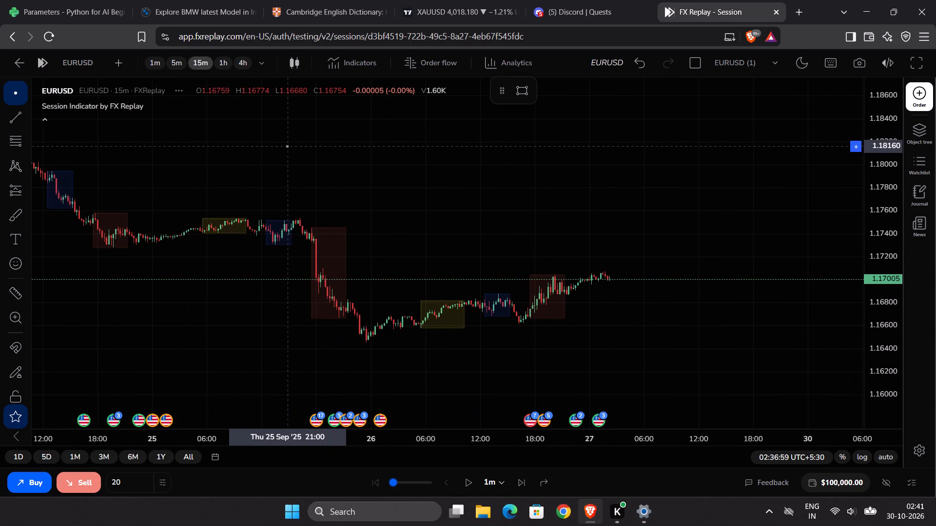
pyautogui.scroll(5, 287, 146)
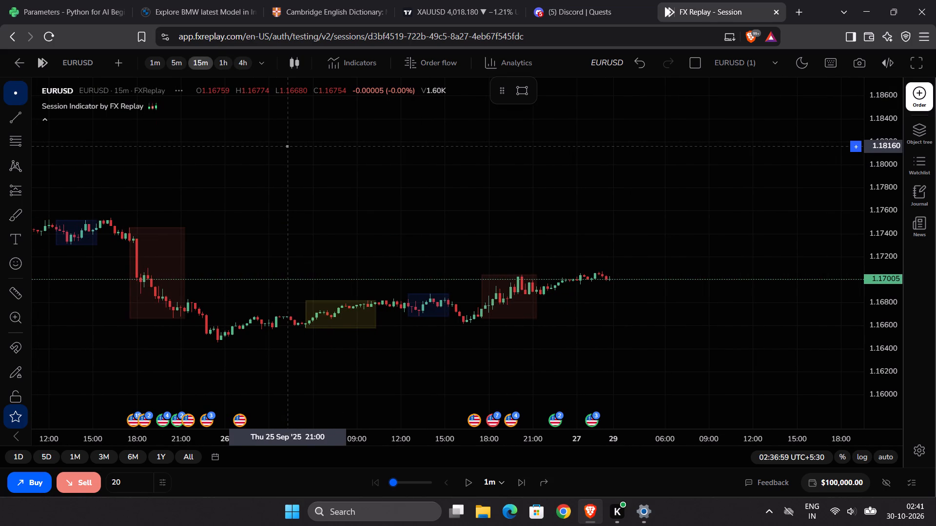
pyautogui.moveTo(879, 335); pyautogui.dragTo(869, 242)
pyautogui.scroll(2, 713, 234)
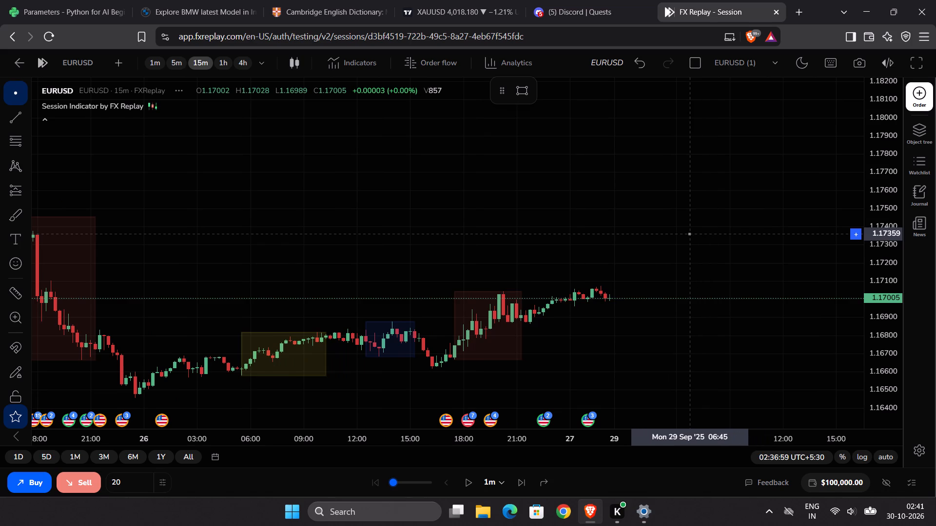
pyautogui.moveTo(691, 232); pyautogui.dragTo(691, 219)
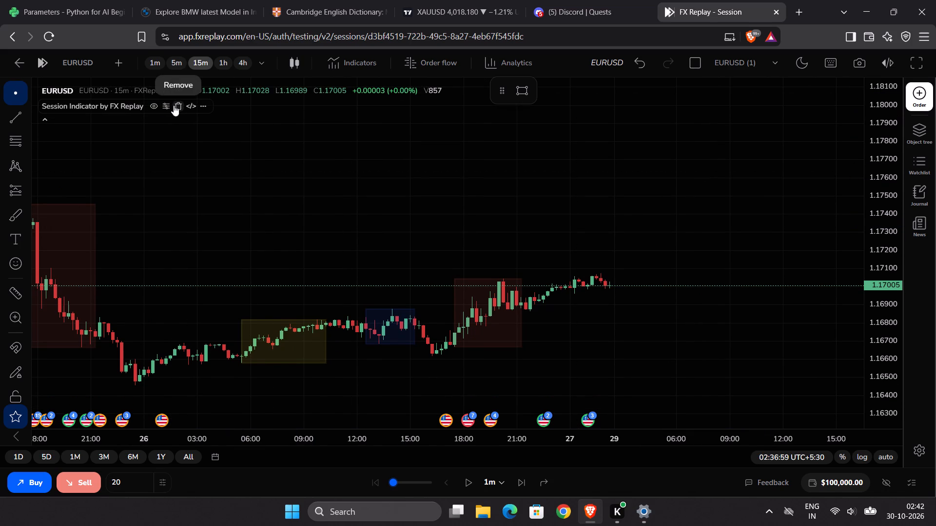
# Turn off the NY, Asia and London session lines in the Session Indicator's inputs and apply the settings.
pyautogui.click(164, 108)
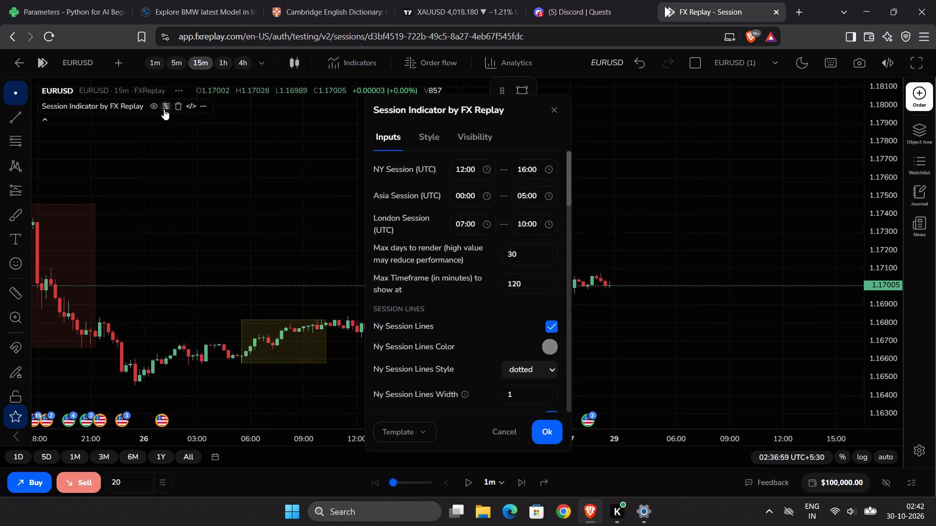
pyautogui.scroll(-2, 473, 238)
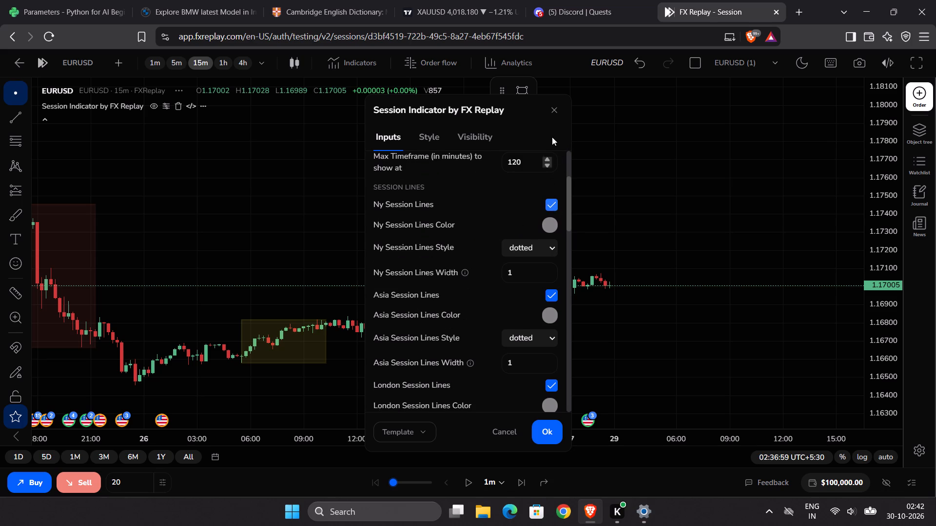
pyautogui.click(555, 201)
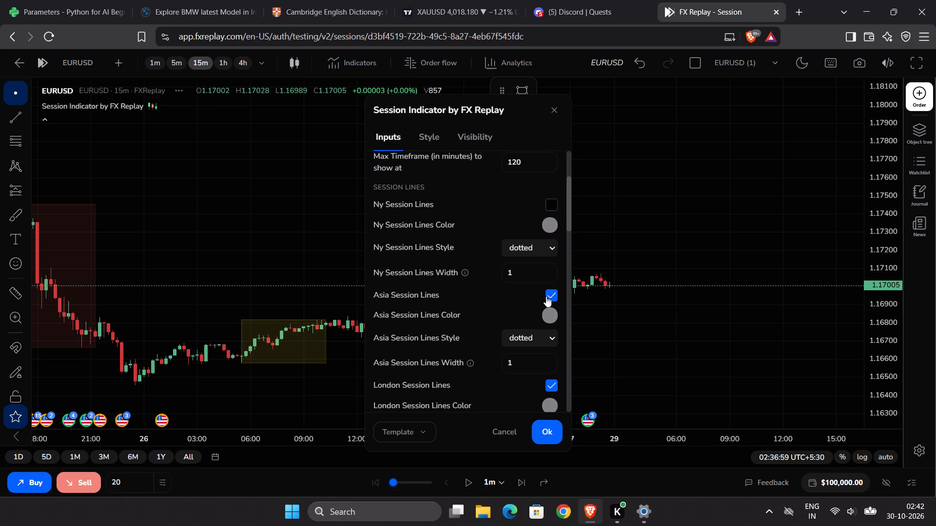
pyautogui.click(548, 295)
pyautogui.scroll(-2, 547, 295)
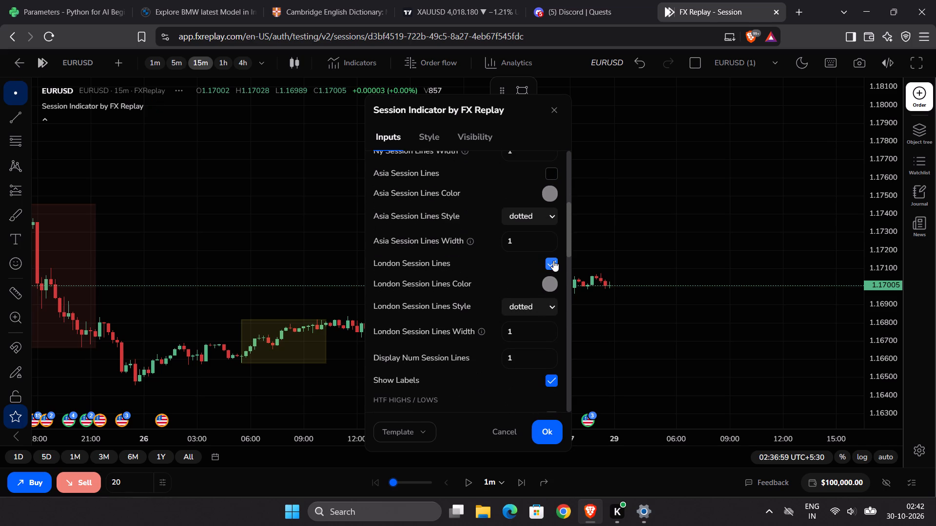
pyautogui.click(553, 261)
pyautogui.click(544, 433)
# Configure the replay to advance in 15m steps at a speed of 16x per sec.
pyautogui.scroll(-1, 562, 311)
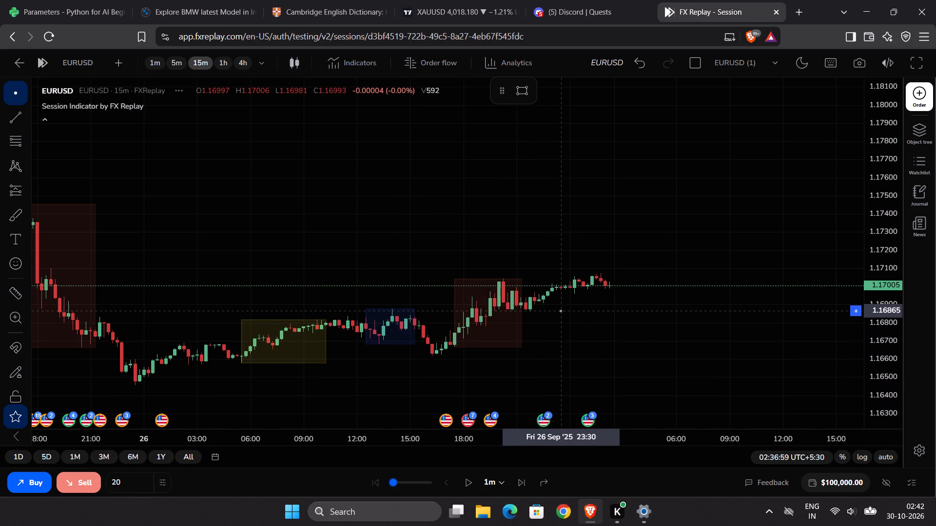
pyautogui.scroll(1, 562, 311)
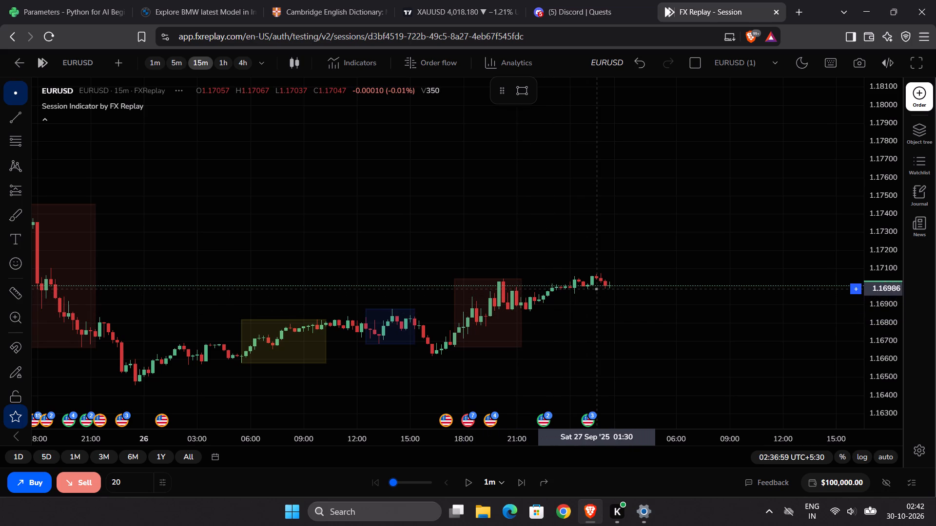
pyautogui.moveTo(600, 289); pyautogui.dragTo(571, 292)
pyautogui.click(488, 480)
pyautogui.scroll(-3, 471, 412)
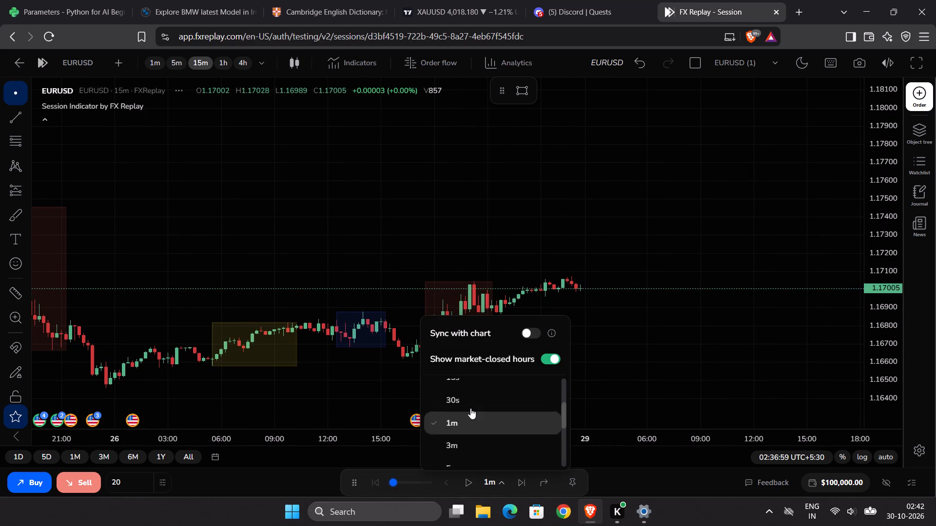
pyautogui.click(464, 411)
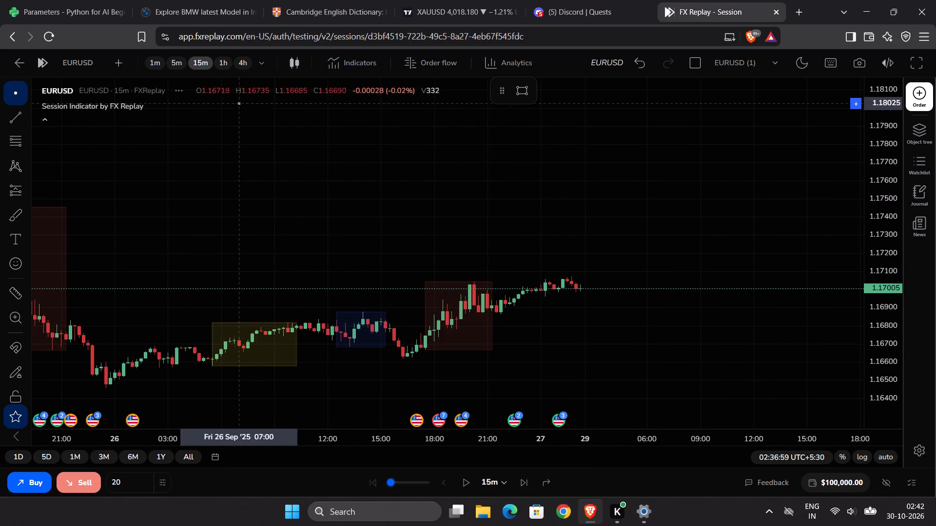
pyautogui.moveTo(408, 481); pyautogui.dragTo(428, 483)
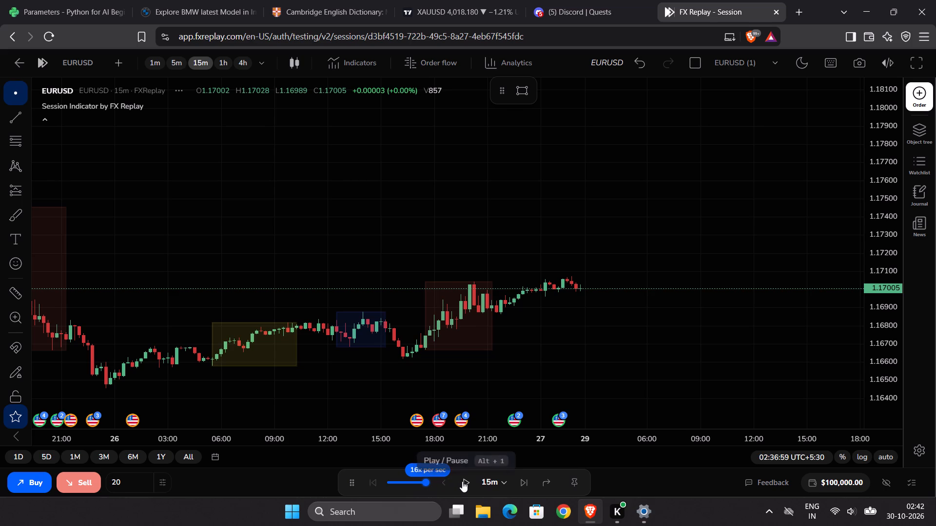
# Reduce the replay speed and play the 15m EURUSD replay forward to 07:29:59 on 29 September, pausing there.
pyautogui.scroll(-1, 518, 281)
pyautogui.moveTo(887, 157); pyautogui.dragTo(888, 286)
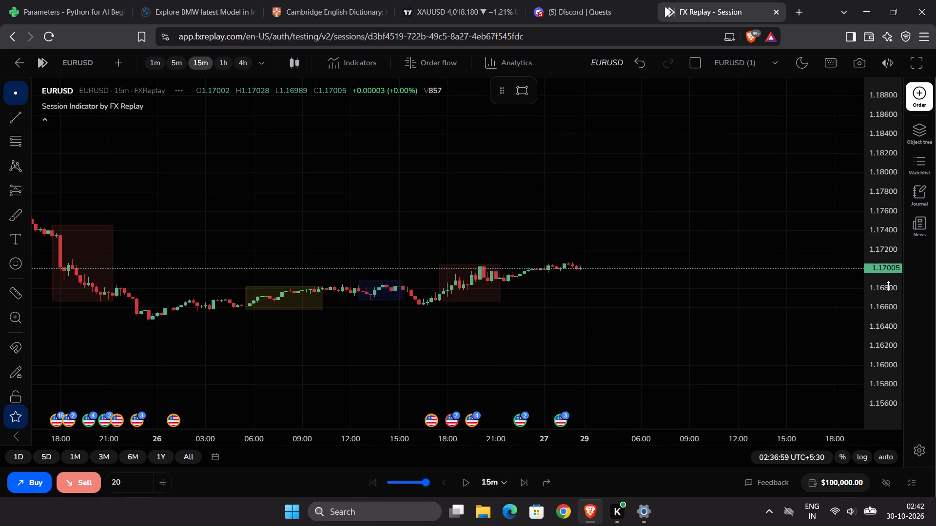
pyautogui.scroll(-4, 814, 277)
pyautogui.moveTo(795, 280); pyautogui.dragTo(579, 272)
pyautogui.scroll(4, 573, 280)
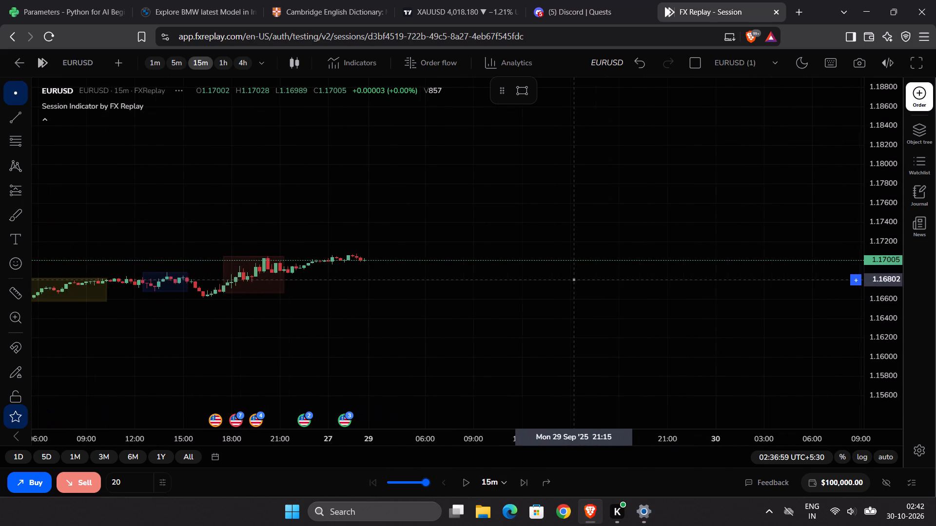
pyautogui.scroll(3, 573, 280)
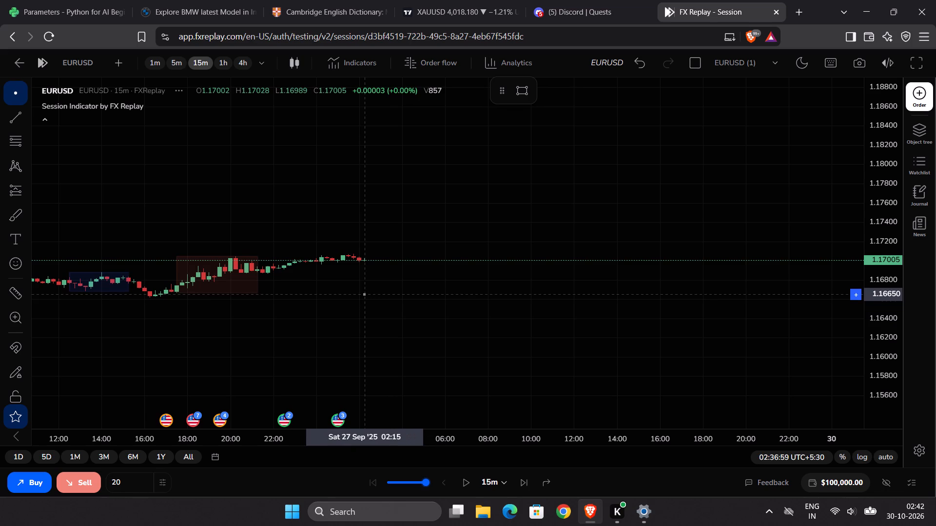
pyautogui.scroll(-3, 366, 294)
pyautogui.click(414, 481)
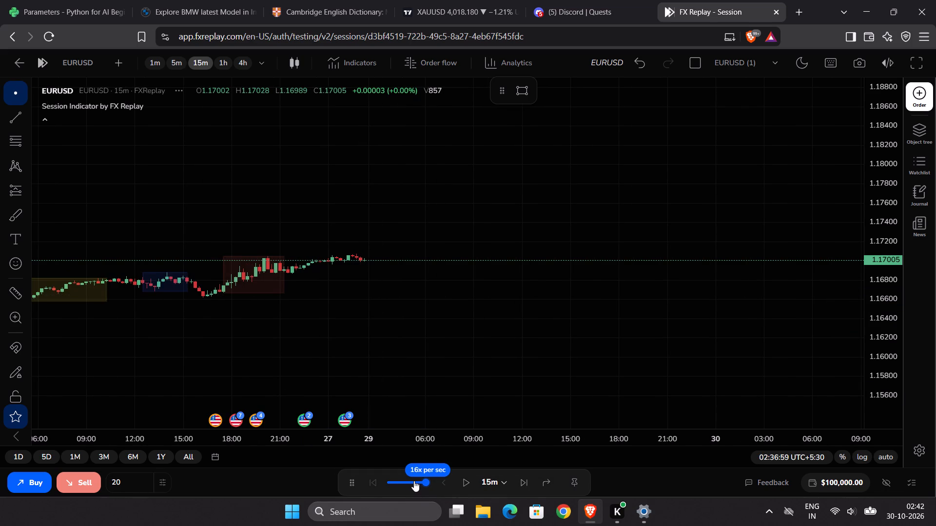
pyautogui.click(467, 485)
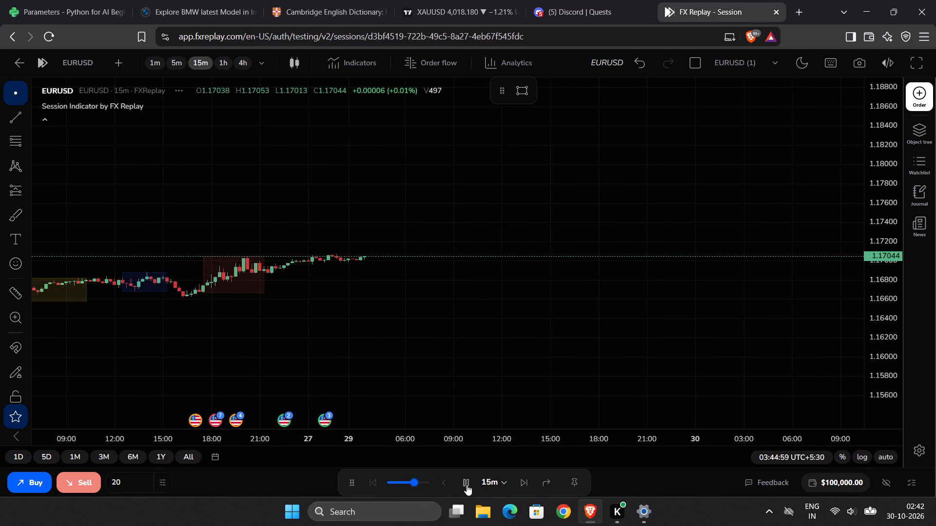
pyautogui.click(467, 485)
pyautogui.click(467, 485)
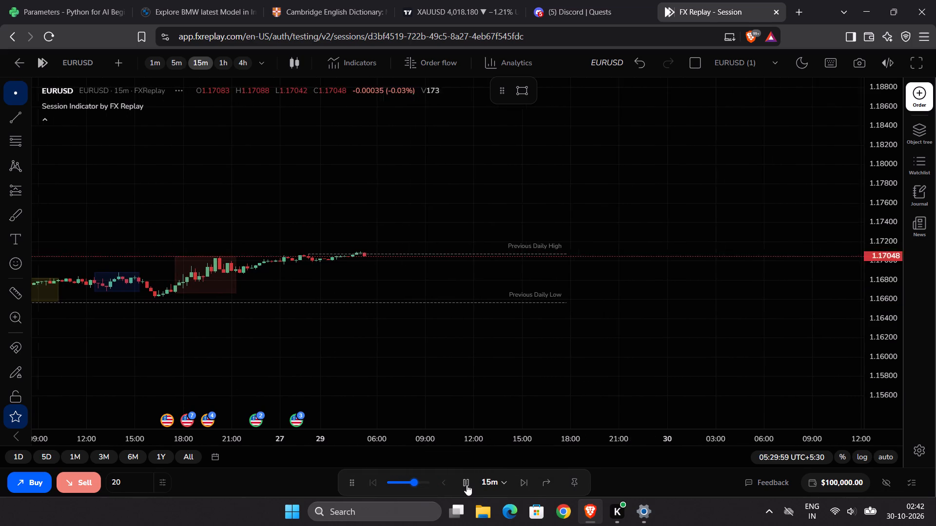
pyautogui.click(467, 485)
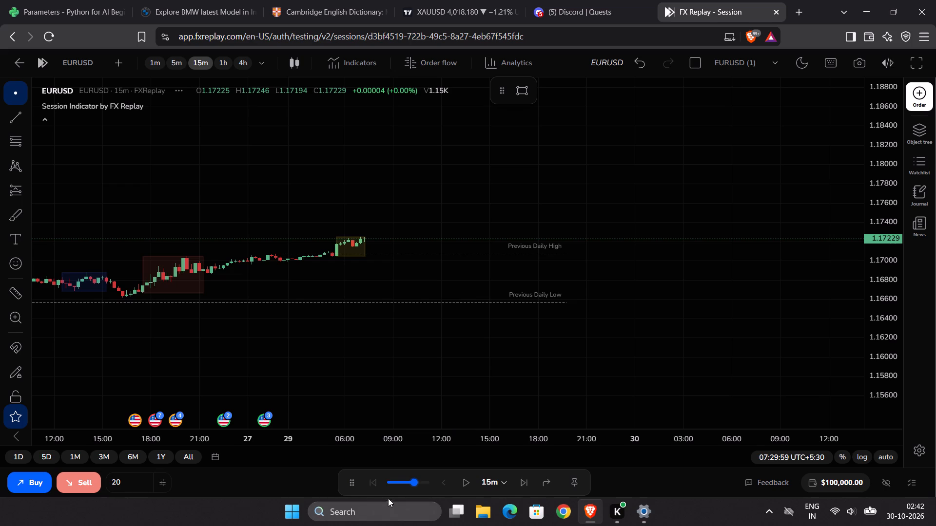
# Set the replay speed to 1x per sec.
pyautogui.click(390, 483)
# Examine the EURUSD price swings of recent months leading up to 29 September on the 4h chart.
pyautogui.scroll(-2, 383, 403)
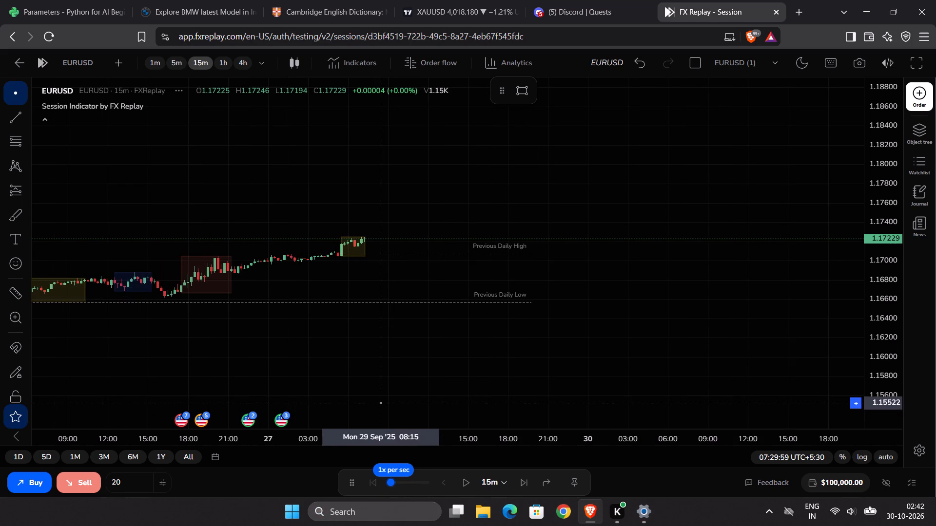
pyautogui.moveTo(877, 351); pyautogui.dragTo(877, 234)
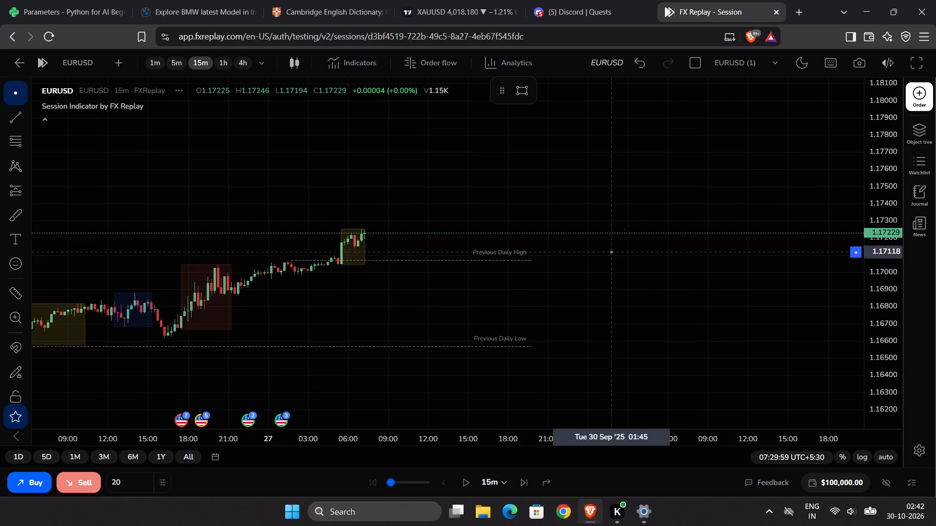
pyautogui.click(242, 68)
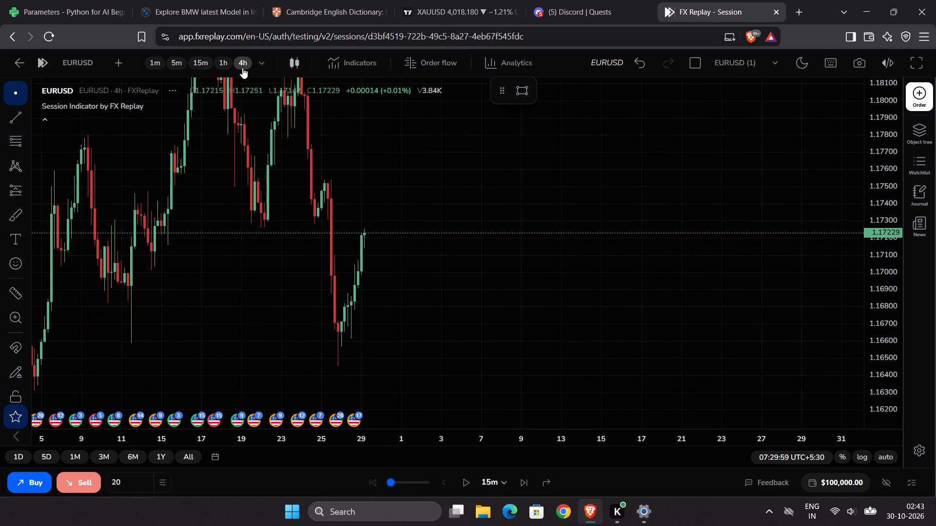
pyautogui.moveTo(898, 175); pyautogui.dragTo(891, 299)
pyautogui.scroll(-3, 692, 279)
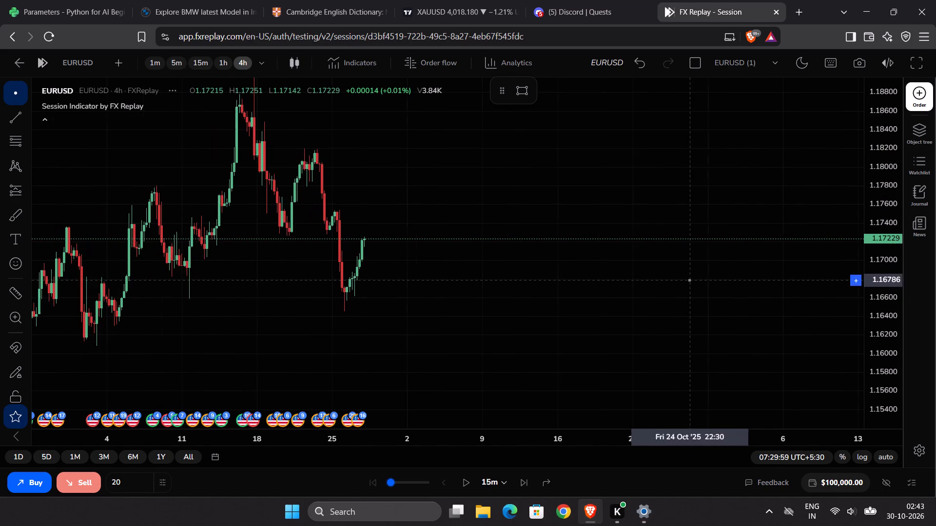
pyautogui.moveTo(592, 298); pyautogui.dragTo(808, 204)
pyautogui.scroll(-3, 807, 215)
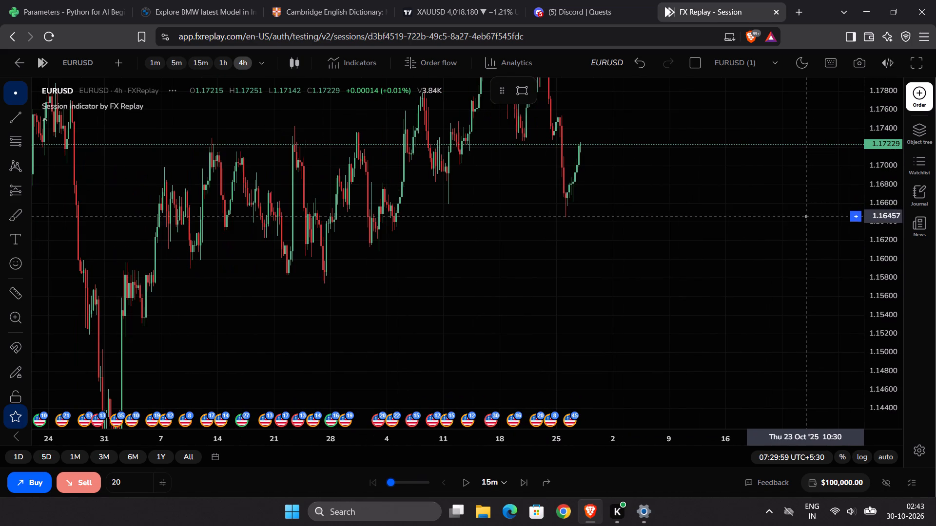
pyautogui.moveTo(732, 249); pyautogui.dragTo(793, 272)
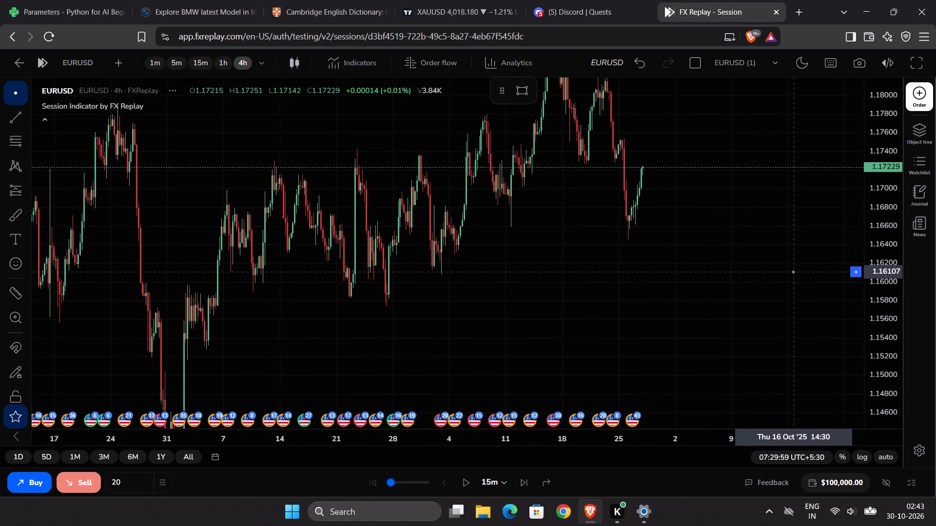
pyautogui.moveTo(793, 272); pyautogui.dragTo(735, 298)
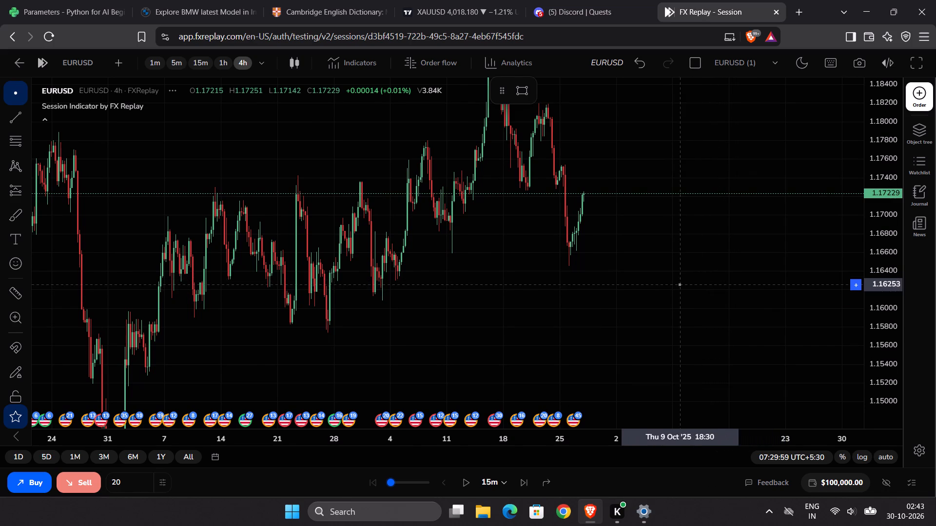
pyautogui.scroll(-7, 676, 286)
pyautogui.moveTo(673, 286); pyautogui.dragTo(760, 113)
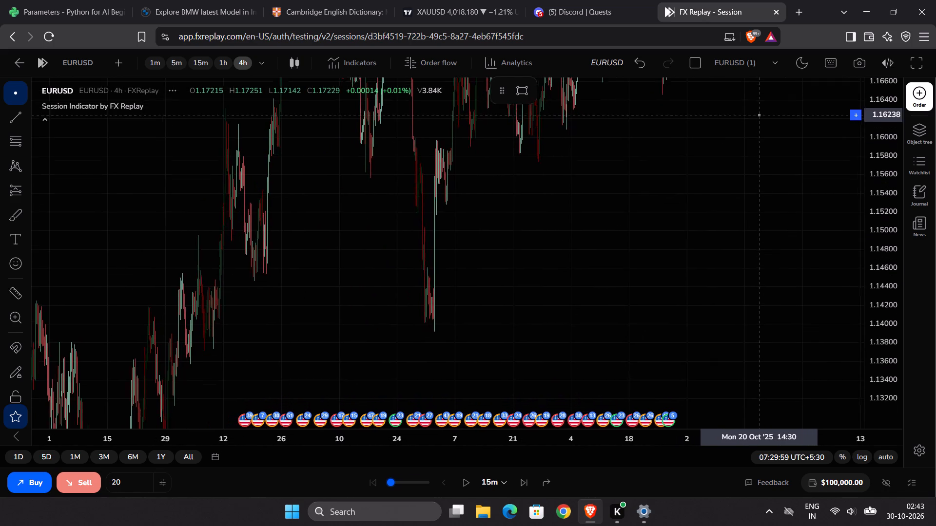
pyautogui.moveTo(760, 113); pyautogui.dragTo(589, 333)
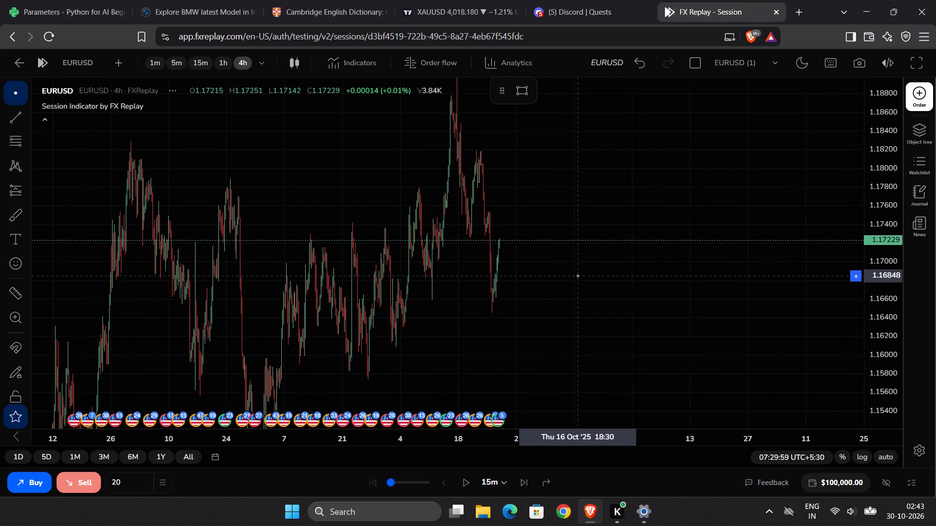
pyautogui.scroll(10, 578, 275)
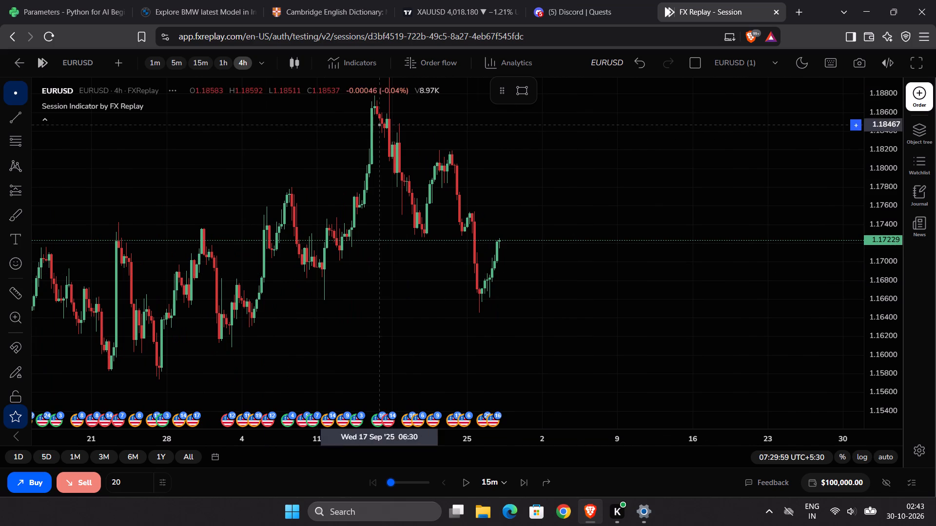
# Return to the 15m timeframe and play the replay forward to 09:59:59 on 29 September, pausing there.
pyautogui.click(207, 64)
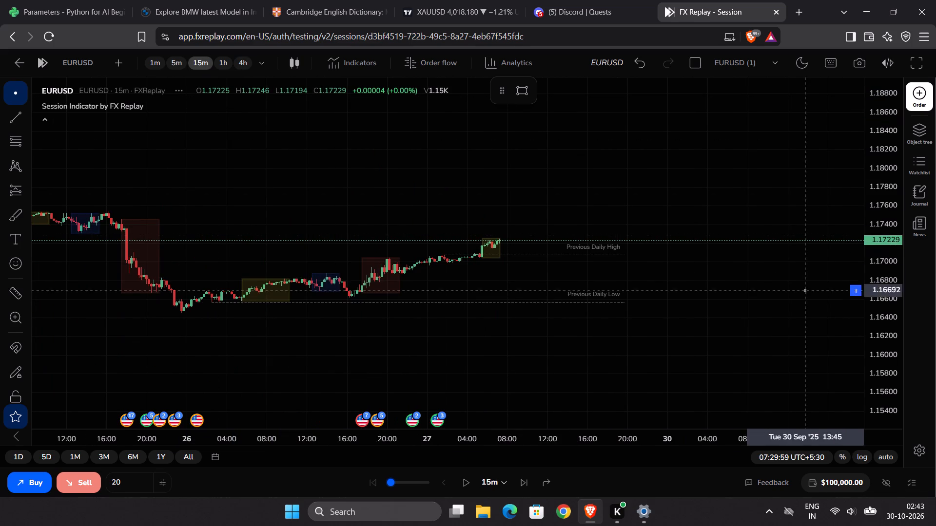
pyautogui.moveTo(882, 356); pyautogui.dragTo(882, 127)
pyautogui.scroll(4, 756, 264)
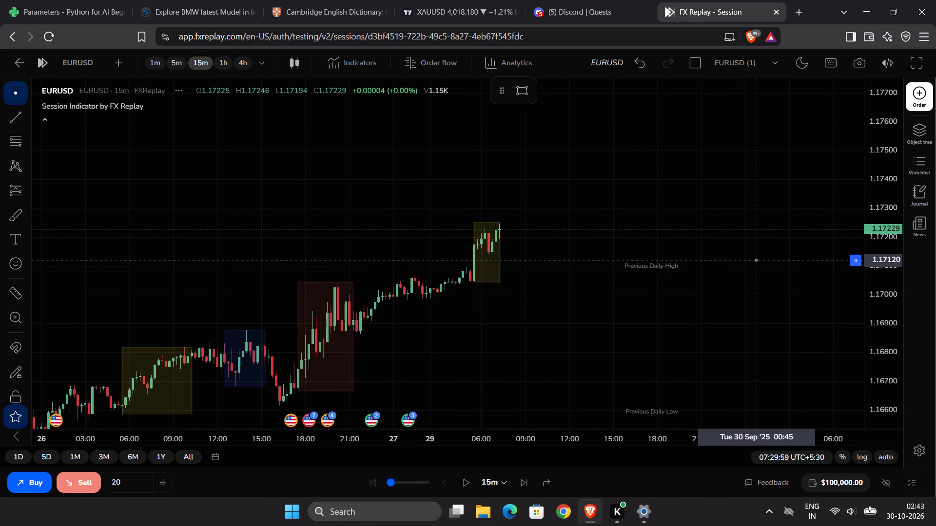
pyautogui.scroll(6, 756, 260)
pyautogui.moveTo(682, 174); pyautogui.dragTo(678, 175)
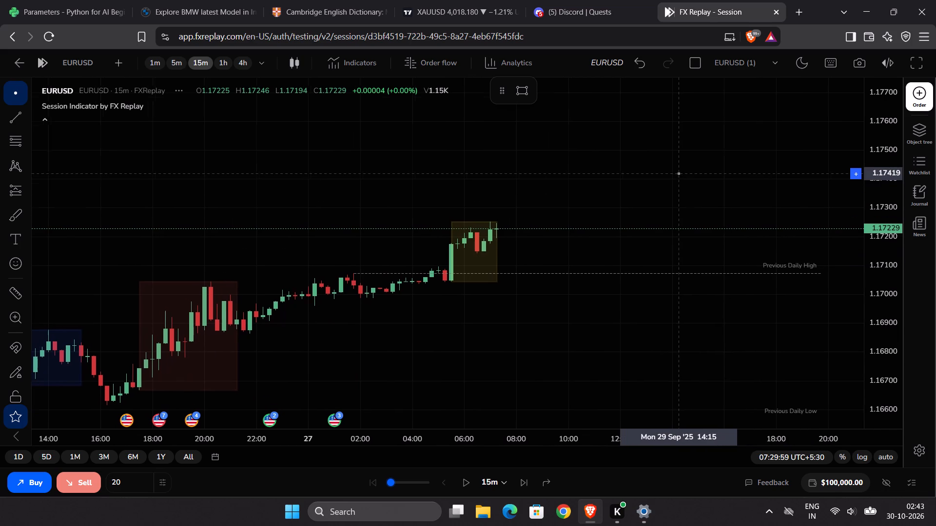
pyautogui.moveTo(678, 175); pyautogui.dragTo(644, 197)
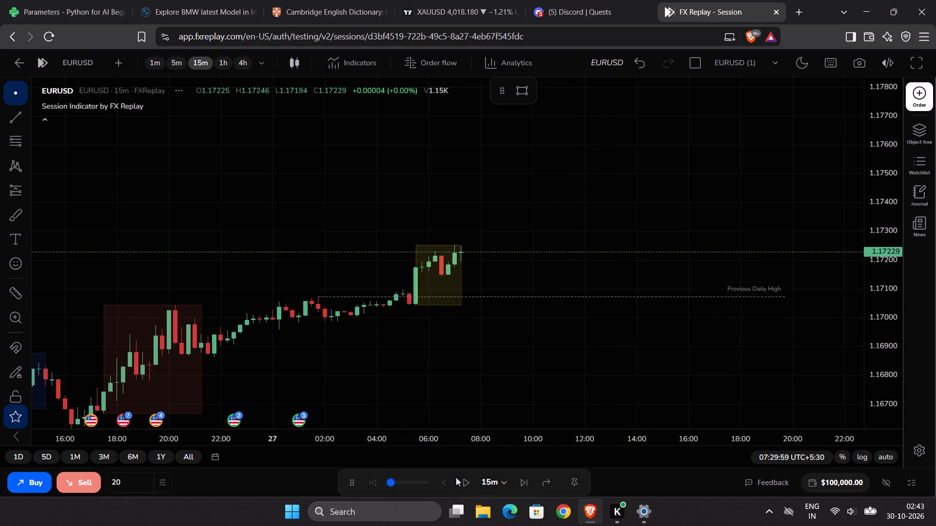
pyautogui.click(484, 480)
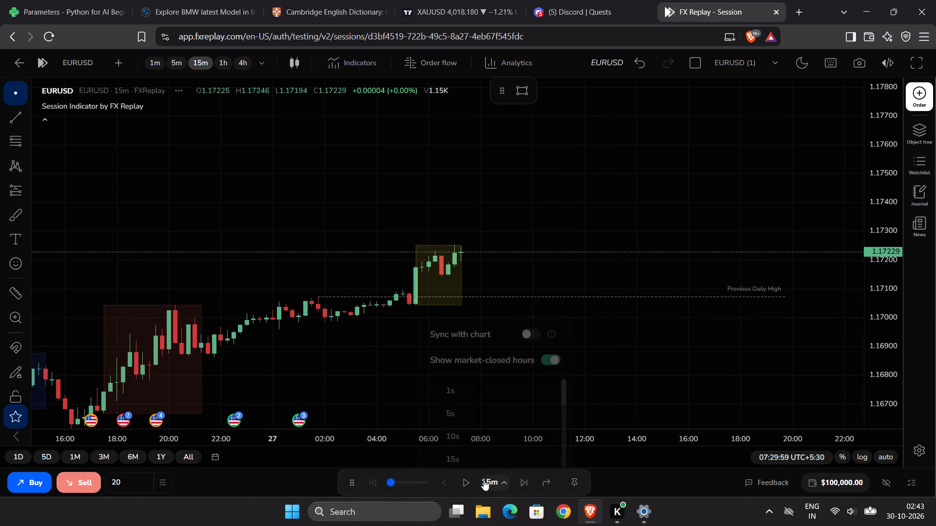
pyautogui.click(484, 480)
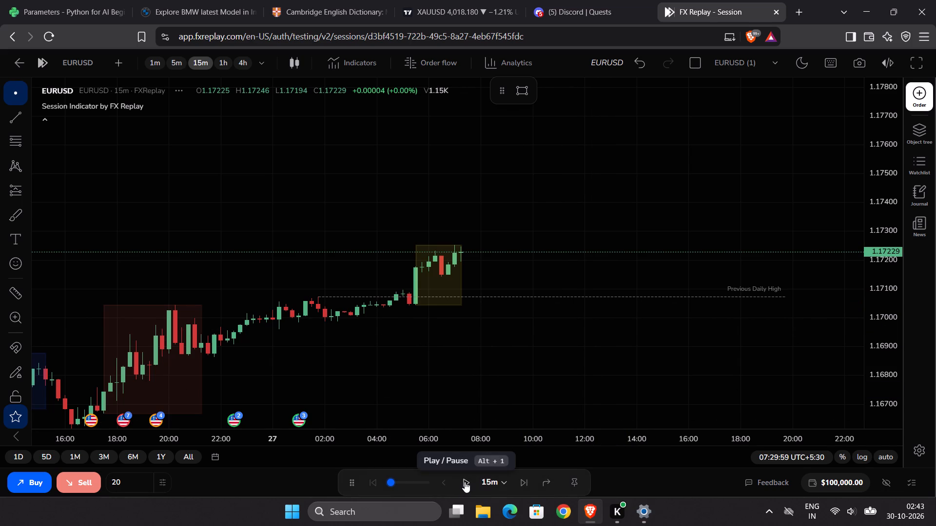
pyautogui.click(465, 482)
pyautogui.click(465, 481)
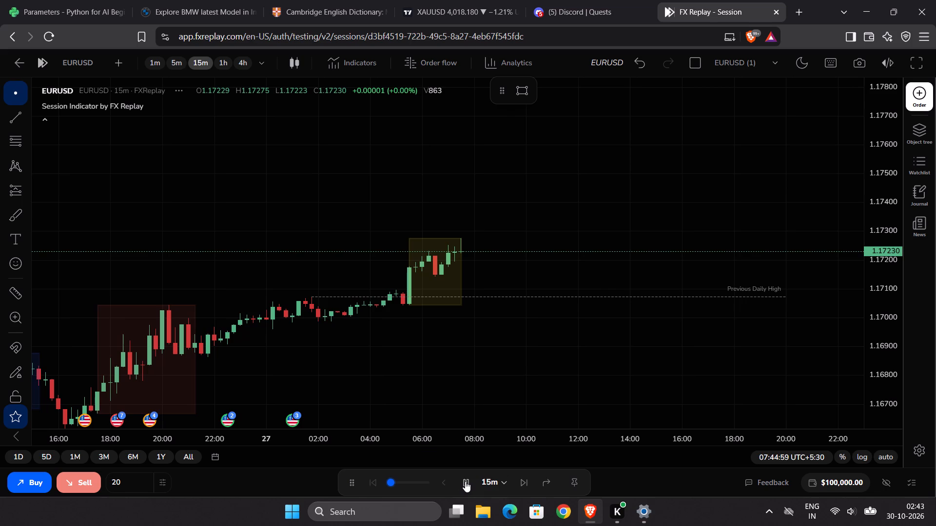
pyautogui.click(465, 481)
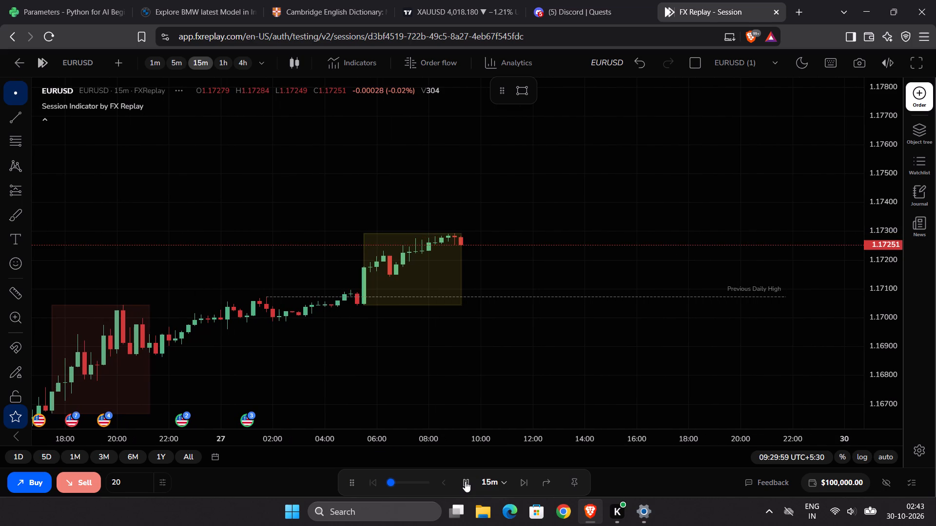
pyautogui.click(465, 481)
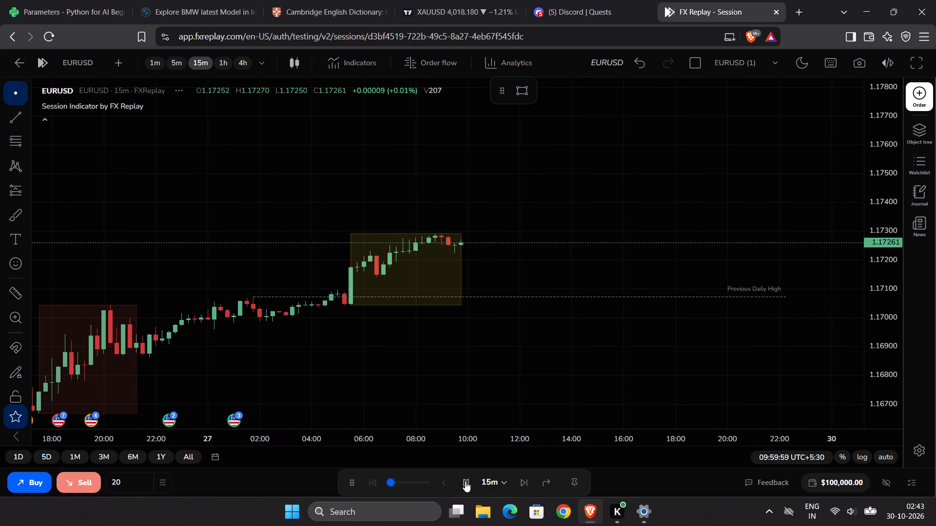
# Resume the 15m replay and pause it at 10:44:59, just past the end of the yellow session box.
pyautogui.scroll(4, 464, 388)
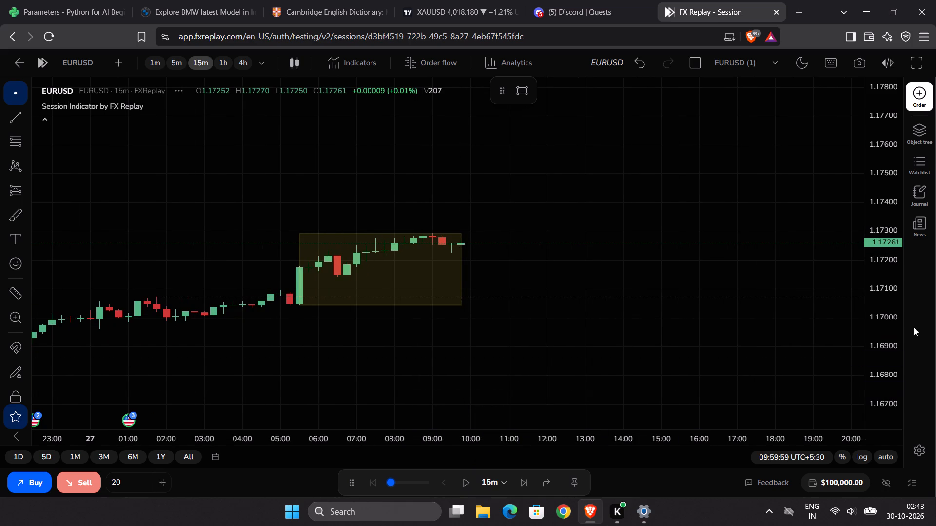
pyautogui.moveTo(884, 373); pyautogui.dragTo(884, 253)
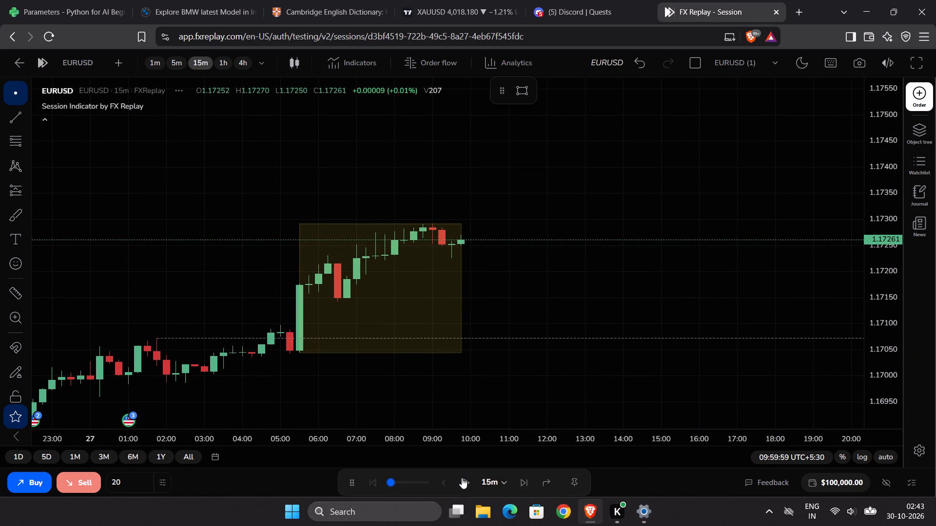
pyautogui.click(461, 479)
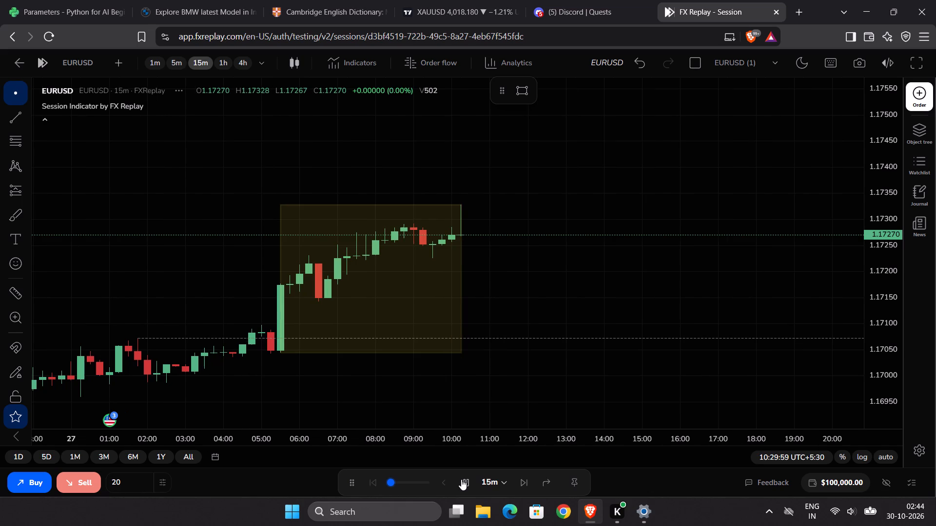
pyautogui.click(461, 479)
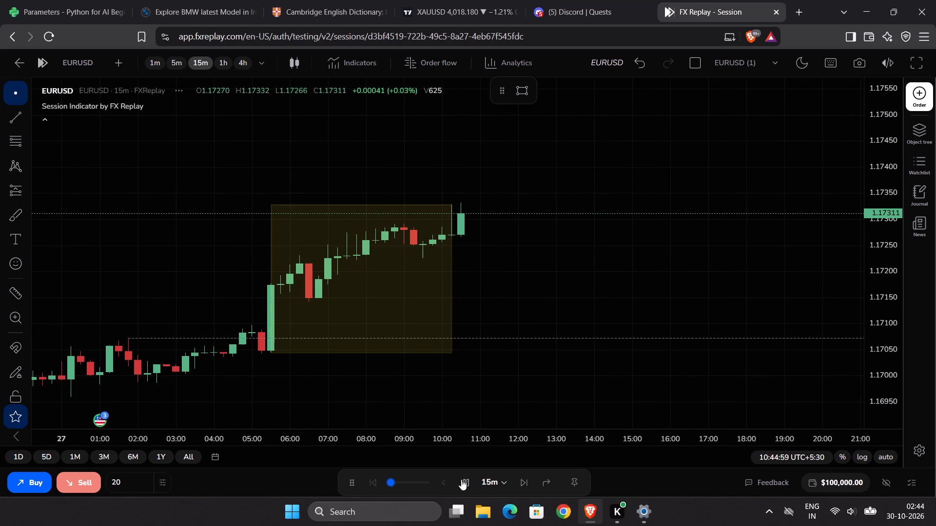
# Switch the chart to the 5m timeframe and set the replay to advance in 5m steps.
pyautogui.click(175, 66)
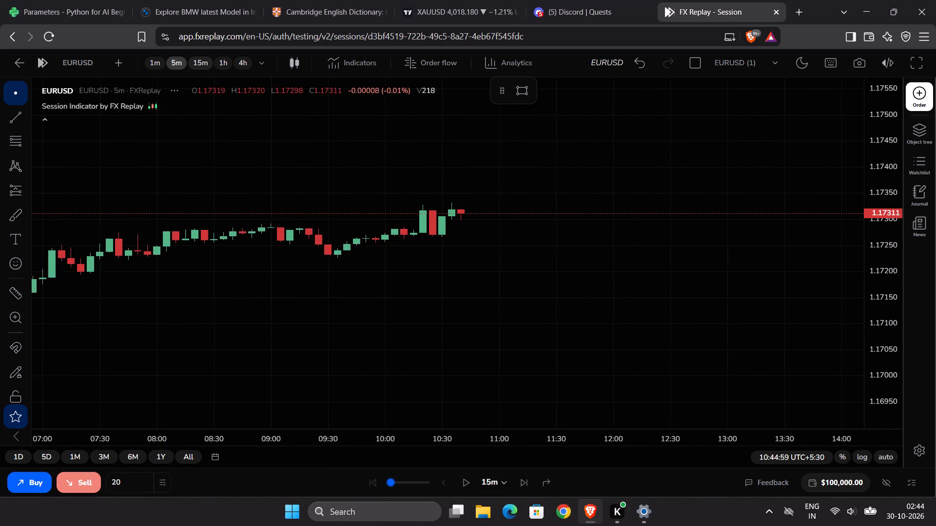
pyautogui.scroll(-7, 441, 276)
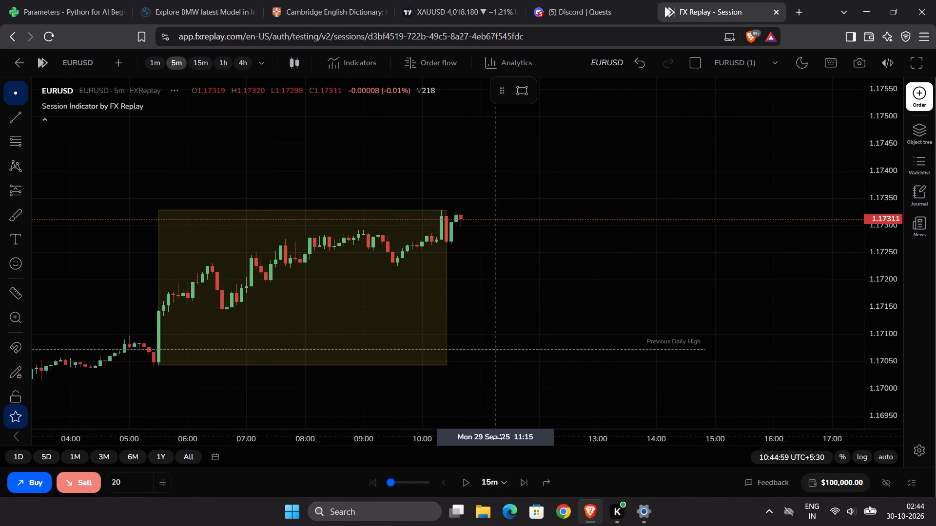
pyautogui.click(487, 479)
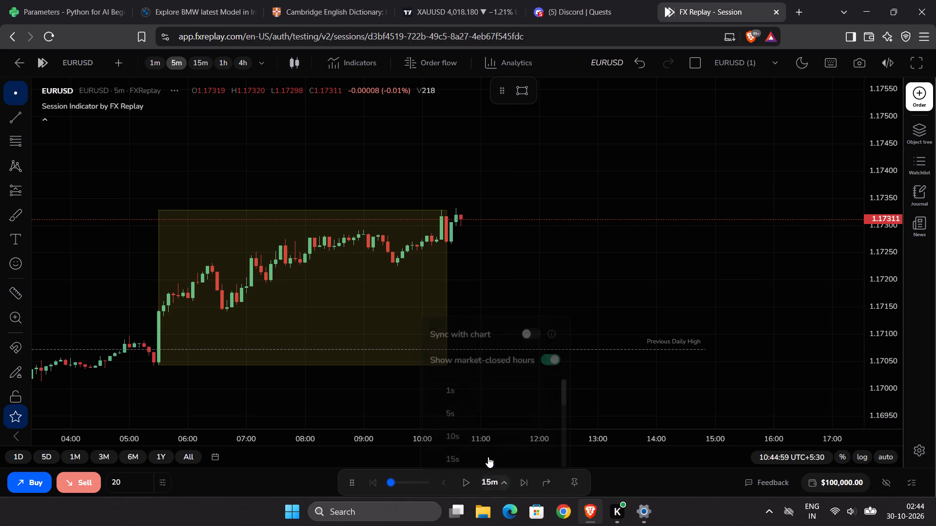
pyautogui.scroll(-3, 483, 422)
pyautogui.scroll(2, 448, 396)
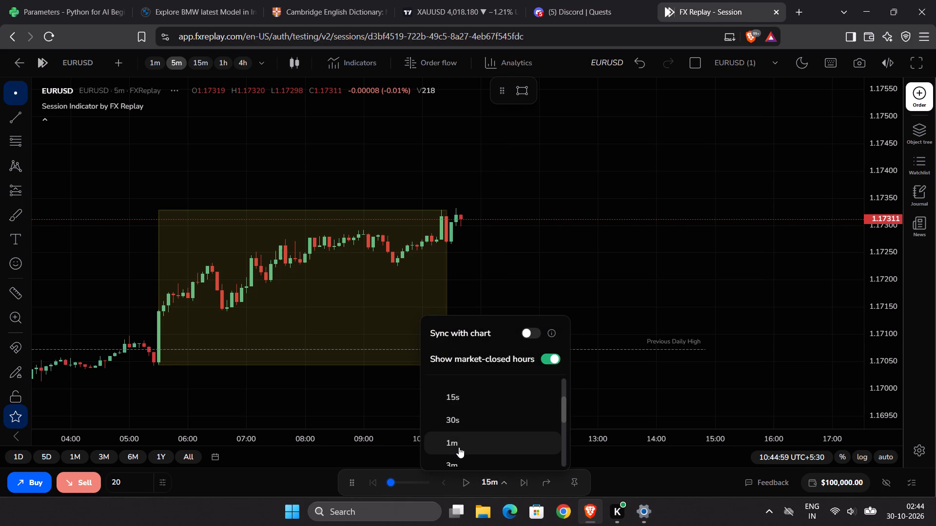
pyautogui.scroll(-1, 459, 447)
pyautogui.click(456, 430)
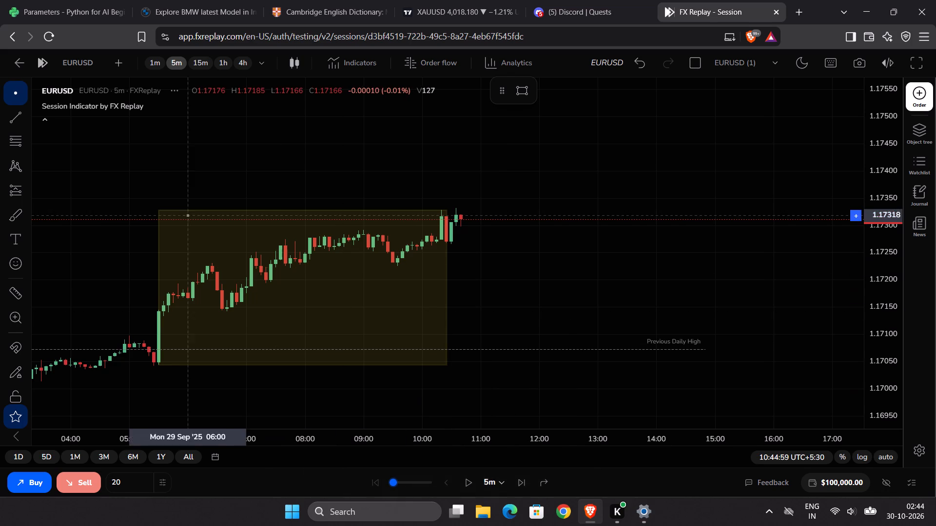
# Select the Short position tool and play the 5m replay forward to 11:39:59 on 29 September, pausing there.
pyautogui.click(28, 191)
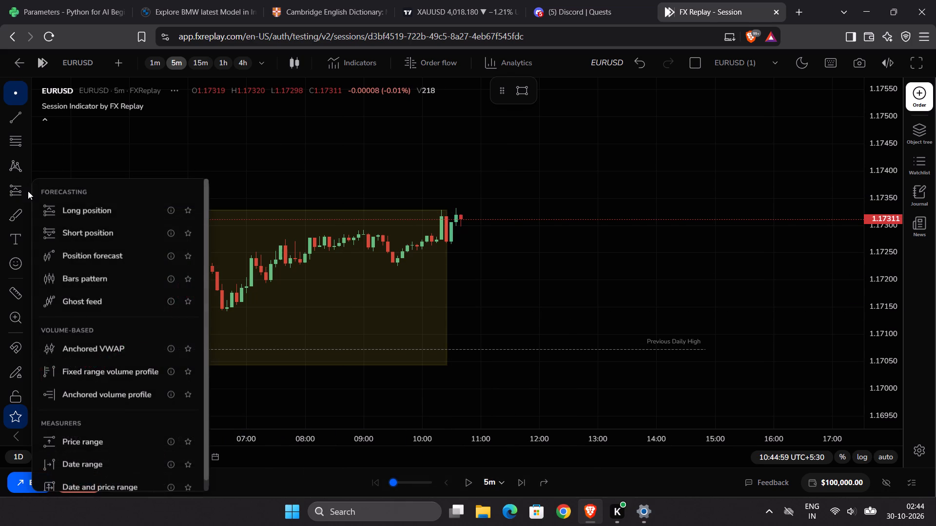
pyautogui.click(68, 227)
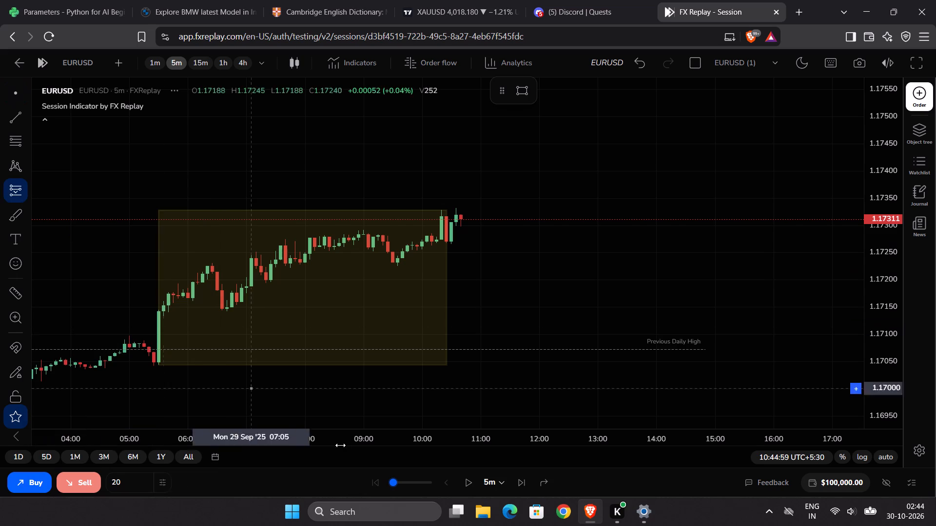
pyautogui.click(469, 482)
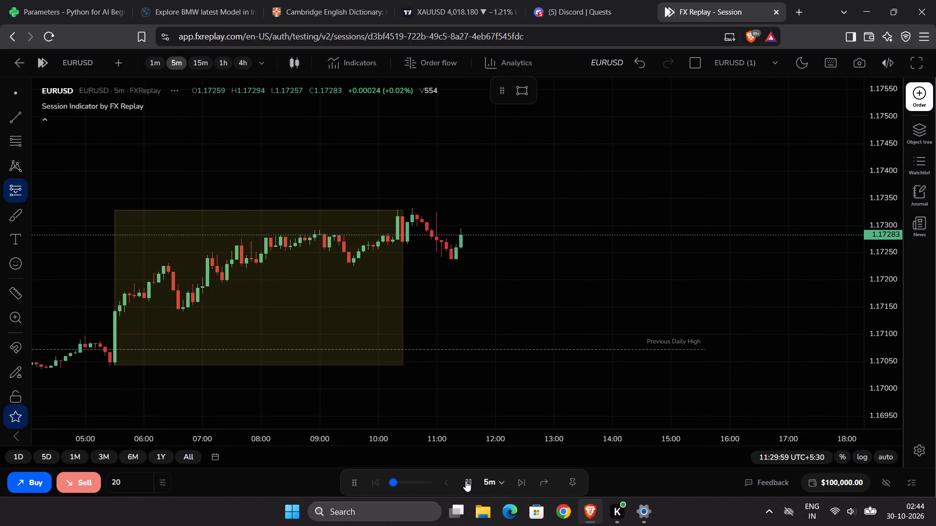
pyautogui.click(466, 481)
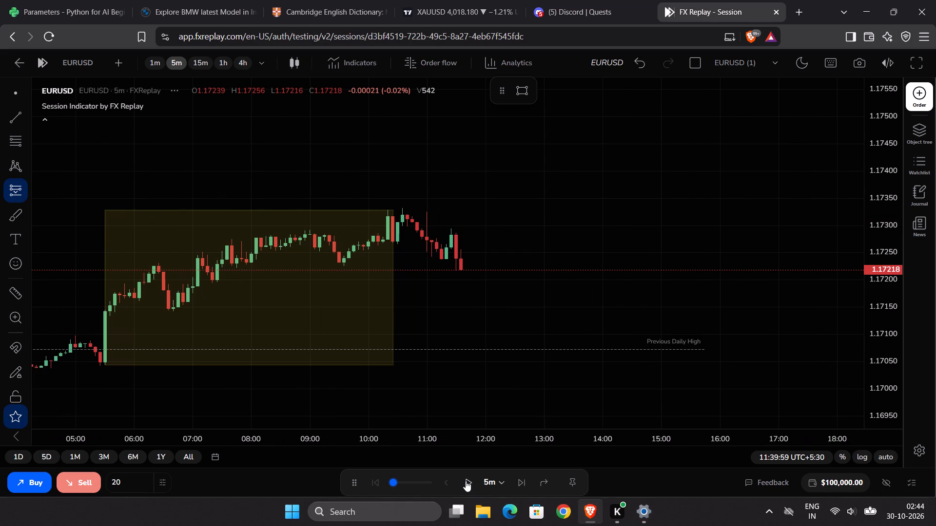
# Place a short position just after the latest candle with entry at about 1.17214 and raise its stop to about 1.17329.
pyautogui.click(465, 272)
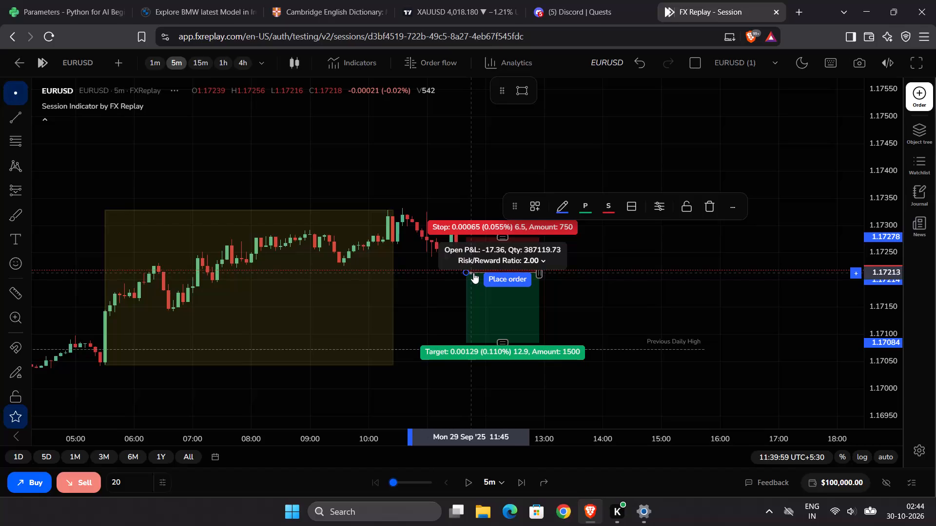
pyautogui.click(561, 289)
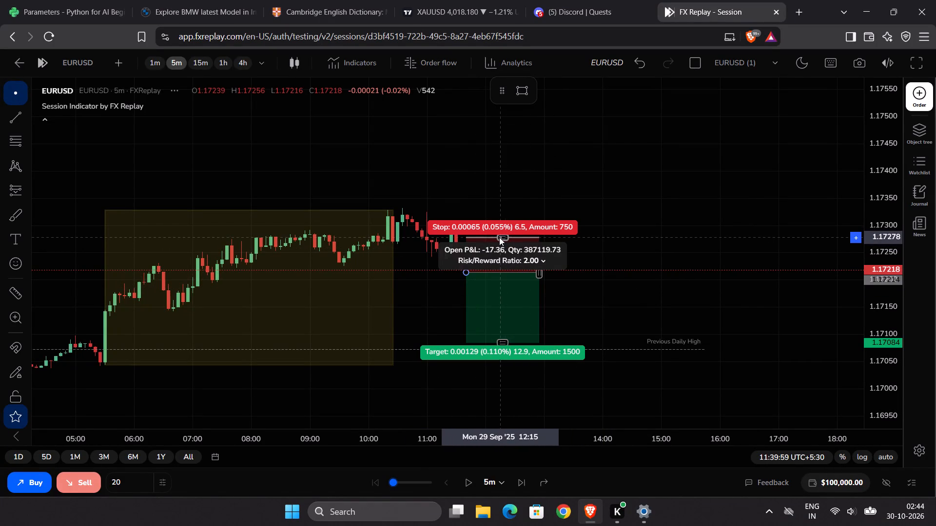
pyautogui.moveTo(499, 237); pyautogui.dragTo(501, 228)
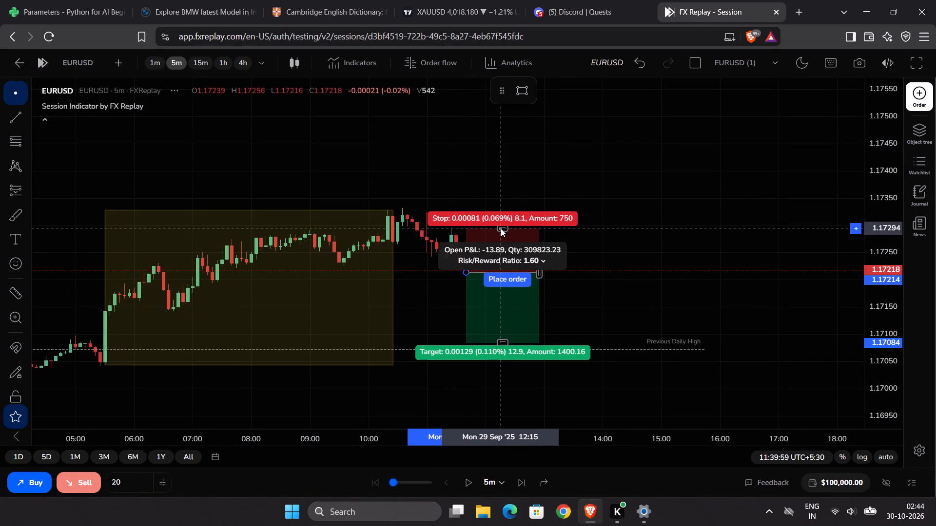
pyautogui.moveTo(501, 228); pyautogui.dragTo(500, 211)
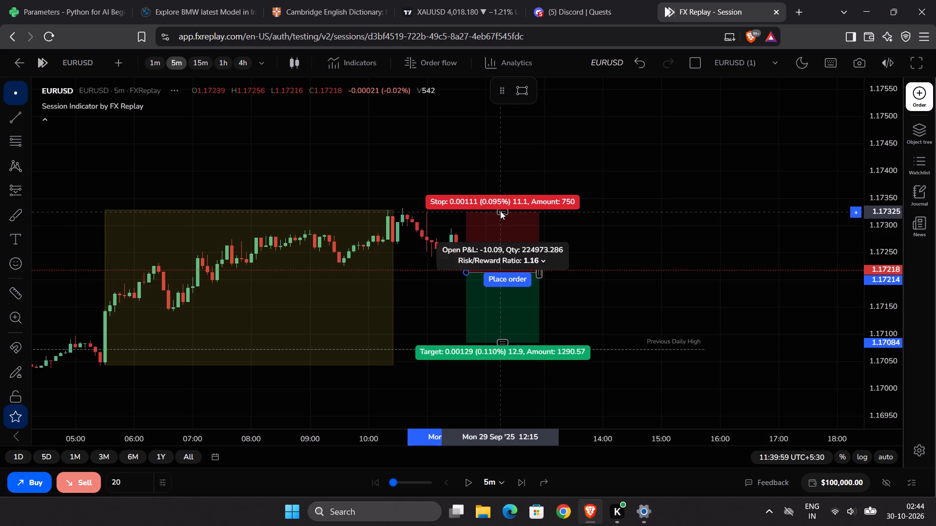
pyautogui.moveTo(500, 211); pyautogui.dragTo(500, 209)
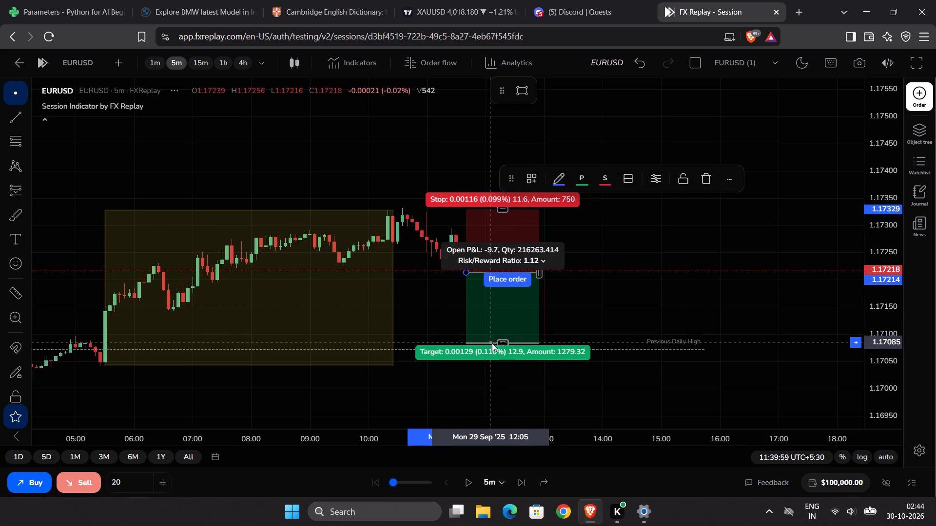
# Lower the short position's target to about 1.16982 for a risk/reward ratio of 2.00.
pyautogui.moveTo(502, 341); pyautogui.dragTo(502, 360)
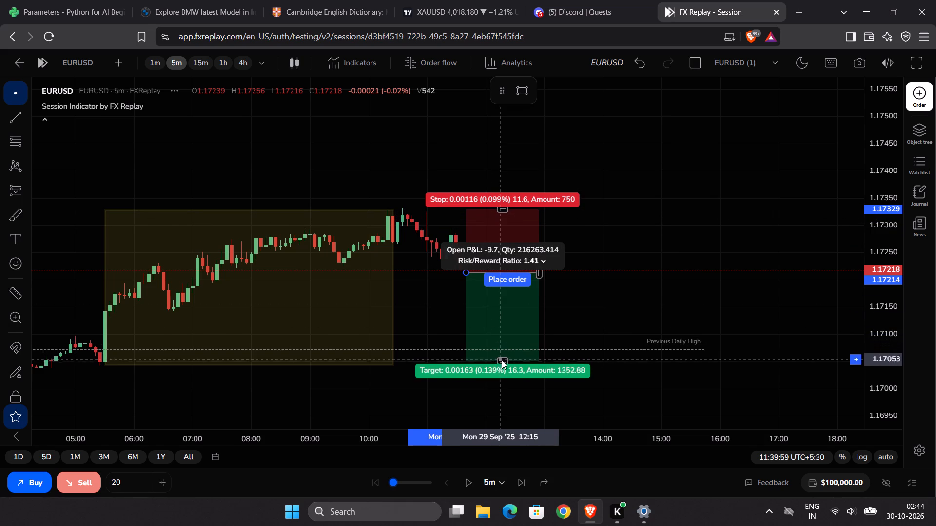
pyautogui.moveTo(502, 360); pyautogui.dragTo(502, 391)
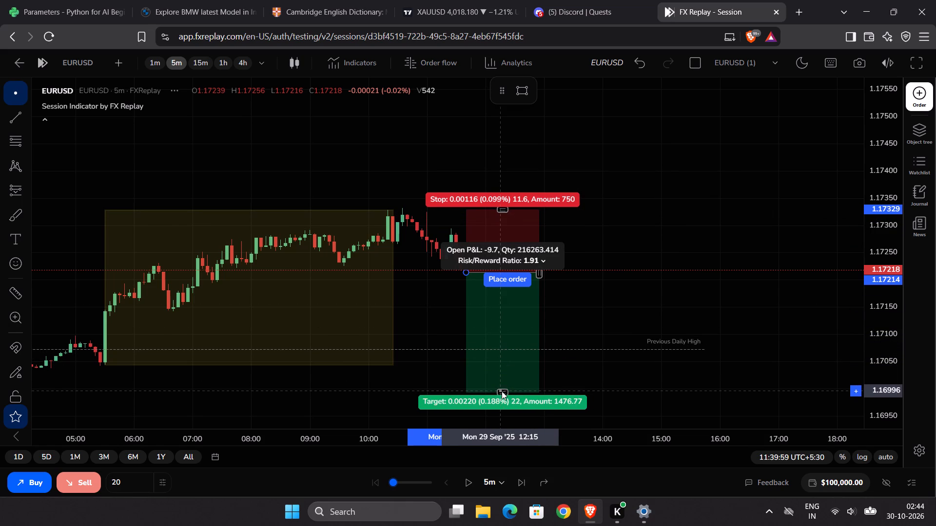
pyautogui.moveTo(502, 391); pyautogui.dragTo(502, 396)
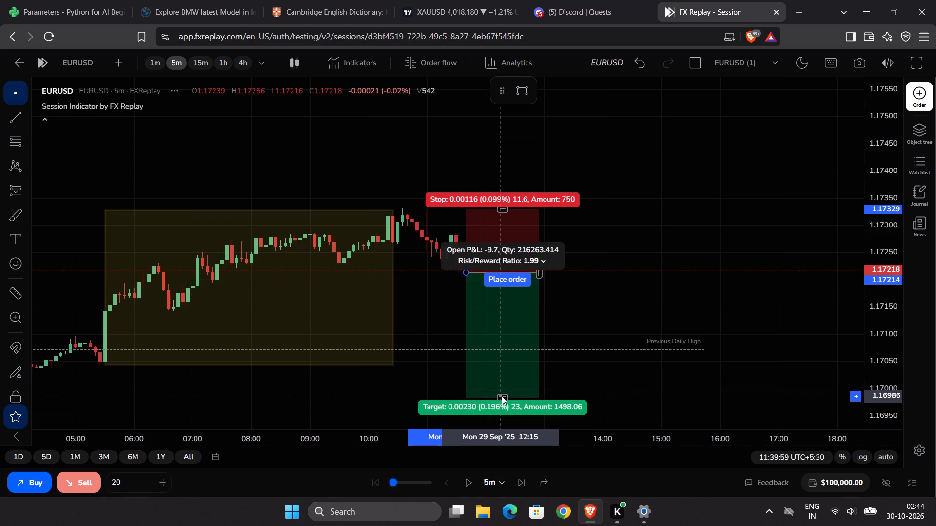
pyautogui.moveTo(502, 396); pyautogui.dragTo(502, 396)
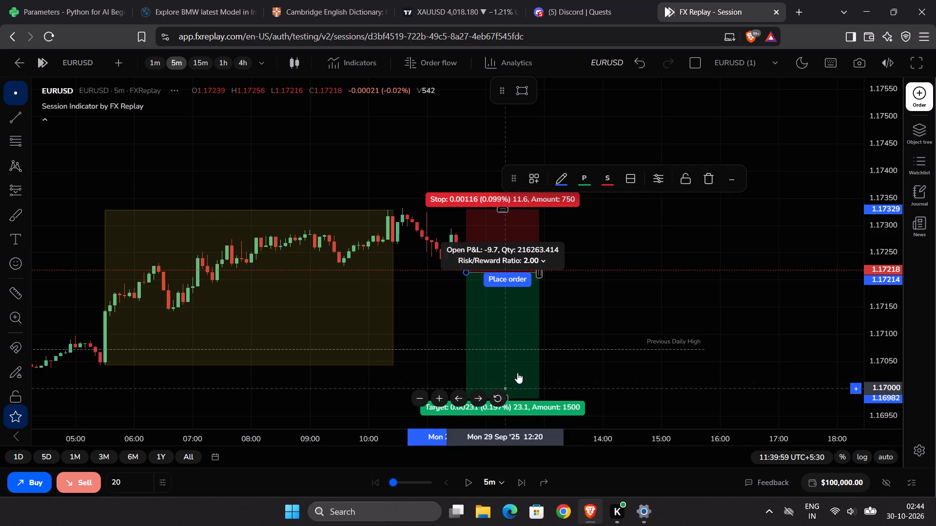
pyautogui.click(565, 332)
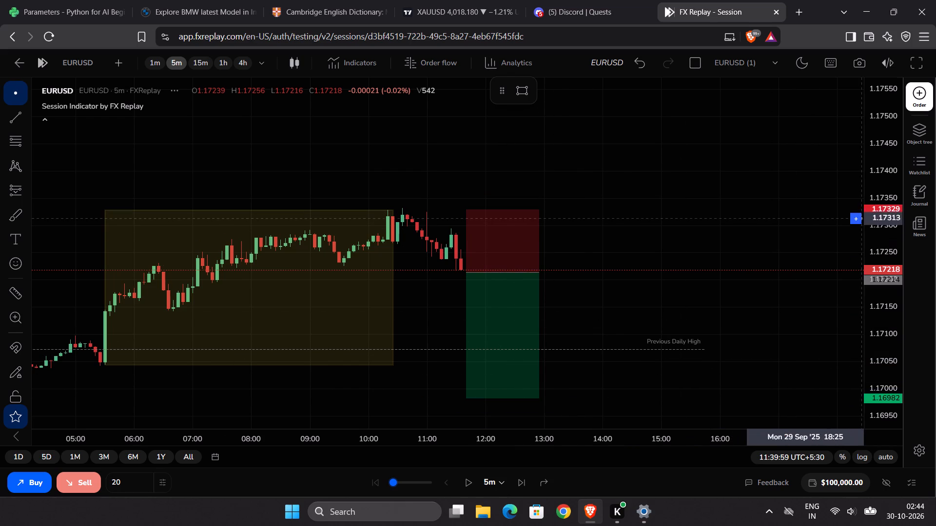
# Shift the short position back to start at 11:35 with its entry at about 1.17215.
pyautogui.moveTo(868, 230); pyautogui.dragTo(872, 260)
pyautogui.click(530, 287)
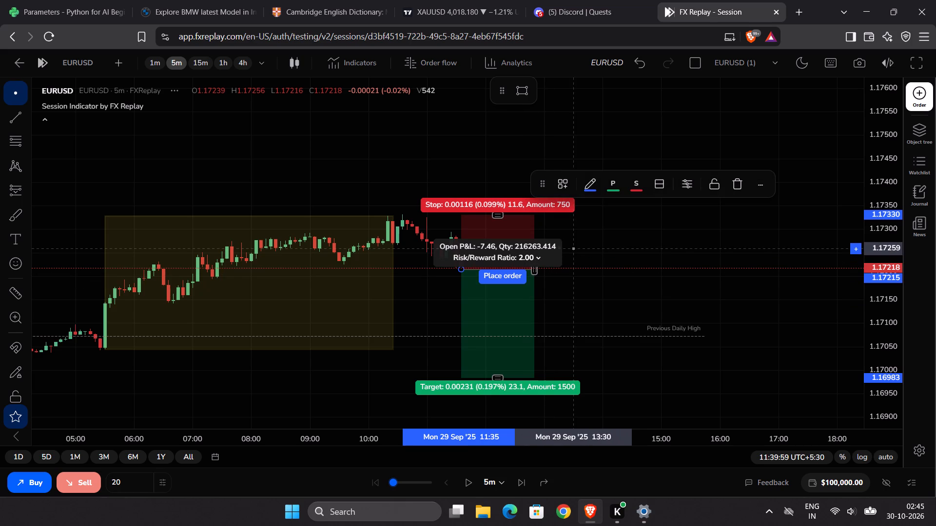
pyautogui.click(503, 290)
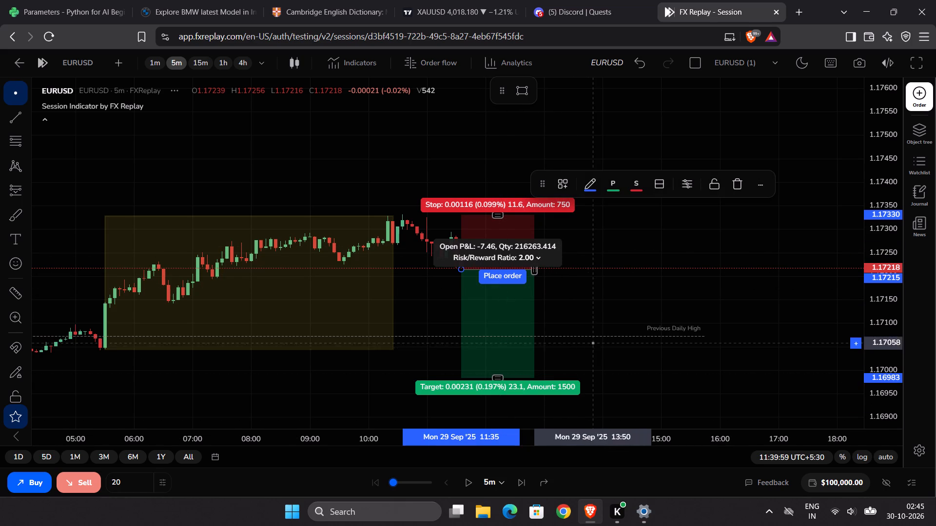
pyautogui.click(596, 311)
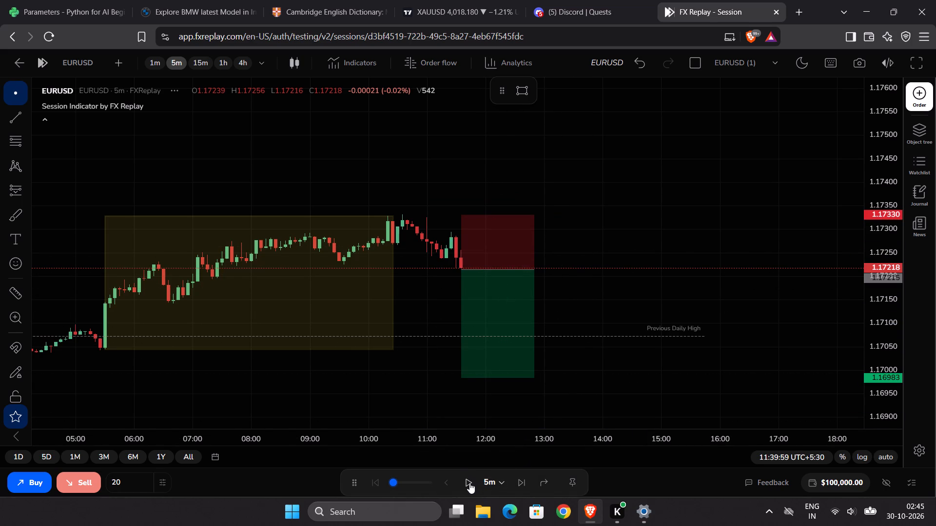
# Resume the 5m replay and extend the short position's time range to about 14:35 while it plays.
pyautogui.click(469, 483)
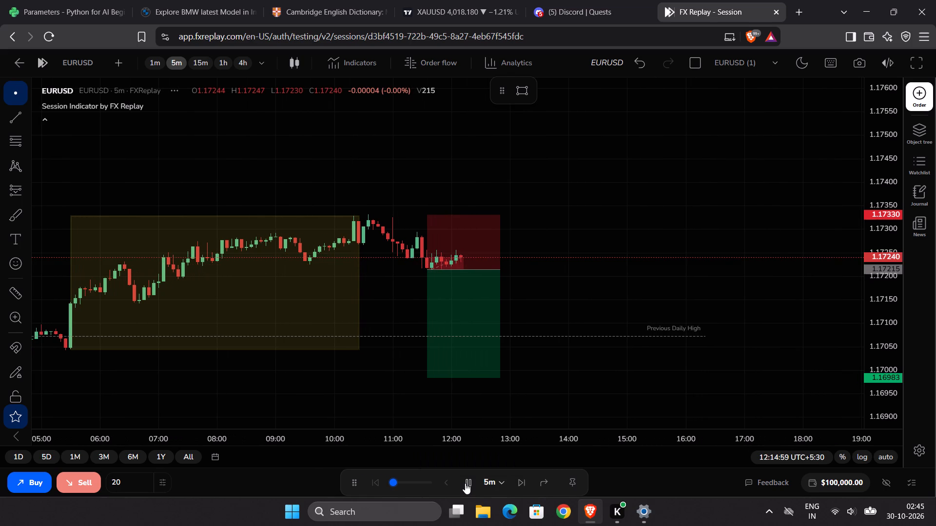
pyautogui.moveTo(491, 268); pyautogui.dragTo(529, 264)
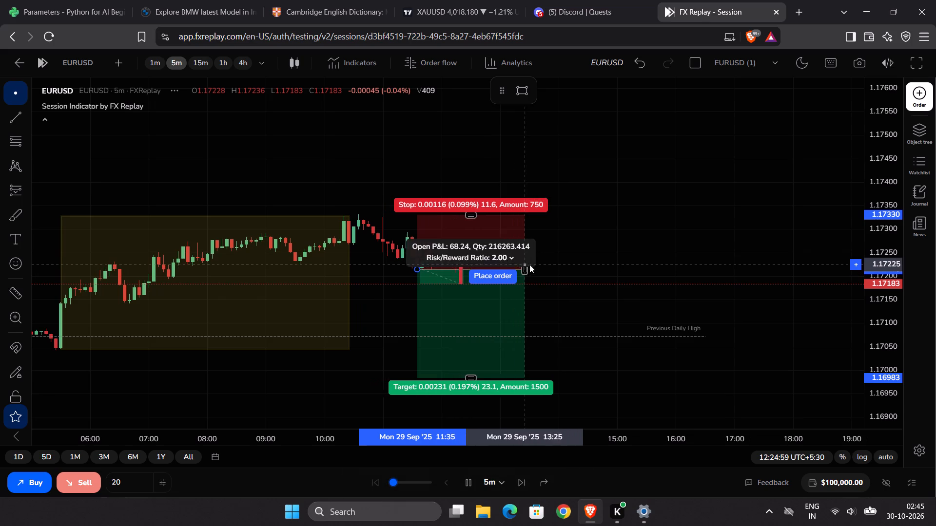
pyautogui.moveTo(529, 264); pyautogui.dragTo(592, 264)
pyautogui.click(618, 318)
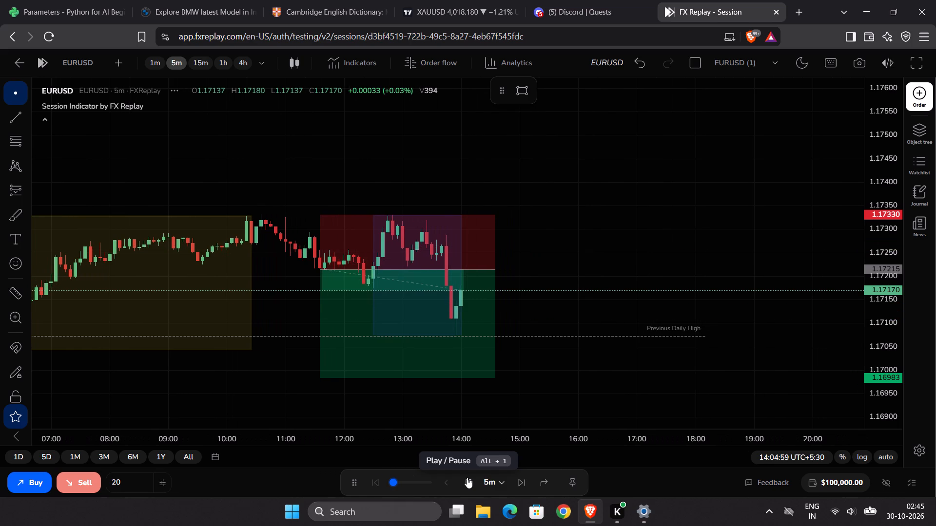
# Pause the replay at 14:14:59, resume it, and pause again at 15:14:59.
pyautogui.click(467, 477)
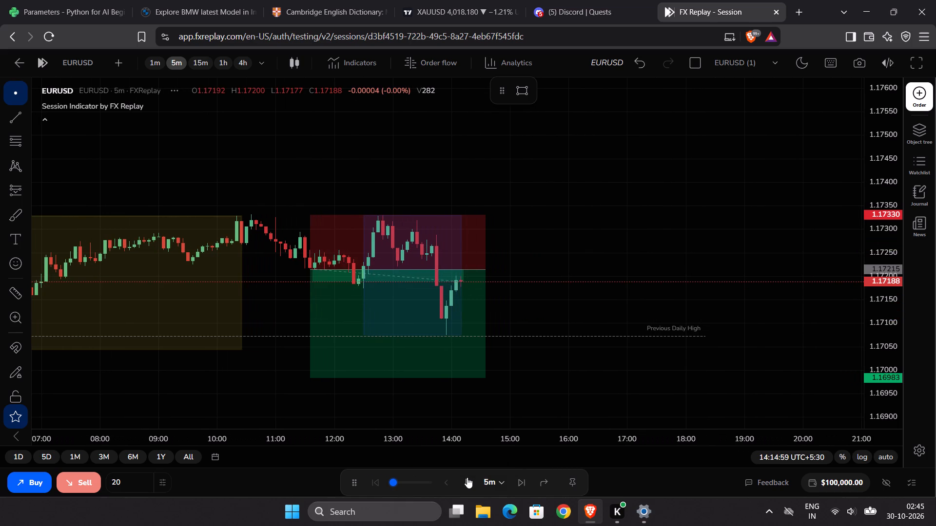
pyautogui.click(467, 477)
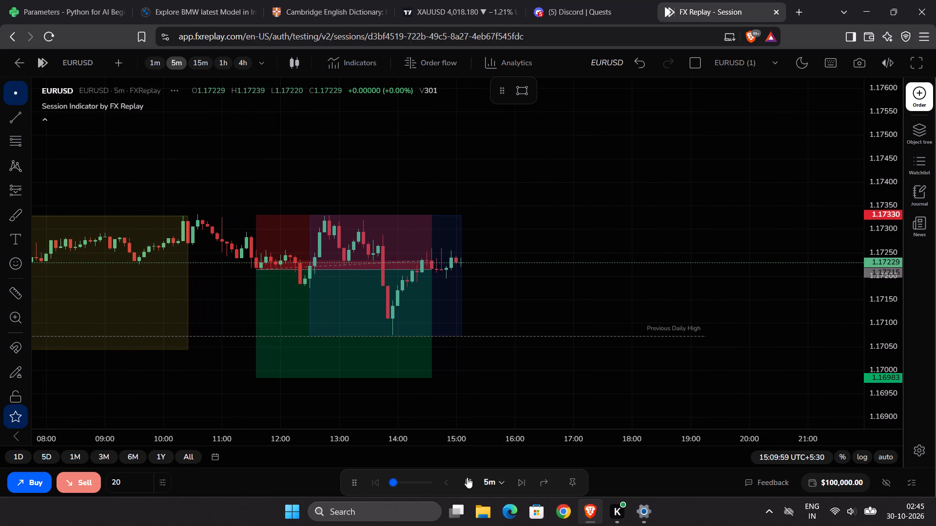
pyautogui.click(467, 477)
# Examine the 29 September price action around the short position and the session boxes.
pyautogui.scroll(-2, 388, 382)
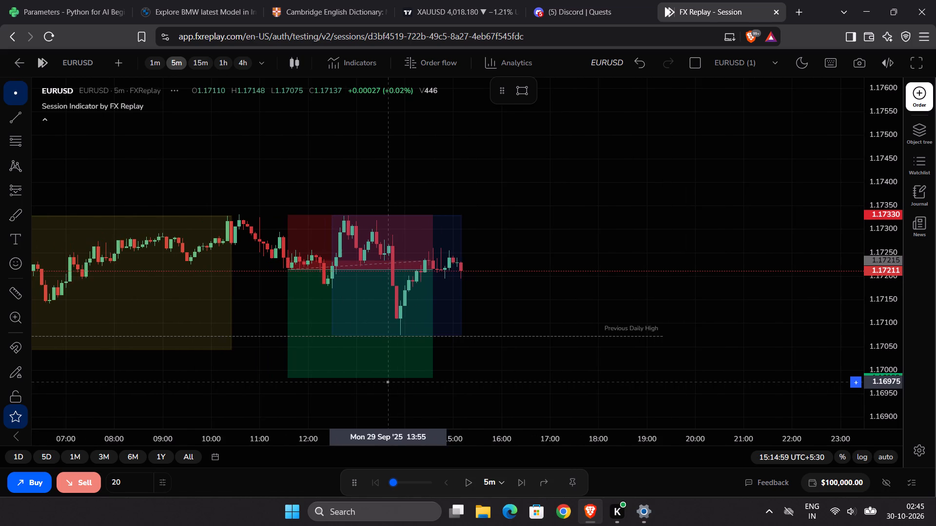
pyautogui.scroll(-5, 388, 382)
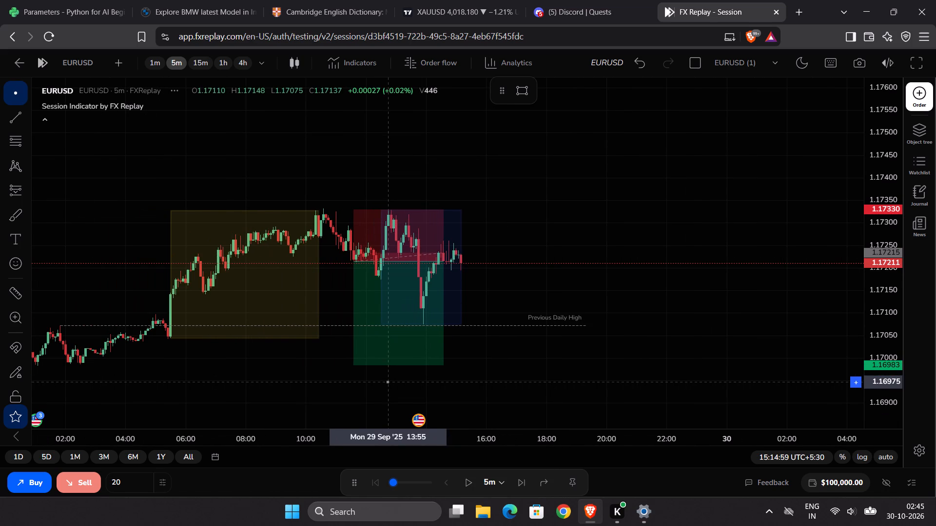
pyautogui.scroll(-2, 388, 382)
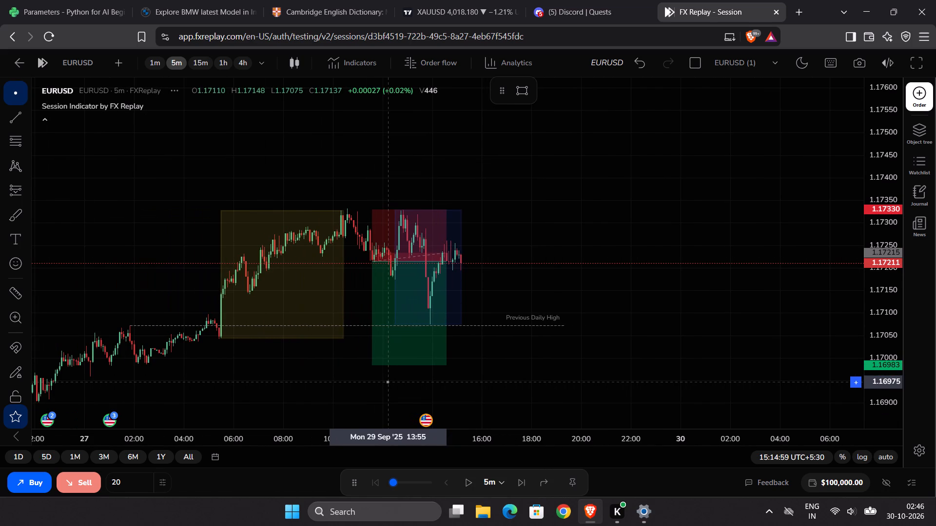
pyautogui.scroll(6, 388, 382)
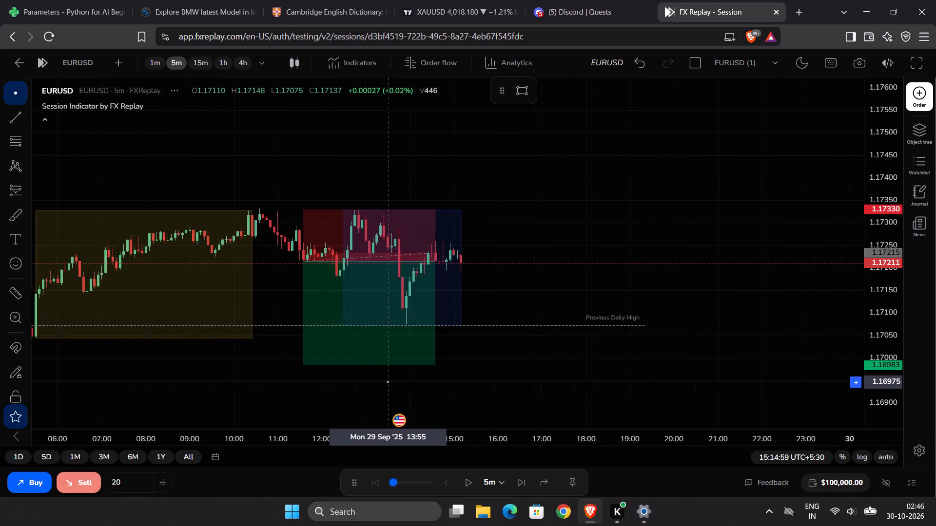
pyautogui.scroll(3, 388, 382)
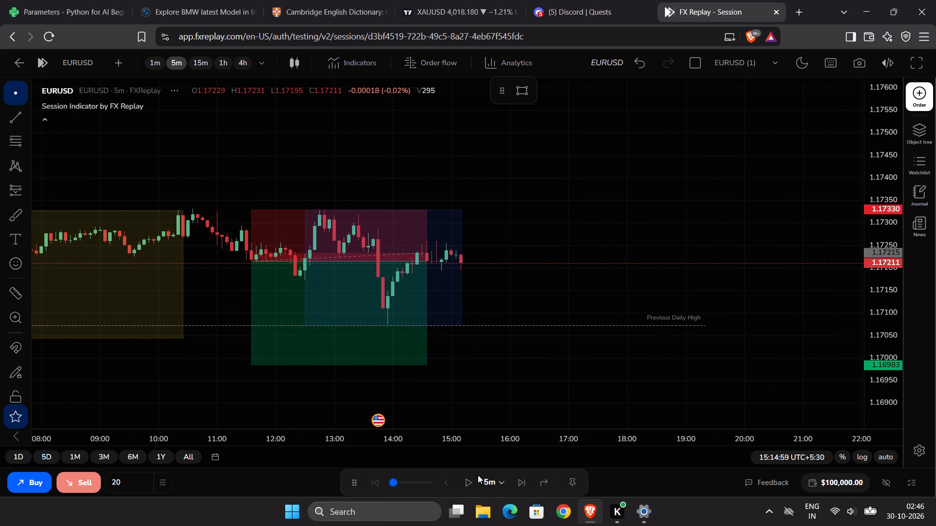
# Set the replay speed to 3x per sec and play forward to 16:29:59, pausing there.
pyautogui.click(398, 481)
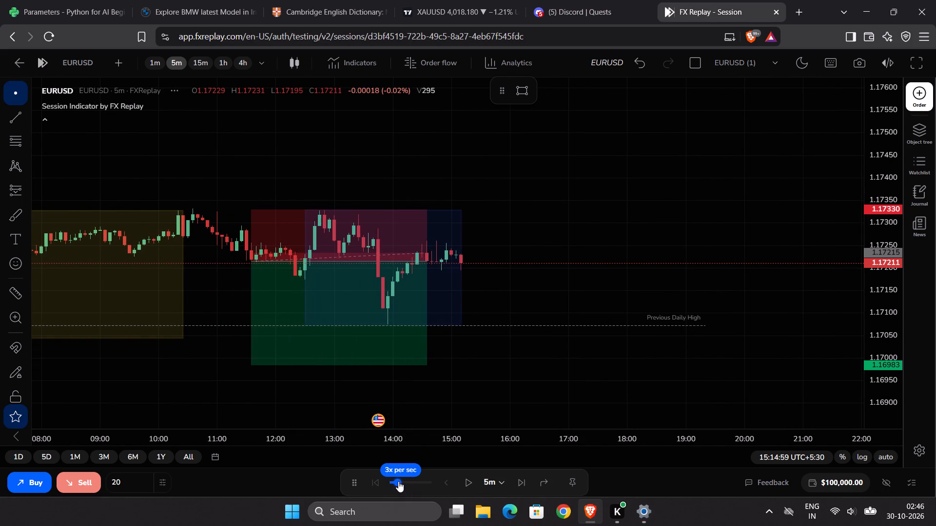
pyautogui.click(470, 481)
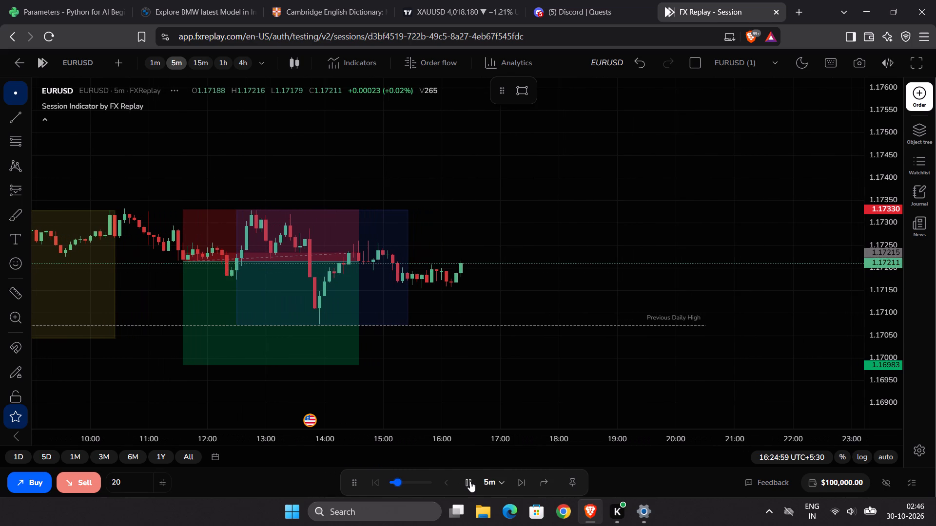
pyautogui.click(470, 481)
# Raise the replay speed to 7x per sec and play forward to 17:44:59, pausing there.
pyautogui.click(407, 482)
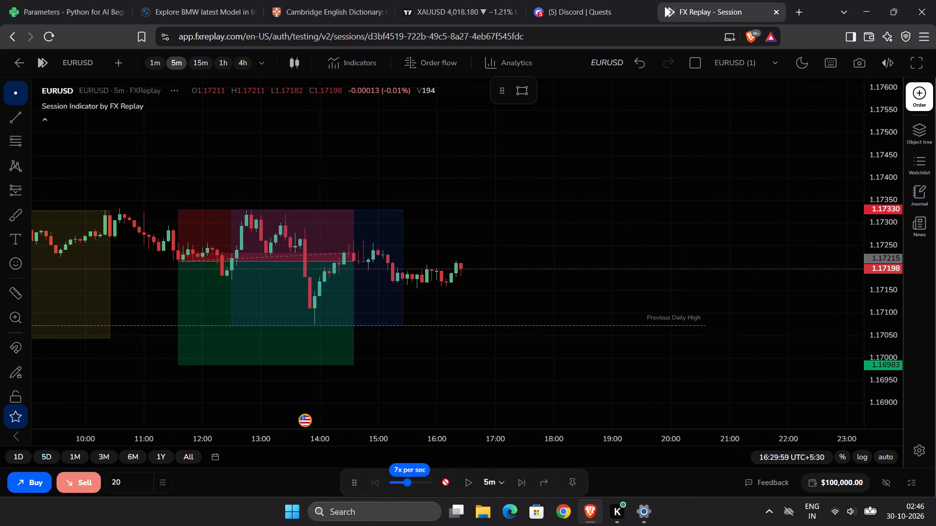
pyautogui.click(463, 483)
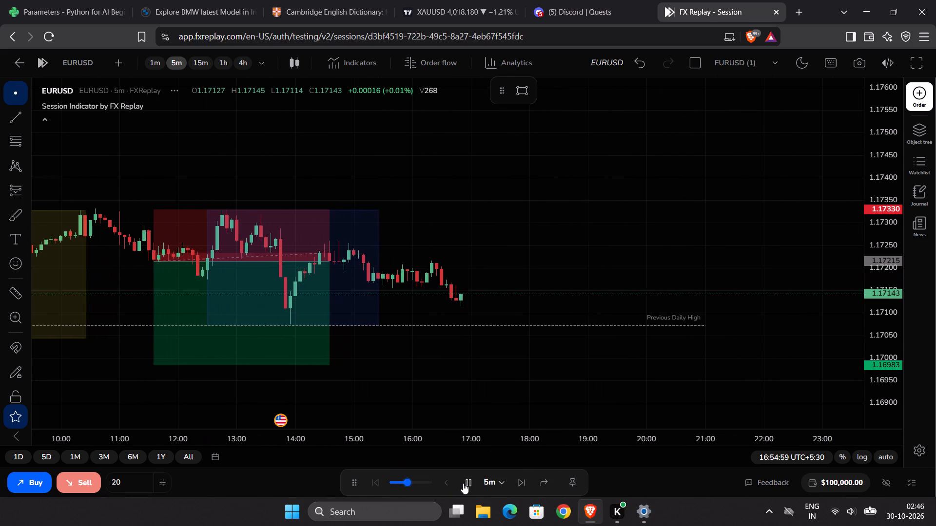
pyautogui.click(463, 483)
pyautogui.click(463, 483)
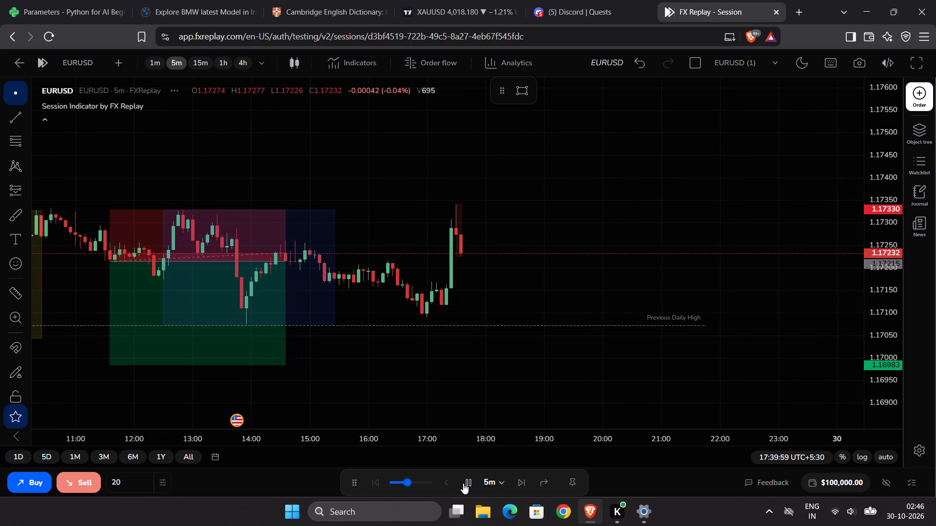
pyautogui.click(463, 483)
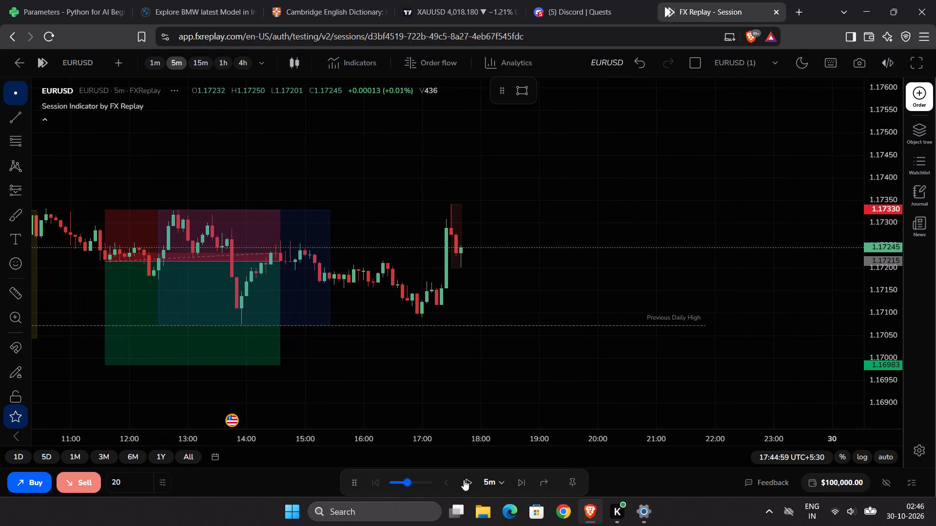
# View the replayed price action on the 15m timeframe and on the 1h timeframe.
pyautogui.click(206, 69)
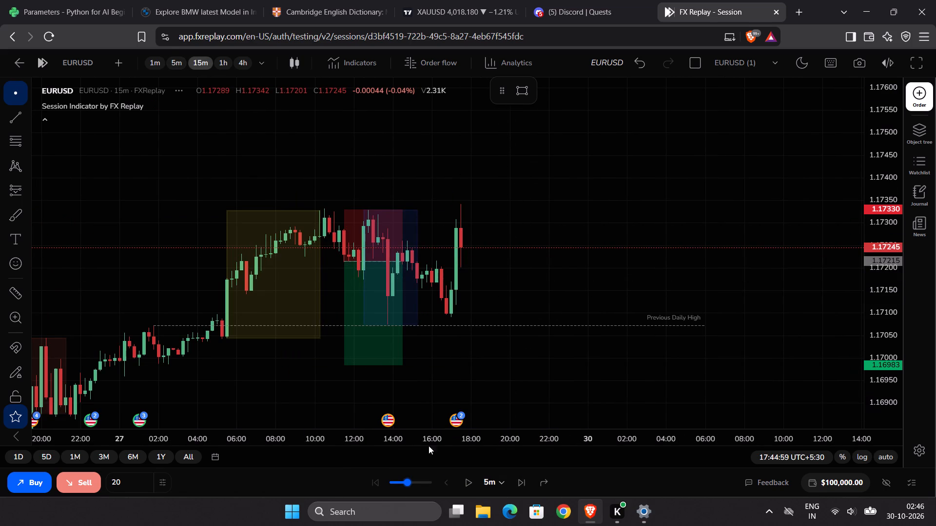
pyautogui.click(223, 62)
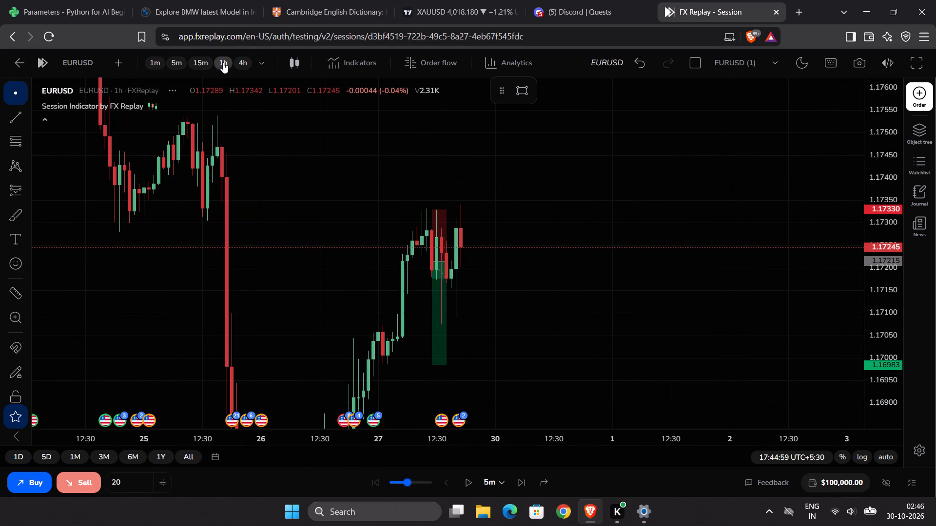
# Check the 1h price action, switch the chart to the 15m timeframe and play the replay forward to 18:19:59, pausing there.
pyautogui.moveTo(885, 131); pyautogui.dragTo(882, 283)
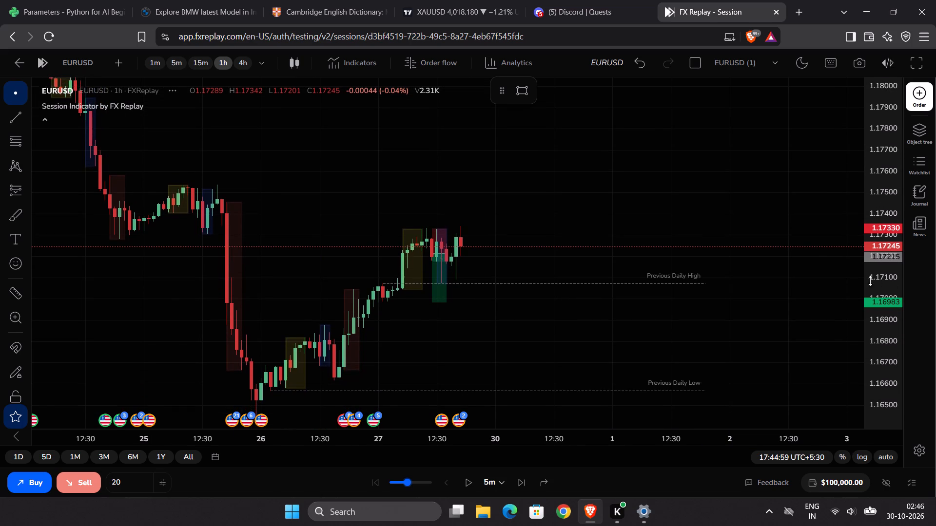
pyautogui.scroll(-1, 779, 244)
pyautogui.scroll(4, 767, 240)
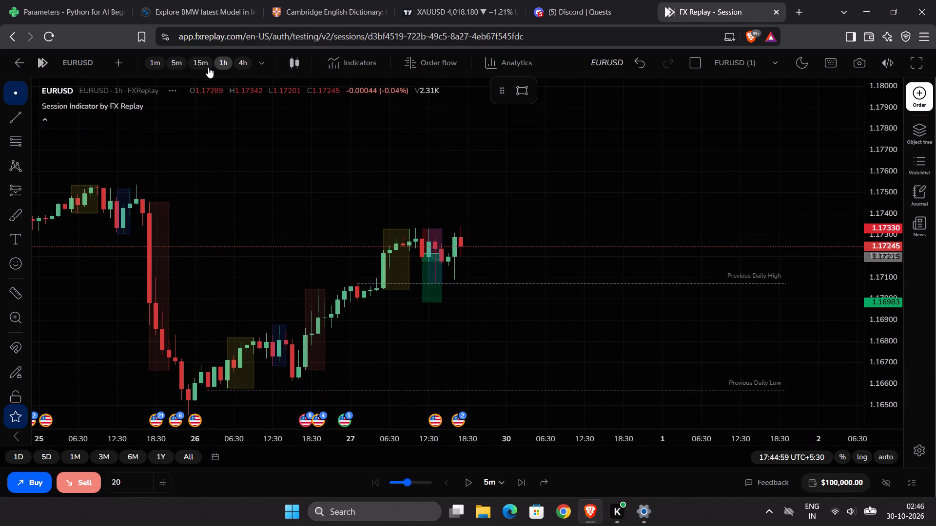
pyautogui.click(201, 63)
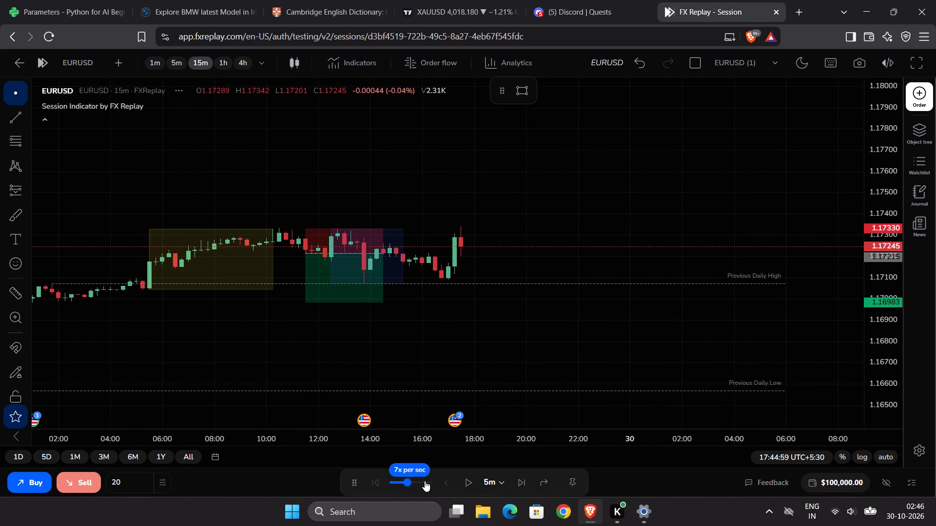
pyautogui.click(474, 479)
pyautogui.click(471, 480)
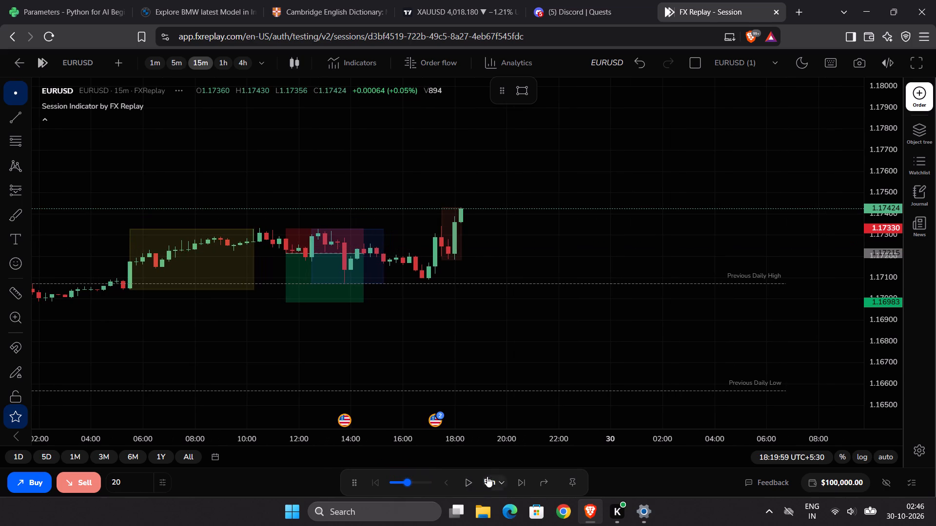
# Set the replay interval to 15m and play forward into 30 September, pausing at 05:14:59.
pyautogui.click(505, 479)
pyautogui.scroll(-3, 495, 442)
pyautogui.click(455, 408)
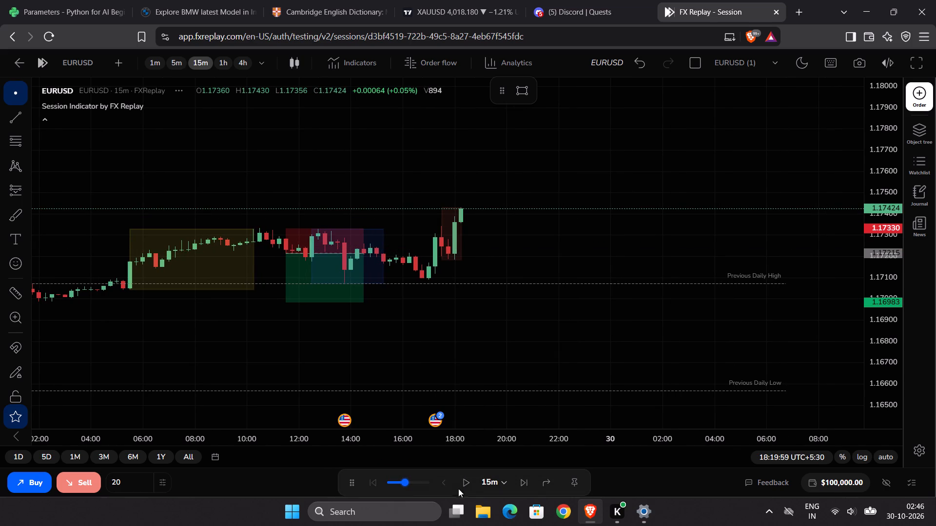
pyautogui.click(467, 480)
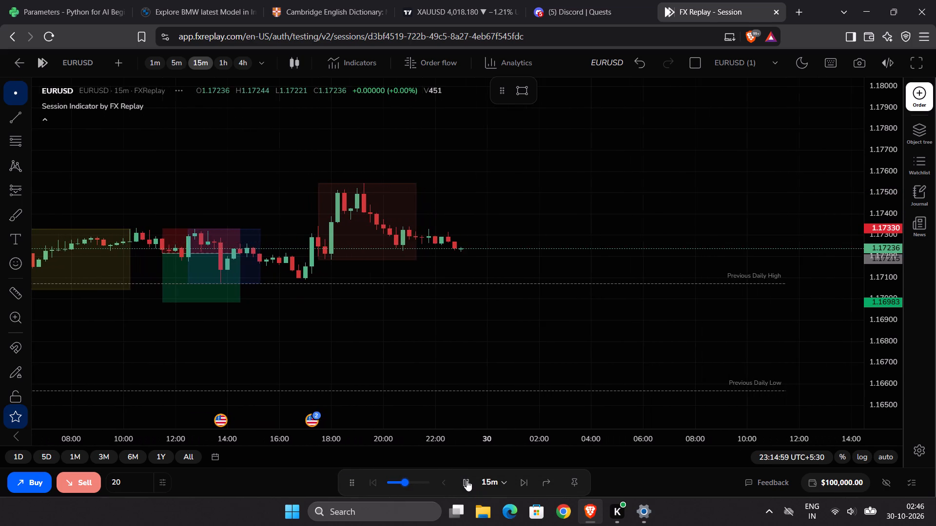
pyautogui.click(467, 480)
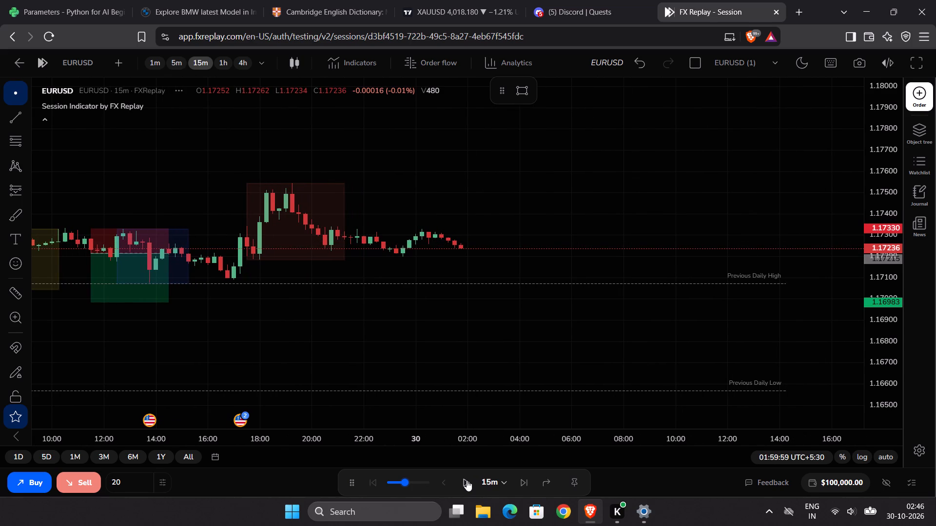
pyautogui.click(467, 480)
pyautogui.scroll(3, 467, 360)
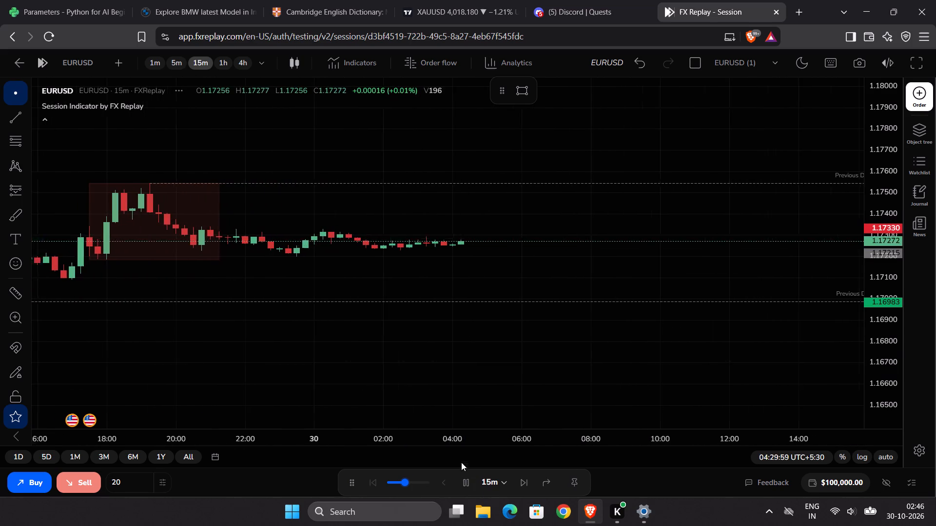
pyautogui.click(464, 483)
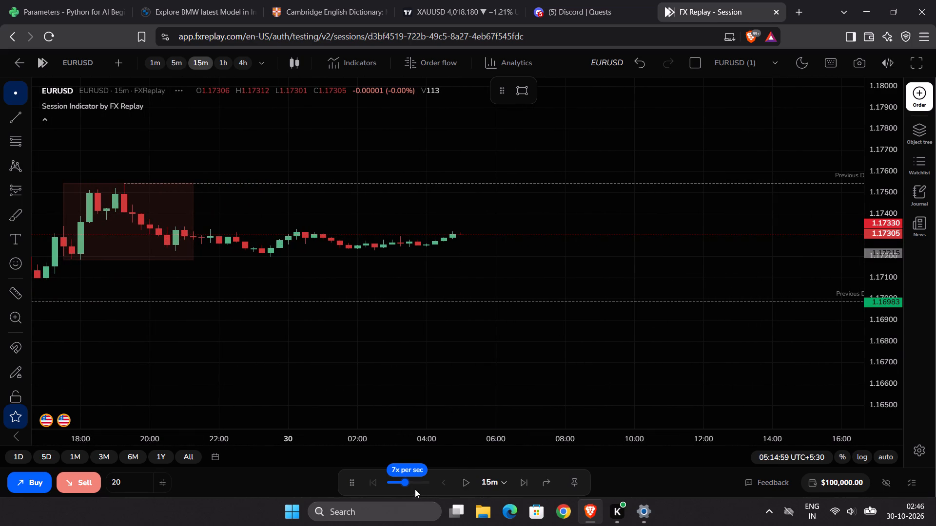
# Lower the replay speed to 3x per sec and play forward to 07:44:59, pausing there.
pyautogui.click(396, 488)
pyautogui.click(391, 483)
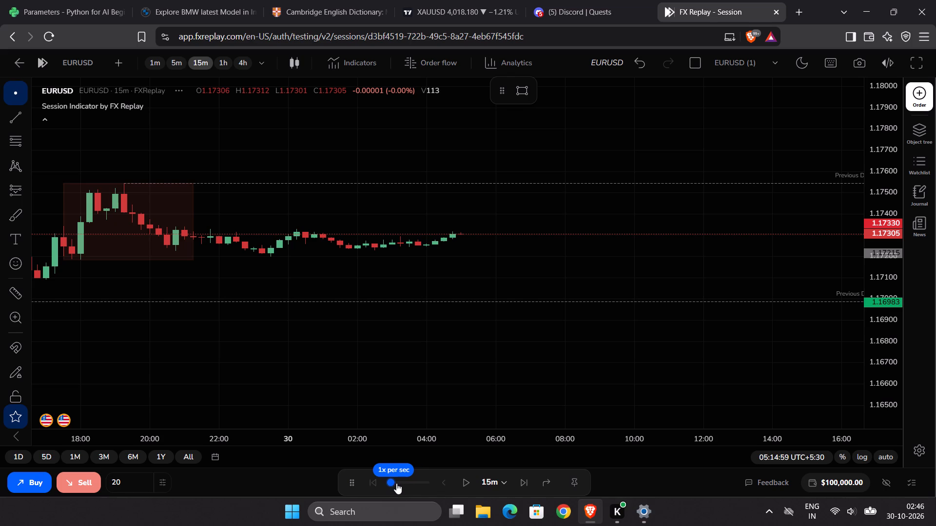
pyautogui.click(391, 483)
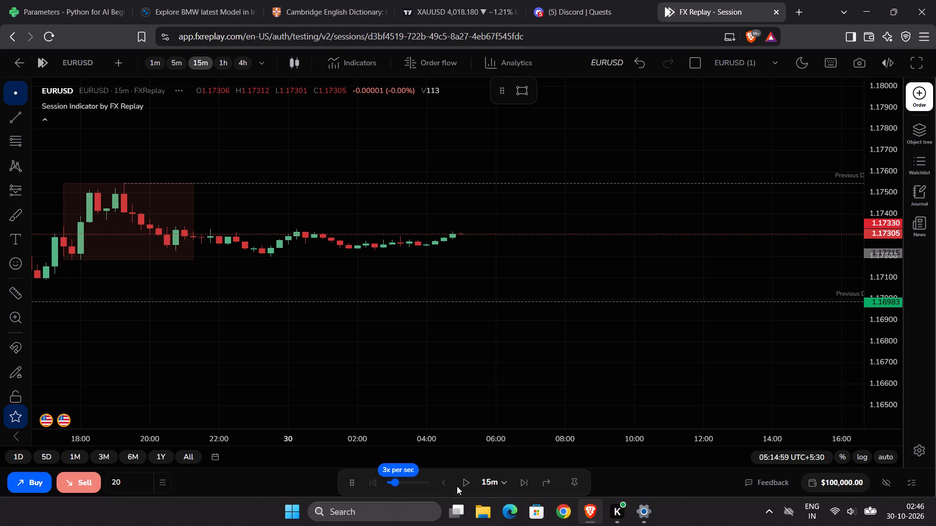
pyautogui.moveTo(877, 362); pyautogui.dragTo(864, 232)
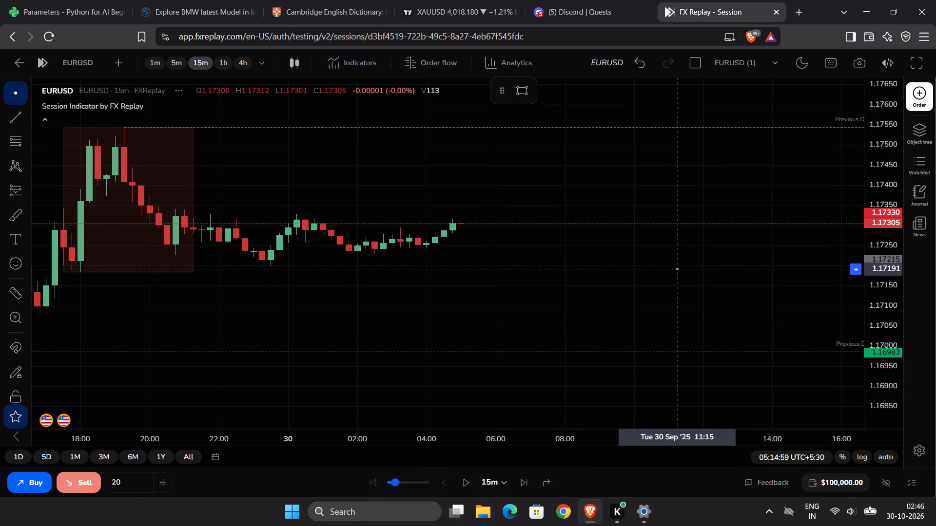
pyautogui.moveTo(678, 282); pyautogui.dragTo(677, 311)
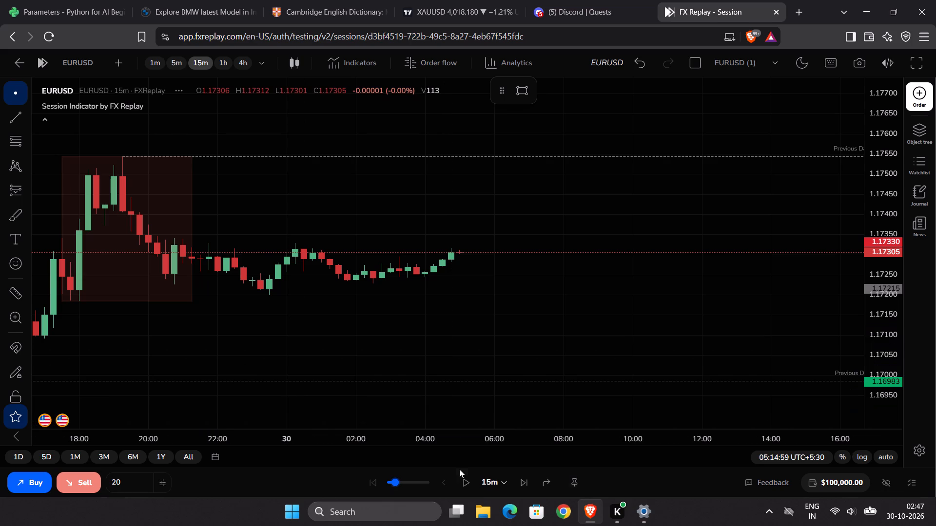
pyautogui.click(463, 483)
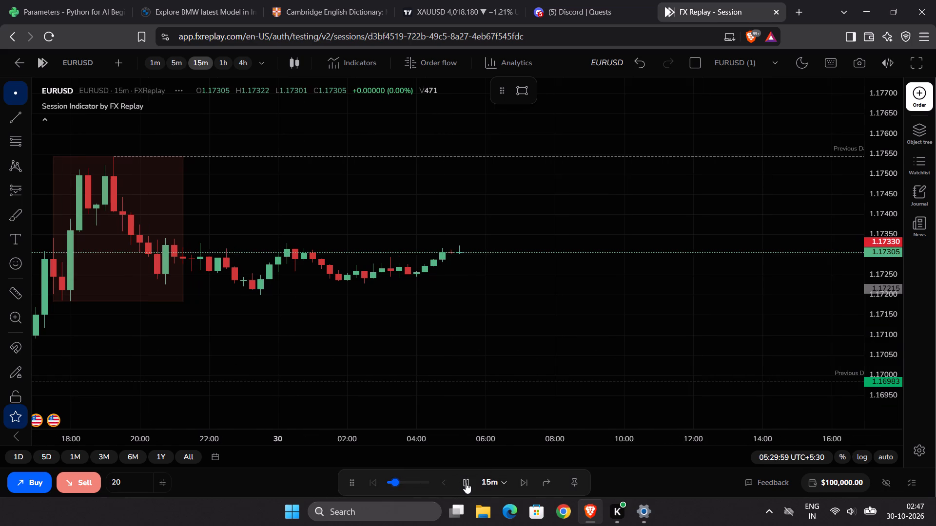
pyautogui.click(466, 483)
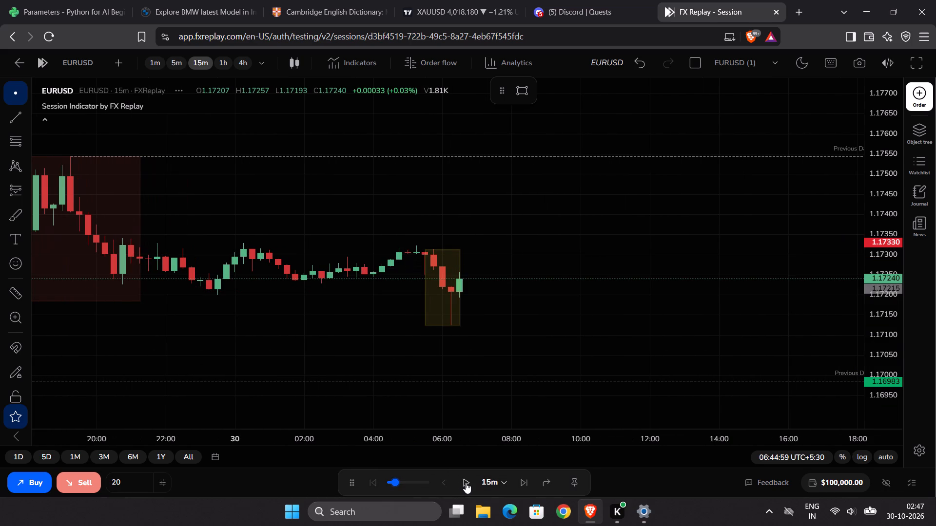
pyautogui.click(466, 483)
pyautogui.click(466, 483)
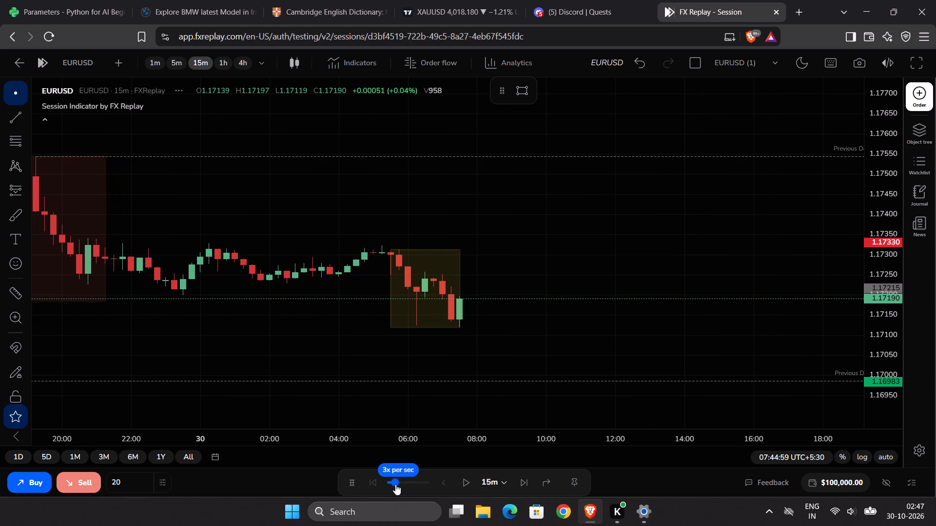
# Lower the replay speed to 1x per sec and play forward to 09:29:59, pausing there.
pyautogui.click(390, 484)
pyautogui.click(460, 482)
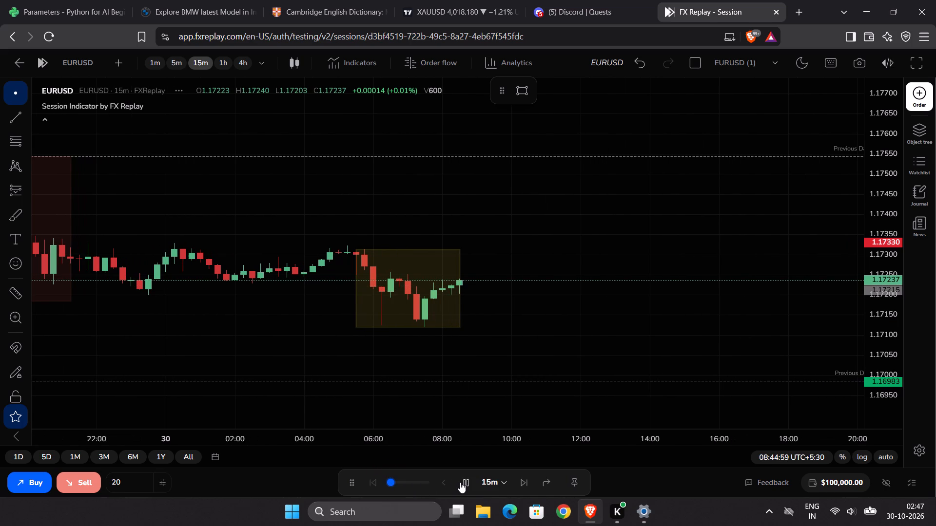
pyautogui.scroll(2, 482, 382)
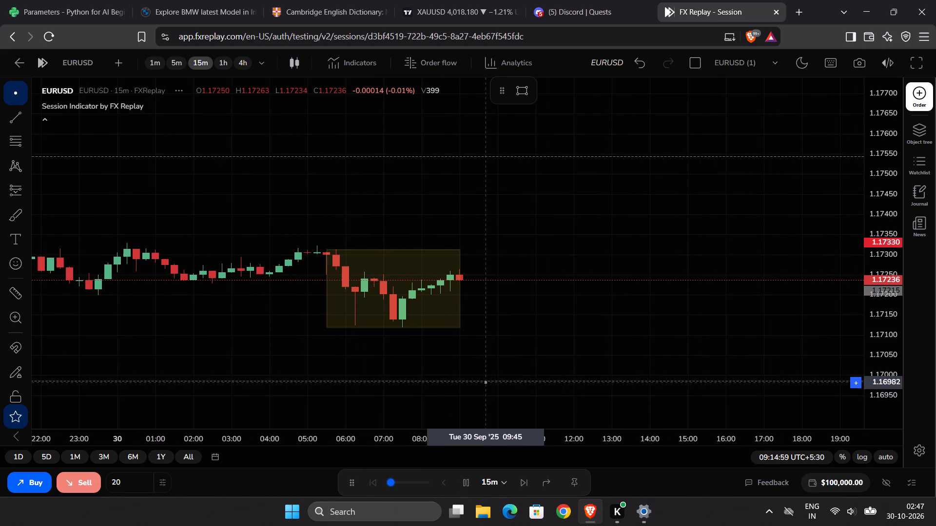
pyautogui.click(466, 484)
# Play the replay forward past the end of the yellow session box, pausing at 10:44:59.
pyautogui.moveTo(882, 370); pyautogui.dragTo(883, 368)
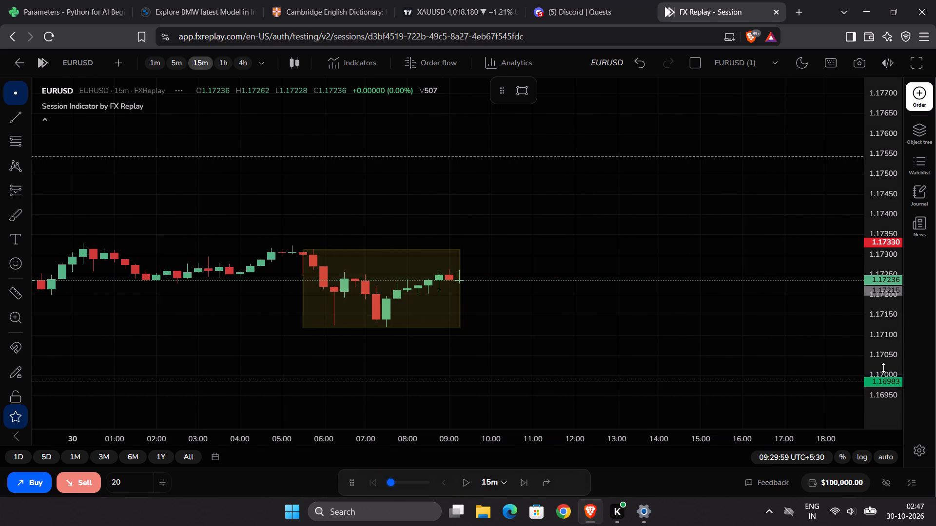
pyautogui.moveTo(883, 368); pyautogui.dragTo(890, 244)
pyautogui.moveTo(740, 275); pyautogui.dragTo(738, 208)
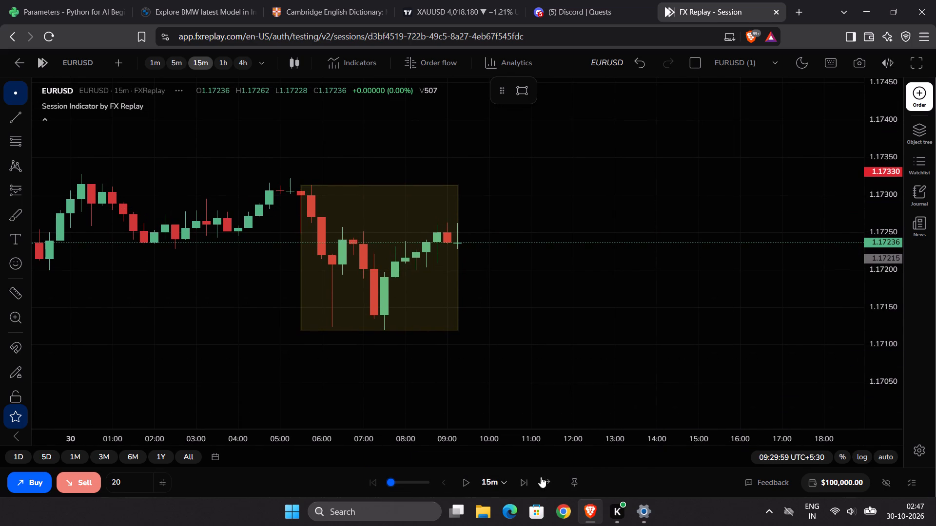
pyautogui.click(466, 484)
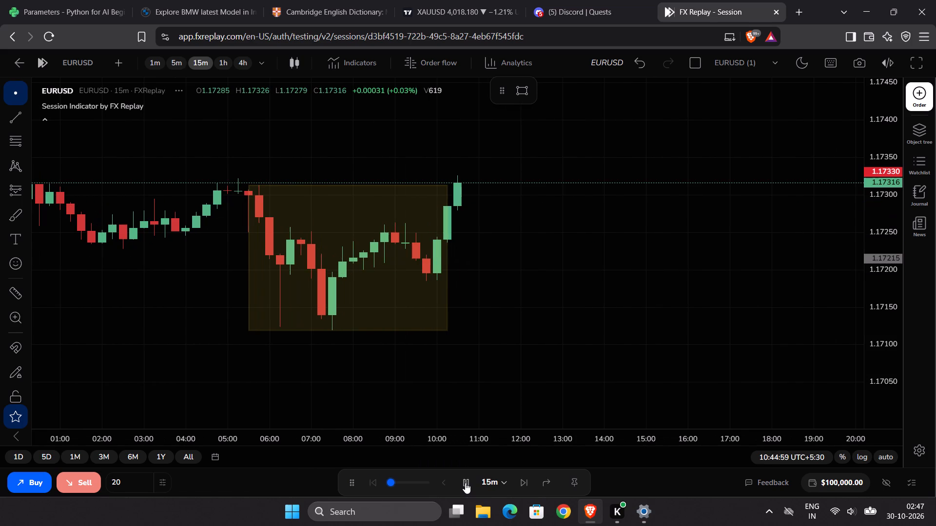
pyautogui.click(465, 483)
# Set the replay interval to 5m and play forward to 11:09:59, pausing there.
pyautogui.click(485, 476)
pyautogui.scroll(-2, 484, 401)
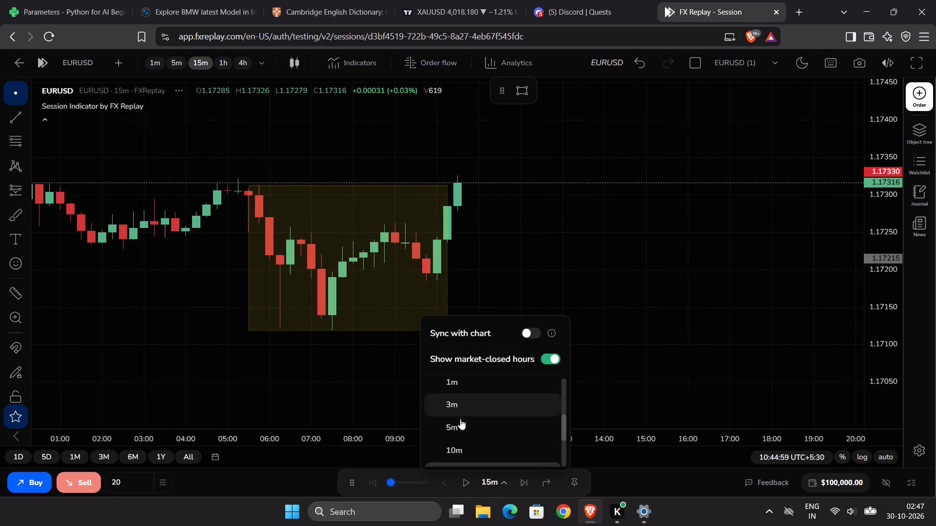
pyautogui.click(458, 433)
pyautogui.click(469, 482)
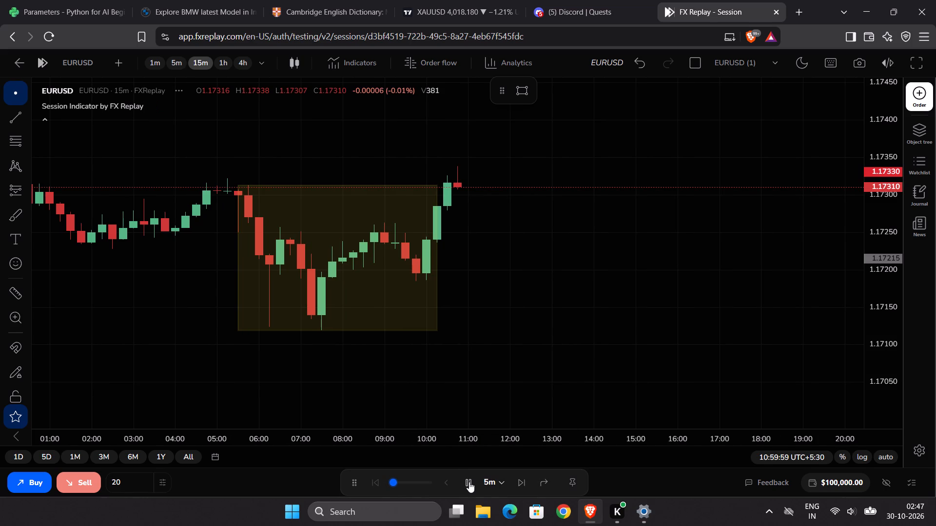
pyautogui.click(469, 482)
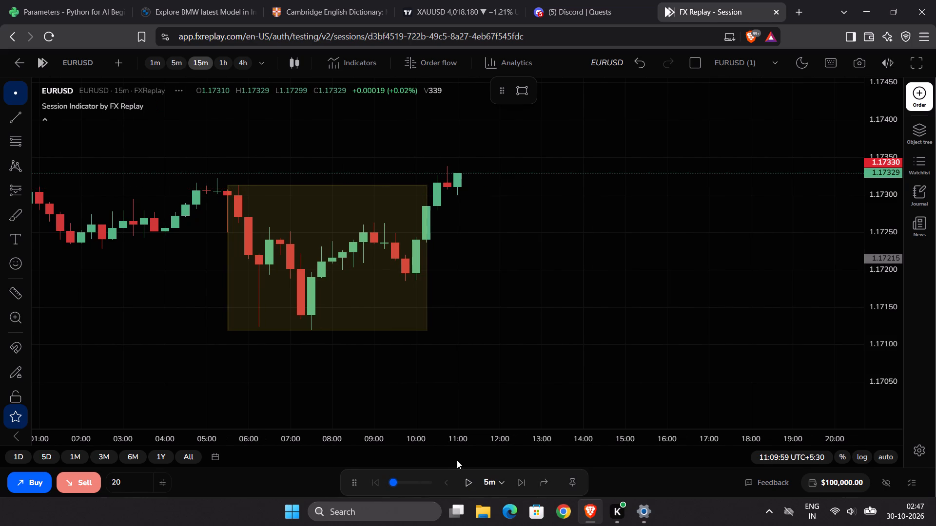
# Examine the 30 September price action against the session box and previous daily levels on the 5m and 15m timeframes.
pyautogui.scroll(-2, 490, 308)
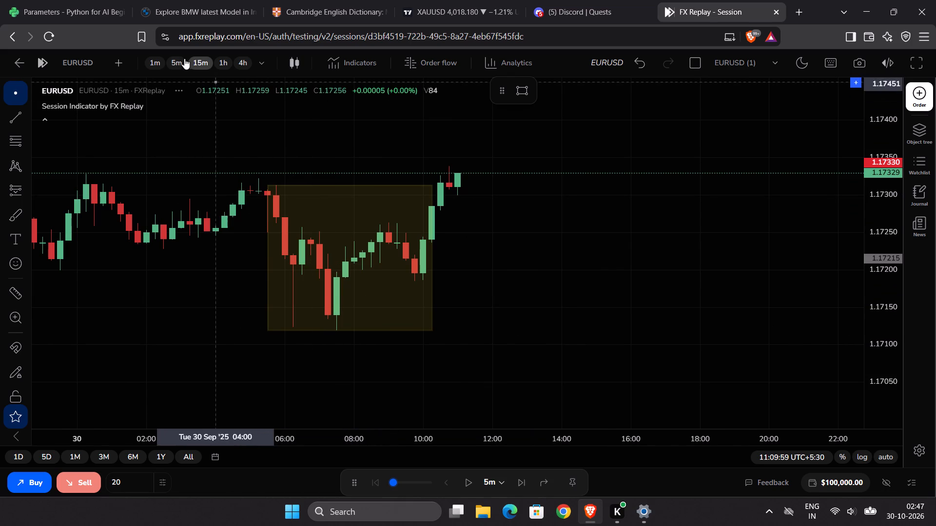
pyautogui.click(179, 61)
pyautogui.scroll(-5, 502, 246)
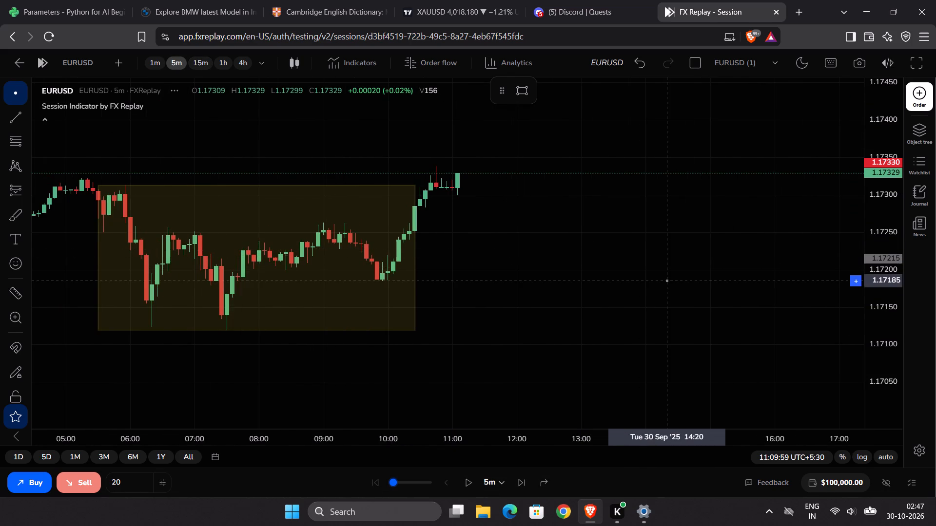
pyautogui.scroll(-6, 666, 282)
pyautogui.moveTo(887, 313); pyautogui.dragTo(889, 273)
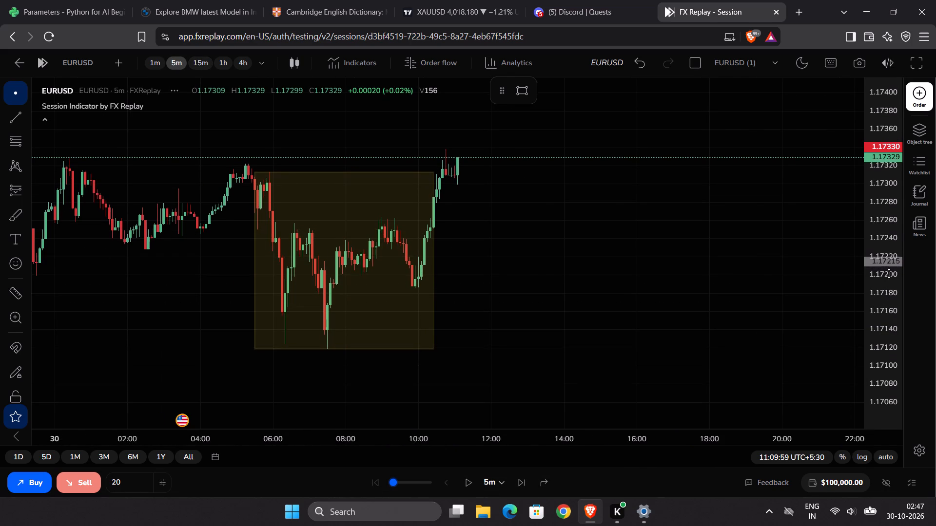
pyautogui.moveTo(722, 275); pyautogui.dragTo(722, 285)
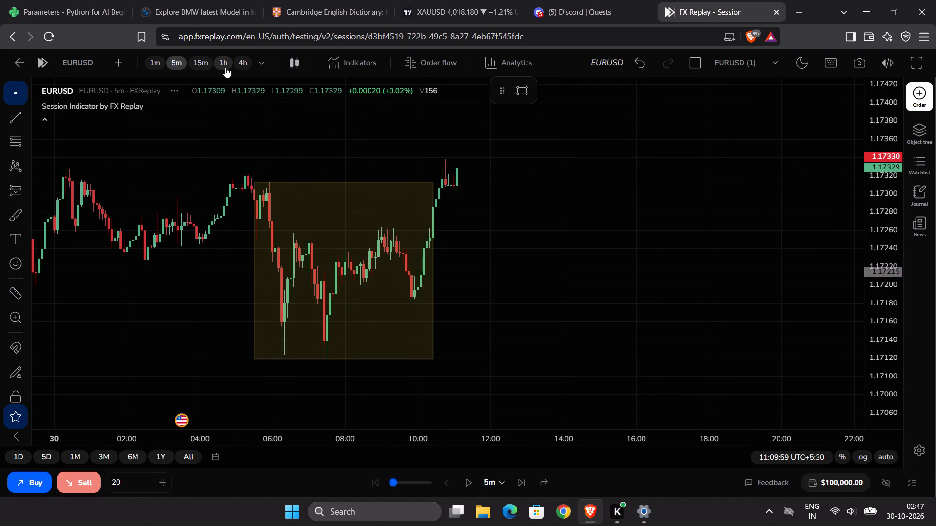
pyautogui.click(203, 67)
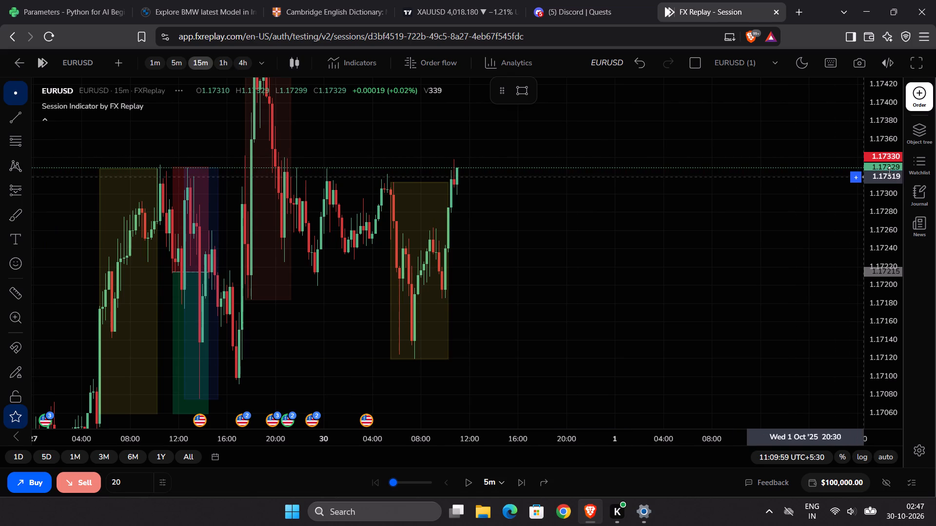
pyautogui.moveTo(897, 169); pyautogui.dragTo(883, 350)
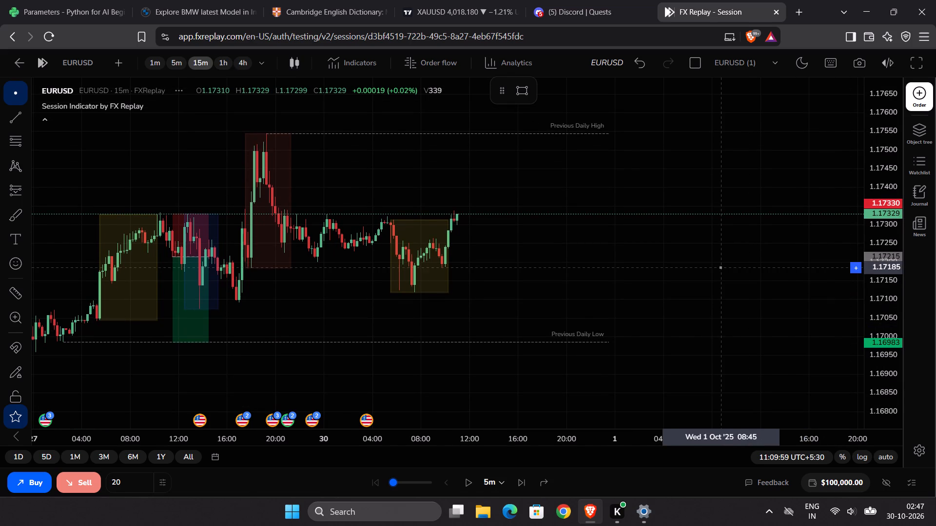
pyautogui.scroll(-12, 720, 267)
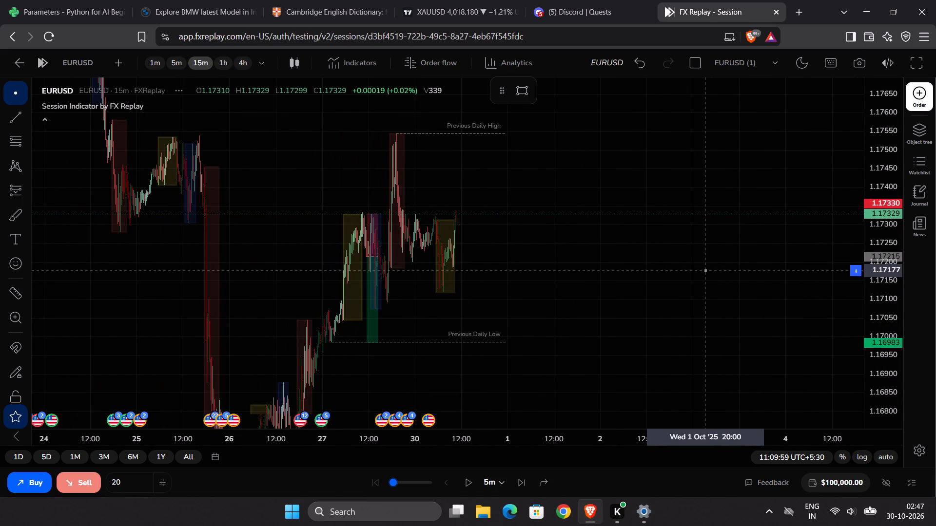
pyautogui.scroll(12, 706, 270)
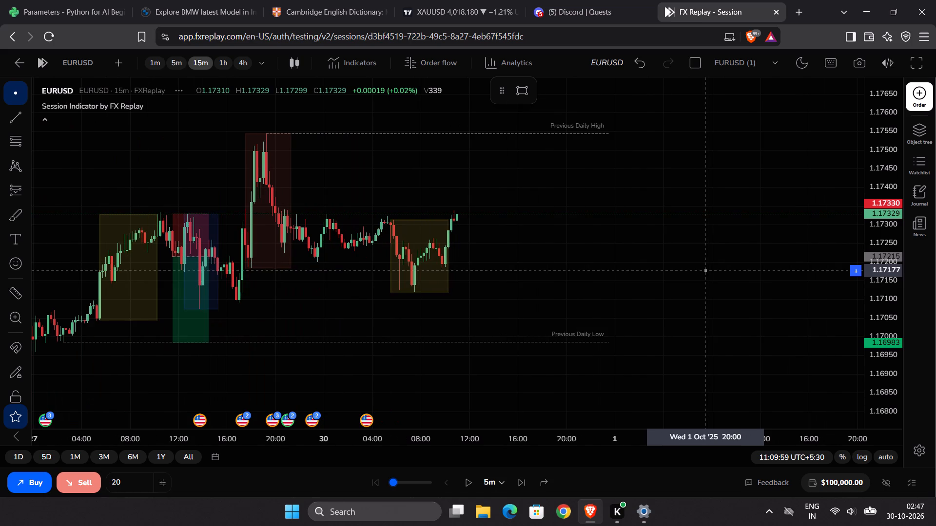
pyautogui.click(180, 62)
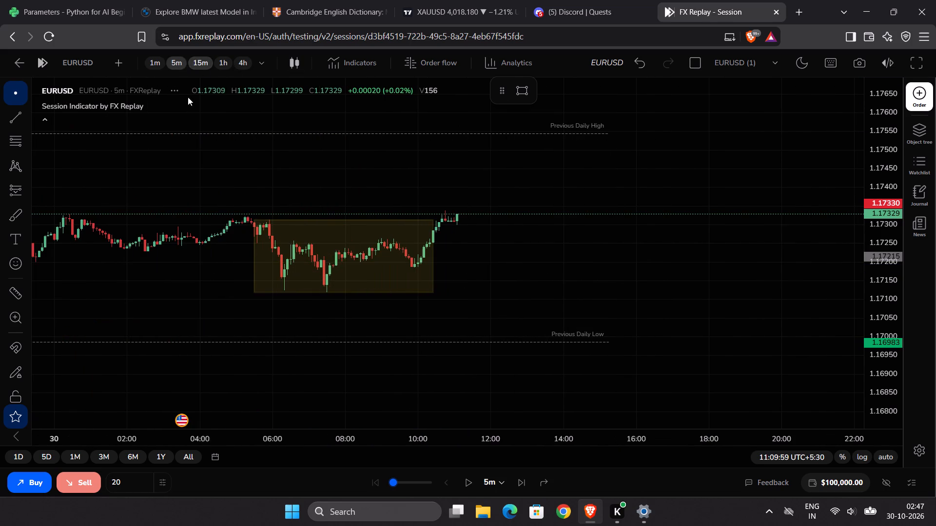
pyautogui.moveTo(890, 327); pyautogui.dragTo(880, 167)
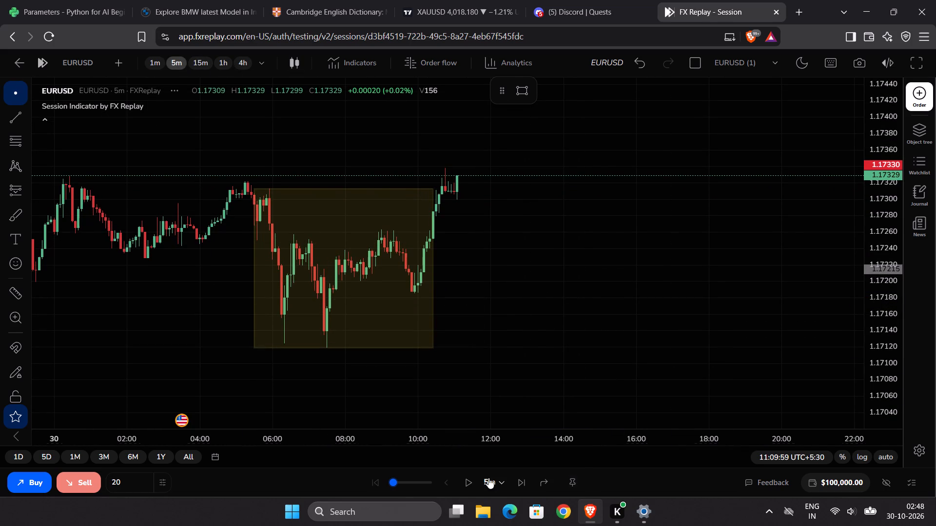
# Play the replay forward to 11:24:59 and pause it there.
pyautogui.click(472, 484)
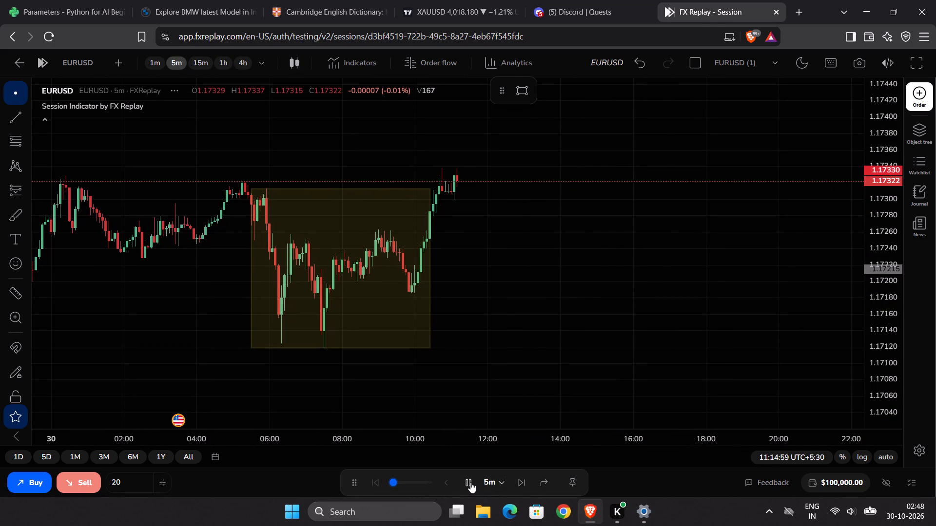
pyautogui.click(470, 482)
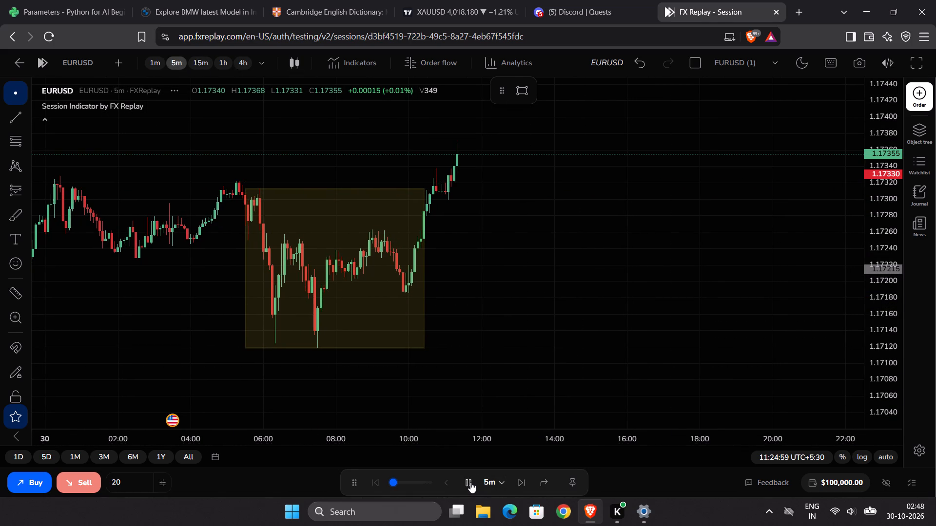
# Place a long position on the latest 30 September candle, at 11:20, with its entry at 1.17355.
pyautogui.moveTo(495, 279); pyautogui.dragTo(480, 364)
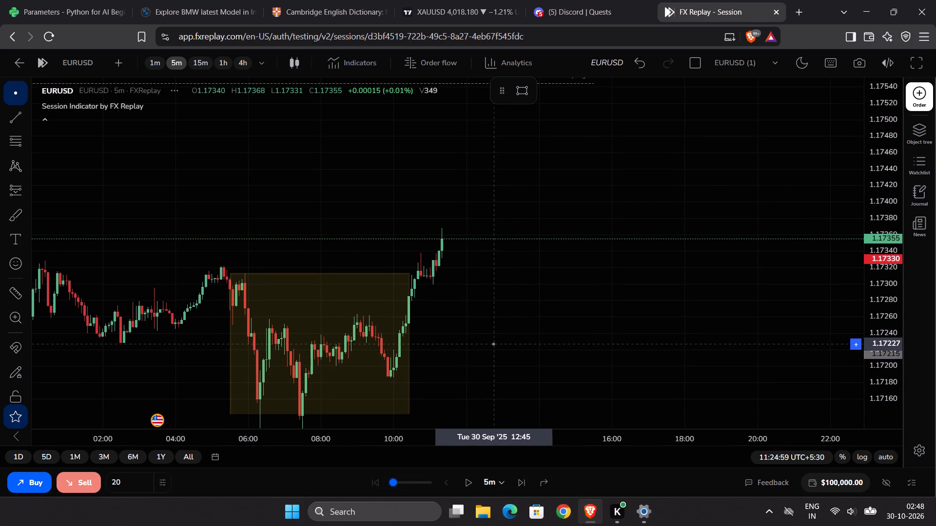
pyautogui.click(27, 189)
pyautogui.click(64, 208)
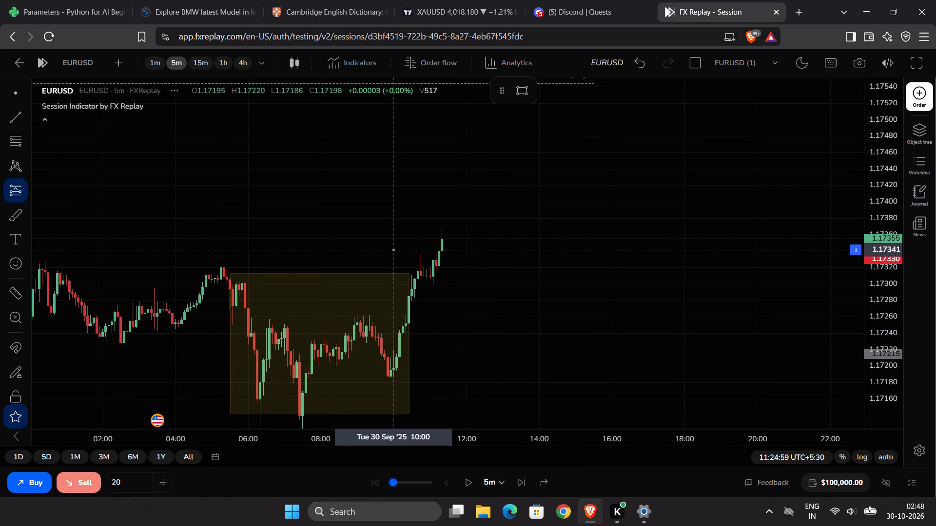
pyautogui.click(448, 239)
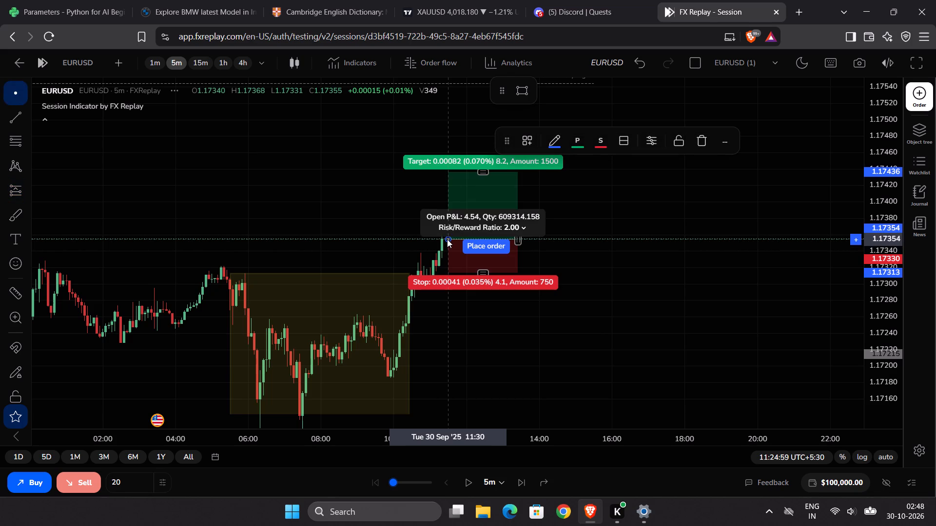
pyautogui.moveTo(451, 238); pyautogui.dragTo(445, 240)
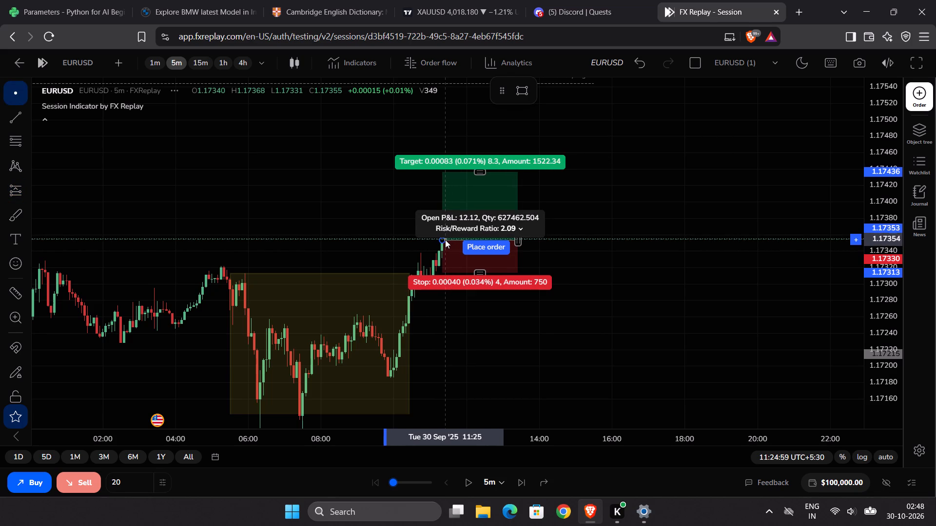
pyautogui.moveTo(445, 240); pyautogui.dragTo(446, 237)
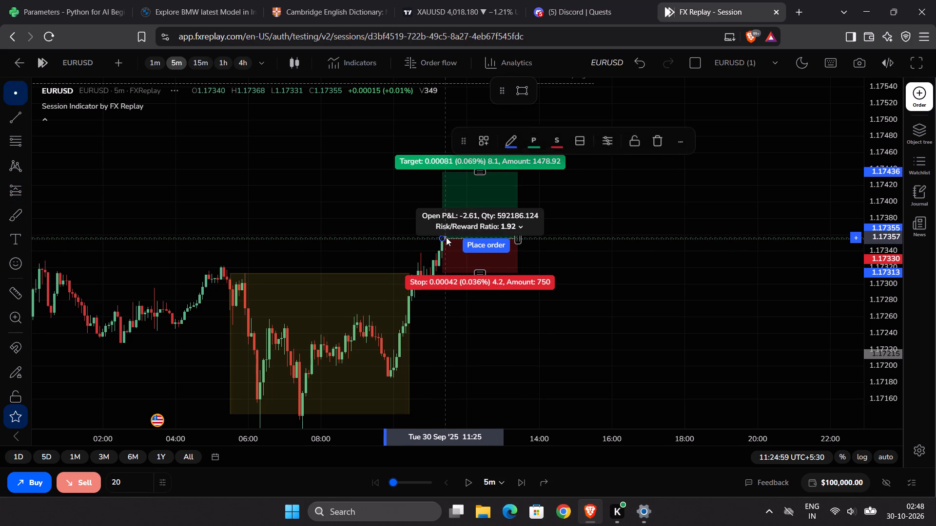
# Adjust the long position's stop to 1.17298 and its target to 1.17470 for a risk/reward ratio of 2.00.
pyautogui.moveTo(477, 272); pyautogui.dragTo(478, 283)
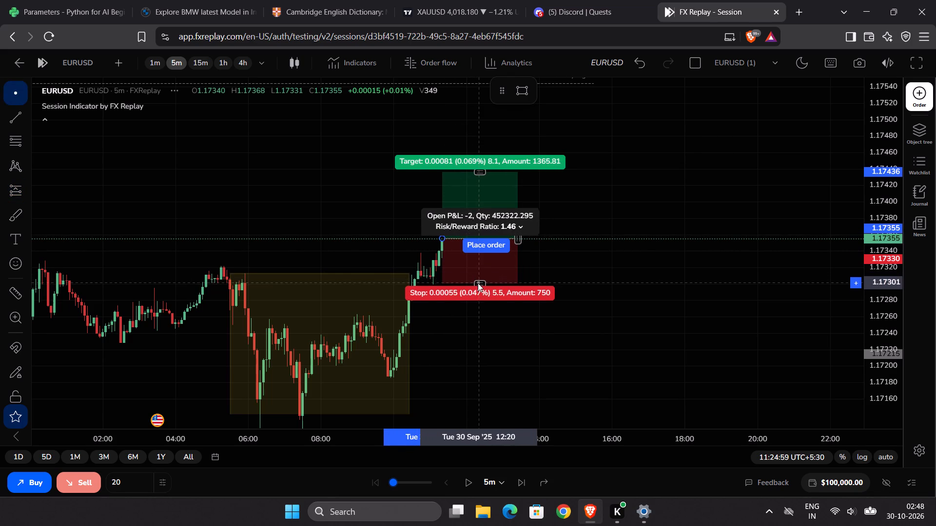
pyautogui.moveTo(478, 283); pyautogui.dragTo(480, 284)
pyautogui.moveTo(479, 173); pyautogui.dragTo(479, 170)
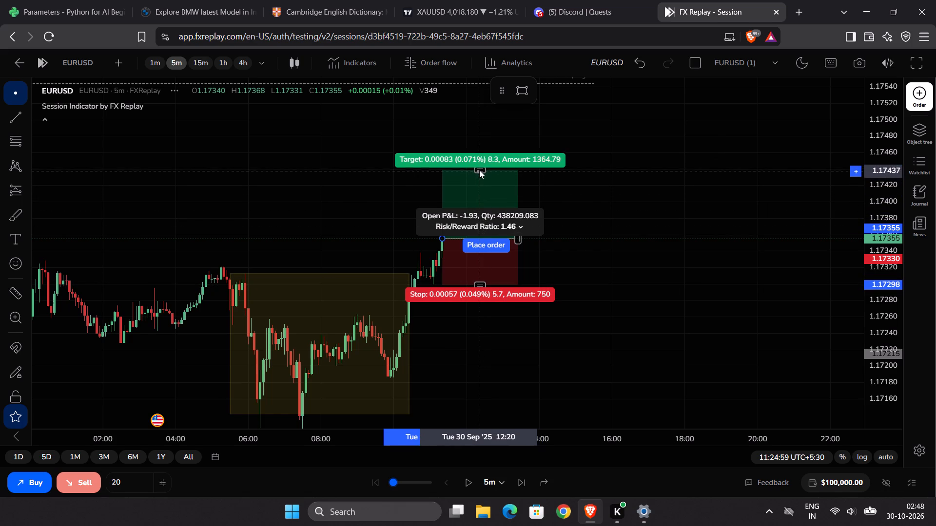
pyautogui.moveTo(479, 170); pyautogui.dragTo(480, 151)
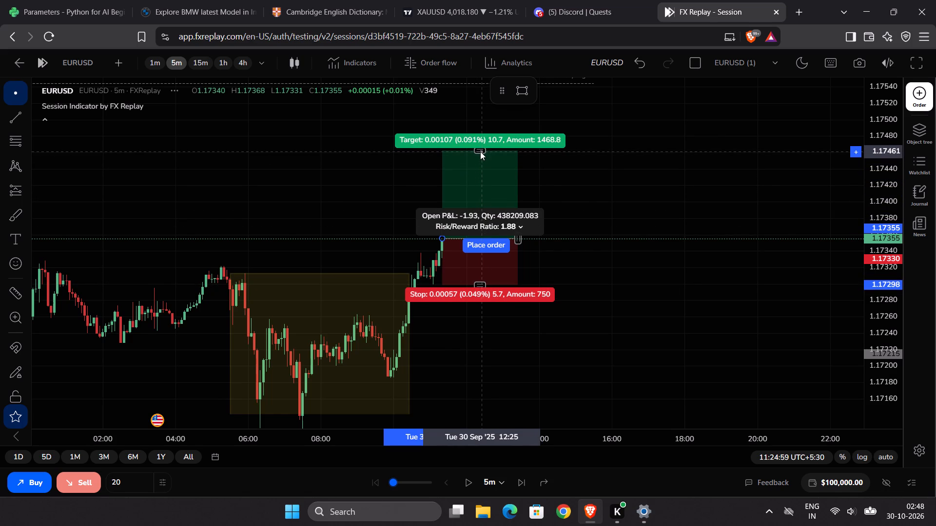
pyautogui.moveTo(480, 151); pyautogui.dragTo(482, 145)
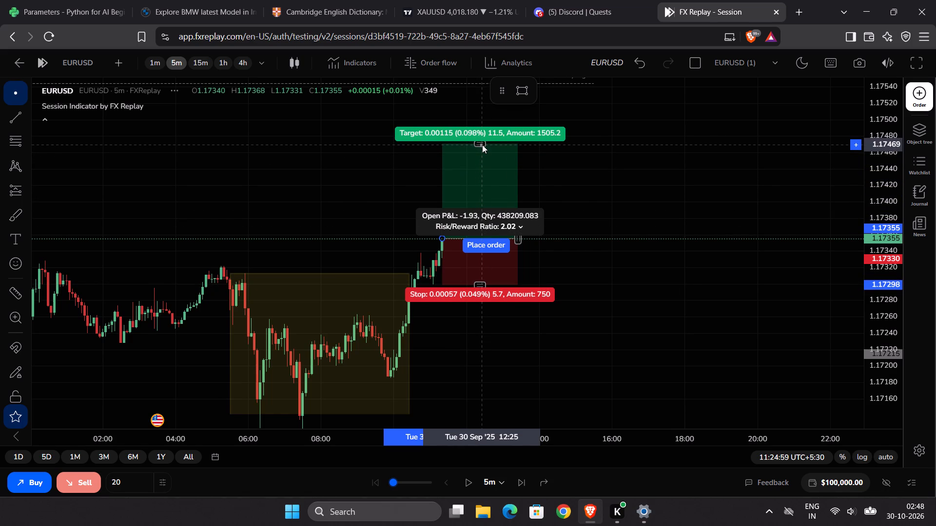
pyautogui.moveTo(482, 145); pyautogui.dragTo(482, 146)
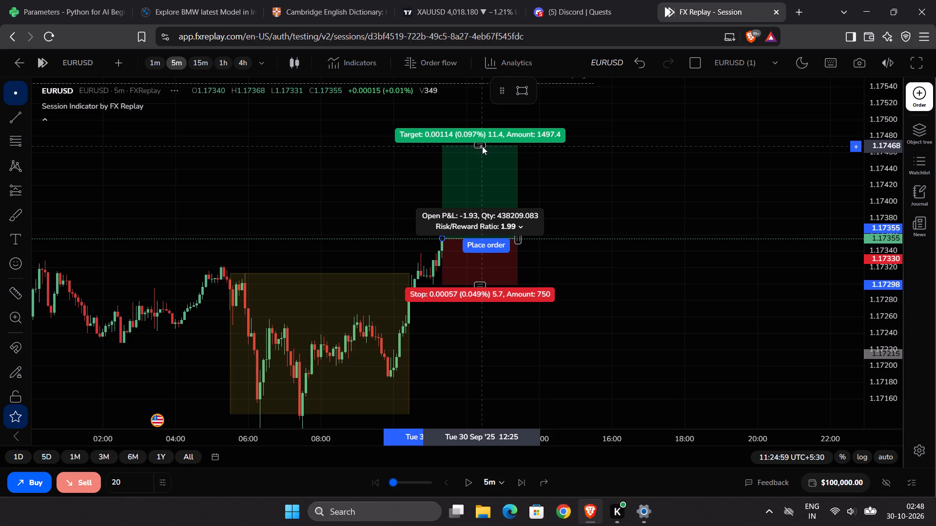
pyautogui.moveTo(482, 146); pyautogui.dragTo(482, 145)
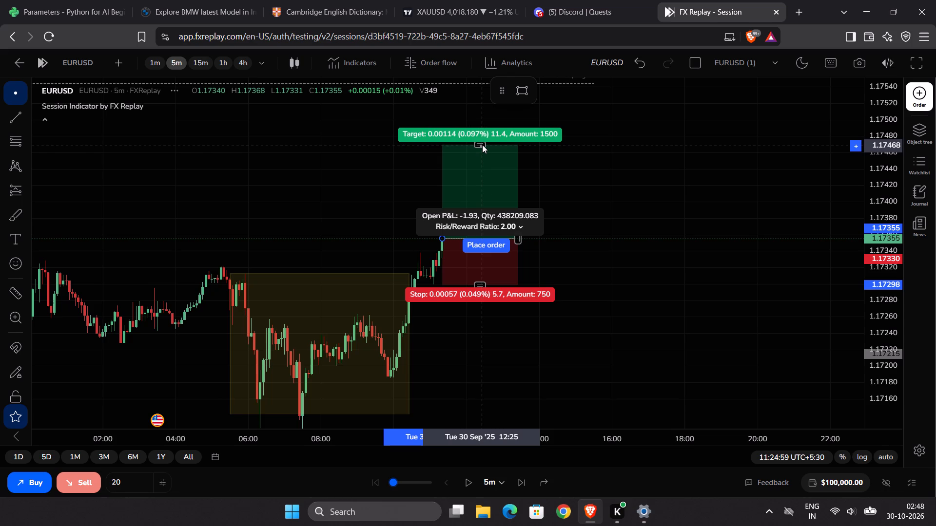
pyautogui.moveTo(482, 145); pyautogui.dragTo(483, 145)
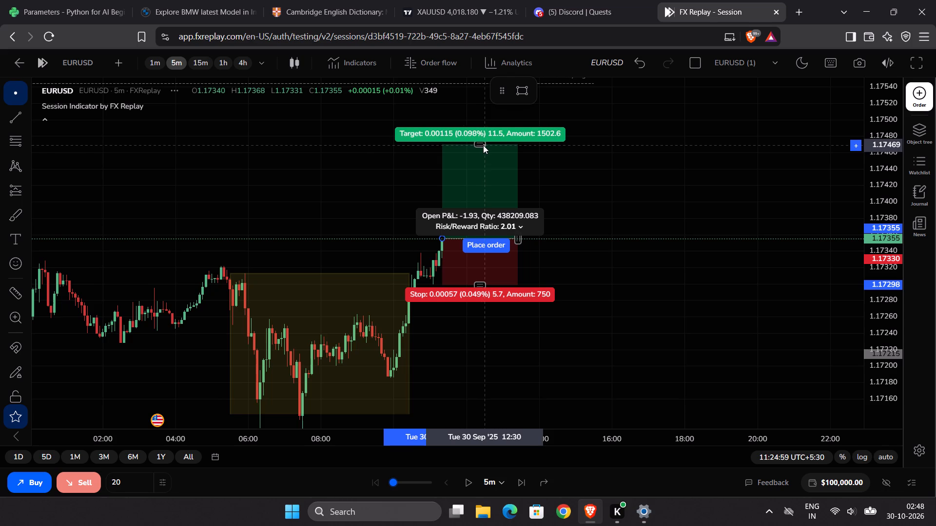
pyautogui.moveTo(483, 145); pyautogui.dragTo(484, 146)
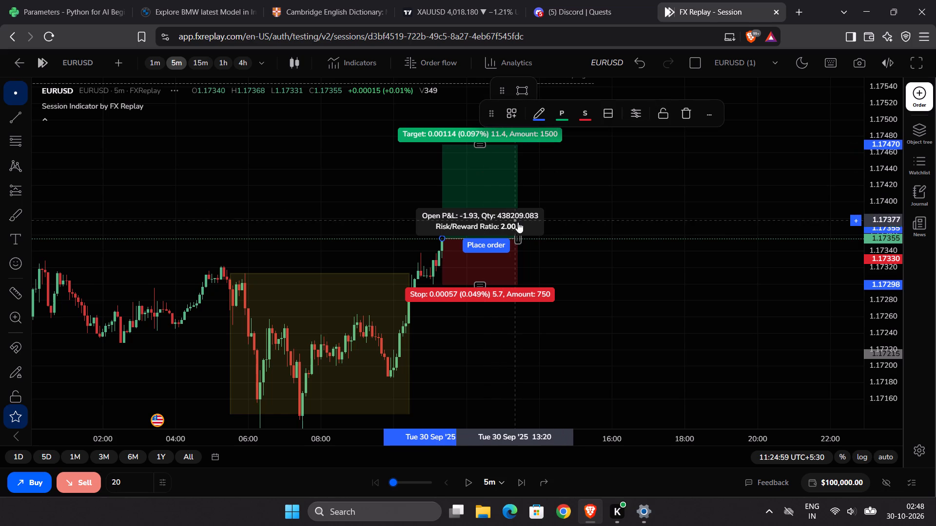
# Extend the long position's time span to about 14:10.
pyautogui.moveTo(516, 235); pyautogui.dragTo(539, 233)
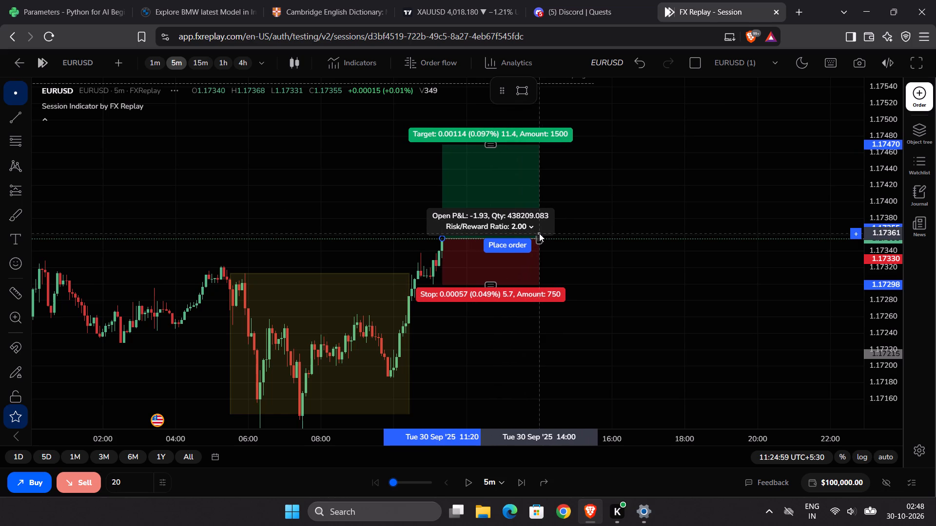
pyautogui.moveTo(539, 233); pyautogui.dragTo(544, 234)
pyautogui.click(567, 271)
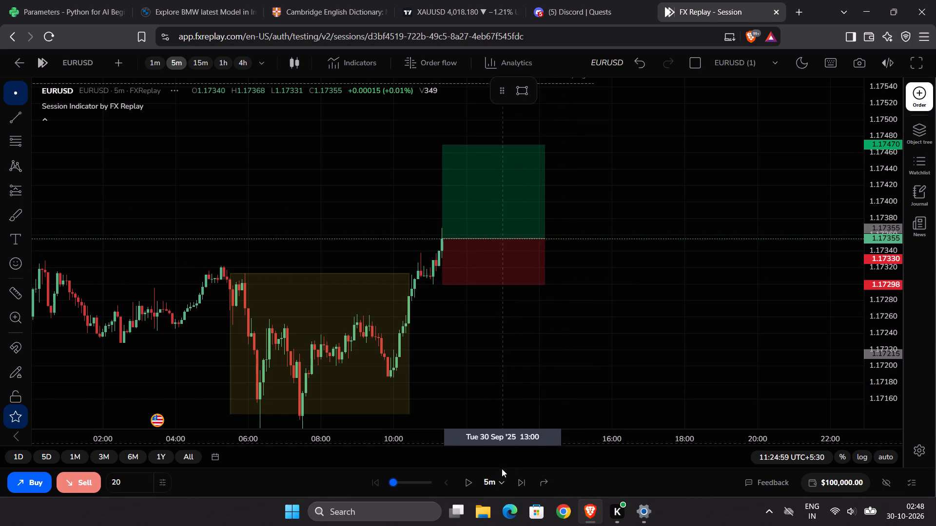
# Set the replay speed to 3x per sec and play forward in short bursts, pausing at 12:54:59.
pyautogui.click(396, 486)
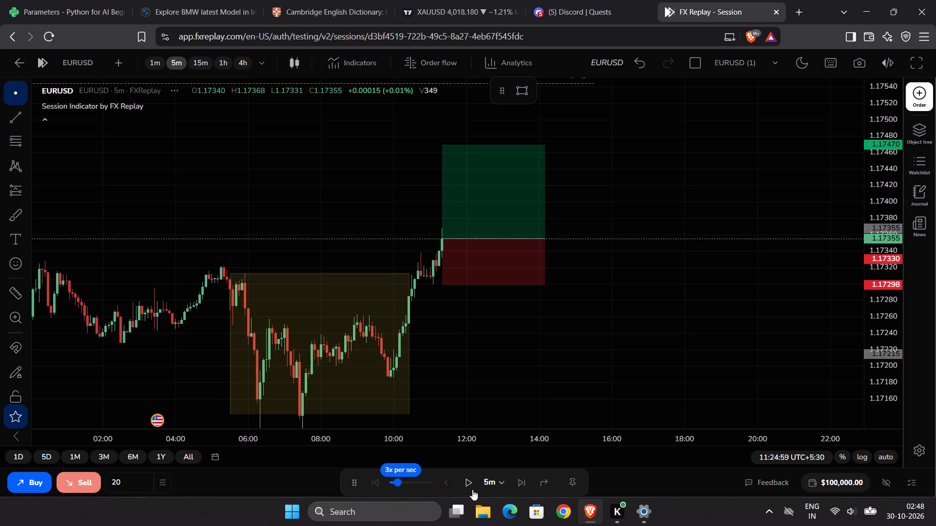
pyautogui.click(469, 488)
pyautogui.click(468, 487)
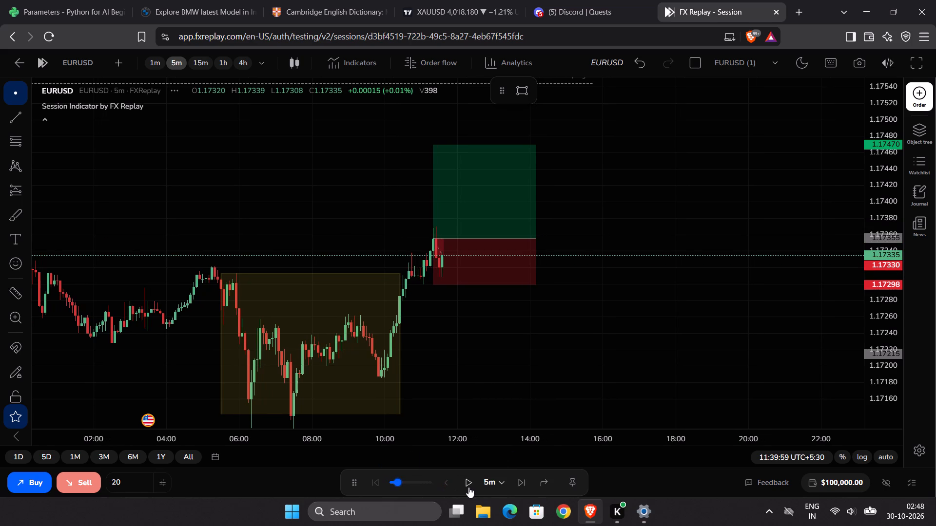
pyautogui.click(468, 487)
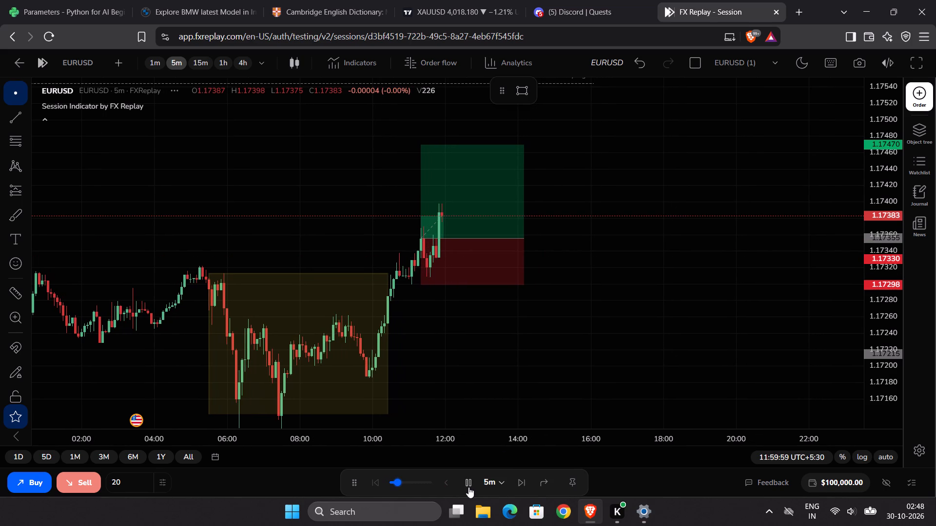
pyautogui.click(468, 487)
pyautogui.click(468, 487)
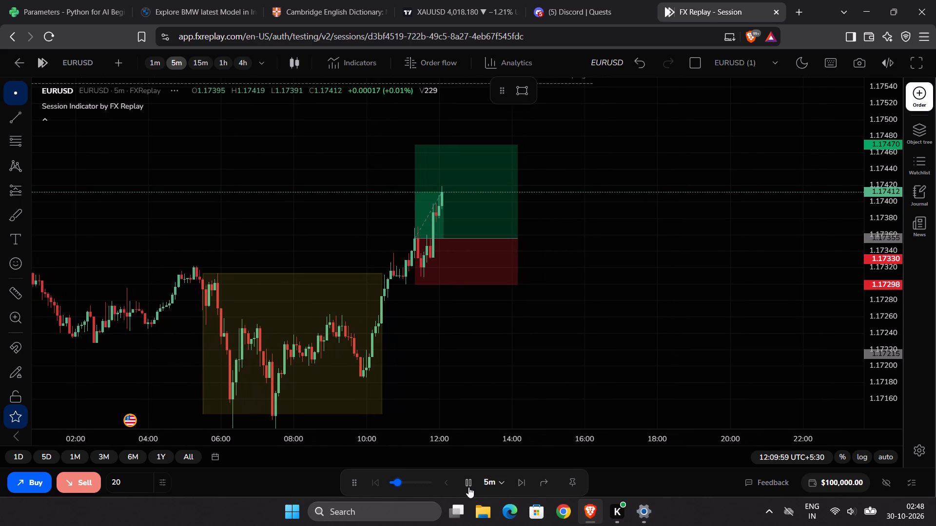
pyautogui.click(468, 487)
pyautogui.click(468, 487)
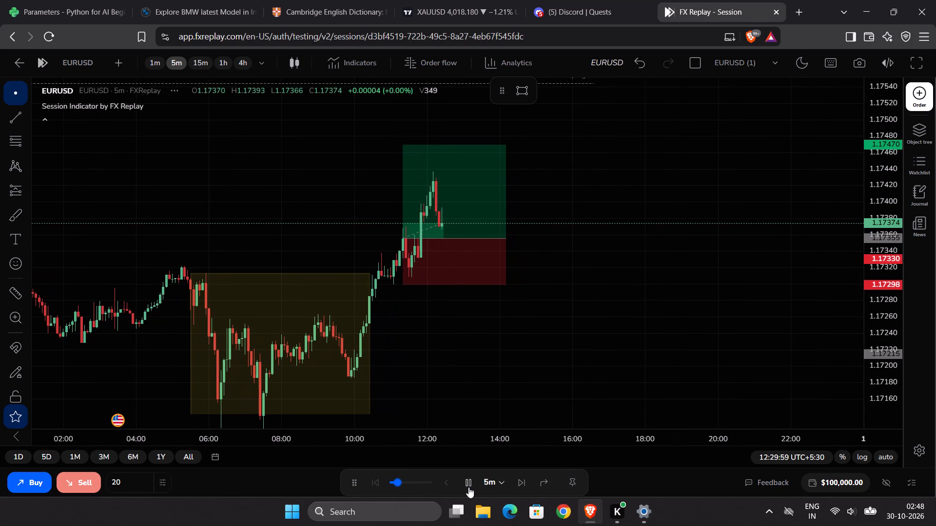
pyautogui.click(468, 487)
pyautogui.click(468, 487)
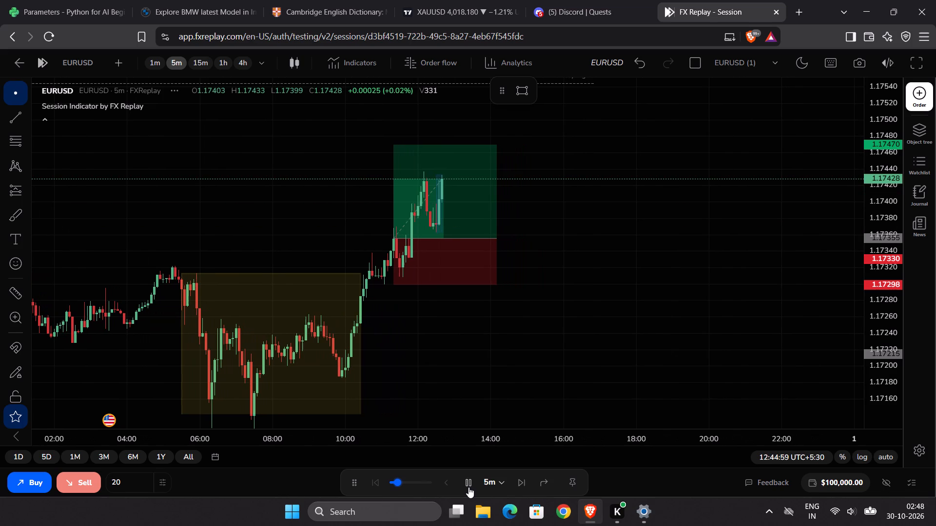
pyautogui.click(468, 487)
pyautogui.click(468, 487)
pyautogui.click(468, 487)
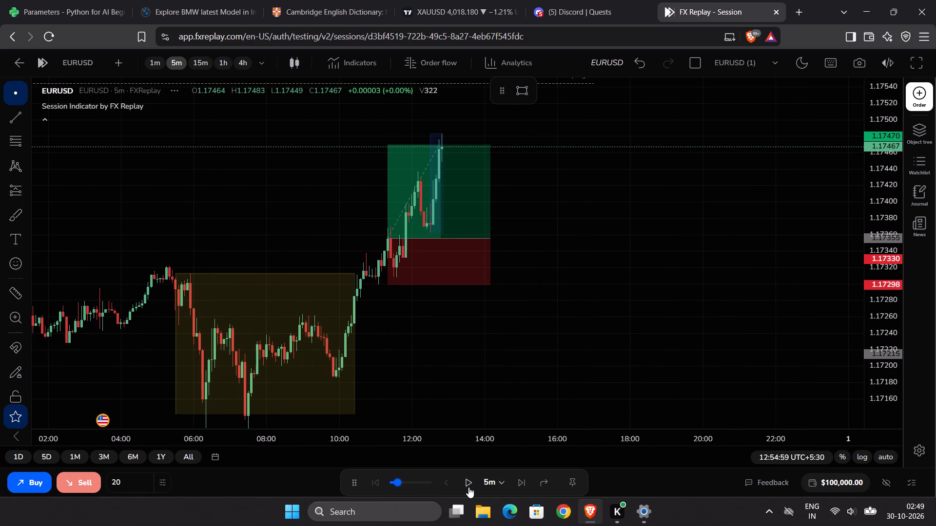
# Continue the replay in short bursts, pausing at 13:14:59.
pyautogui.click(468, 487)
pyautogui.click(468, 487)
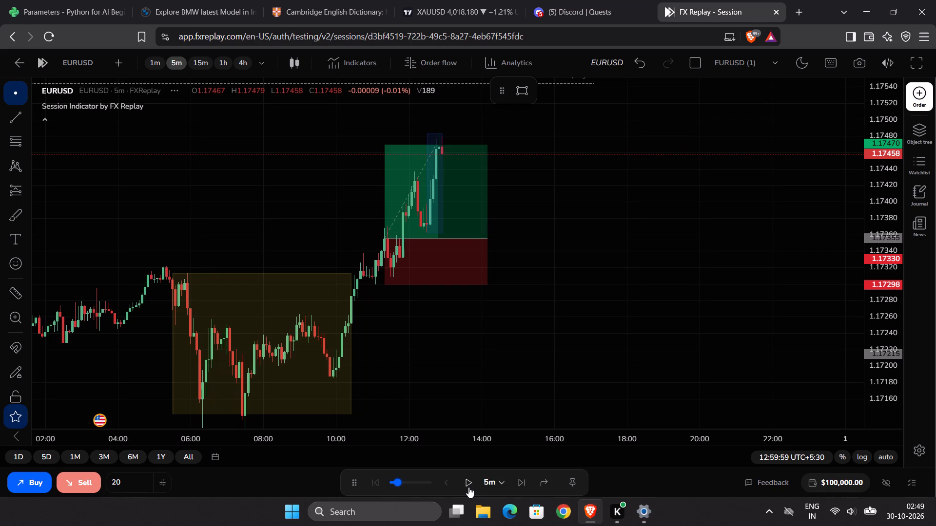
pyautogui.click(468, 487)
pyautogui.click(468, 487)
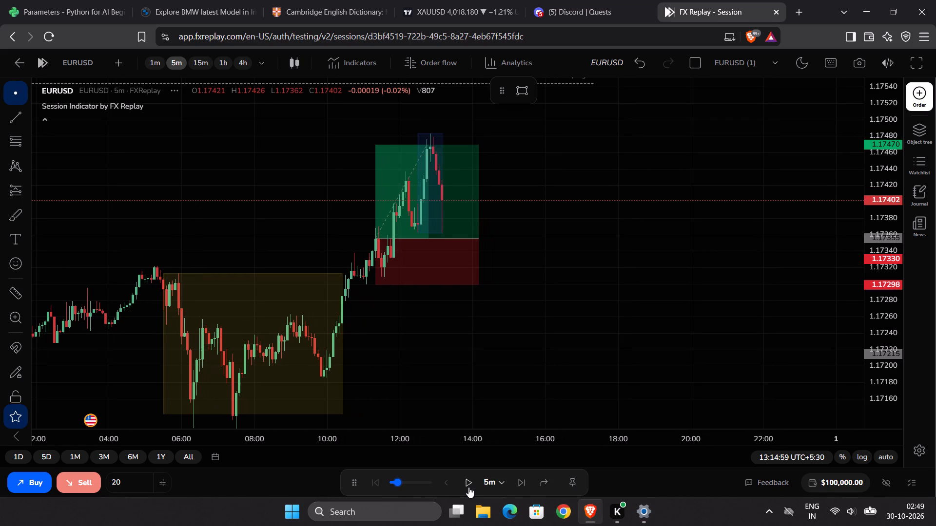
# Shorten the long position so it ends at about 12:50, where price reached the target.
pyautogui.moveTo(481, 239); pyautogui.dragTo(458, 240)
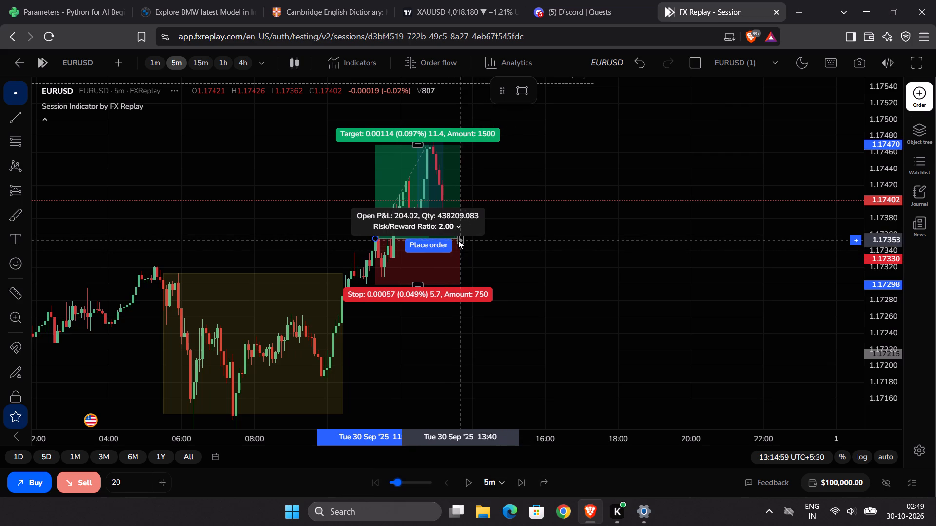
pyautogui.moveTo(458, 240); pyautogui.dragTo(432, 243)
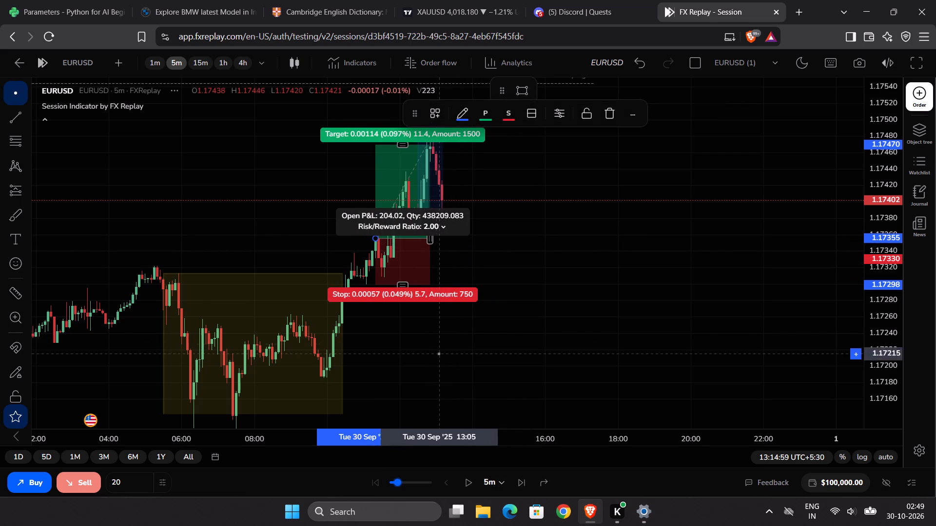
# Play the replay forward to 13:54:59 and pause it there.
pyautogui.click(466, 483)
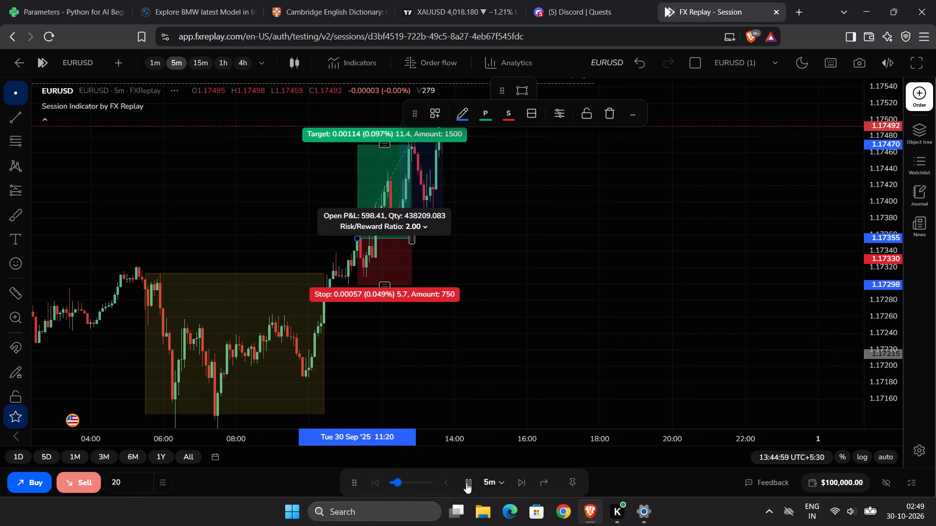
pyautogui.click(466, 483)
# Switch the chart to 15m and compress the price scale to show the previous daily high and recent session boxes.
pyautogui.click(205, 60)
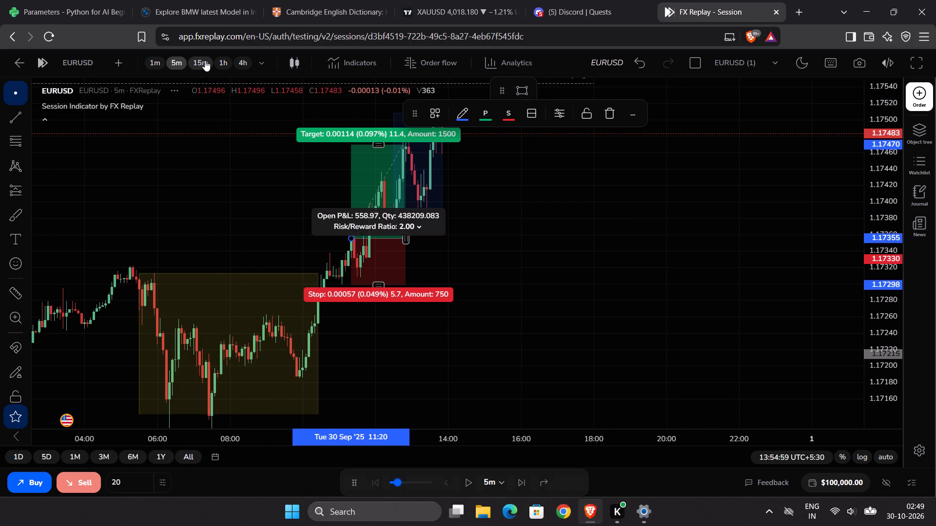
pyautogui.moveTo(880, 151); pyautogui.dragTo(882, 161)
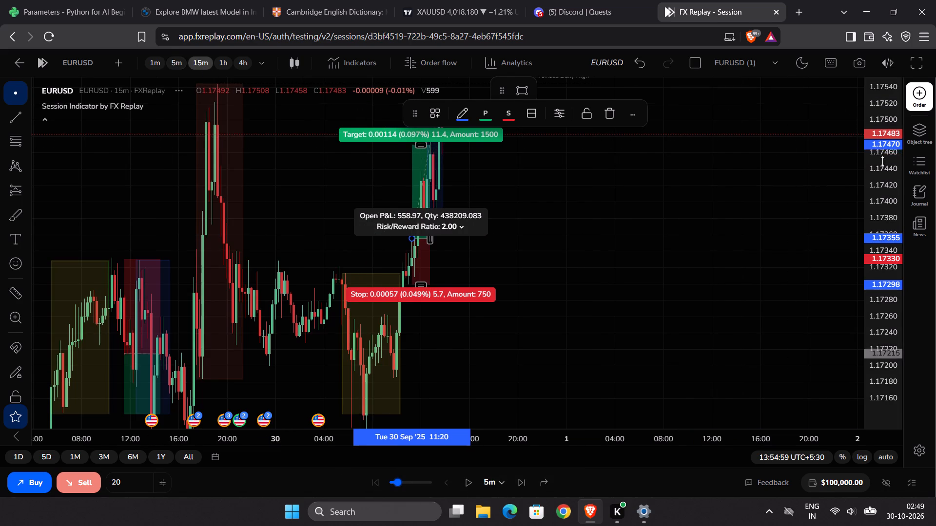
pyautogui.moveTo(882, 161); pyautogui.dragTo(882, 252)
pyautogui.scroll(4, 640, 231)
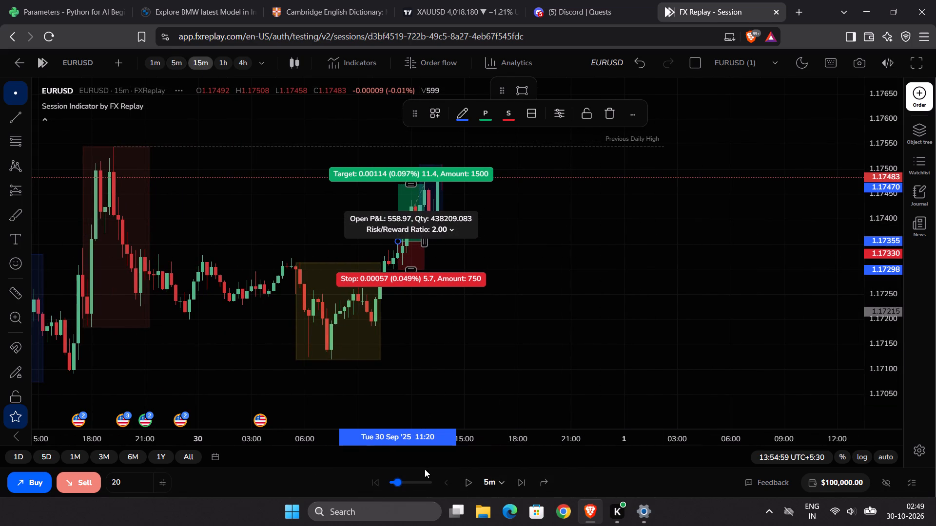
# Set the replay interval to 15m, raise the replay speed and play forward past the 30 September sessions to about 02:59:59 on 1 October.
pyautogui.click(429, 478)
pyautogui.moveTo(432, 481); pyautogui.dragTo(439, 480)
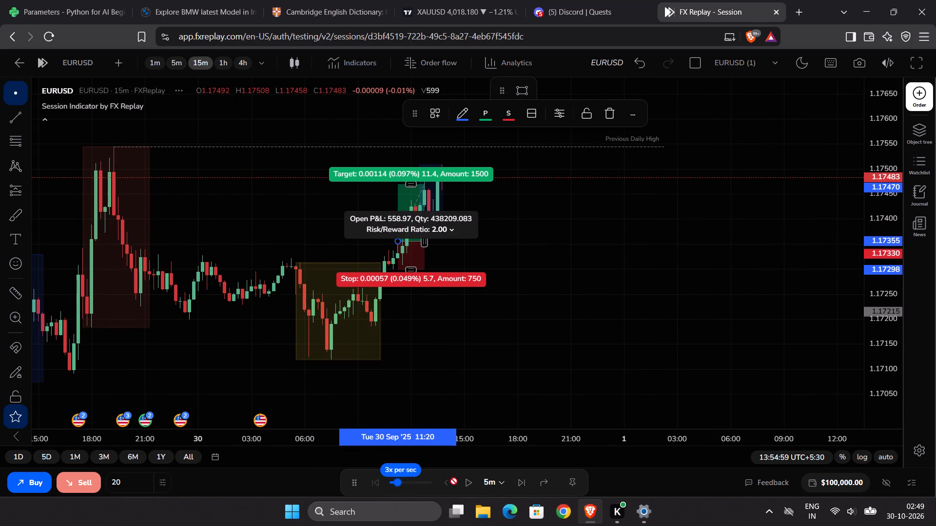
pyautogui.click(486, 483)
pyautogui.scroll(-3, 493, 438)
pyautogui.click(463, 416)
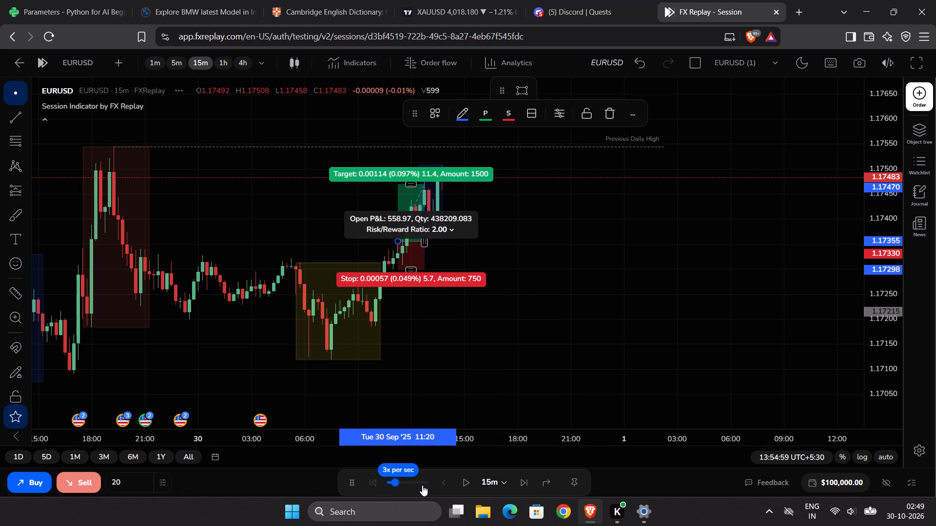
pyautogui.click(422, 486)
pyautogui.click(467, 483)
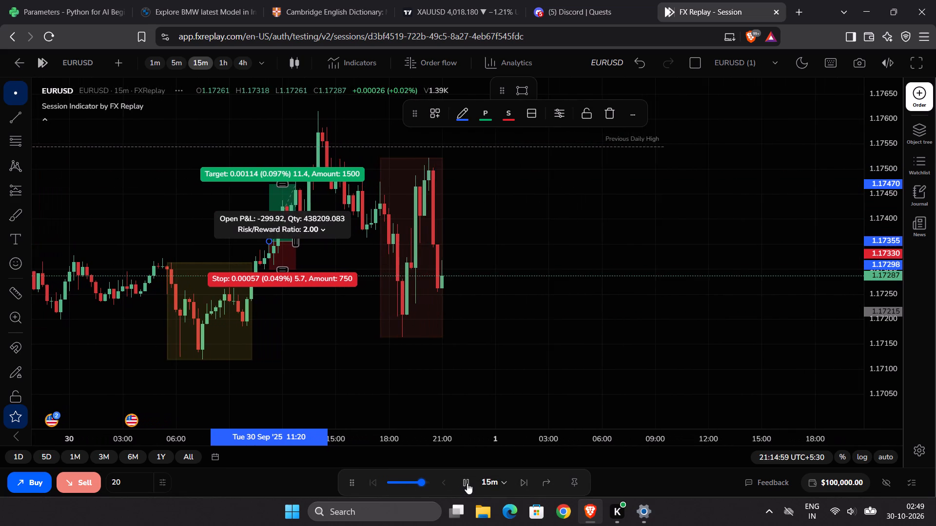
pyautogui.click(467, 483)
pyautogui.click(467, 483)
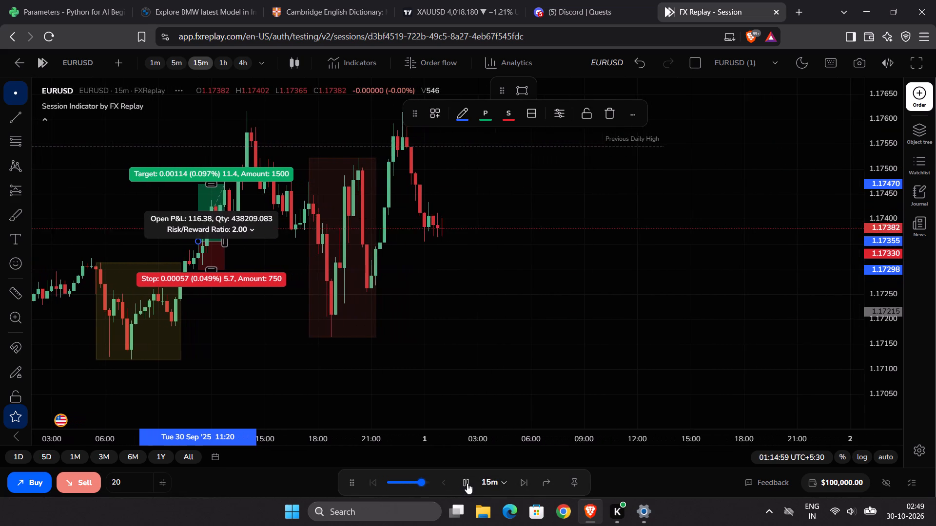
pyautogui.click(467, 483)
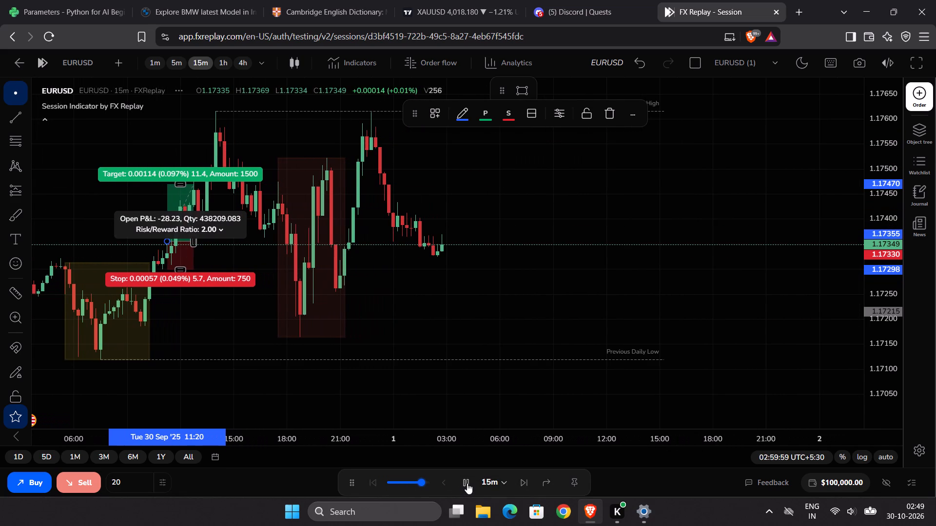
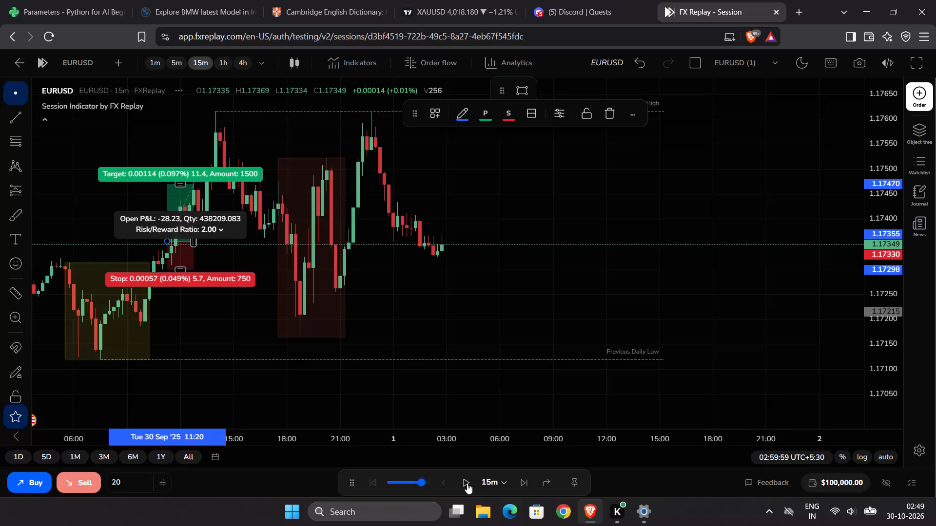
# Play the replay forward to 05:14:59 on 1 October, pause it and lower the replay speed to 1x per second.
pyautogui.scroll(5, 480, 379)
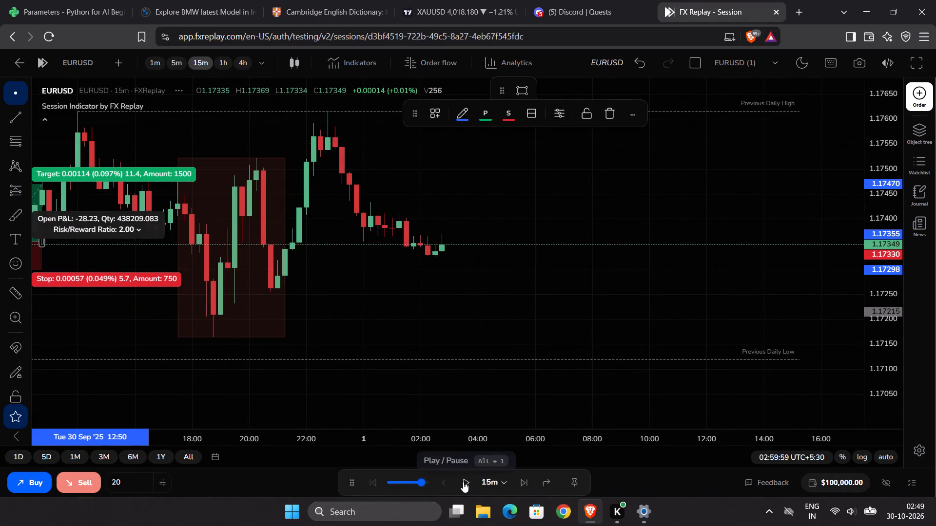
pyautogui.click(463, 482)
pyautogui.click(463, 482)
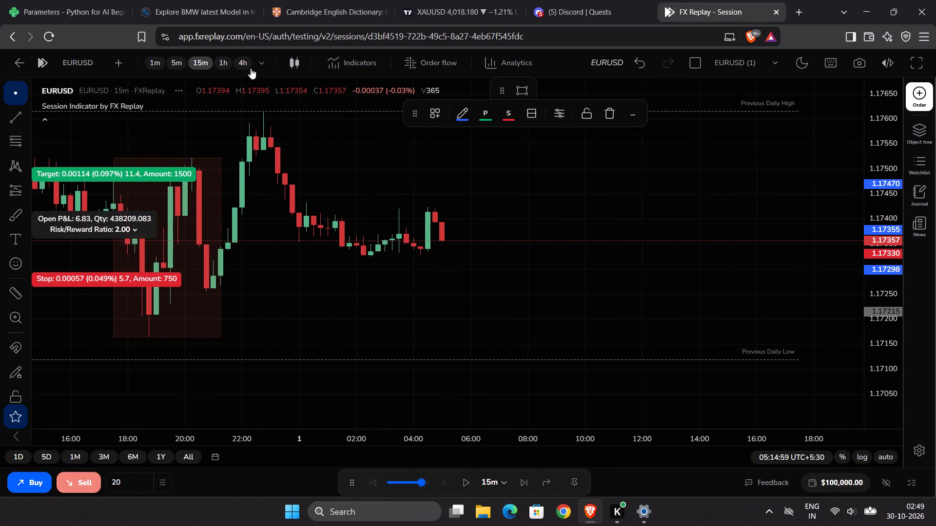
pyautogui.click(391, 483)
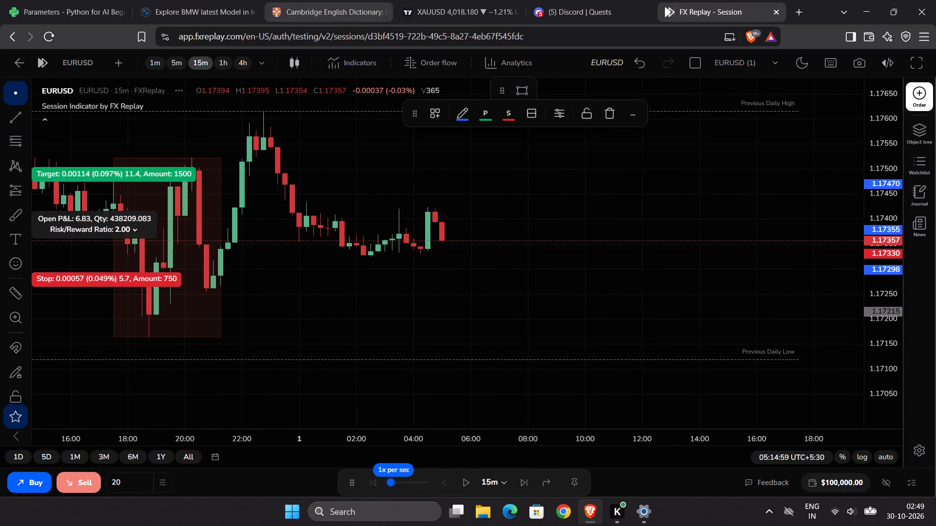
# Examine the recent EURUSD price structure on the 1h and 4h charts.
pyautogui.click(231, 66)
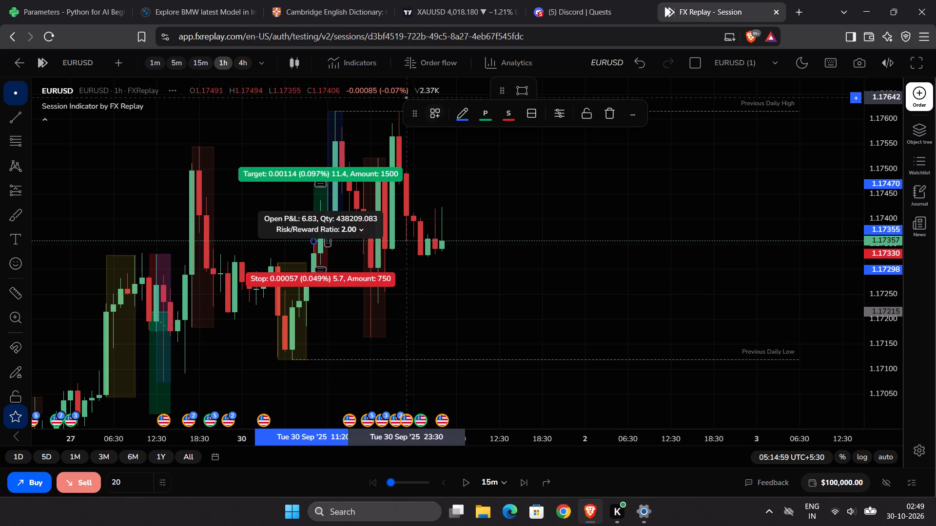
pyautogui.moveTo(885, 141); pyautogui.dragTo(896, 242)
pyautogui.scroll(-12, 791, 219)
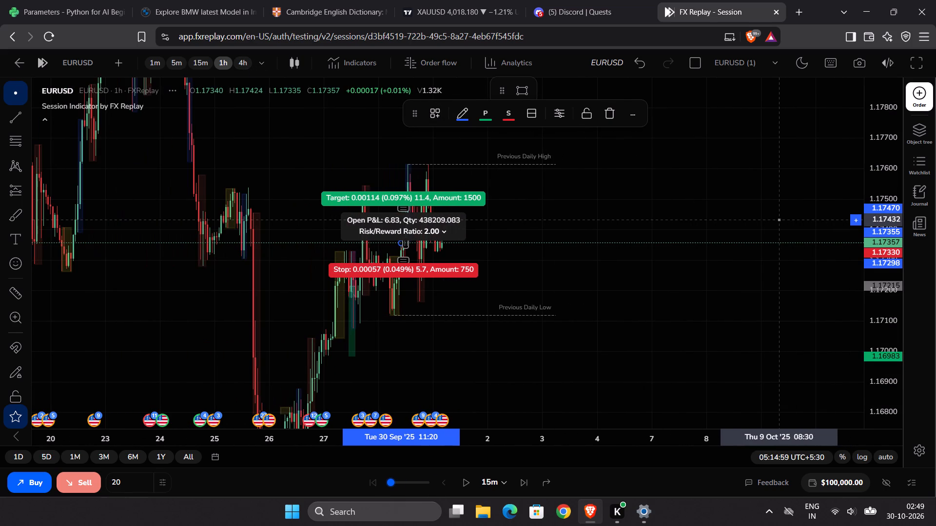
pyautogui.scroll(5, 779, 220)
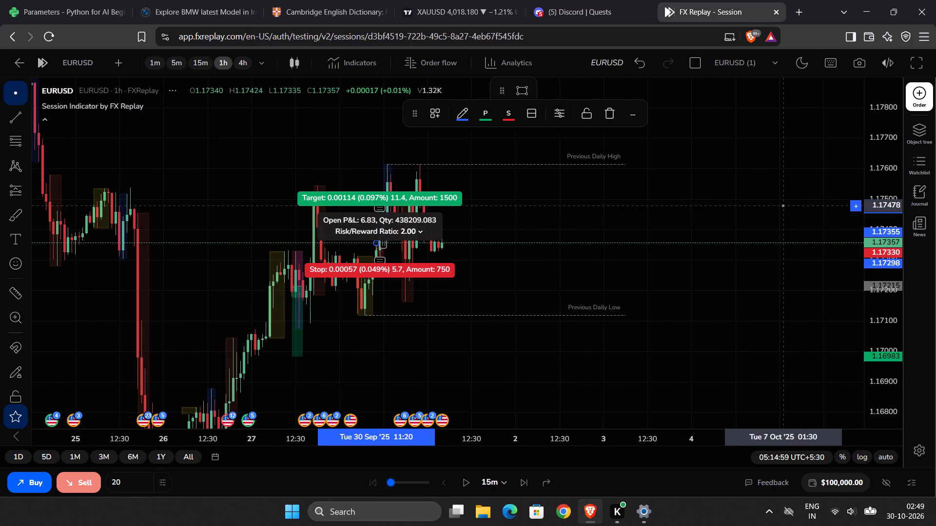
pyautogui.click(244, 65)
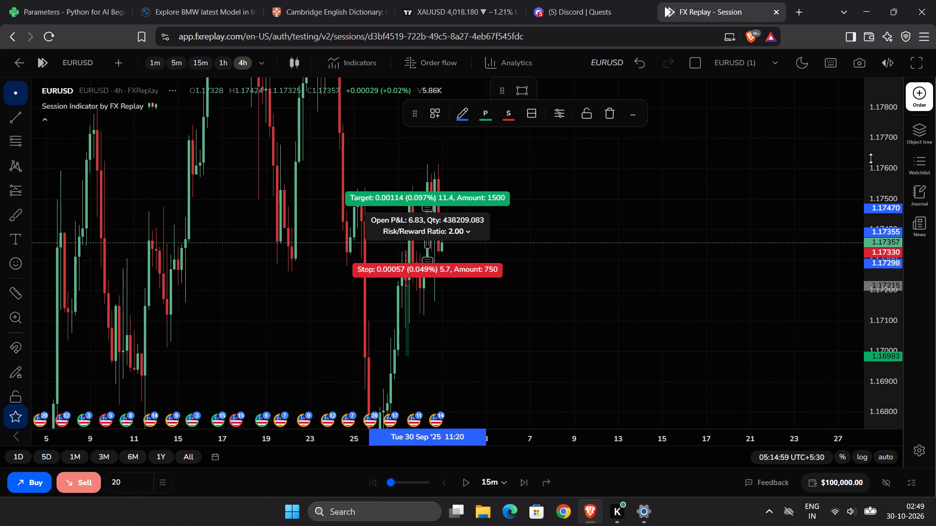
pyautogui.moveTo(877, 162); pyautogui.dragTo(884, 343)
pyautogui.scroll(-4, 635, 241)
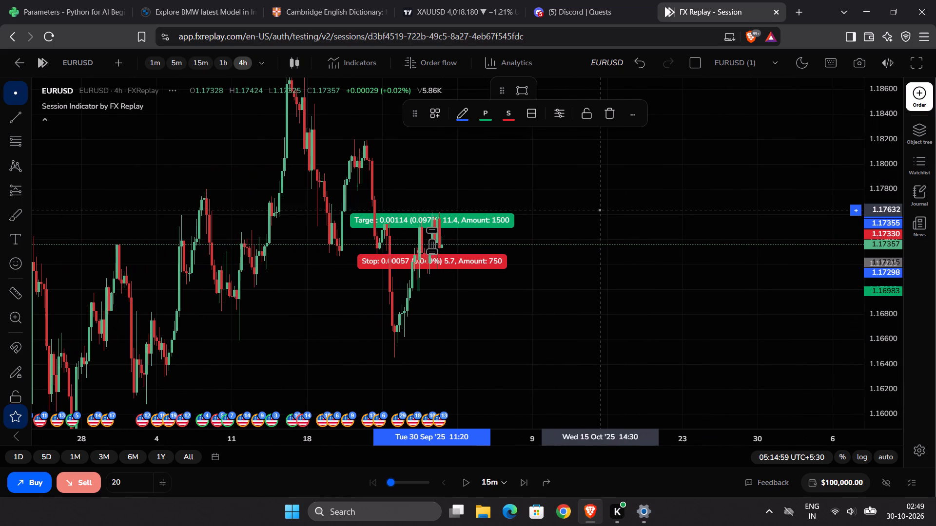
pyautogui.moveTo(594, 204); pyautogui.dragTo(581, 228)
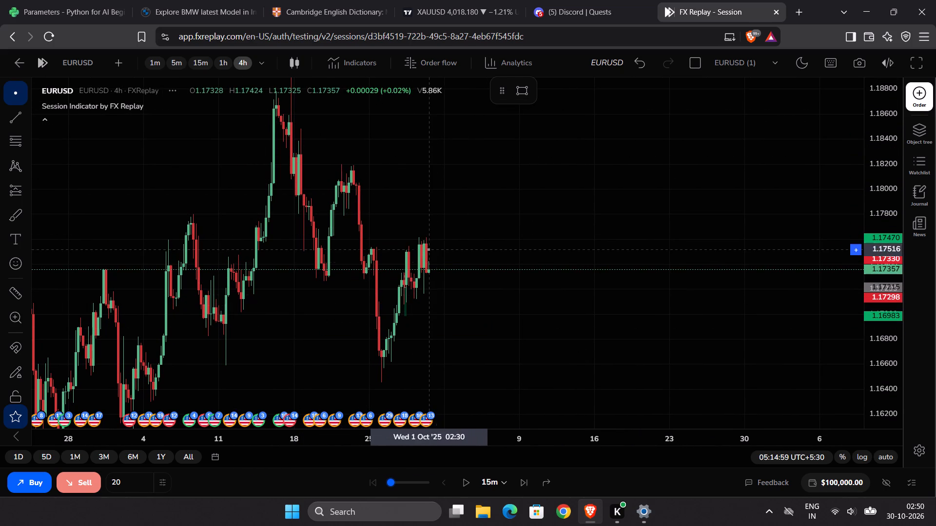
# Return to the 15m chart and replay the 1 October morning session in short bursts, pausing at 10:44:59.
pyautogui.click(191, 59)
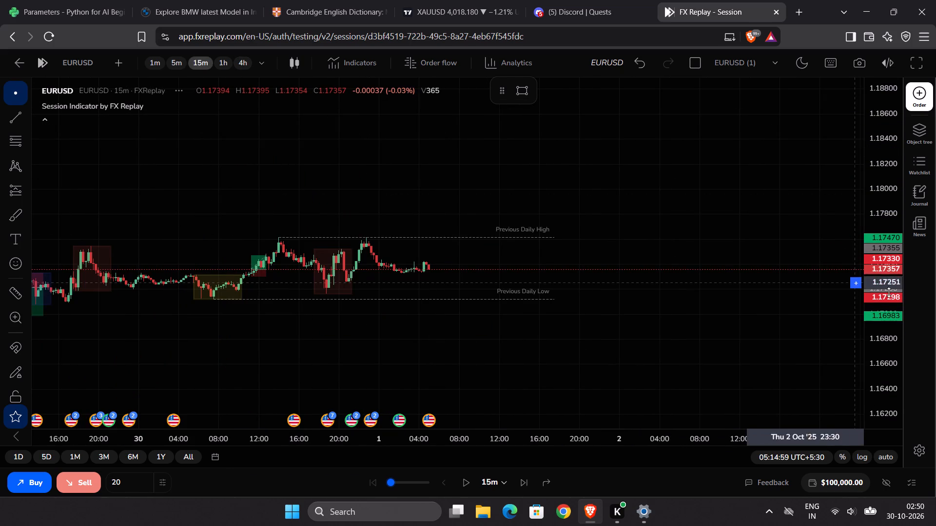
pyautogui.moveTo(878, 337); pyautogui.dragTo(851, 62)
pyautogui.scroll(5, 679, 218)
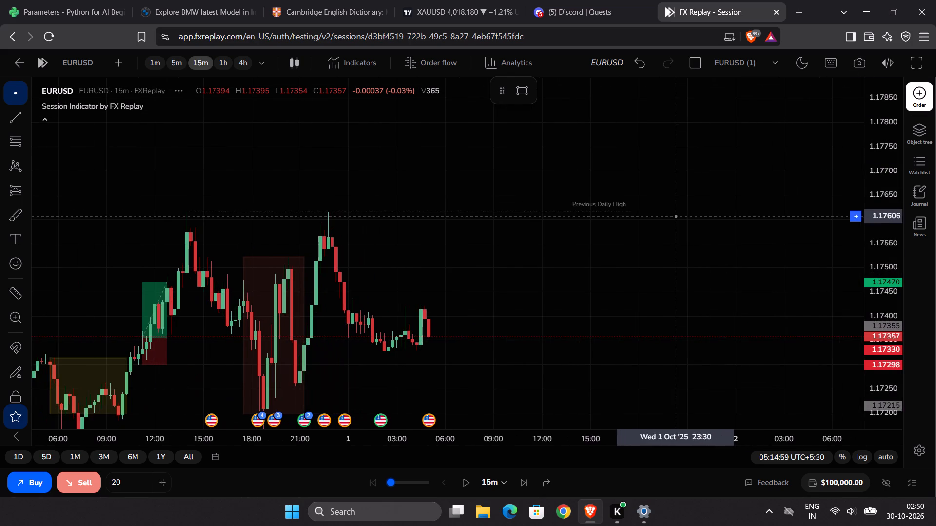
pyautogui.moveTo(645, 286); pyautogui.dragTo(634, 207)
pyautogui.scroll(3, 586, 251)
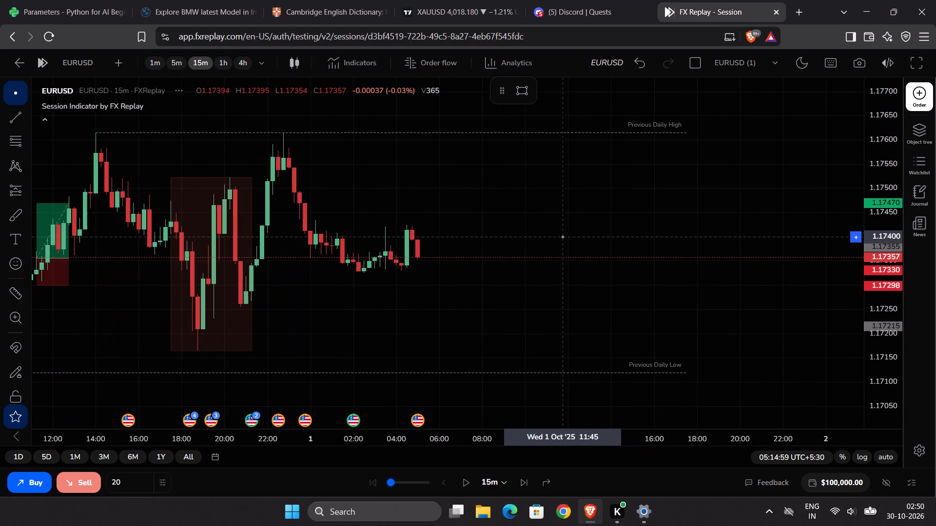
pyautogui.click(463, 481)
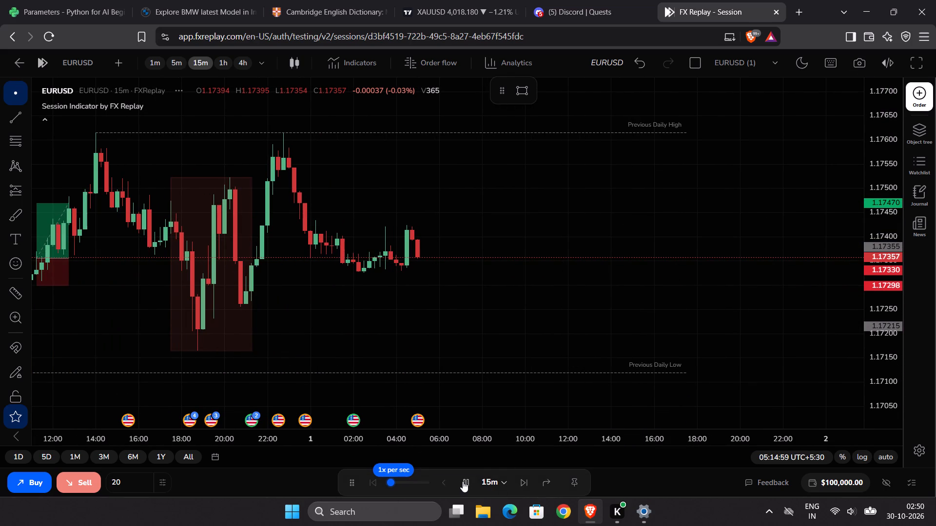
pyautogui.click(390, 485)
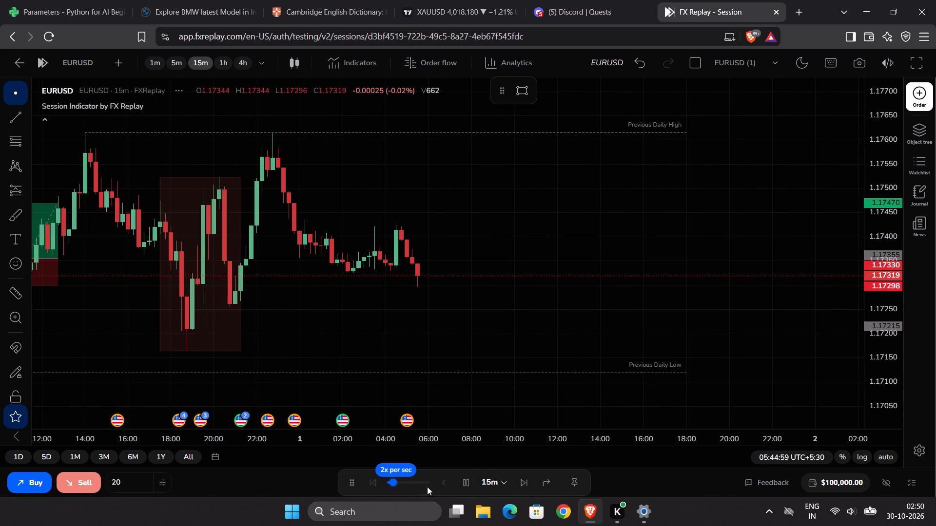
pyautogui.click(465, 483)
pyautogui.click(465, 483)
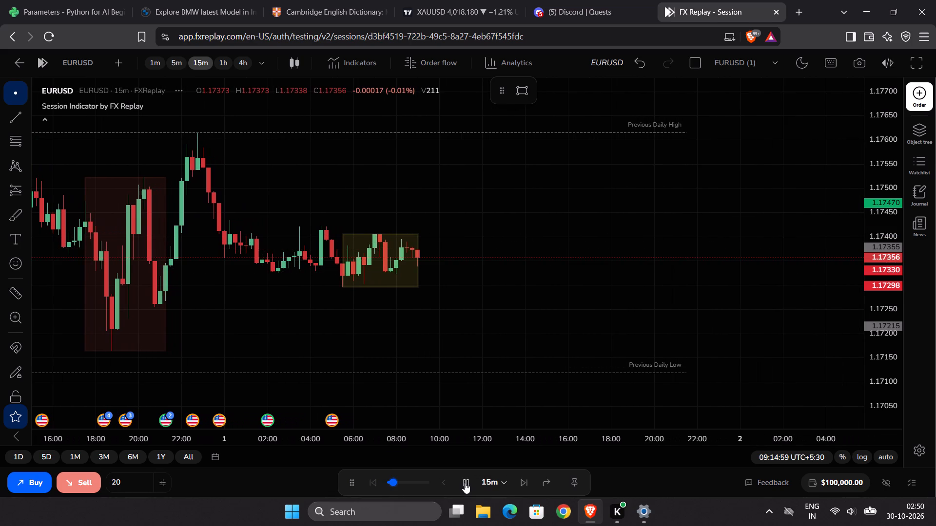
pyautogui.click(465, 483)
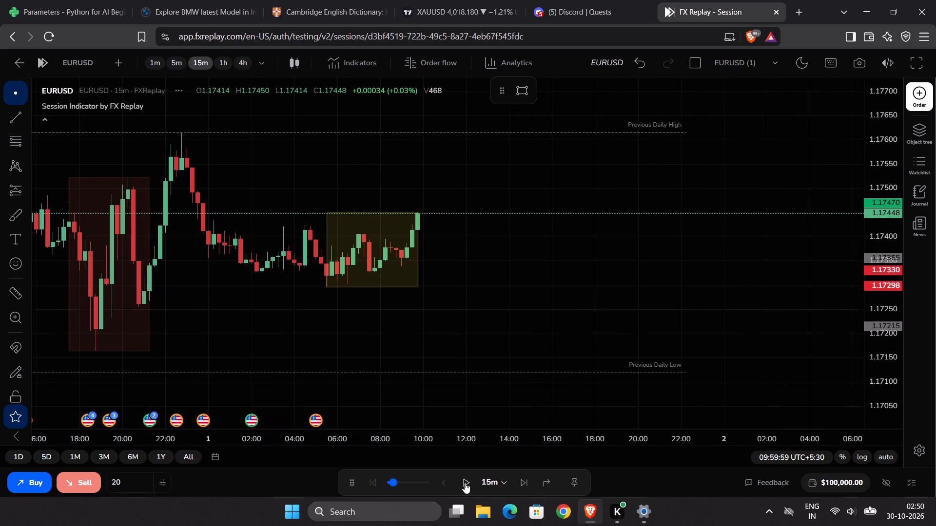
pyautogui.click(465, 483)
pyautogui.click(465, 483)
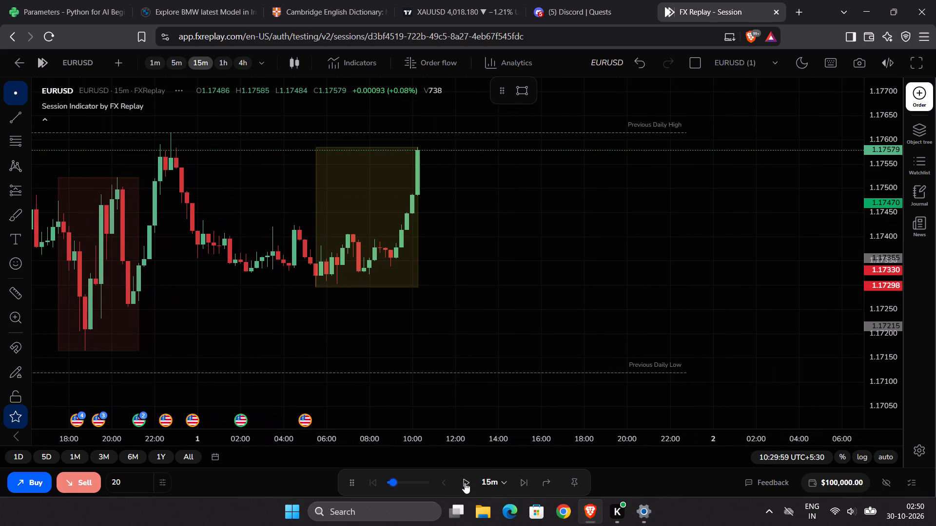
pyautogui.click(465, 483)
pyautogui.click(465, 483)
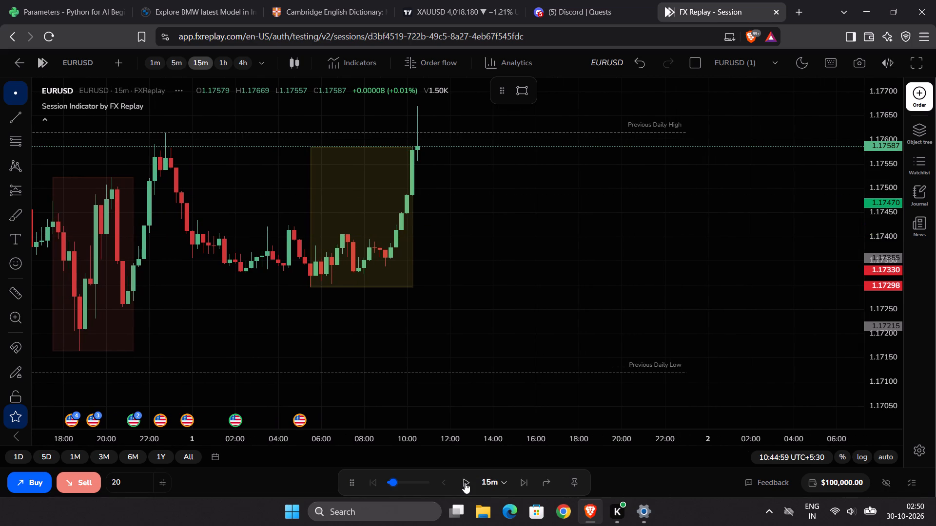
# Switch the chart to 5m and set the replay to a 5m interval at 1x per second.
pyautogui.click(178, 66)
pyautogui.scroll(-4, 378, 321)
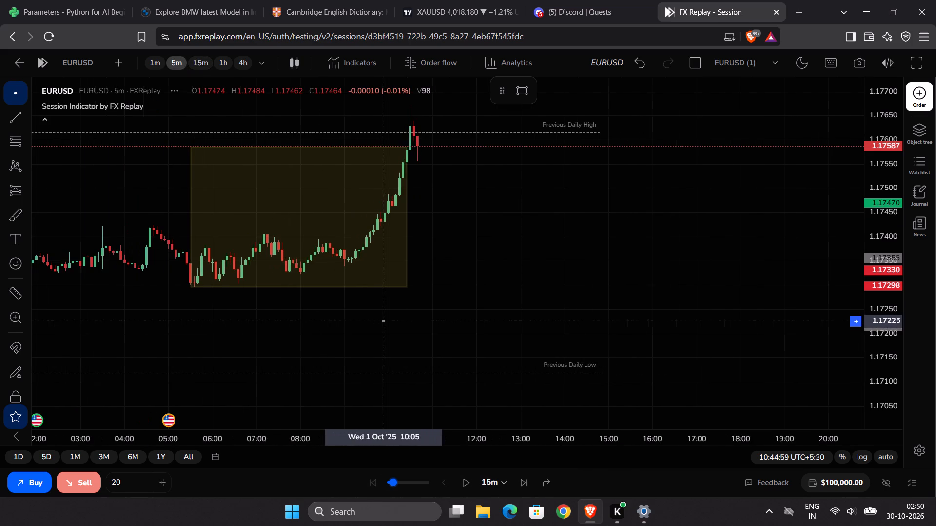
pyautogui.moveTo(445, 228); pyautogui.dragTo(447, 259)
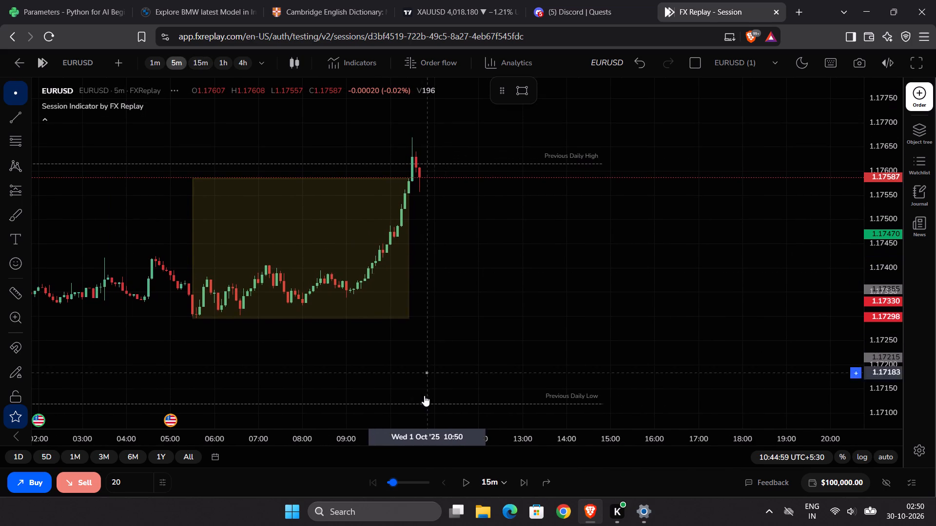
pyautogui.moveTo(393, 482); pyautogui.dragTo(376, 483)
pyautogui.click(487, 480)
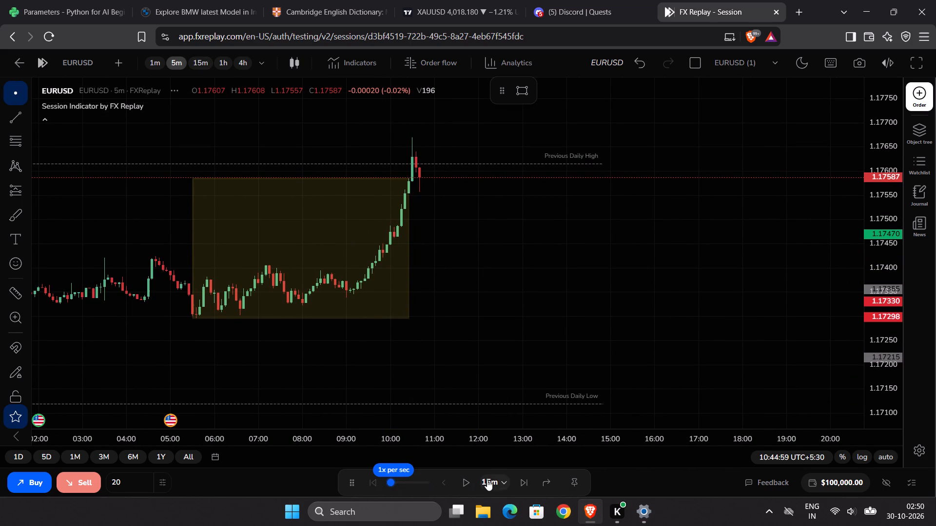
pyautogui.scroll(-2, 488, 440)
pyautogui.click(453, 423)
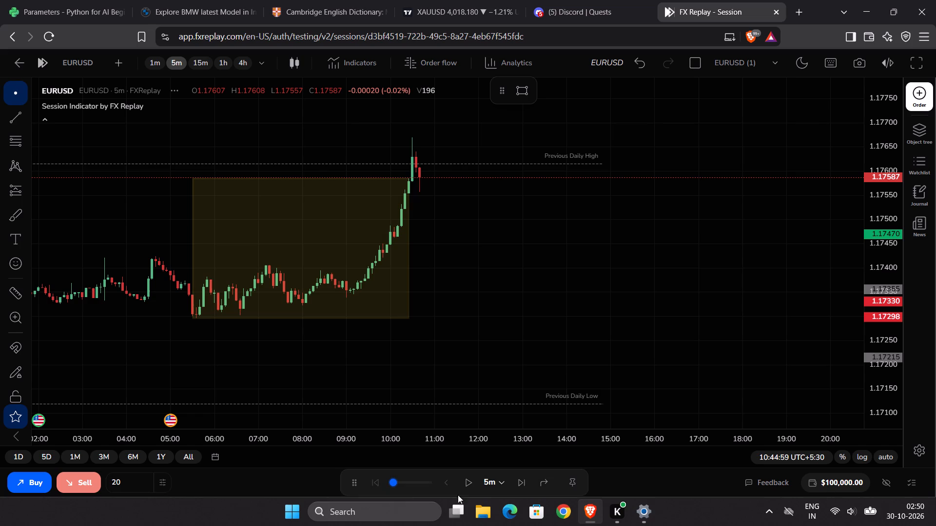
# Play the replay forward in 5m candles past the session box and pause it at 12:14:59.
pyautogui.click(467, 483)
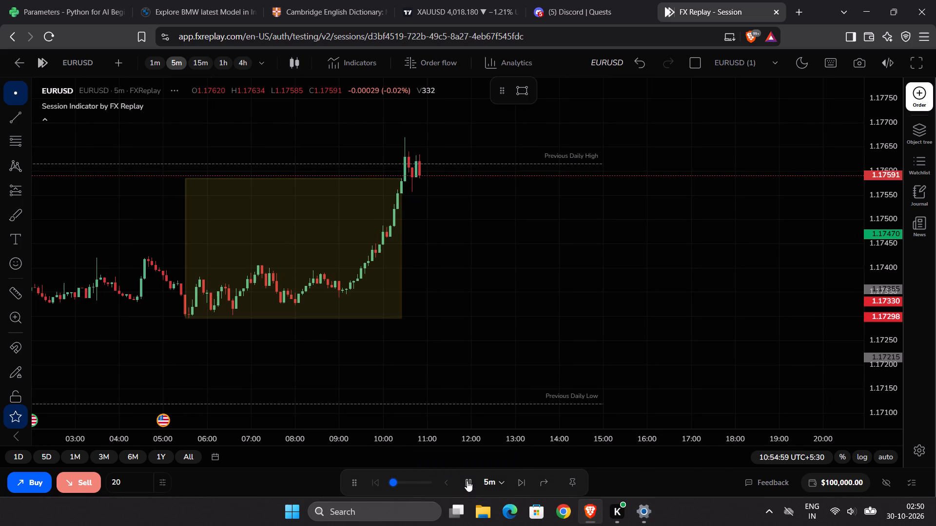
pyautogui.click(467, 481)
pyautogui.click(467, 481)
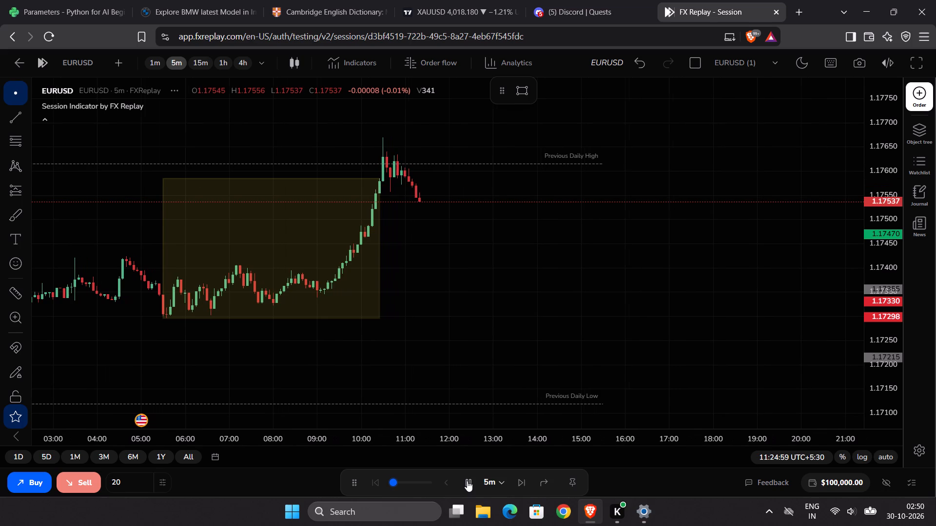
pyautogui.click(467, 481)
pyautogui.click(467, 481)
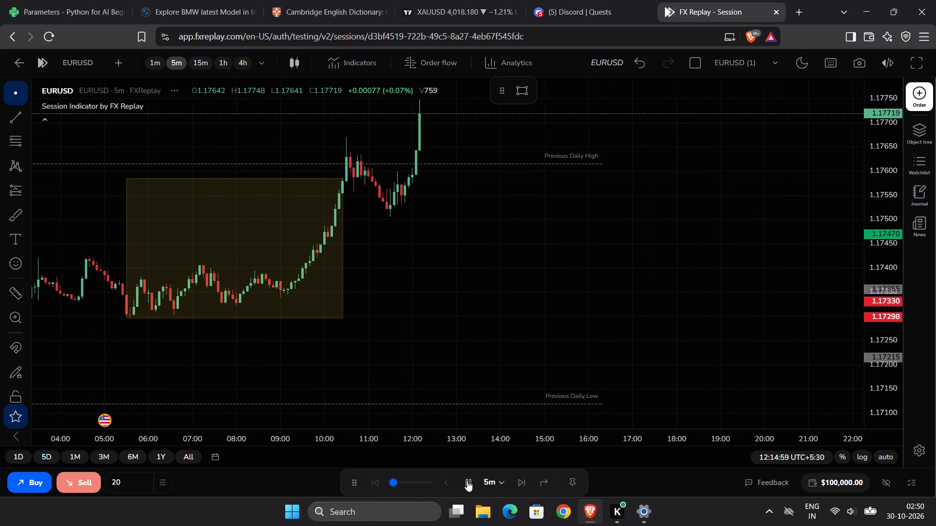
pyautogui.click(467, 481)
# Examine the move above the previous daily high on the 1h and 4h charts.
pyautogui.moveTo(882, 244); pyautogui.dragTo(881, 279)
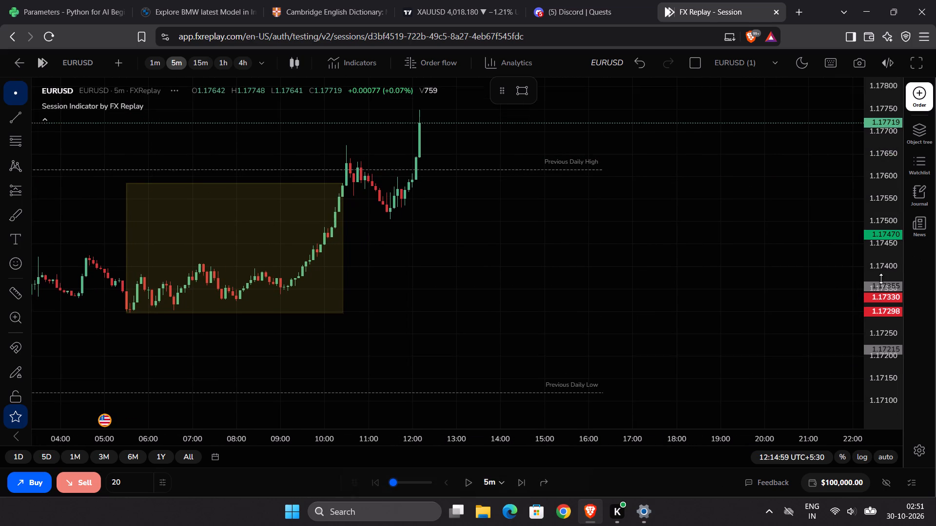
pyautogui.moveTo(881, 279); pyautogui.dragTo(875, 330)
pyautogui.click(225, 61)
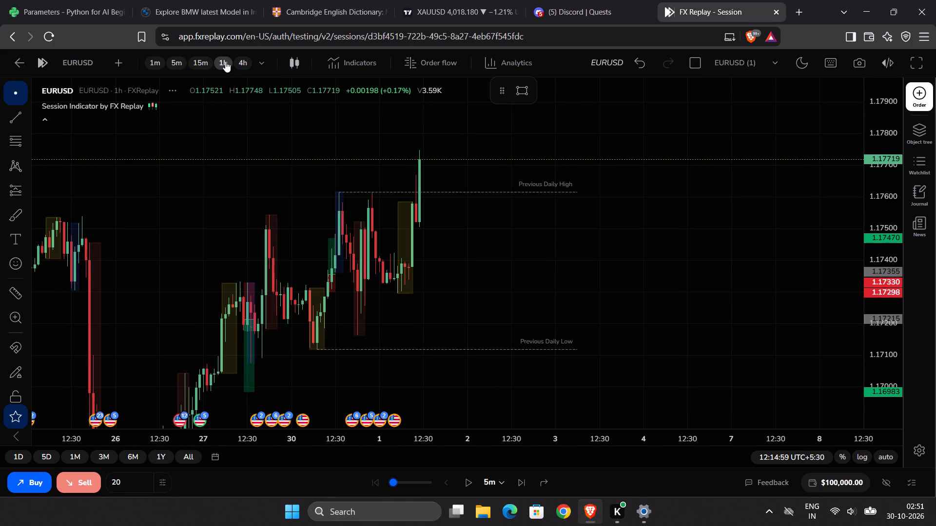
pyautogui.click(234, 60)
pyautogui.moveTo(468, 162); pyautogui.dragTo(471, 200)
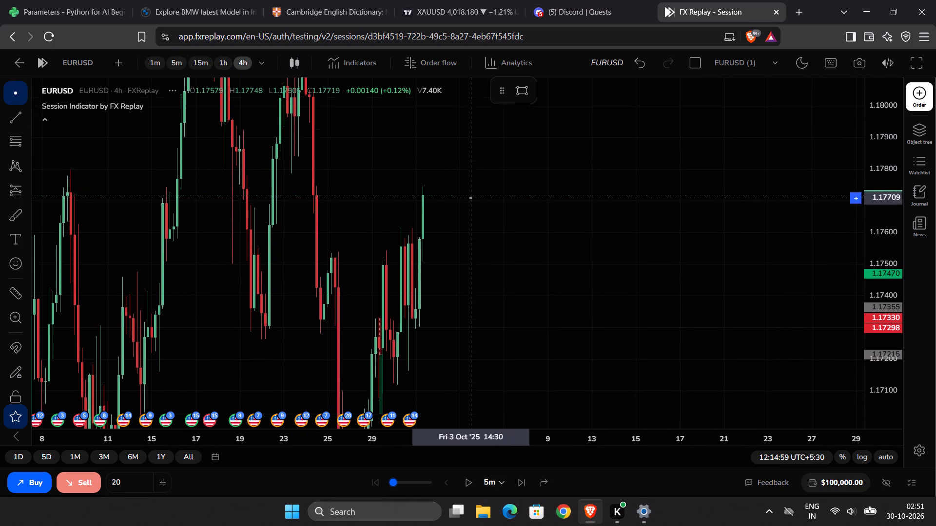
pyautogui.moveTo(471, 200); pyautogui.dragTo(471, 206)
pyautogui.moveTo(880, 156); pyautogui.dragTo(894, 336)
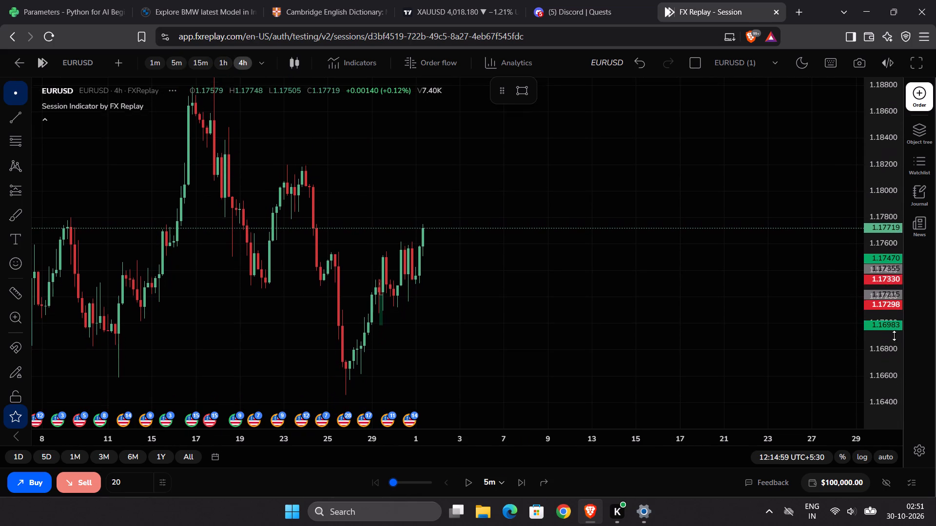
pyautogui.moveTo(894, 336); pyautogui.dragTo(894, 339)
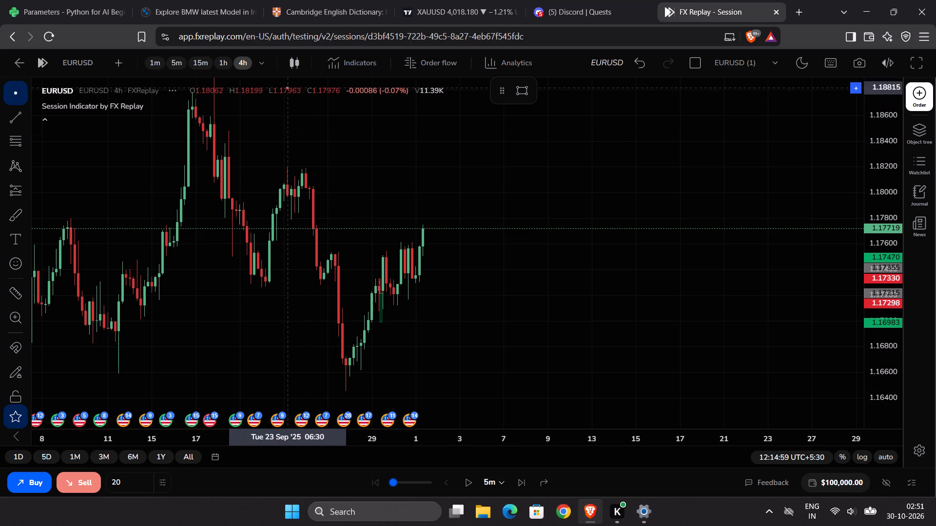
# Return to the 15m chart and prepare a market buy order with its stop loss at 1.17508.
pyautogui.click(195, 63)
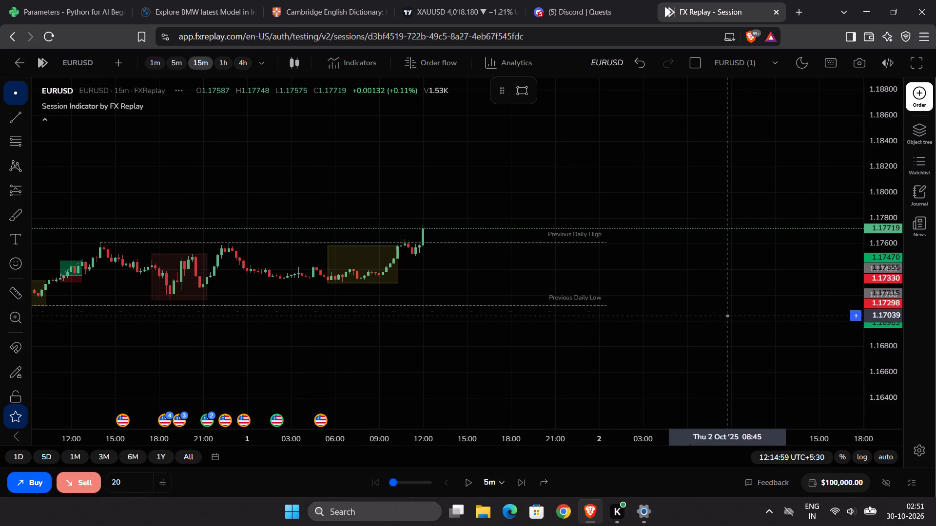
pyautogui.moveTo(874, 363); pyautogui.dragTo(869, 148)
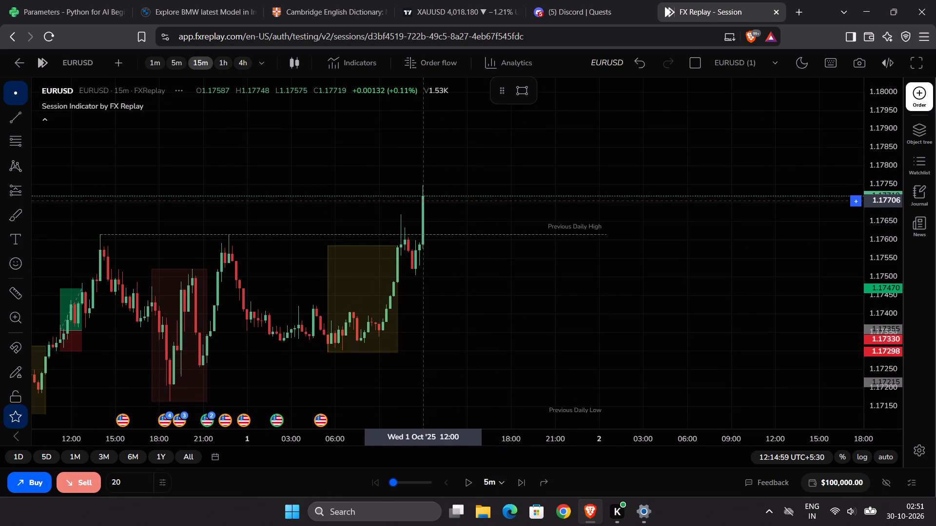
pyautogui.moveTo(470, 314); pyautogui.dragTo(463, 341)
pyautogui.click(922, 99)
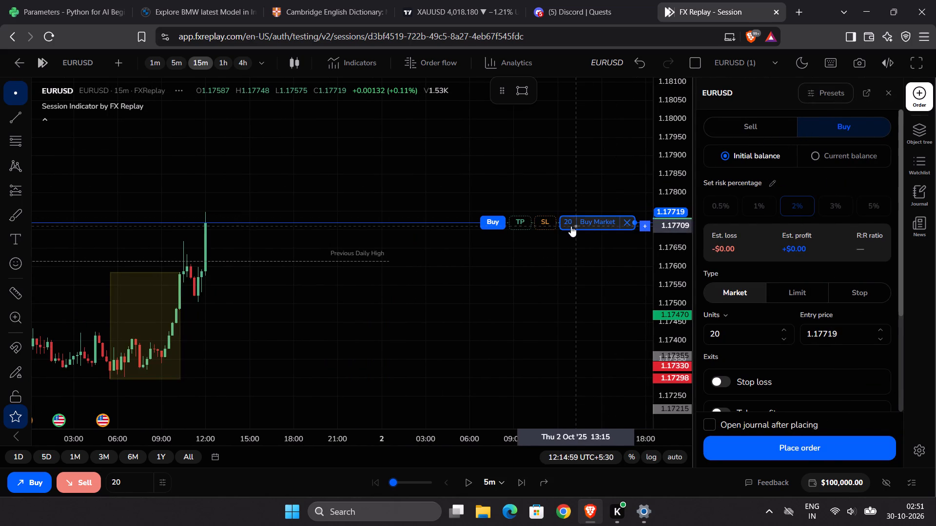
pyautogui.moveTo(545, 221); pyautogui.dragTo(532, 299)
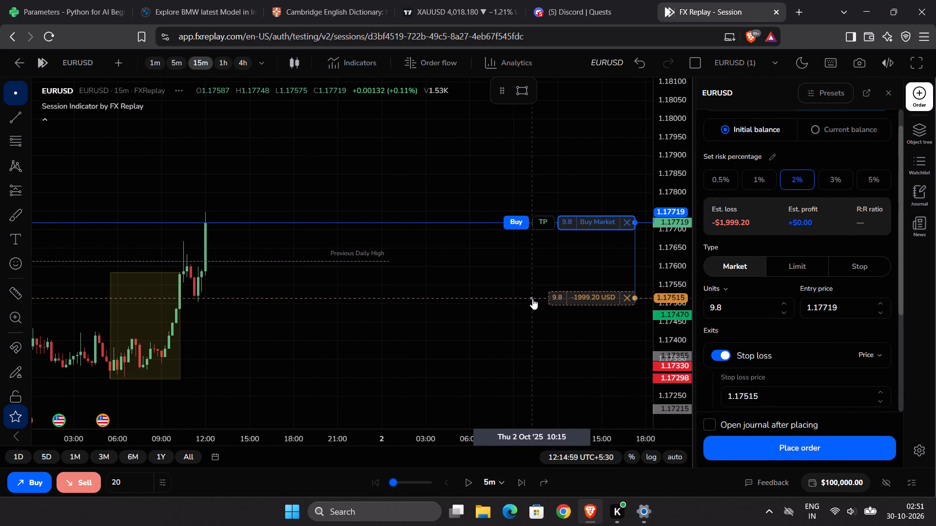
pyautogui.moveTo(532, 299); pyautogui.dragTo(532, 301)
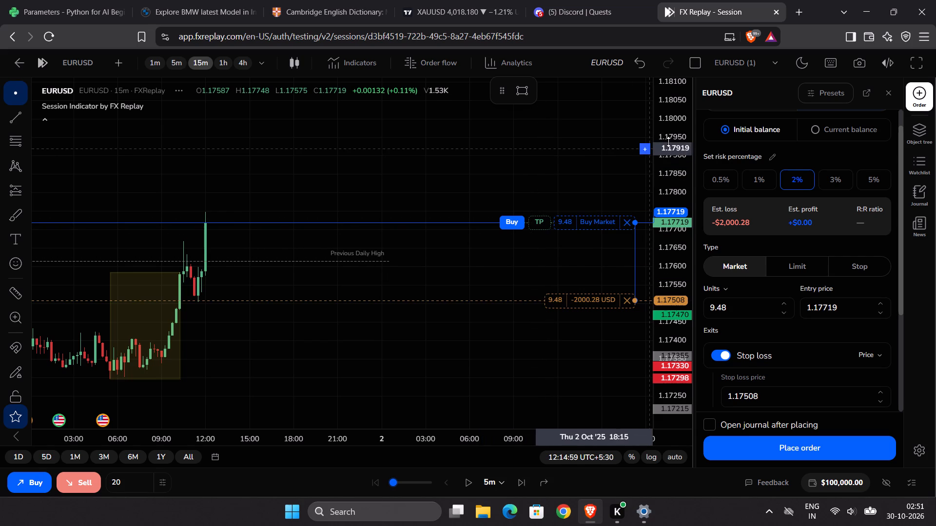
# Set the buy order's take profit to 1.18141 for a 1:2 risk-to-reward ratio and place the order.
pyautogui.moveTo(672, 139); pyautogui.dragTo(665, 244)
pyautogui.moveTo(540, 229); pyautogui.dragTo(551, 139)
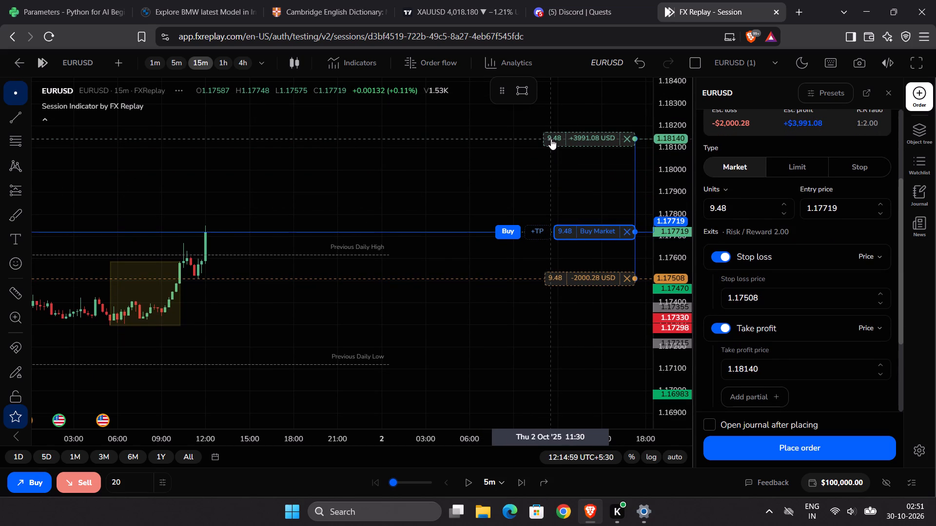
pyautogui.moveTo(551, 139); pyautogui.dragTo(551, 139)
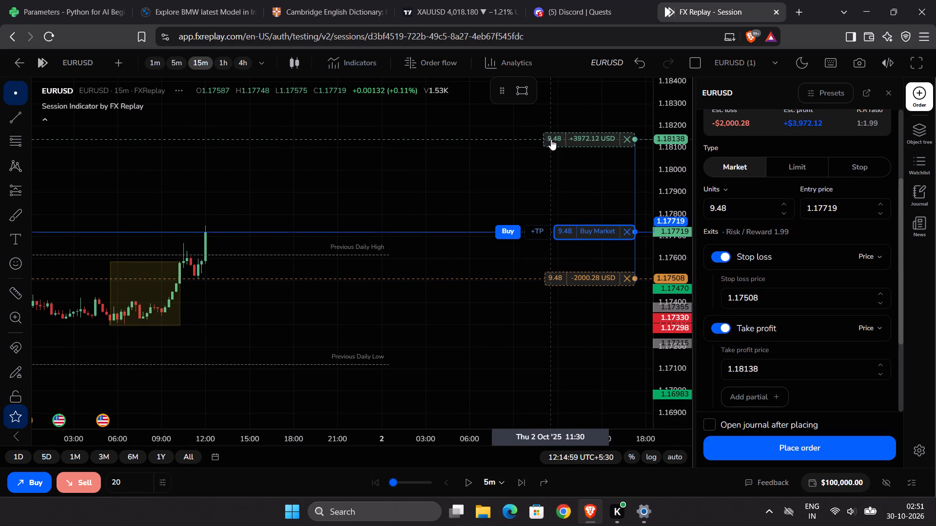
pyautogui.moveTo(551, 139); pyautogui.dragTo(551, 139)
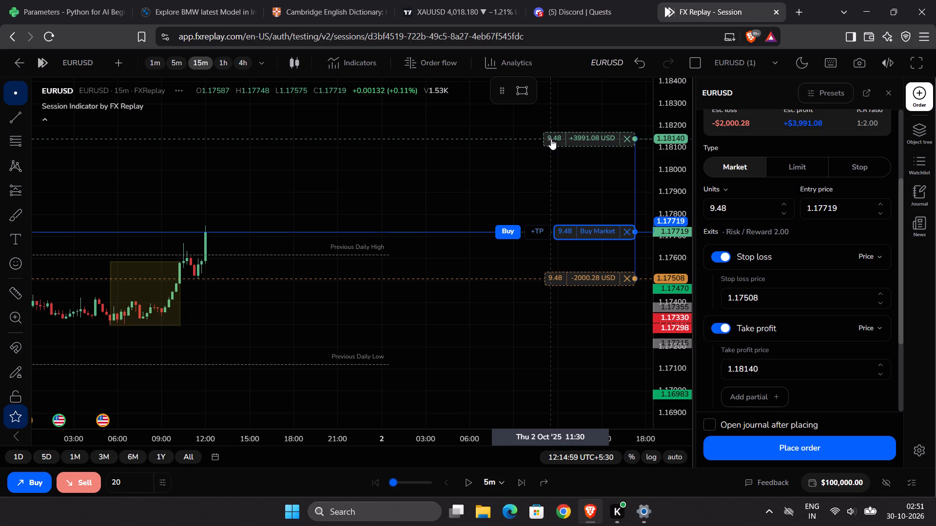
pyautogui.moveTo(551, 139); pyautogui.dragTo(551, 137)
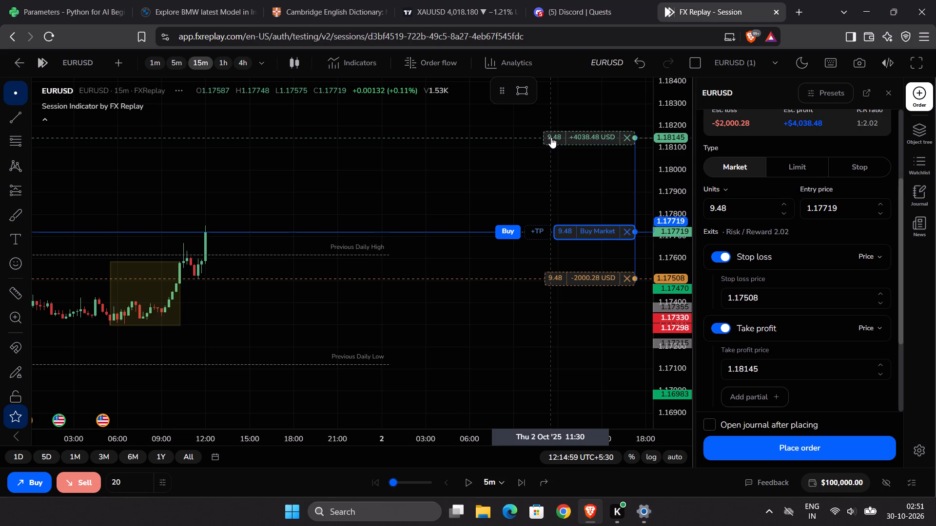
pyautogui.moveTo(551, 137); pyautogui.dragTo(550, 138)
pyautogui.moveTo(550, 138); pyautogui.dragTo(550, 139)
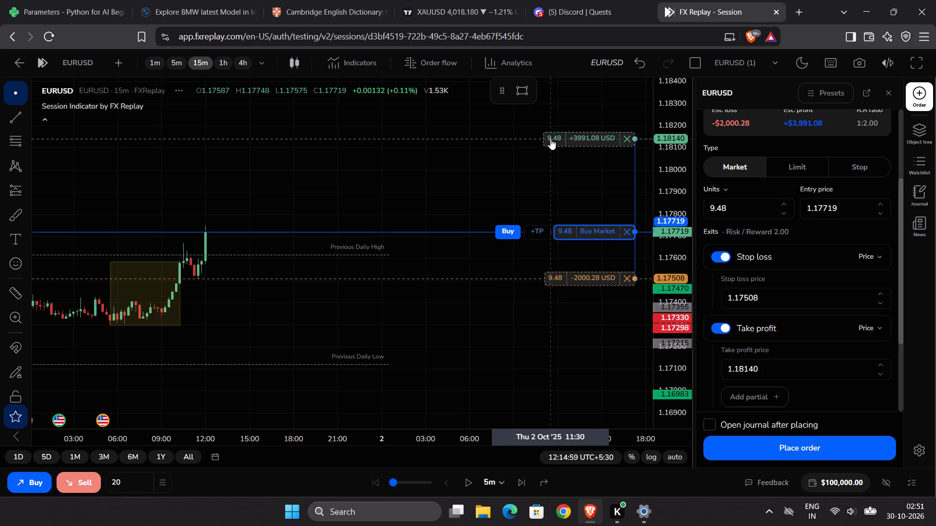
pyautogui.moveTo(550, 139); pyautogui.dragTo(550, 140)
pyautogui.moveTo(576, 169); pyautogui.dragTo(561, 284)
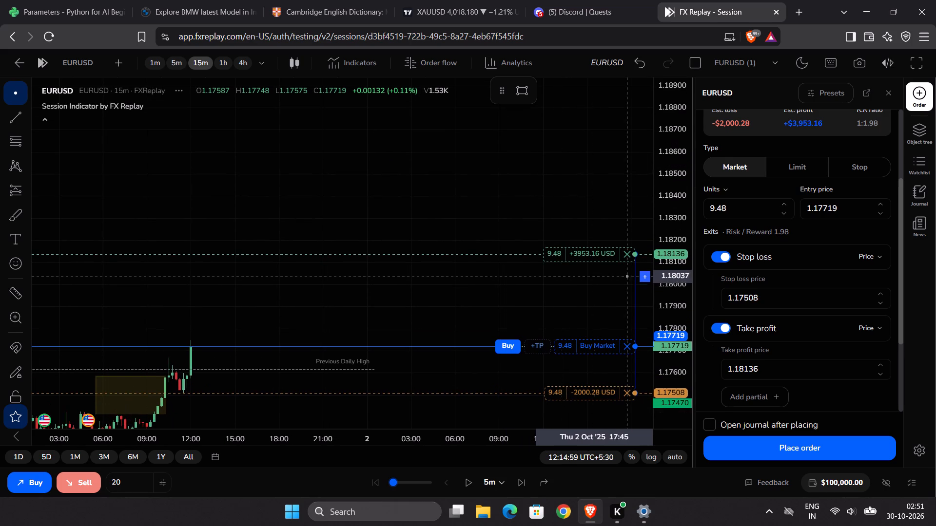
pyautogui.moveTo(672, 300); pyautogui.dragTo(682, 171)
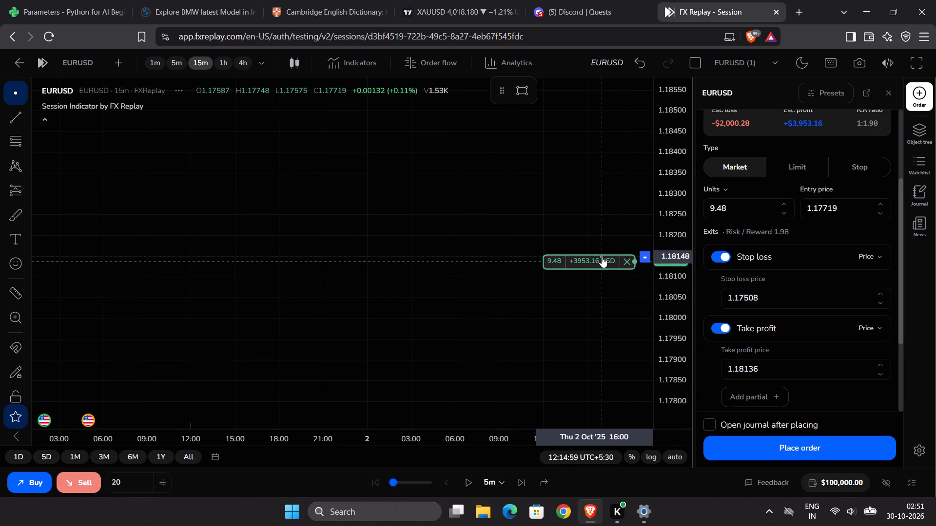
pyautogui.moveTo(602, 257); pyautogui.dragTo(608, 260)
pyautogui.click(735, 446)
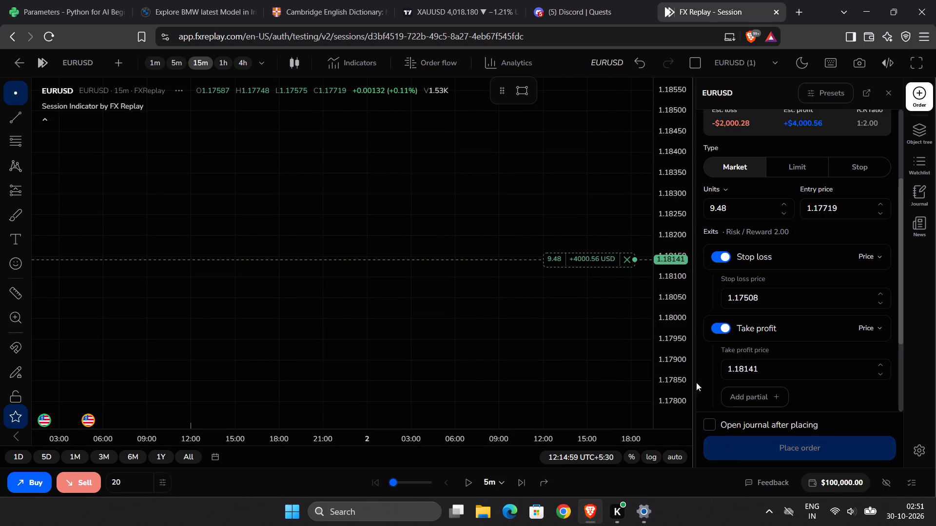
# On the 5m chart, replay the open trade at 3x per second in short bursts, pausing at 12:54:59 and 13:04:59.
pyautogui.moveTo(881, 168); pyautogui.dragTo(878, 399)
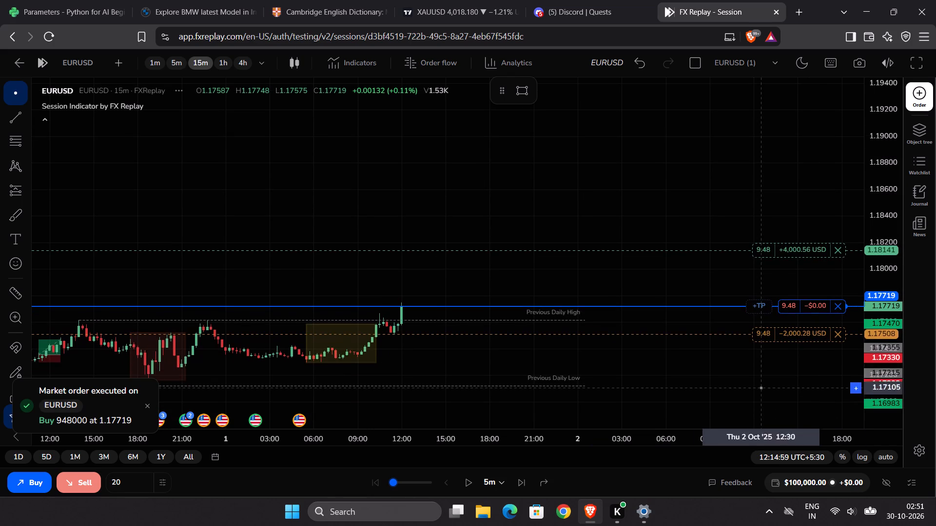
pyautogui.scroll(-1, 645, 334)
pyautogui.moveTo(895, 370); pyautogui.dragTo(896, 254)
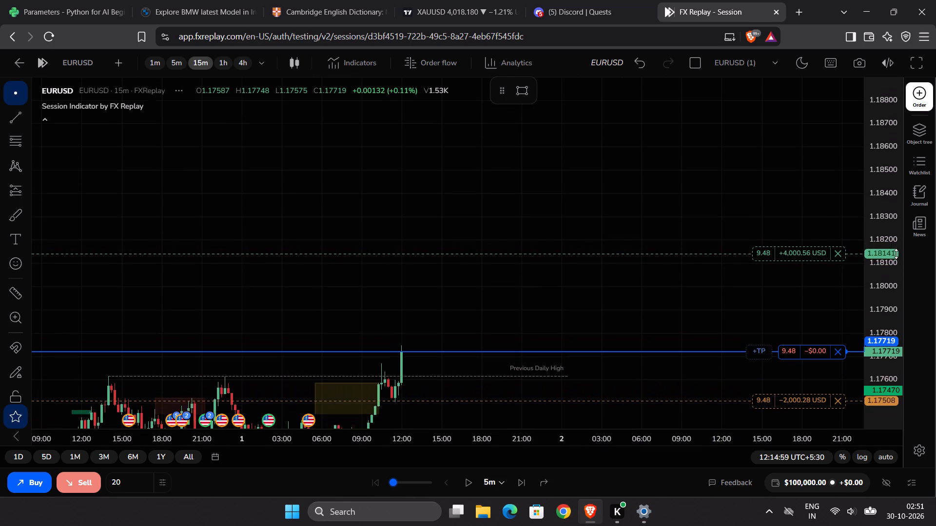
pyautogui.moveTo(896, 254); pyautogui.dragTo(896, 251)
pyautogui.moveTo(735, 265); pyautogui.dragTo(716, 185)
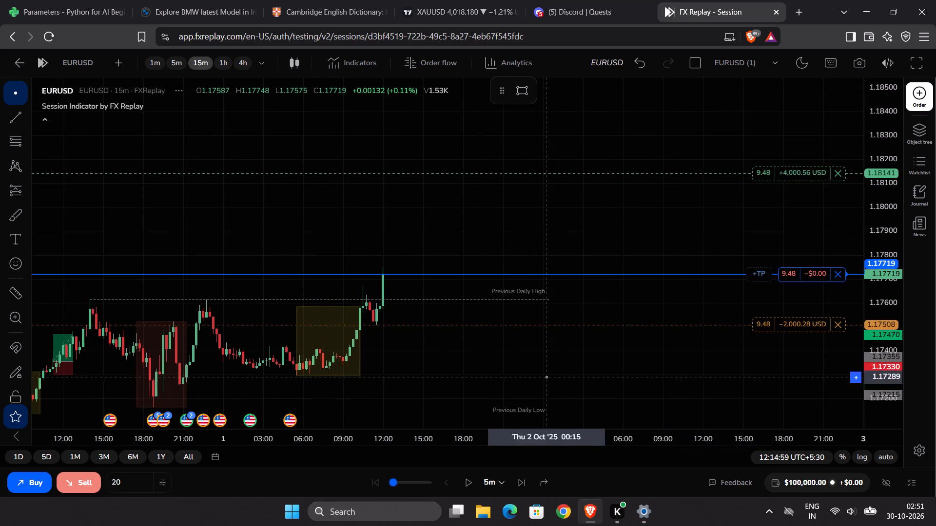
pyautogui.click(394, 482)
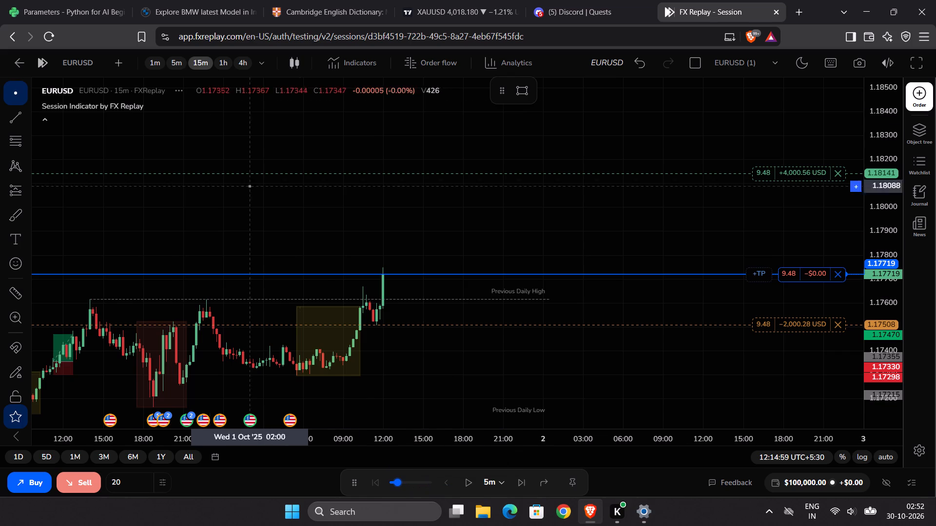
pyautogui.click(173, 62)
pyautogui.scroll(-2, 333, 172)
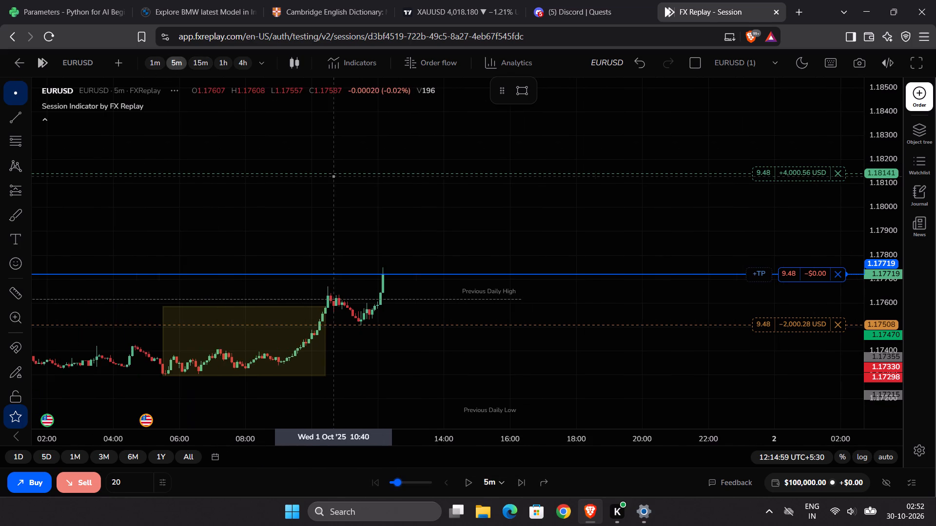
pyautogui.click(468, 485)
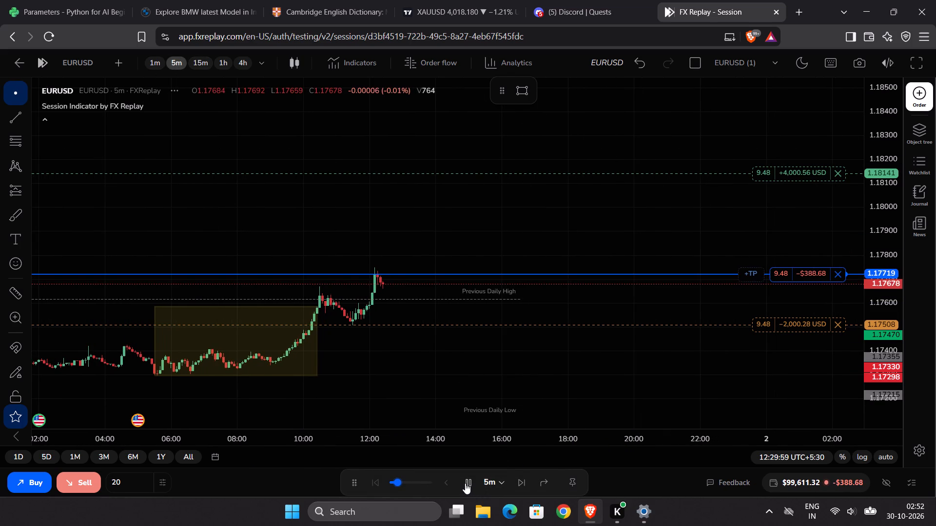
pyautogui.click(465, 483)
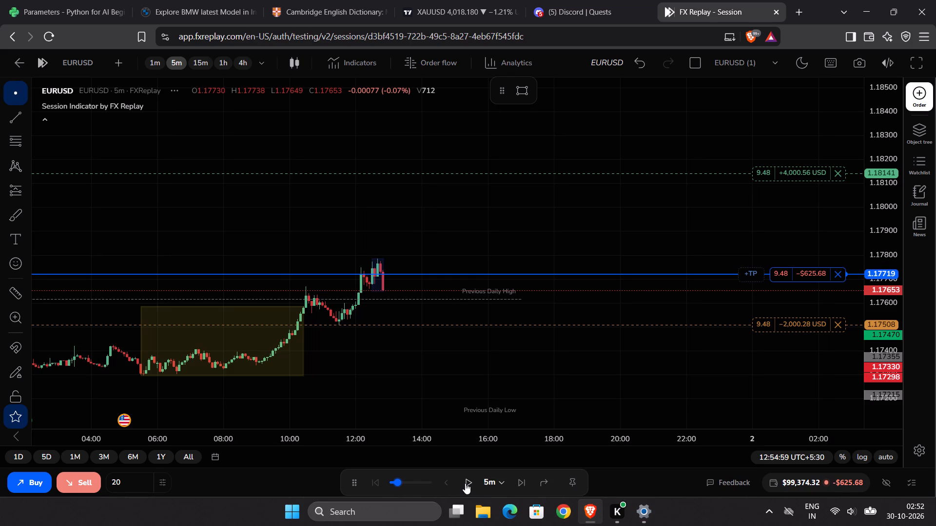
pyautogui.click(465, 483)
pyautogui.click(465, 483)
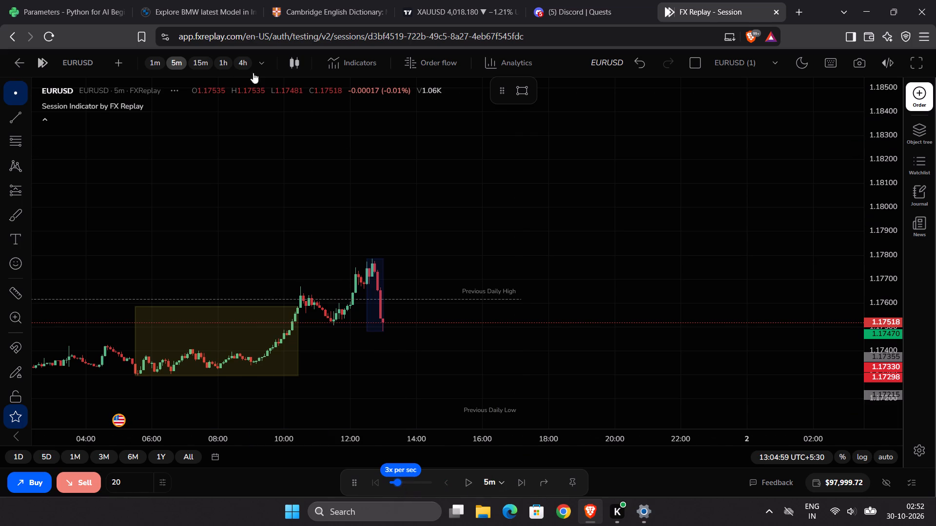
# Examine the September swings and the latest 1 October candle on the 4h chart.
pyautogui.click(236, 64)
pyautogui.moveTo(885, 158); pyautogui.dragTo(885, 181)
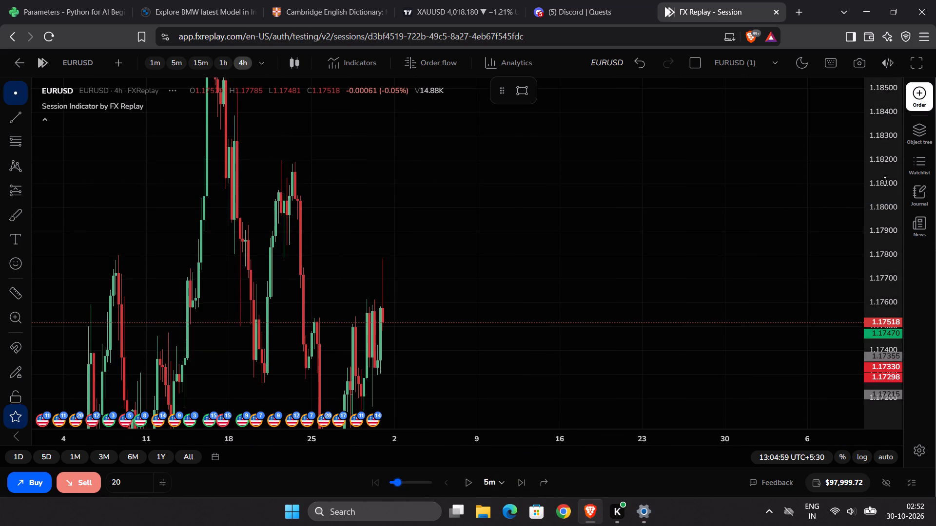
pyautogui.moveTo(885, 181); pyautogui.dragTo(885, 324)
pyautogui.scroll(-2, 654, 281)
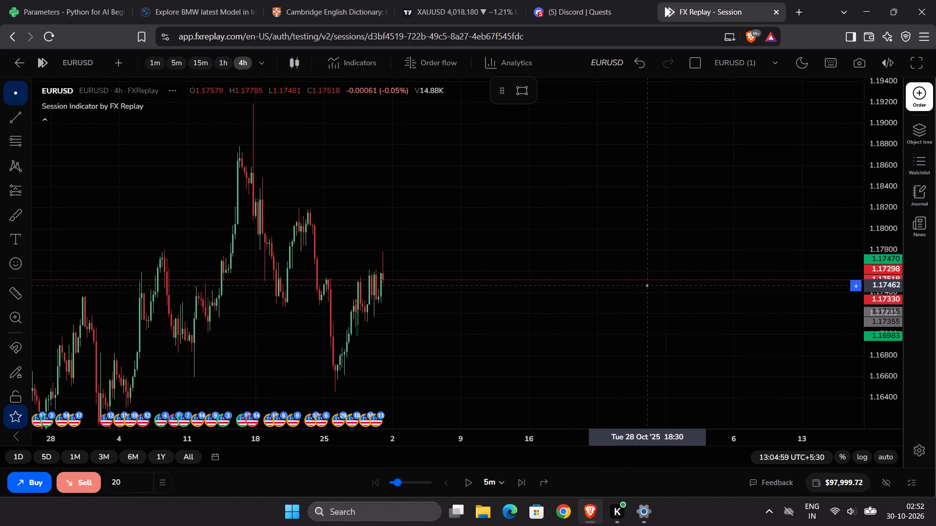
pyautogui.moveTo(602, 328); pyautogui.dragTo(607, 302)
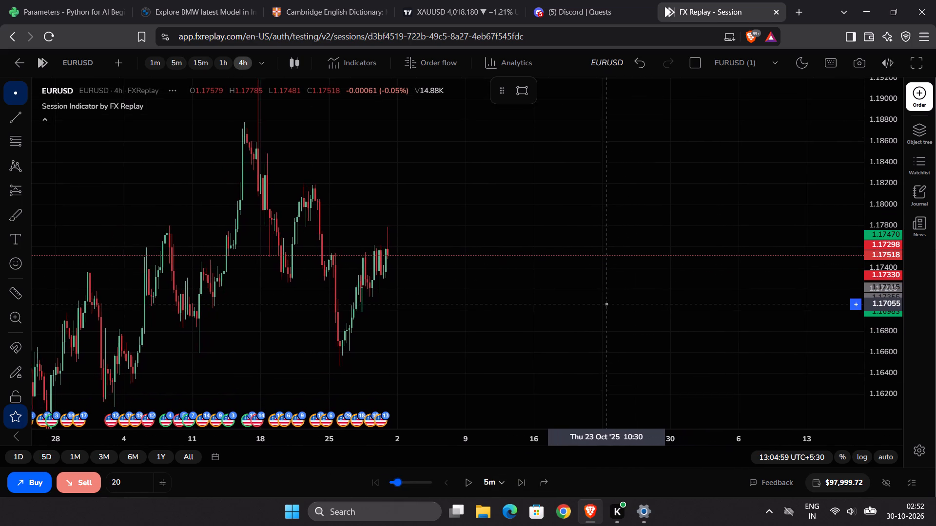
pyautogui.moveTo(607, 302); pyautogui.dragTo(604, 329)
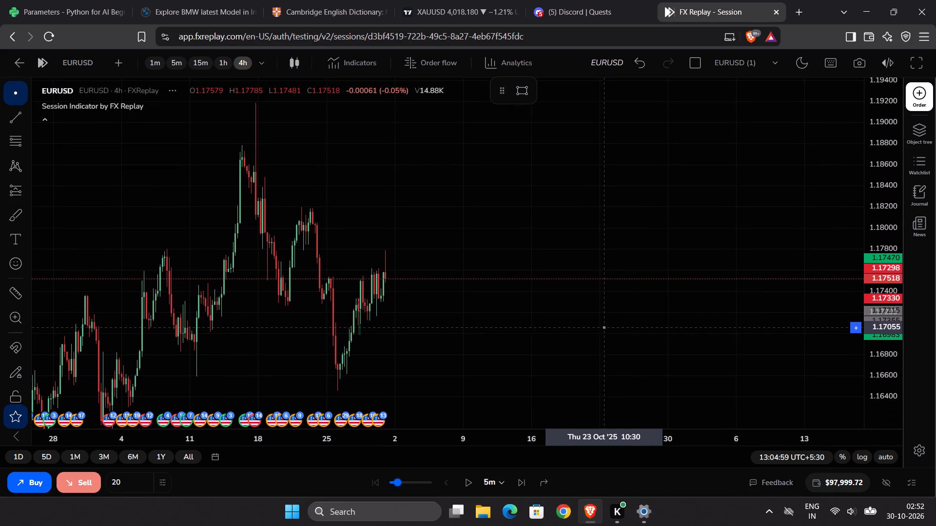
pyautogui.moveTo(604, 329); pyautogui.dragTo(591, 332)
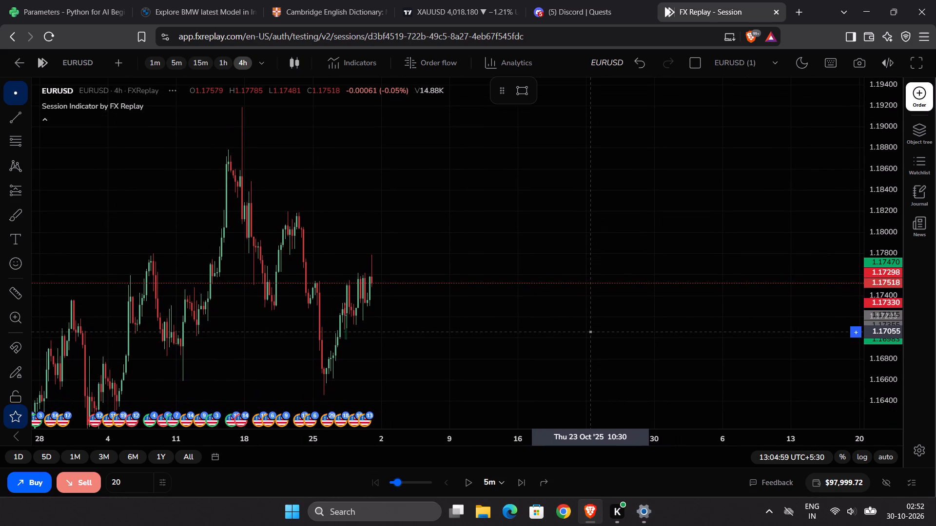
pyautogui.moveTo(591, 332); pyautogui.dragTo(591, 324)
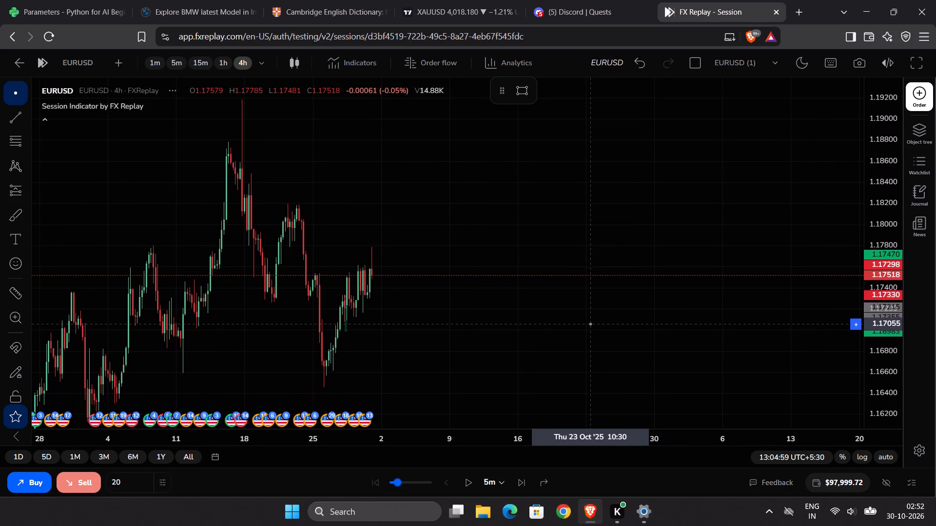
pyautogui.scroll(2, 591, 324)
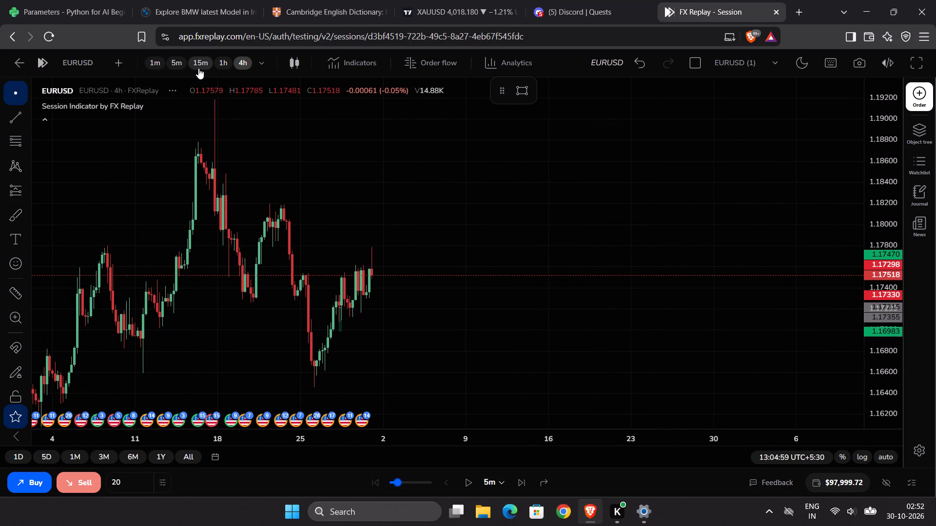
# Return to the 15m chart and set the replay to a 15m interval at 16x per second.
pyautogui.click(198, 68)
pyautogui.click(489, 481)
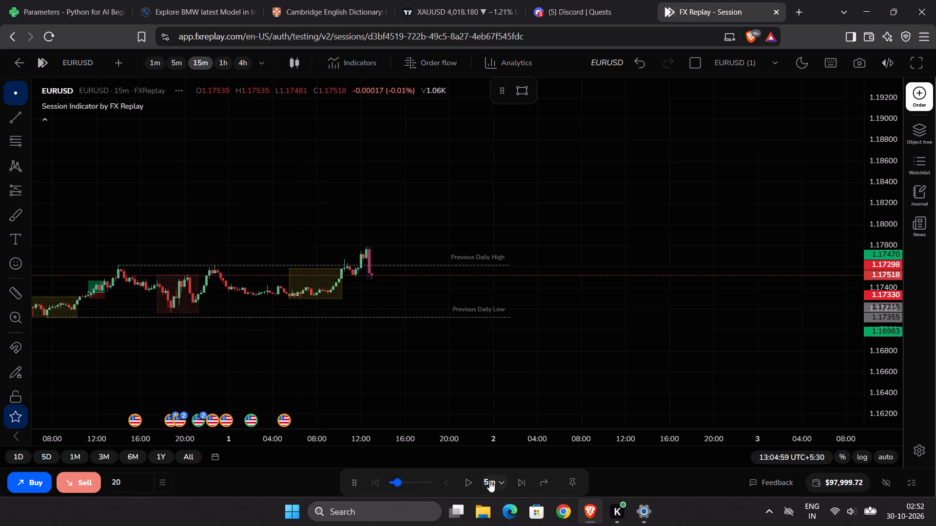
pyautogui.scroll(-2, 494, 405)
pyautogui.scroll(-1, 462, 438)
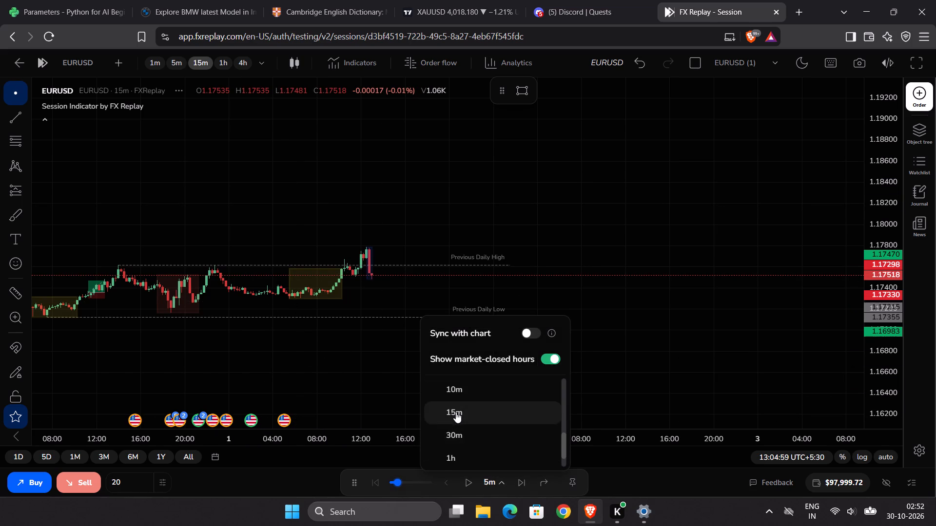
pyautogui.click(456, 412)
pyautogui.moveTo(429, 479); pyautogui.dragTo(438, 479)
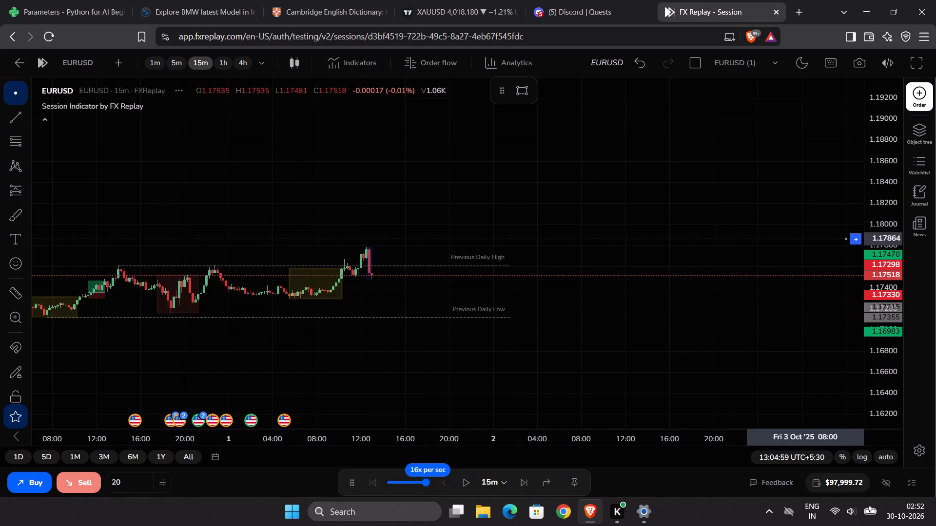
# Replay the 15m chart through the rest of 1 October in bursts, pausing at 04:44:59 on 2 October.
pyautogui.moveTo(875, 220); pyautogui.dragTo(876, 274)
pyautogui.scroll(4, 523, 228)
pyautogui.scroll(1, 514, 312)
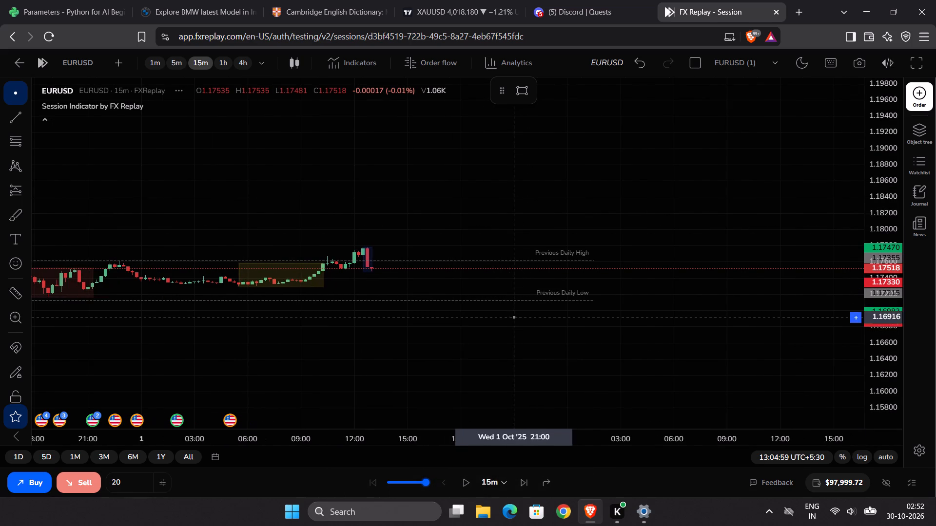
pyautogui.scroll(2, 457, 354)
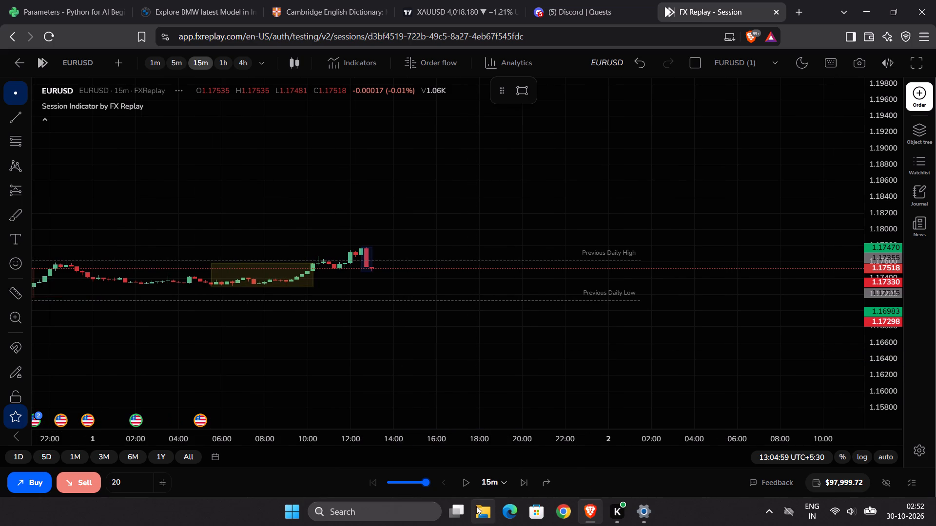
pyautogui.click(467, 483)
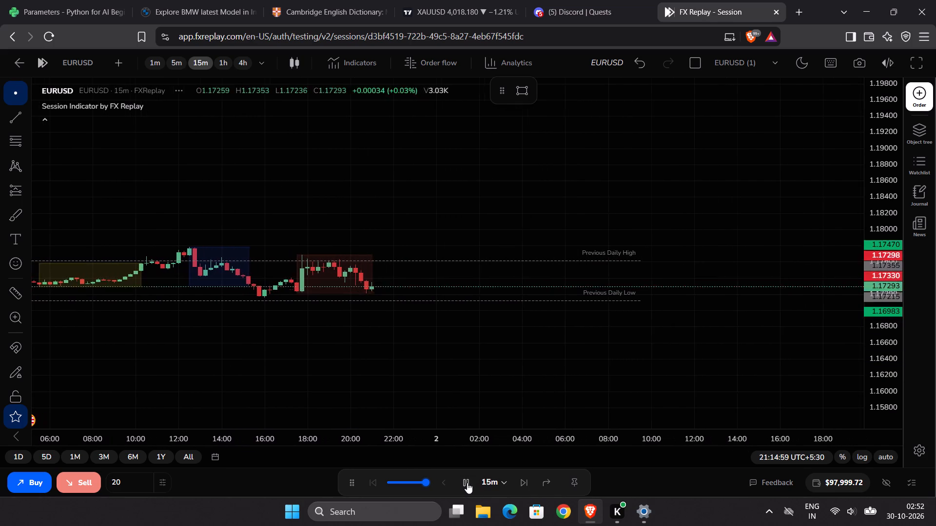
pyautogui.click(467, 483)
pyautogui.click(467, 483)
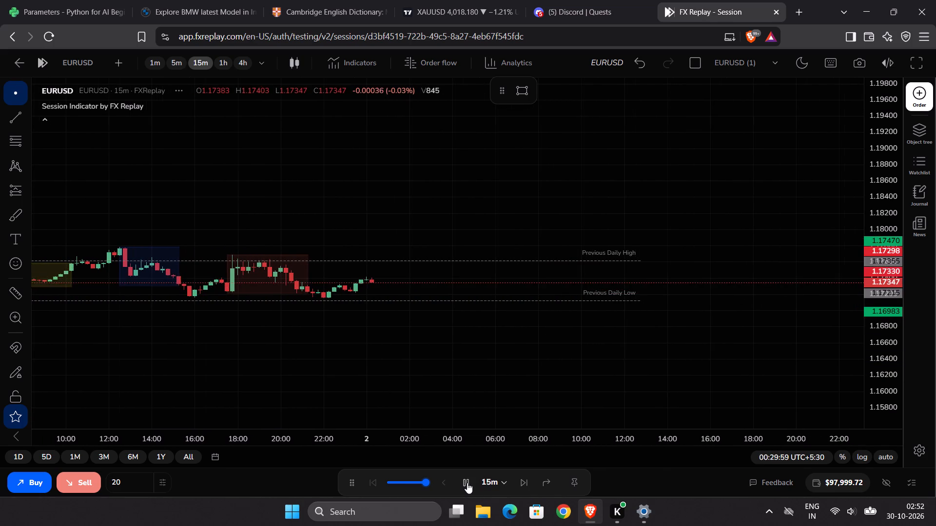
pyautogui.click(467, 483)
pyautogui.scroll(4, 450, 383)
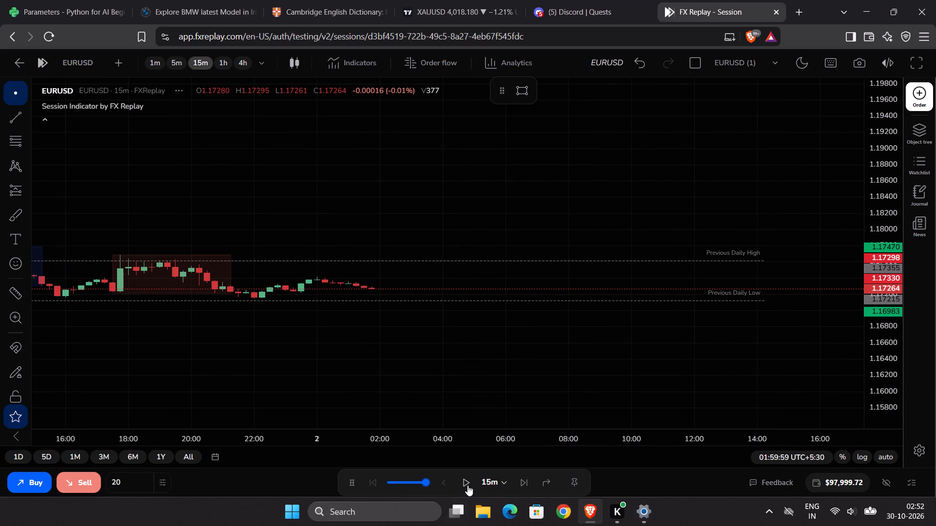
pyautogui.click(468, 482)
pyautogui.click(468, 482)
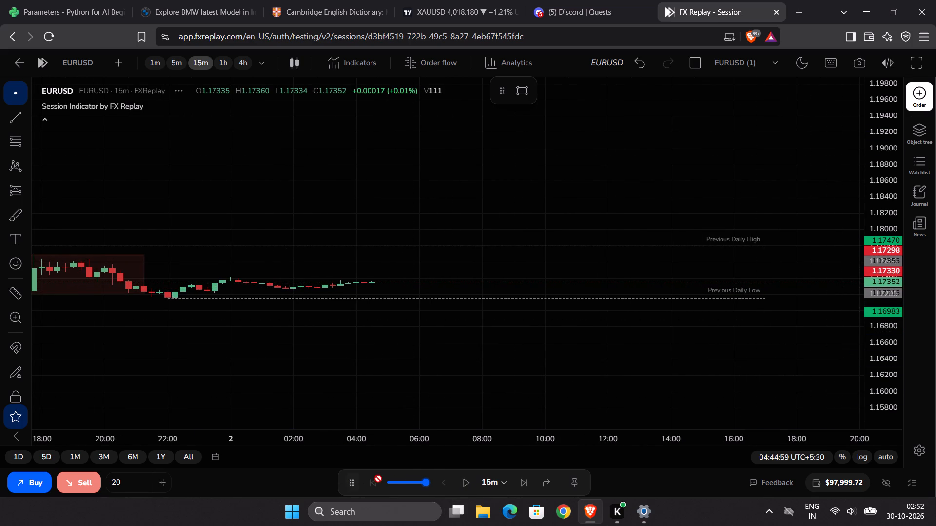
# Slow the replay to 2x per second and run the 2 October morning up to 11:44:59.
pyautogui.moveTo(388, 484); pyautogui.dragTo(393, 484)
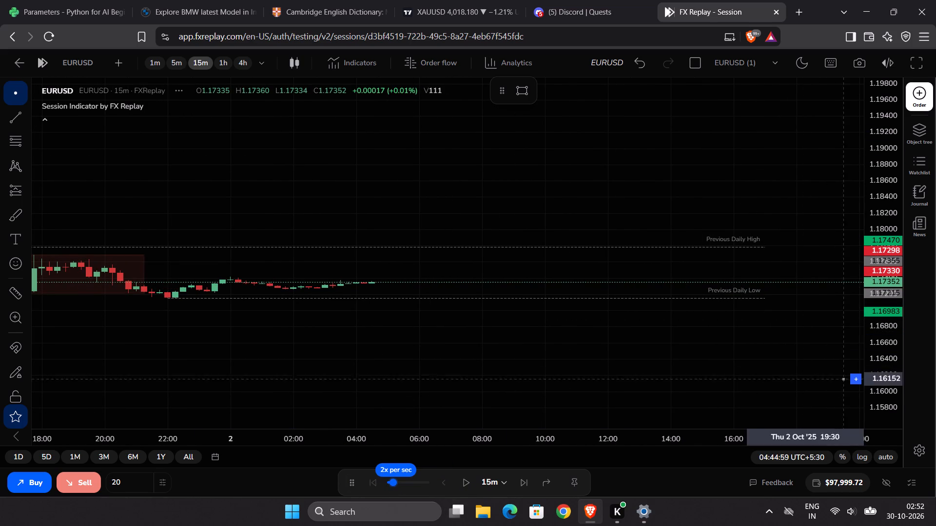
pyautogui.moveTo(890, 389); pyautogui.dragTo(907, 221)
pyautogui.scroll(3, 606, 304)
pyautogui.scroll(-3, 606, 304)
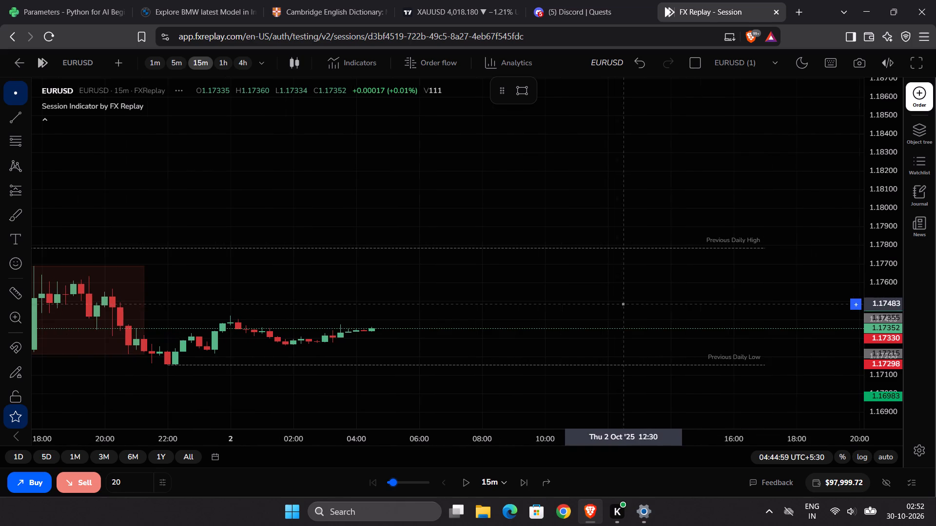
pyautogui.scroll(4, 871, 297)
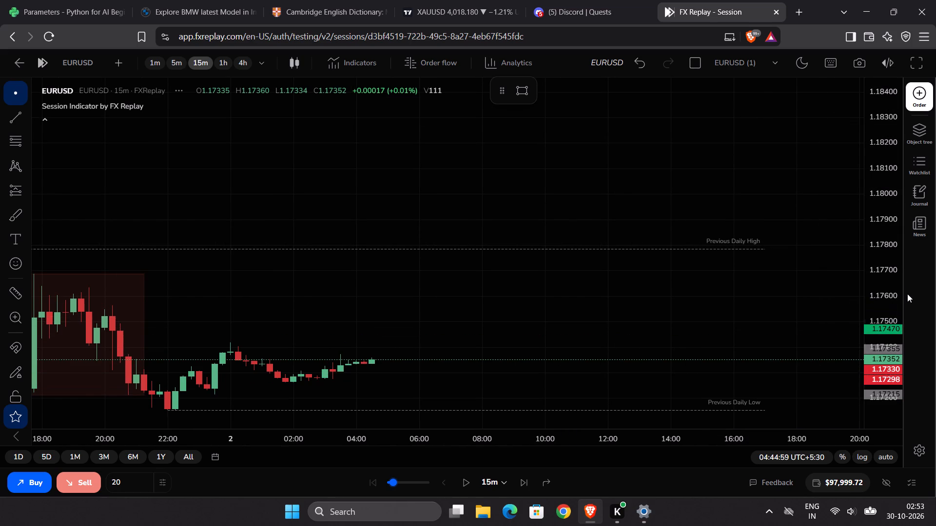
pyautogui.scroll(-2, 803, 288)
pyautogui.scroll(1, 871, 286)
pyautogui.moveTo(751, 324); pyautogui.dragTo(754, 225)
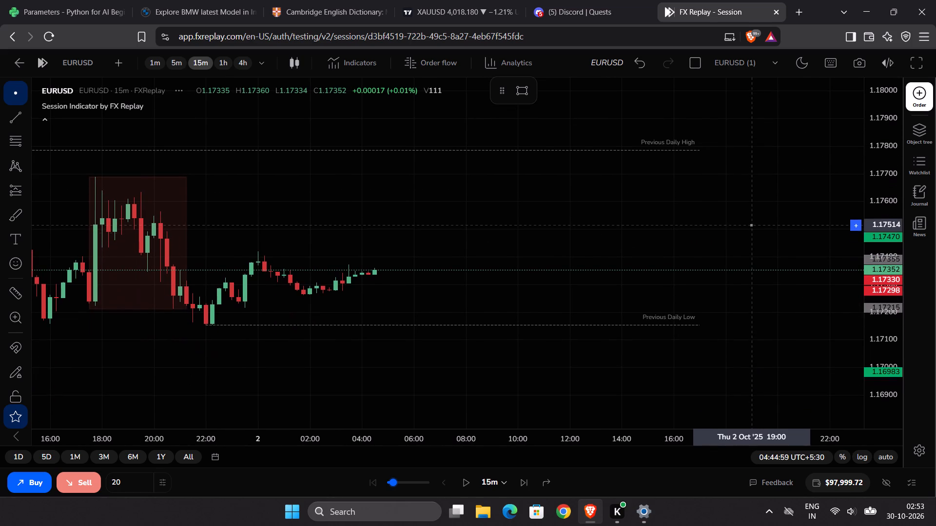
pyautogui.scroll(-1, 790, 243)
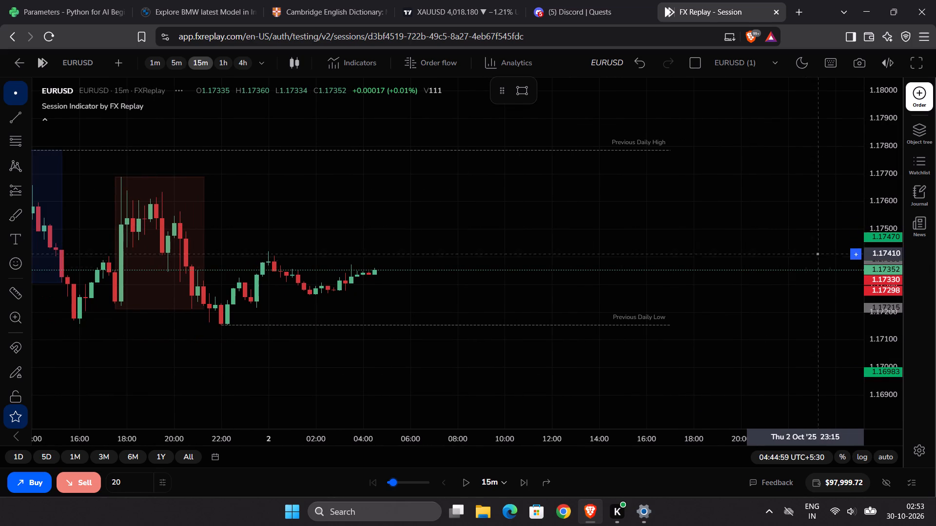
pyautogui.scroll(1, 902, 284)
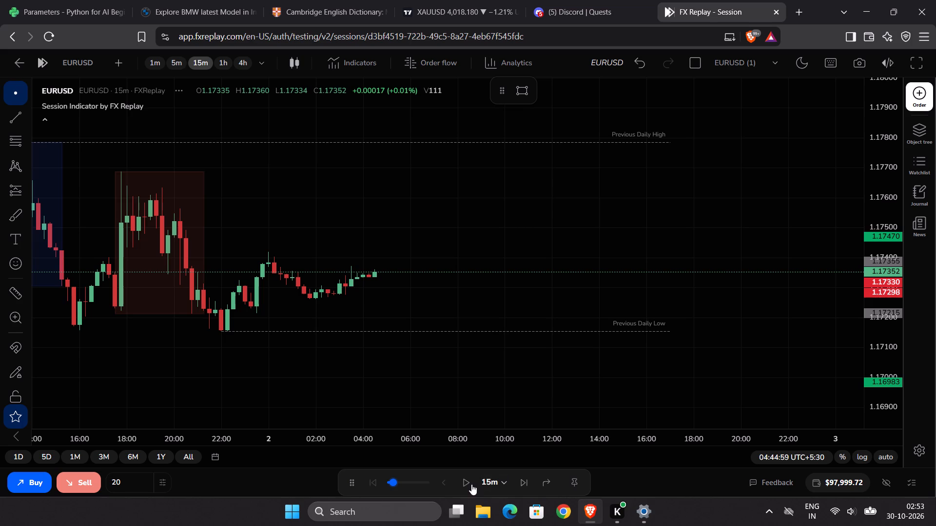
pyautogui.click(466, 485)
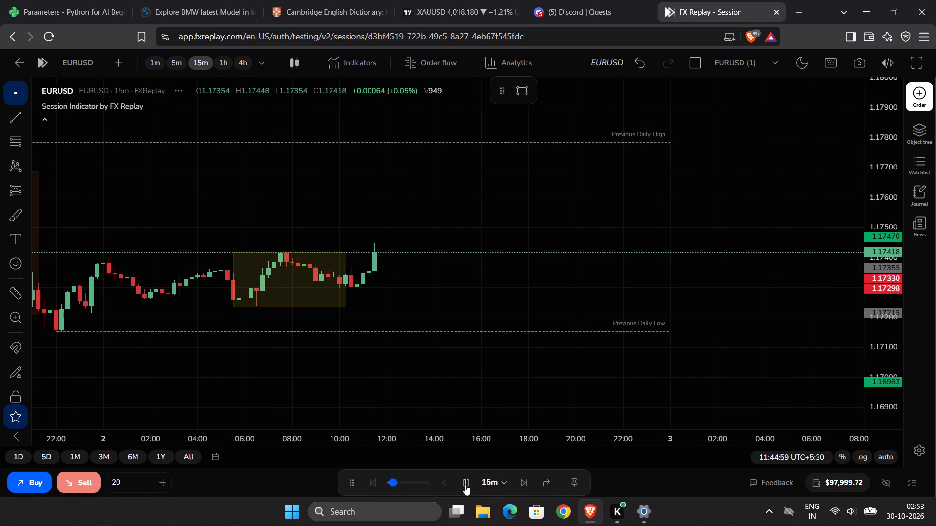
pyautogui.click(465, 485)
# Examine the 2 October breakout against the previous daily high and low and recent swings on the 15m, 5m and 1h charts.
pyautogui.scroll(-4, 457, 334)
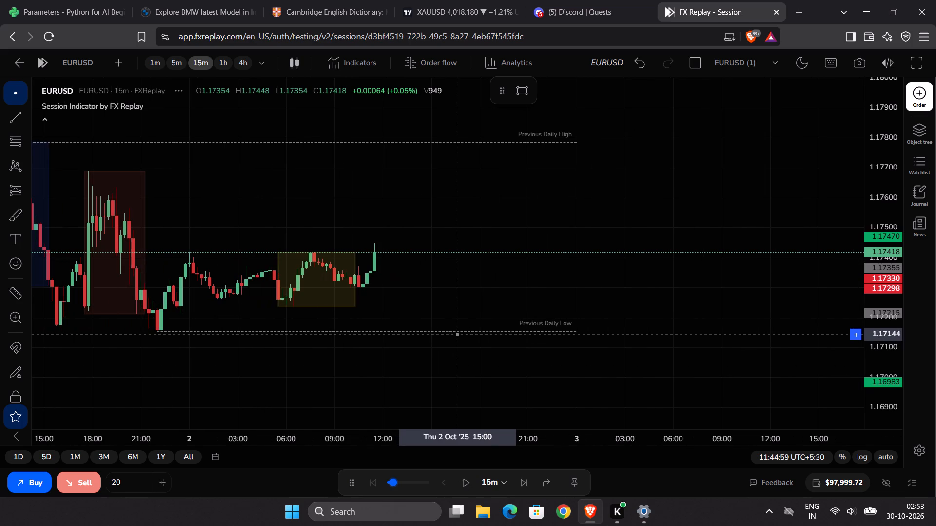
pyautogui.scroll(-3, 457, 334)
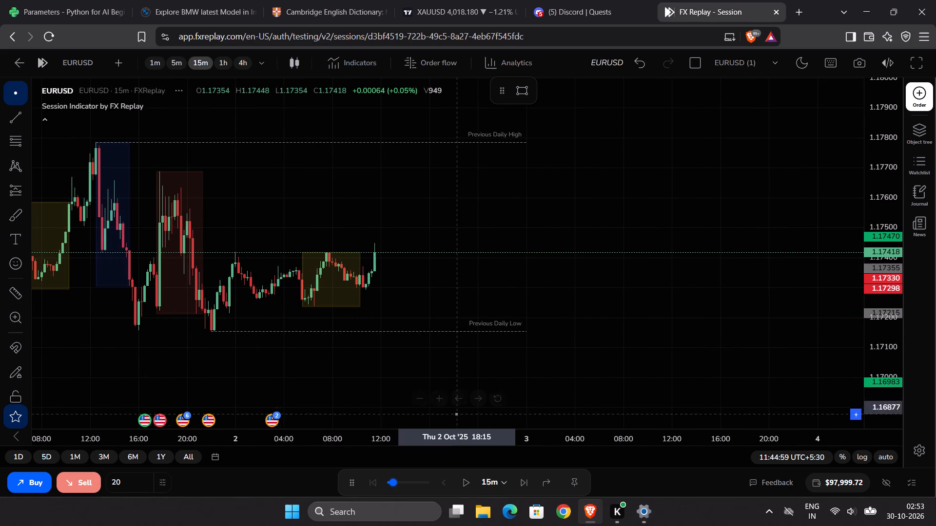
pyautogui.click(179, 63)
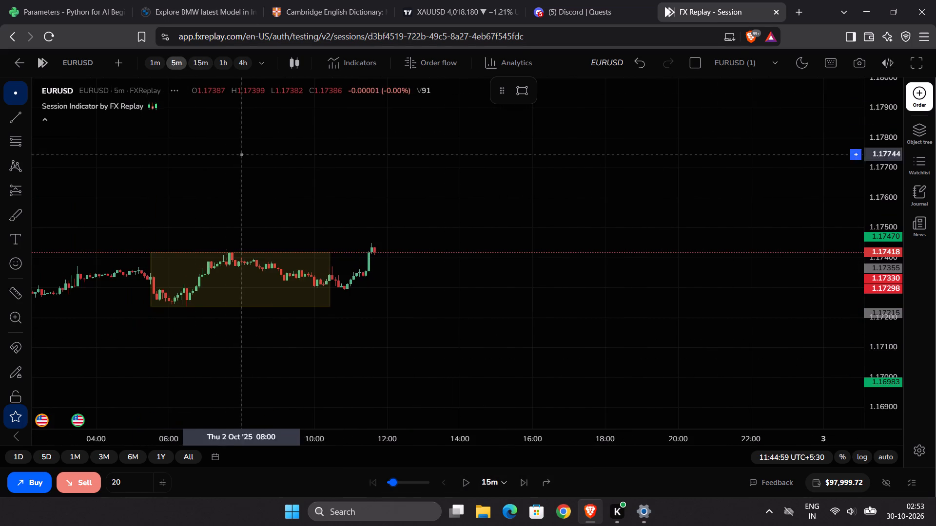
pyautogui.scroll(-5, 374, 202)
pyautogui.moveTo(875, 346); pyautogui.dragTo(865, 248)
pyautogui.click(221, 61)
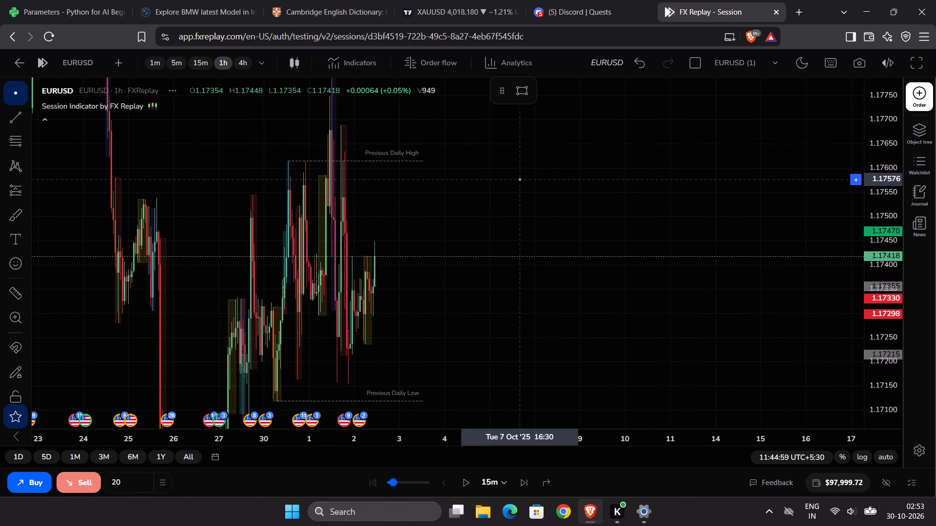
pyautogui.moveTo(874, 130); pyautogui.dragTo(885, 294)
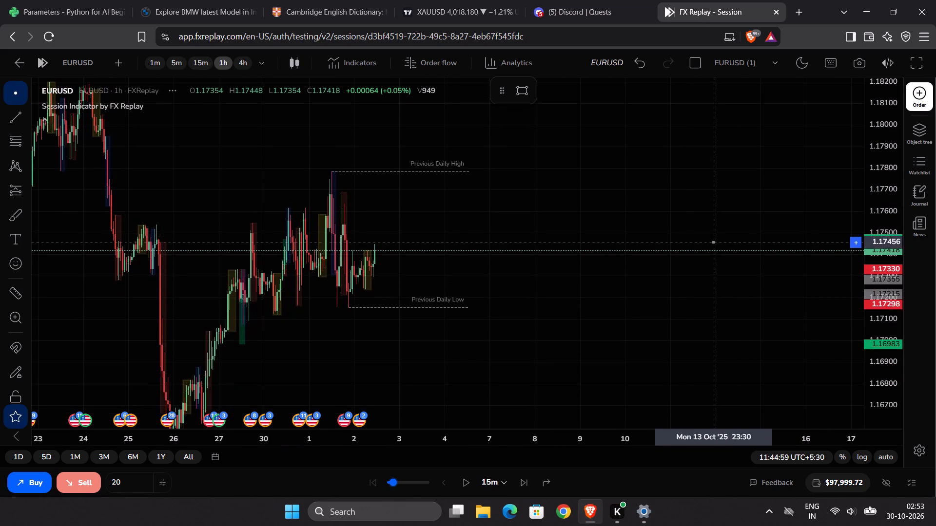
pyautogui.scroll(3, 684, 234)
pyautogui.scroll(-12, 684, 234)
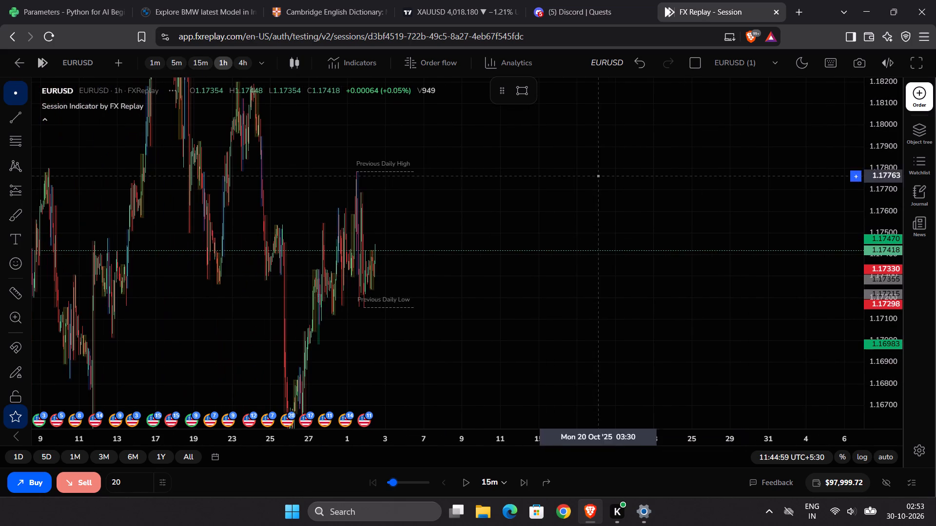
# Examine the broader price swings of the preceding months on the 4h chart.
pyautogui.click(243, 63)
pyautogui.moveTo(889, 126); pyautogui.dragTo(891, 278)
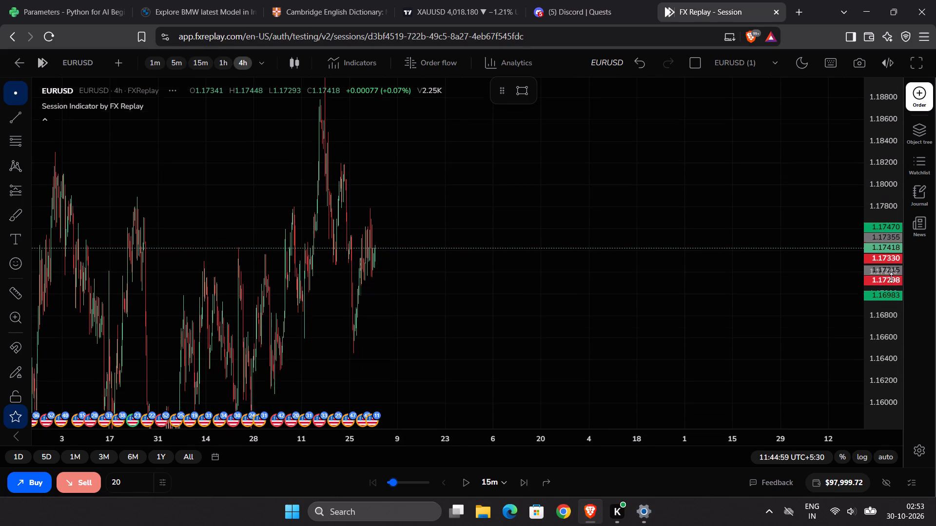
pyautogui.moveTo(891, 278); pyautogui.dragTo(884, 368)
pyautogui.scroll(2, 540, 260)
pyautogui.moveTo(432, 298); pyautogui.dragTo(716, 182)
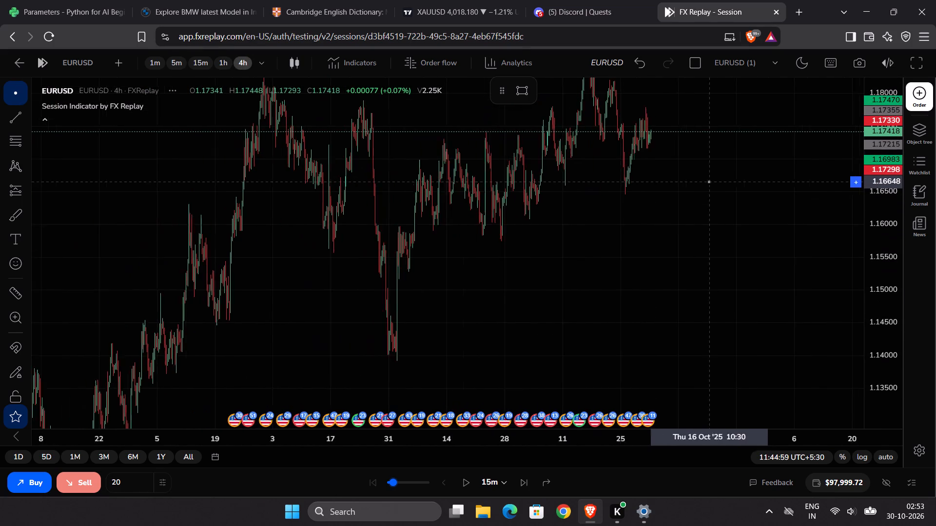
pyautogui.moveTo(716, 182); pyautogui.dragTo(659, 275)
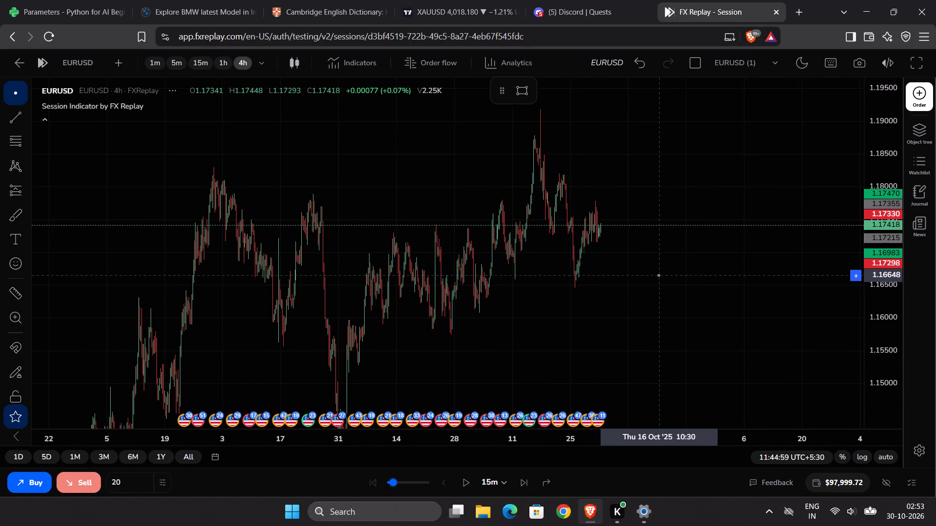
pyautogui.moveTo(659, 275); pyautogui.dragTo(628, 298)
pyautogui.scroll(2, 611, 261)
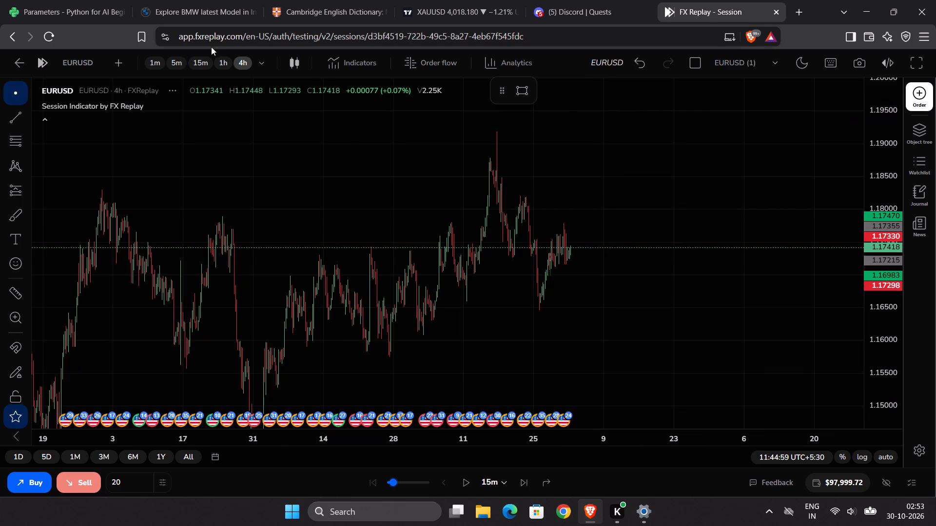
# Examine the 2 October yellow session range and the breakout above it on the 5m chart.
pyautogui.click(168, 55)
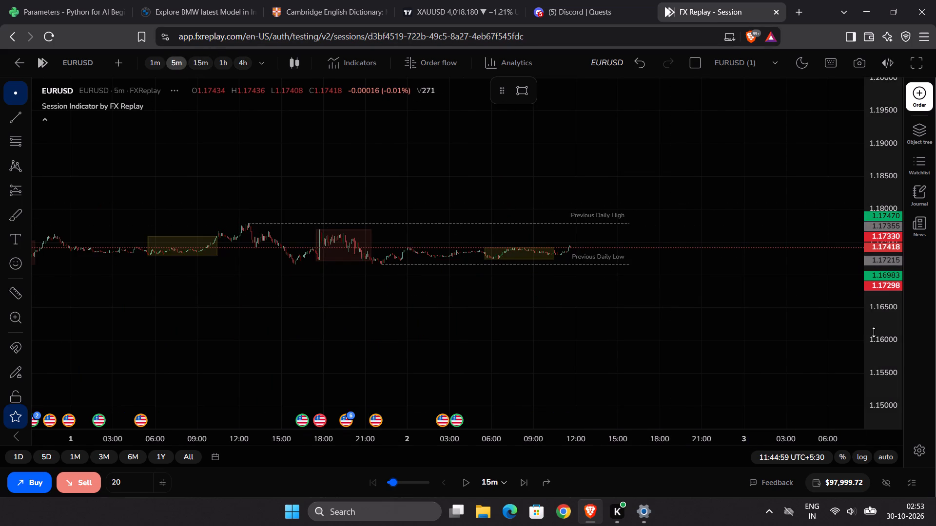
pyautogui.moveTo(880, 345); pyautogui.dragTo(868, 0)
pyautogui.scroll(4, 690, 193)
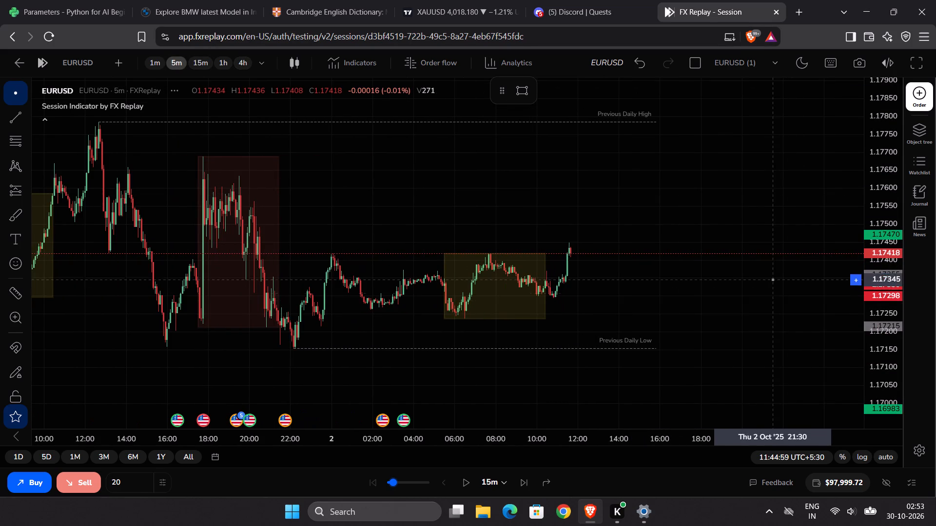
pyautogui.moveTo(878, 330); pyautogui.dragTo(872, 230)
pyautogui.scroll(1, 728, 254)
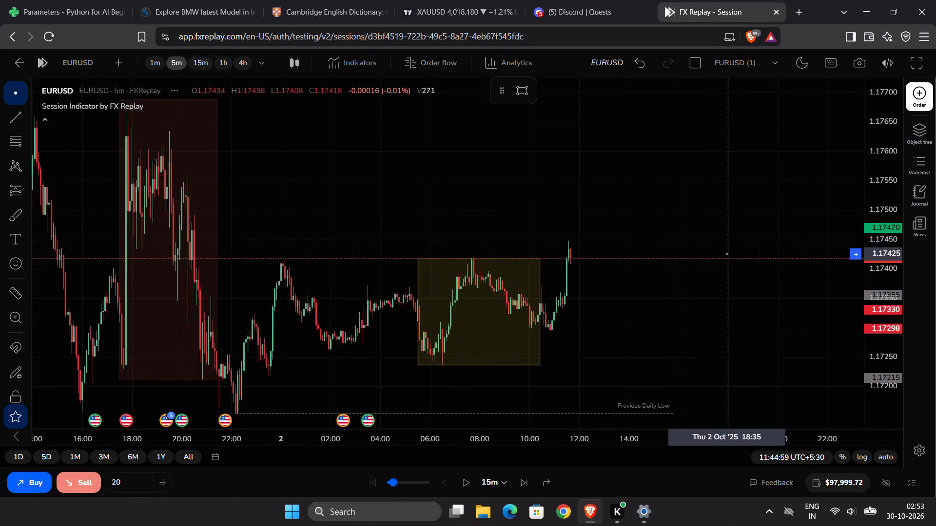
pyautogui.scroll(7, 727, 254)
pyautogui.scroll(1, 687, 236)
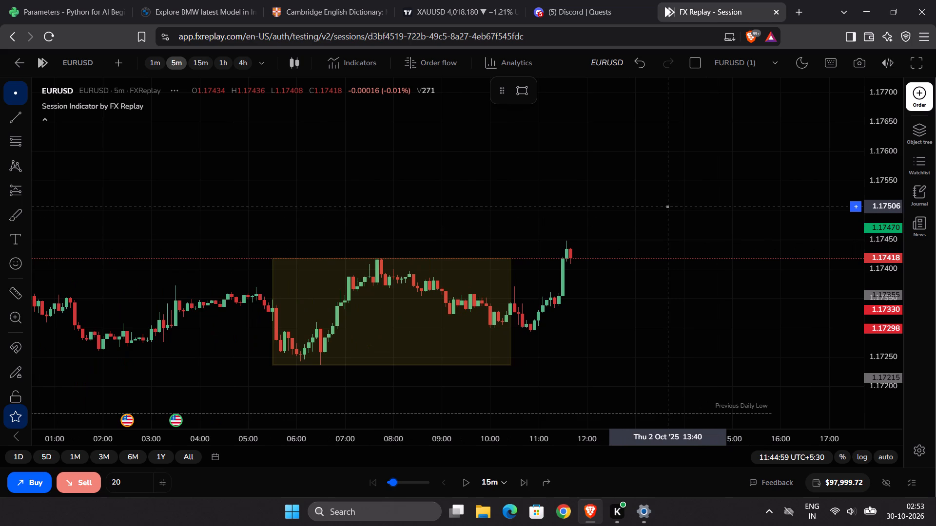
pyautogui.scroll(-1, 665, 205)
pyautogui.moveTo(665, 203); pyautogui.dragTo(558, 187)
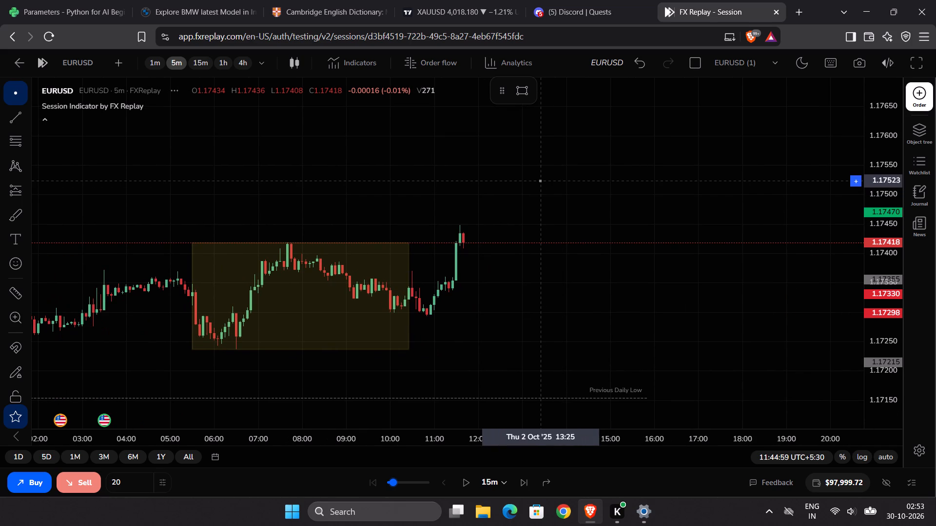
# Set the replay interval to 5m, lower the replay speed, and run the replay up to 12:34:59.
pyautogui.click(491, 479)
pyautogui.scroll(-2, 478, 402)
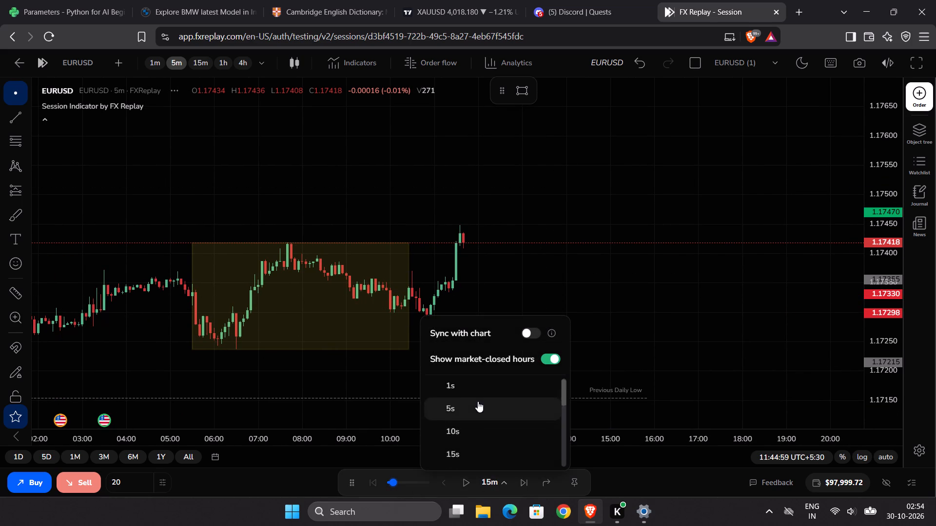
pyautogui.click(452, 427)
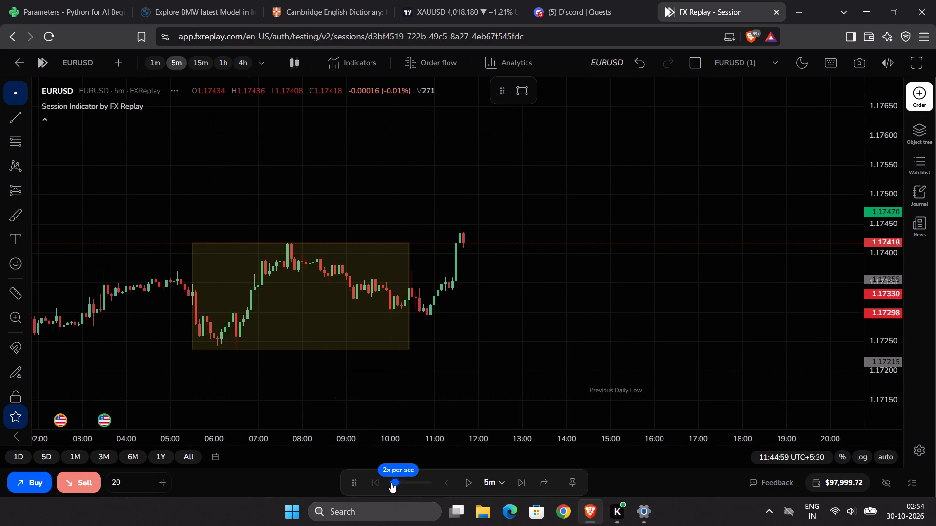
pyautogui.click(391, 482)
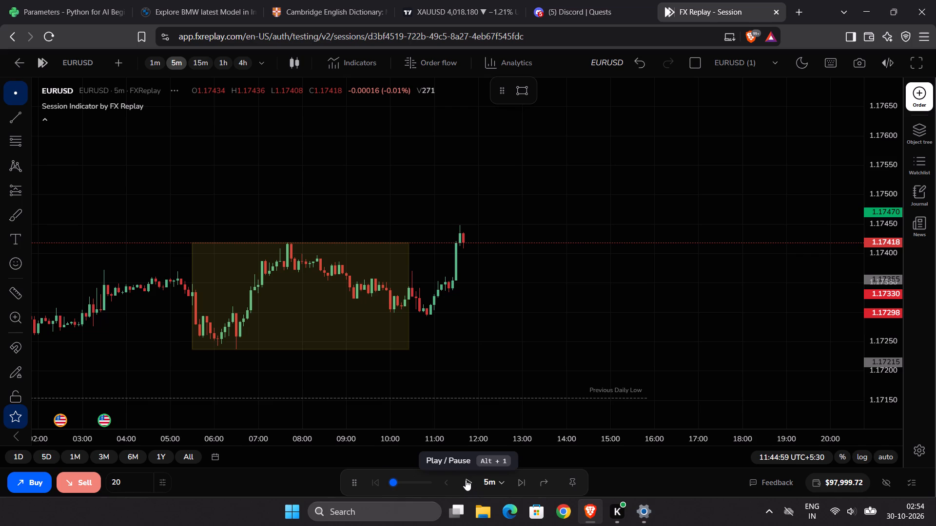
pyautogui.click(466, 480)
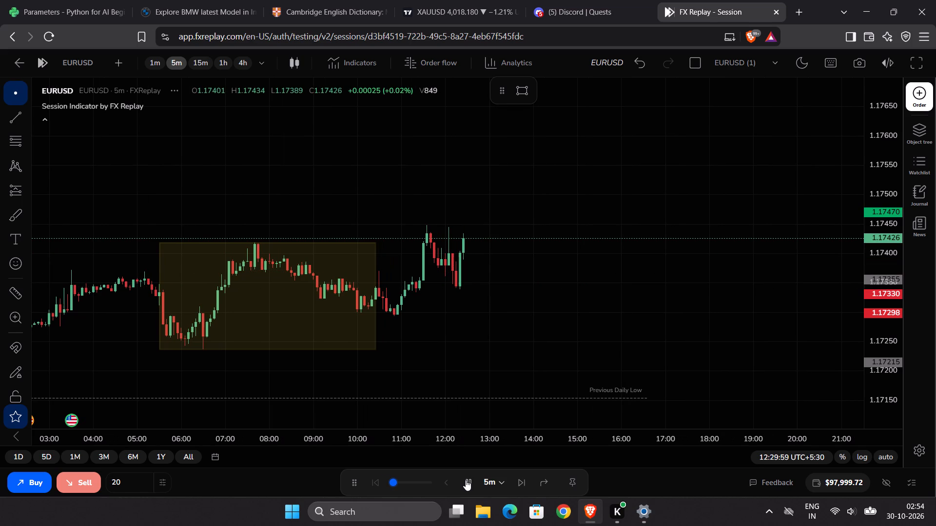
pyautogui.click(466, 480)
# Start a market buy order at 1.17478 with its stop loss at 1.17298, below the latest swing low.
pyautogui.moveTo(486, 301); pyautogui.dragTo(464, 350)
pyautogui.click(917, 100)
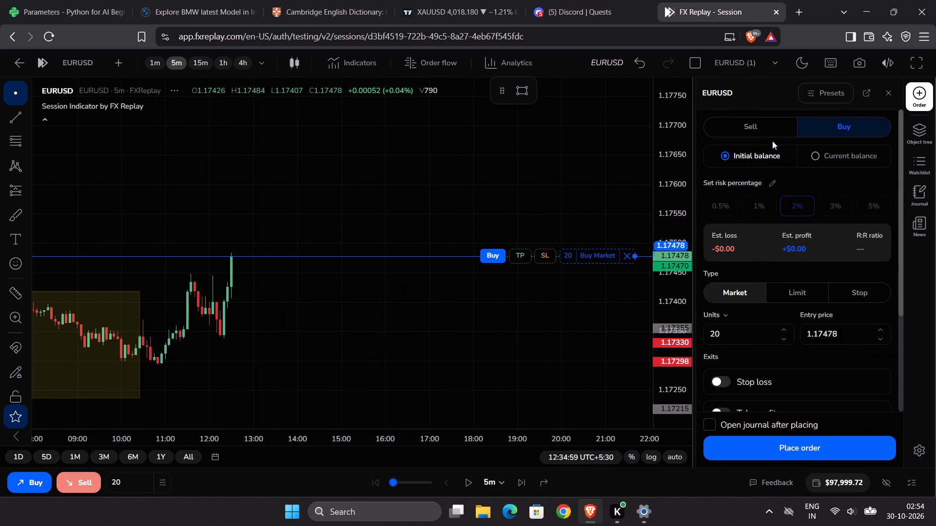
pyautogui.moveTo(540, 255); pyautogui.dragTo(524, 347)
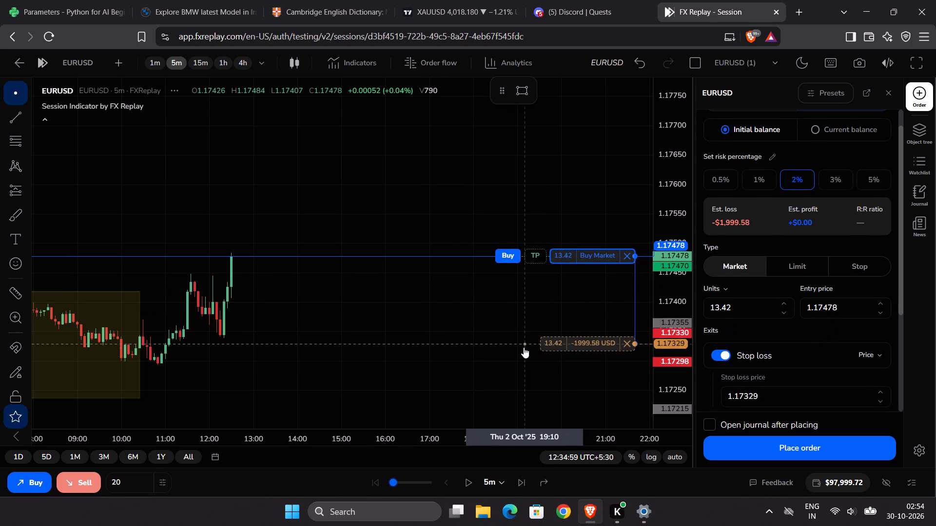
pyautogui.moveTo(524, 347); pyautogui.dragTo(524, 362)
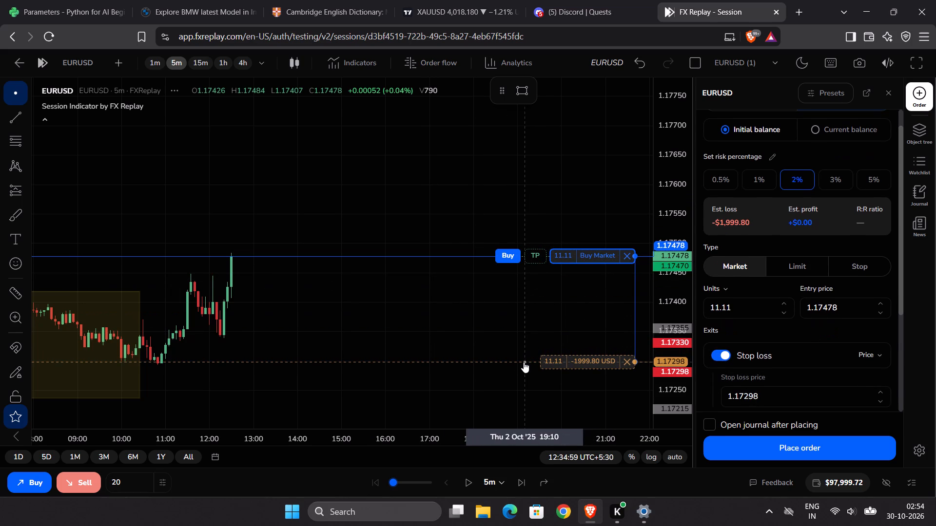
# Move the stop loss to 1.17296, set the take profit to 1.17842 for a 1:2 ratio, and place the buy market order.
pyautogui.moveTo(524, 362); pyautogui.dragTo(524, 363)
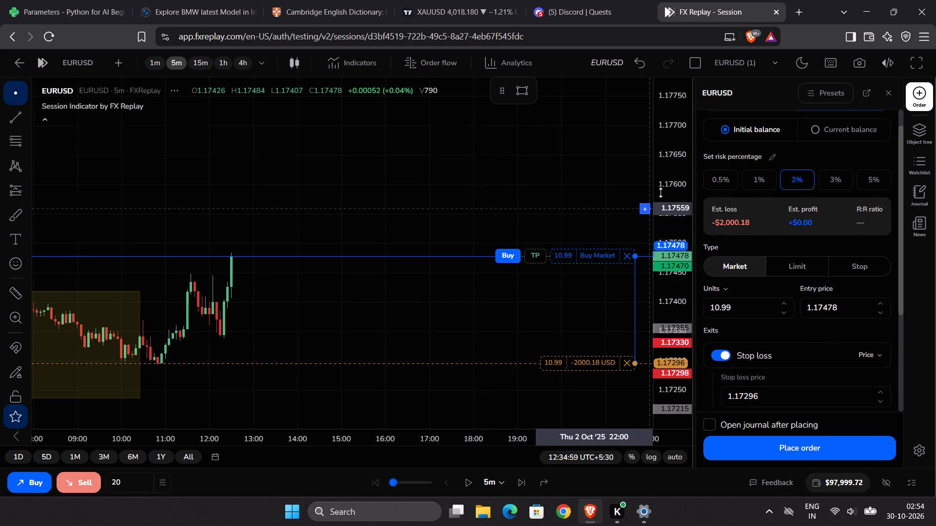
pyautogui.moveTo(670, 178); pyautogui.dragTo(663, 304)
pyautogui.moveTo(536, 253); pyautogui.dragTo(545, 183)
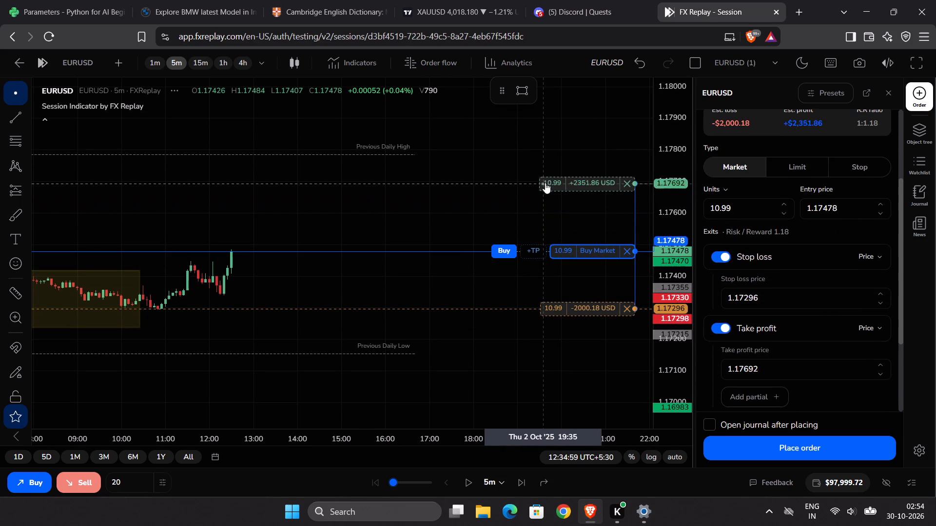
pyautogui.moveTo(545, 183); pyautogui.dragTo(552, 151)
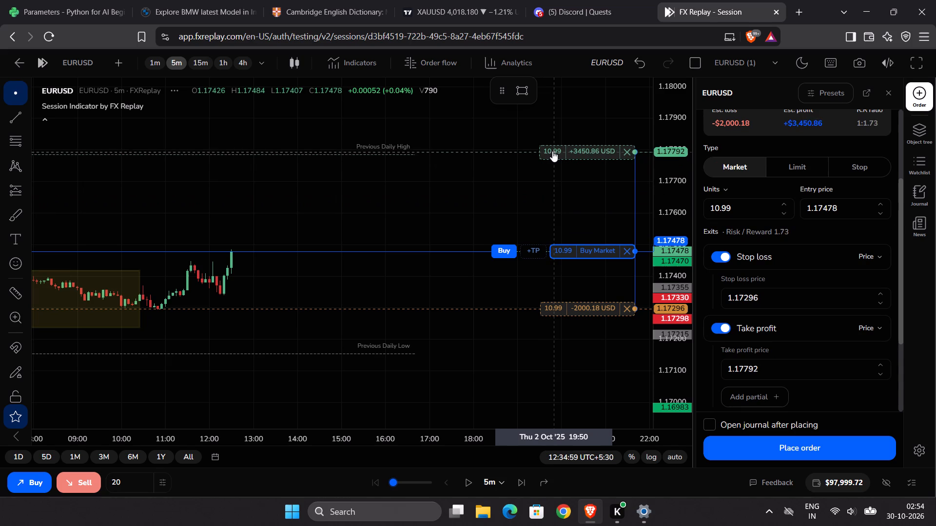
pyautogui.moveTo(552, 151); pyautogui.dragTo(554, 139)
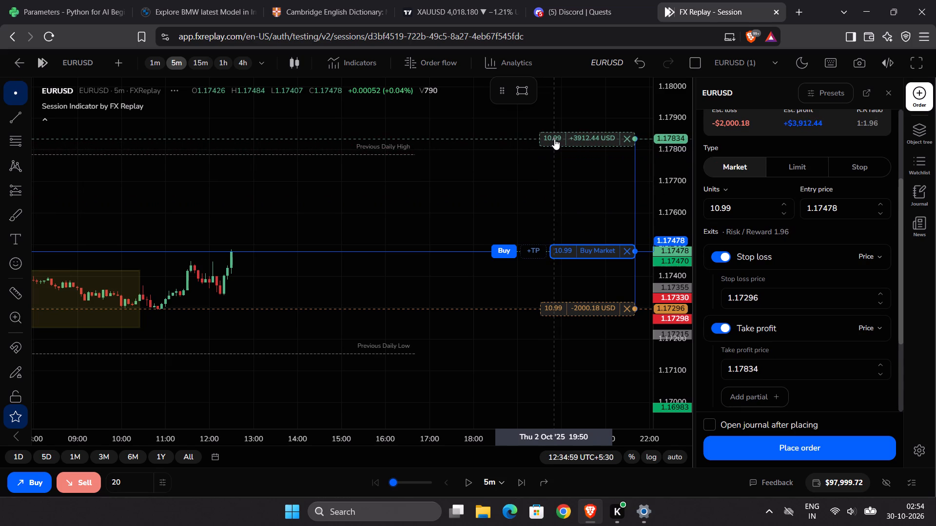
pyautogui.moveTo(554, 139); pyautogui.dragTo(555, 136)
pyautogui.click(498, 252)
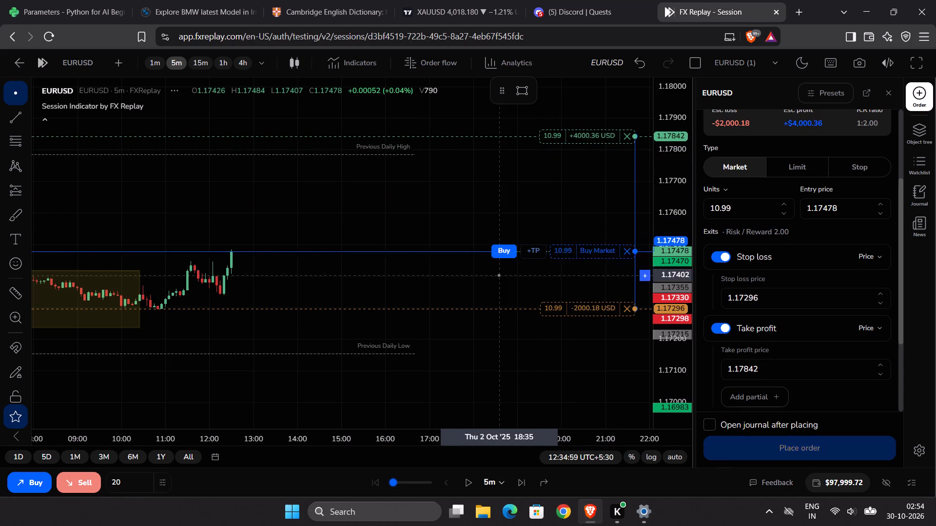
# Set the replay speed to 3x per second and advance the replay in short runs to 13:44:59 on 2 October.
pyautogui.click(396, 482)
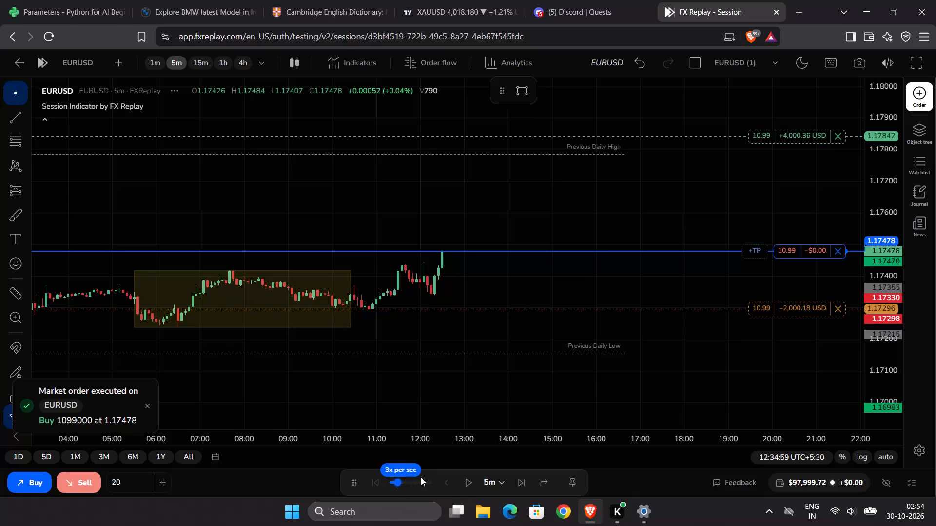
pyautogui.click(467, 483)
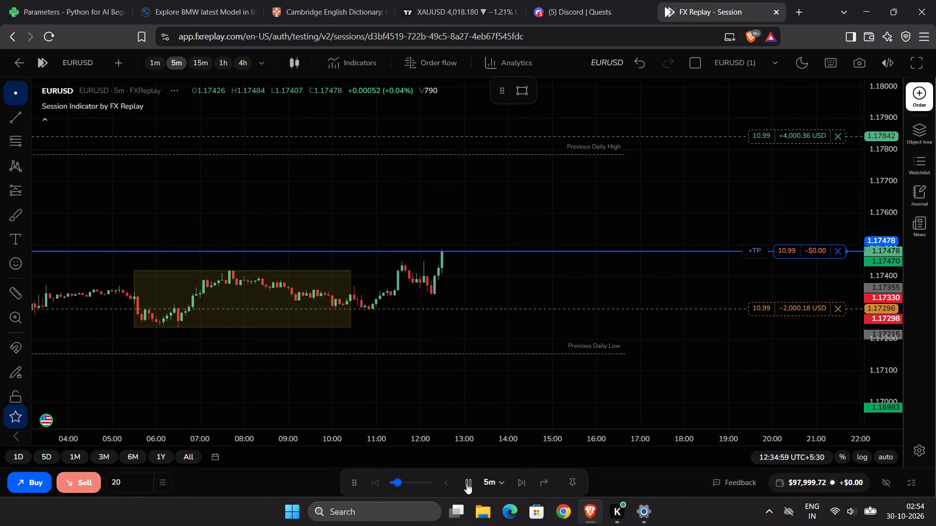
pyautogui.click(467, 483)
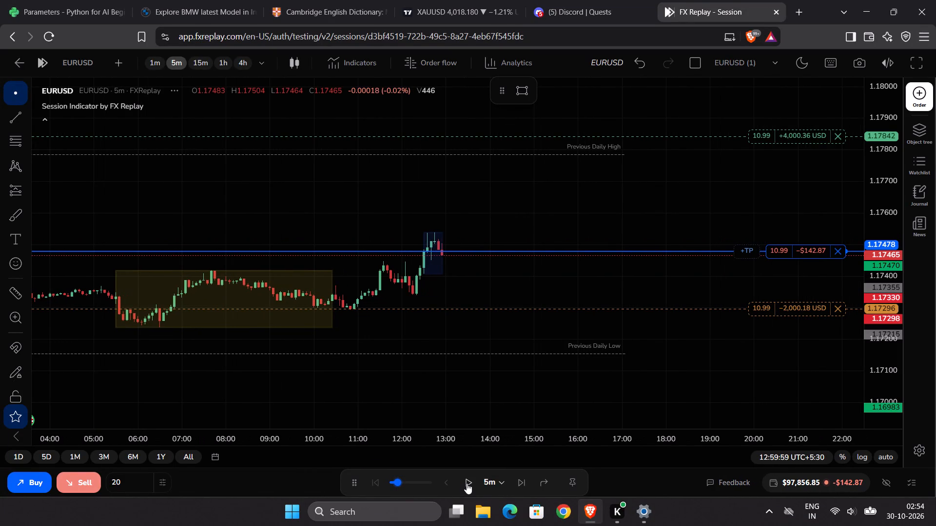
pyautogui.click(467, 483)
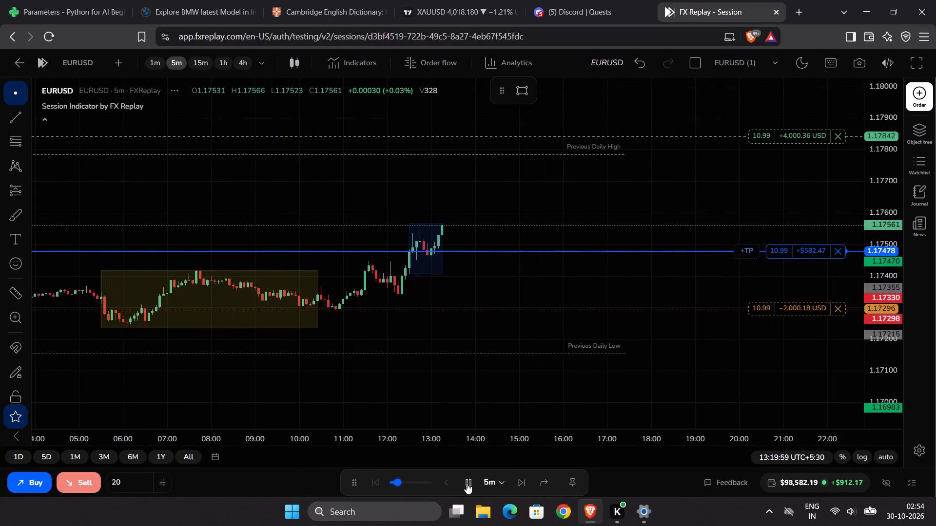
pyautogui.click(467, 483)
pyautogui.click(467, 483)
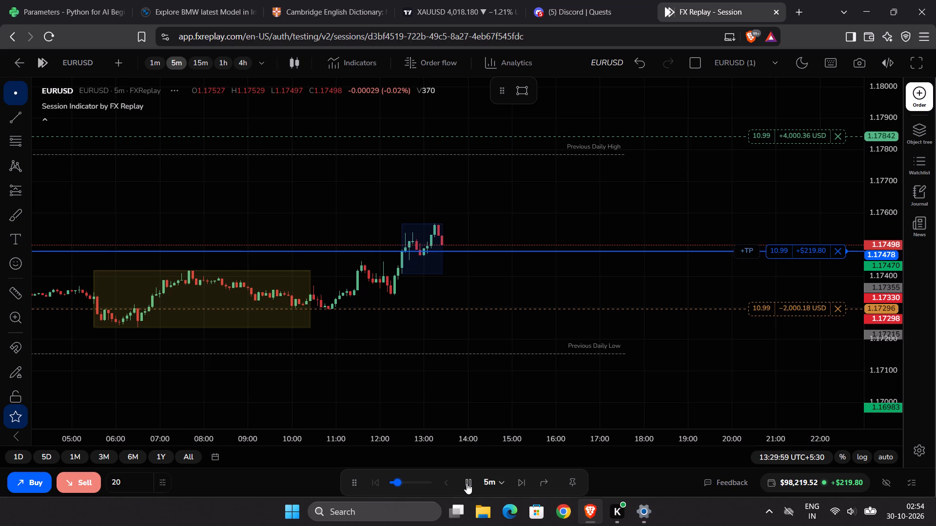
pyautogui.click(467, 483)
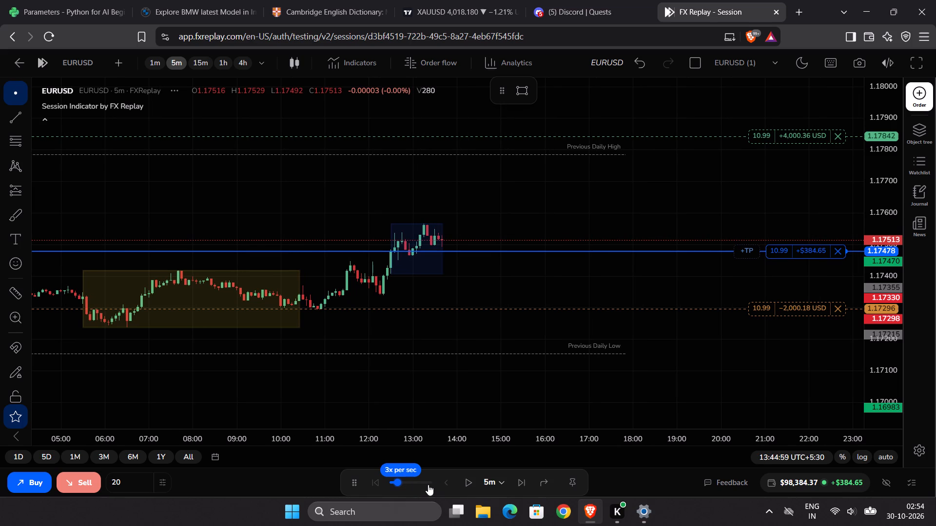
# Slow the replay to 2x and finally 1x per second while advancing it to 15:19:59.
pyautogui.click(398, 485)
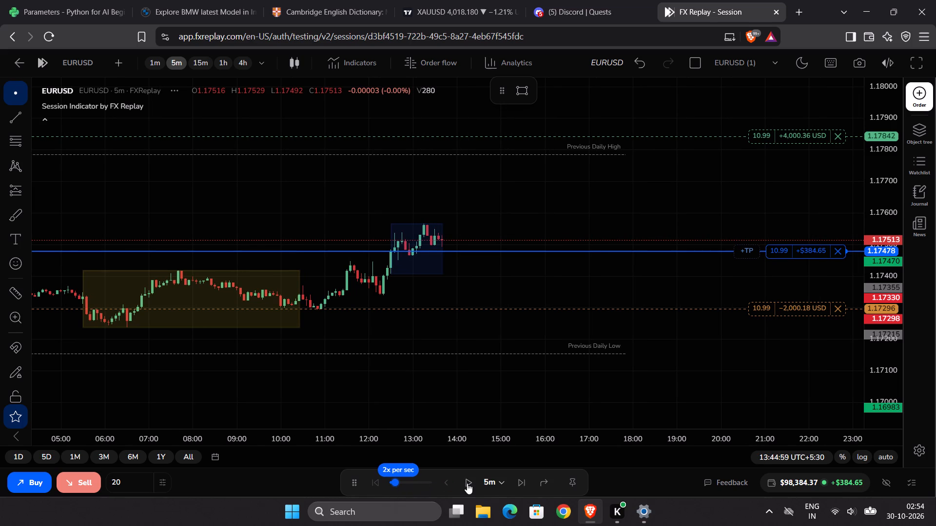
pyautogui.click(468, 483)
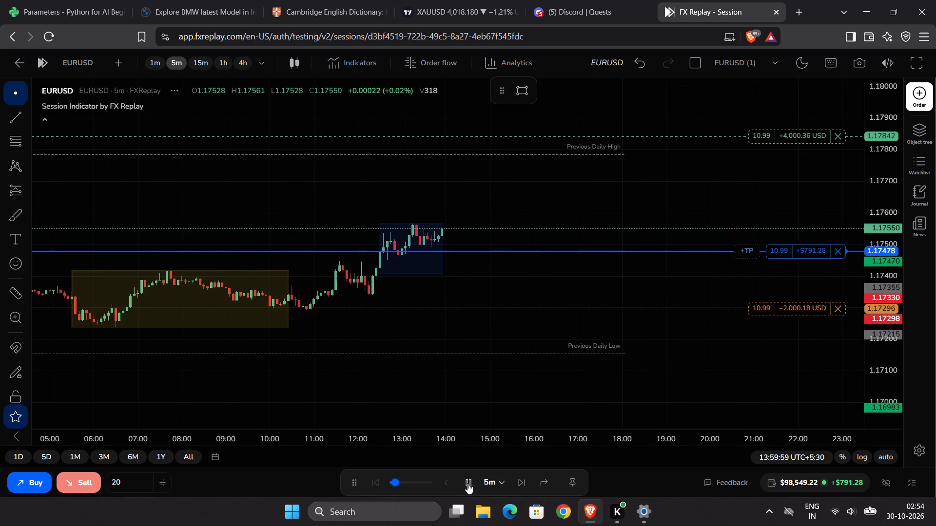
pyautogui.click(468, 483)
pyautogui.moveTo(394, 482); pyautogui.dragTo(393, 482)
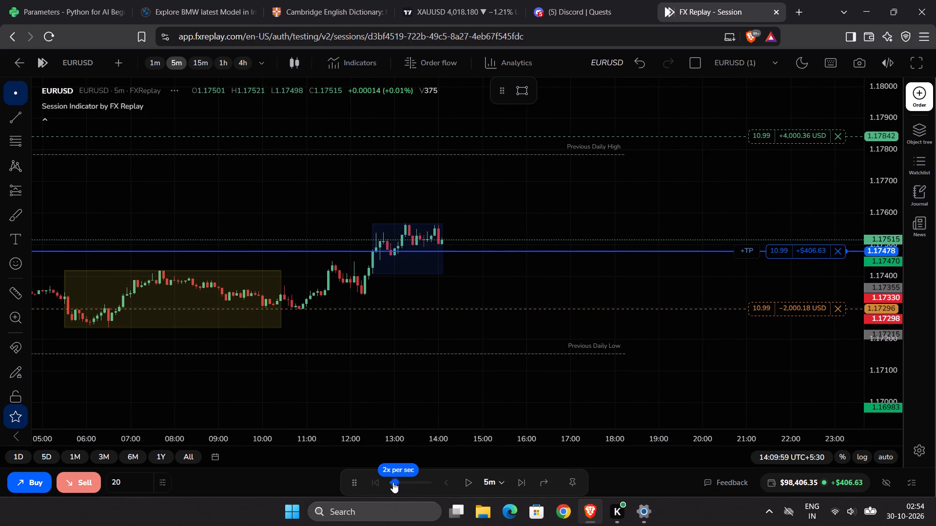
pyautogui.moveTo(393, 482); pyautogui.dragTo(384, 482)
pyautogui.click(468, 485)
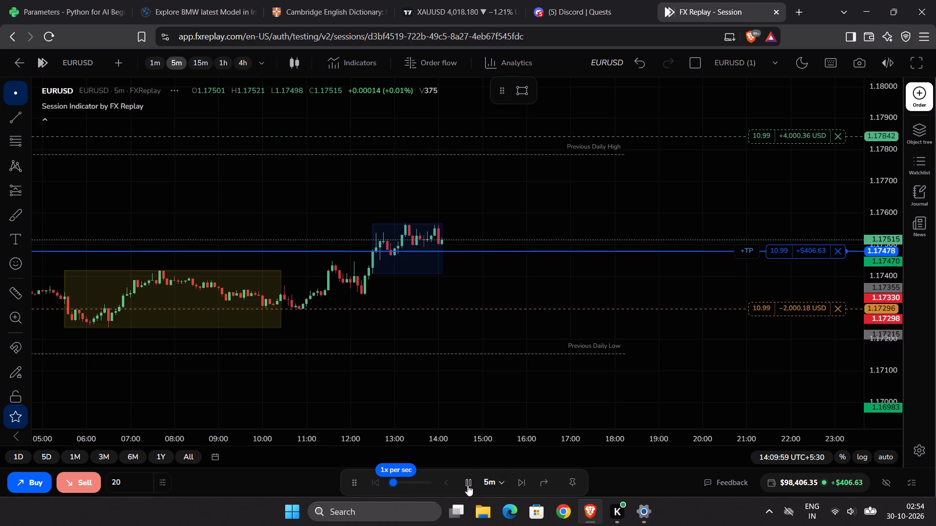
pyautogui.click(468, 485)
pyautogui.click(468, 485)
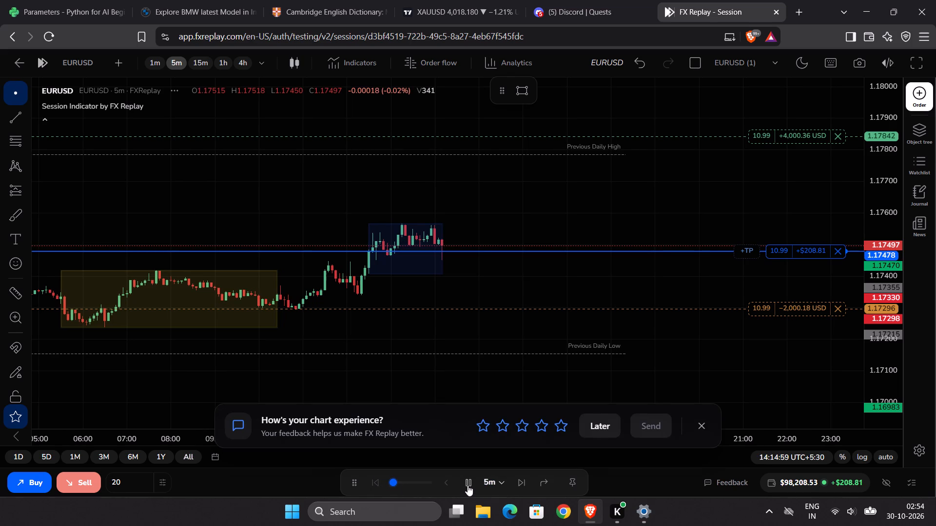
pyautogui.click(597, 419)
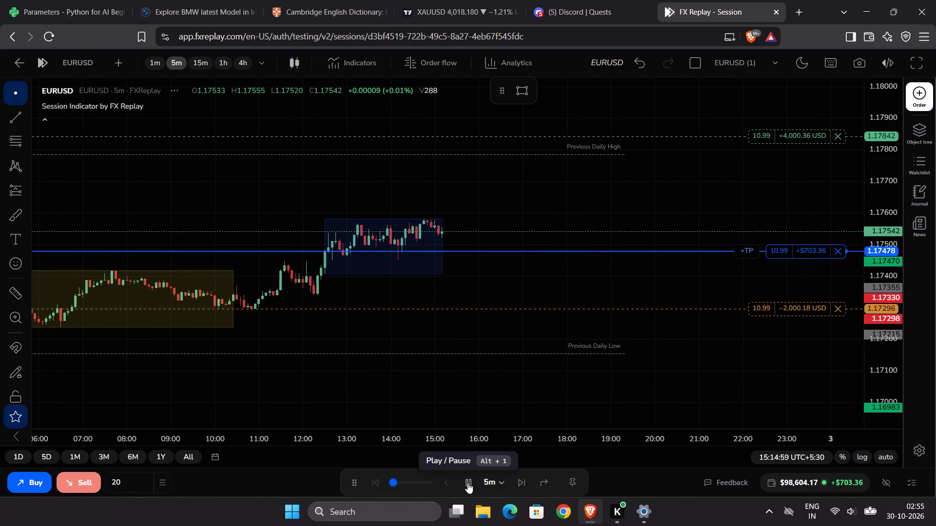
pyautogui.click(468, 483)
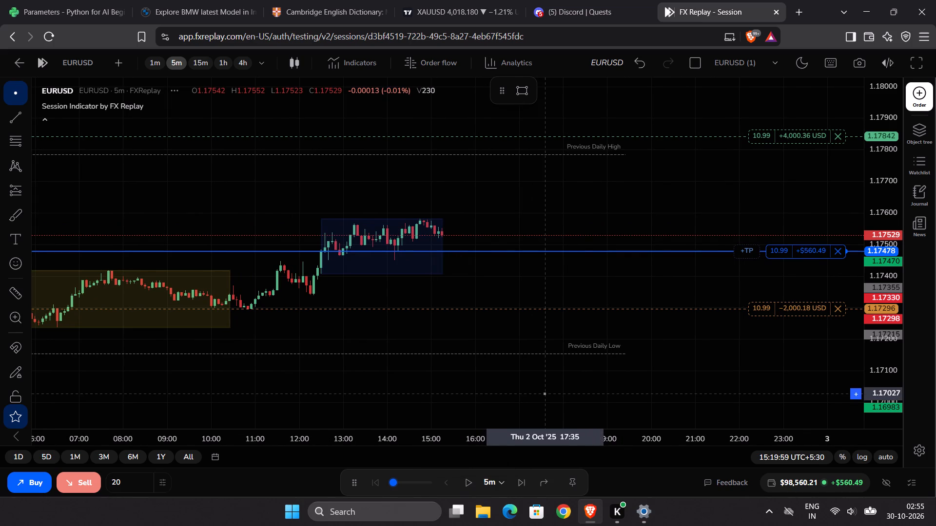
# Continue the 2 October replay at 1x per second in short runs up to 16:09:59.
pyautogui.scroll(-2, 546, 393)
pyautogui.moveTo(601, 367); pyautogui.dragTo(548, 404)
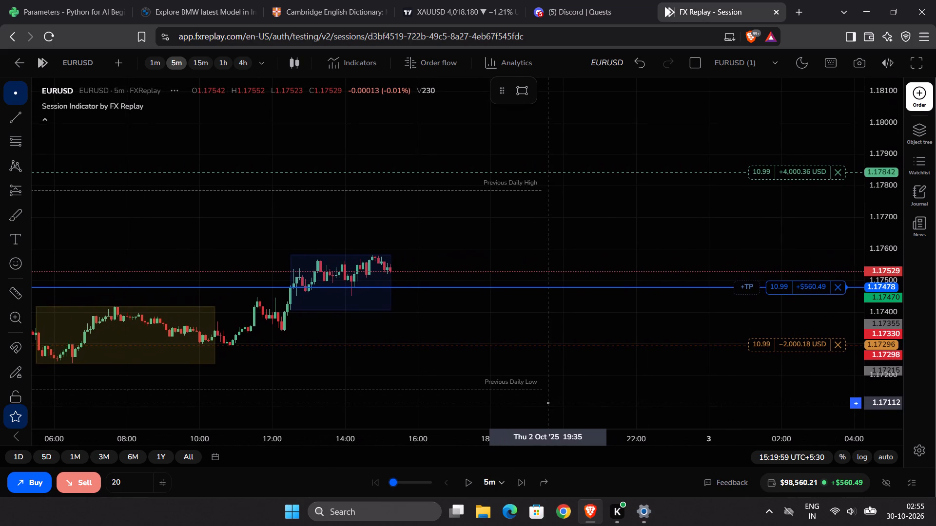
pyautogui.moveTo(548, 404); pyautogui.dragTo(547, 404)
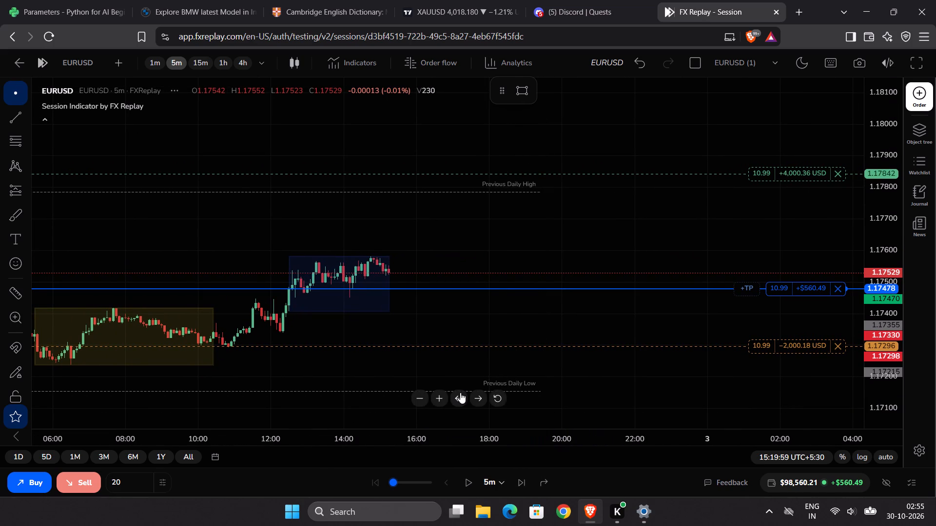
pyautogui.click(468, 483)
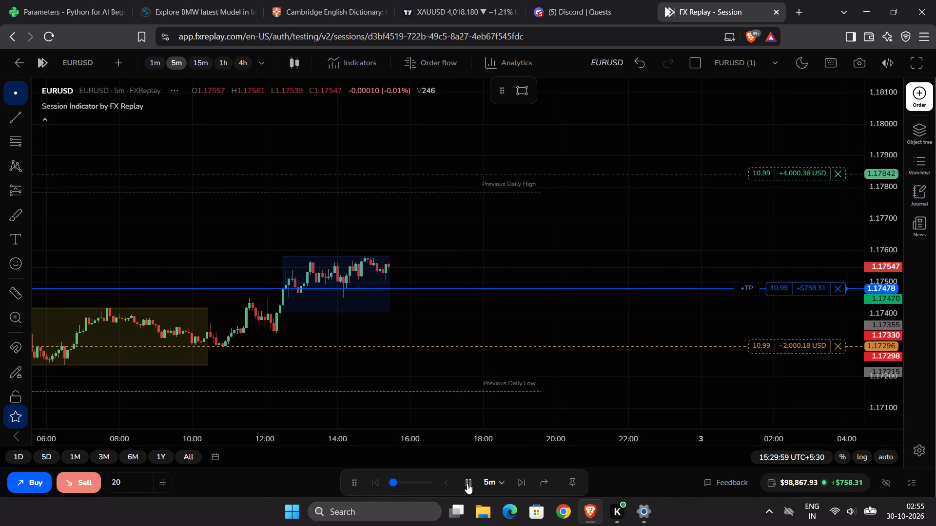
pyautogui.click(467, 483)
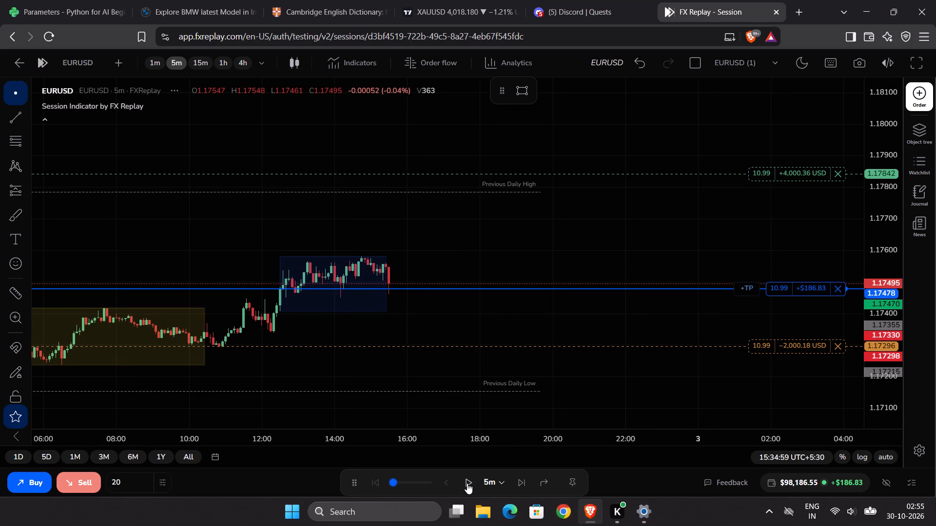
pyautogui.click(467, 483)
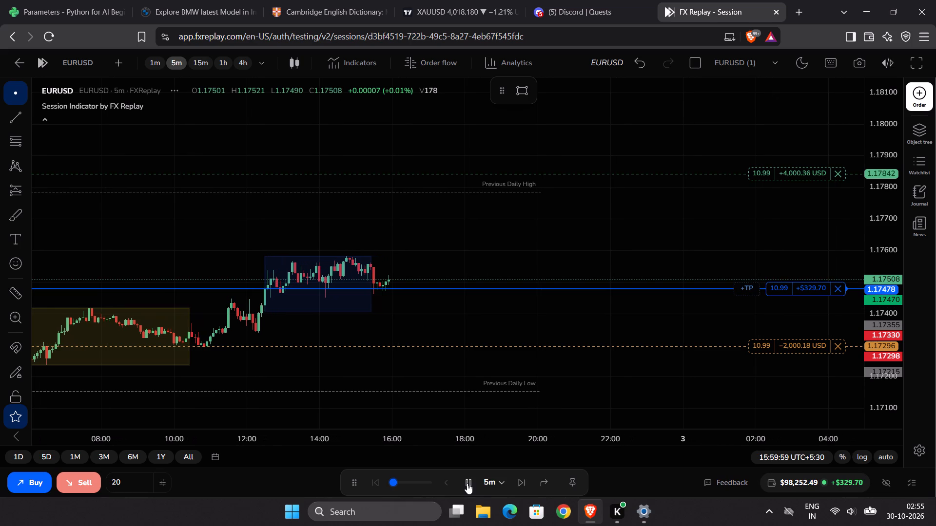
pyautogui.click(467, 483)
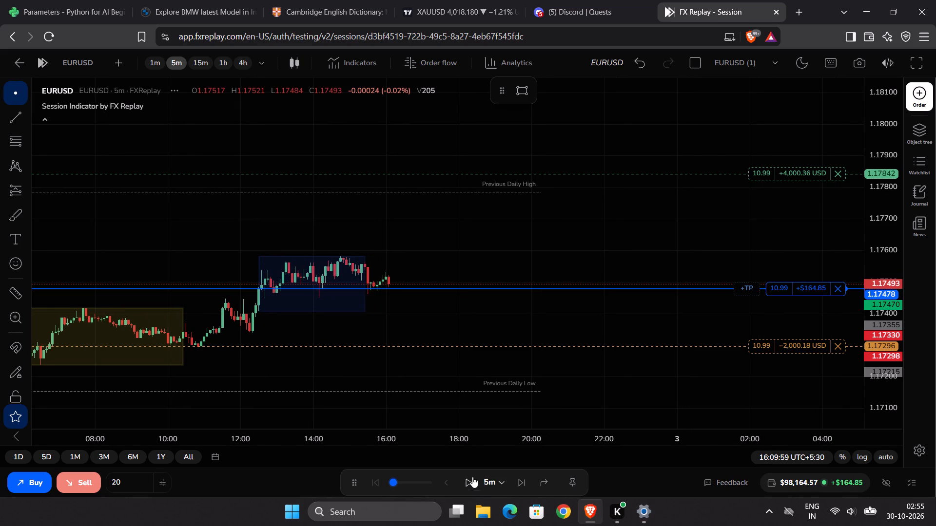
# Raise the open buy position's stop loss to break-even at 1.17479.
pyautogui.moveTo(805, 341); pyautogui.dragTo(806, 307)
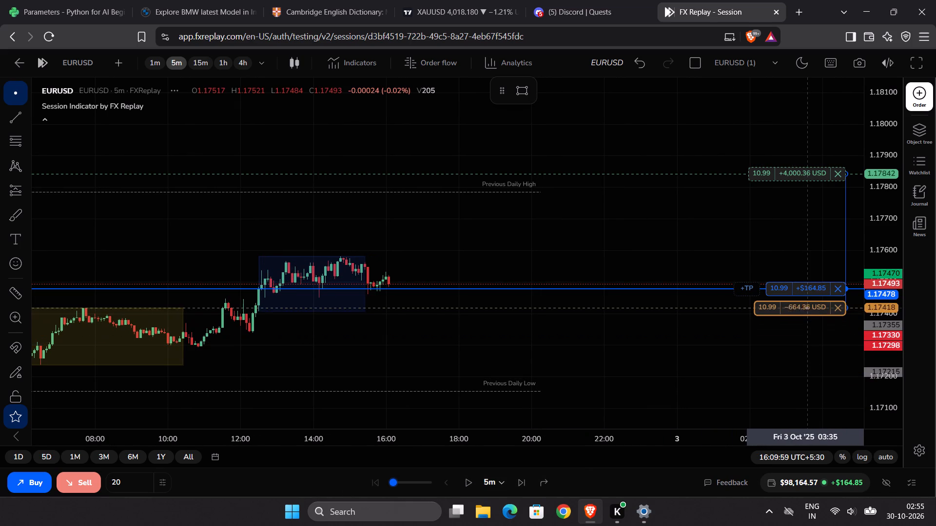
pyautogui.moveTo(806, 307); pyautogui.dragTo(811, 289)
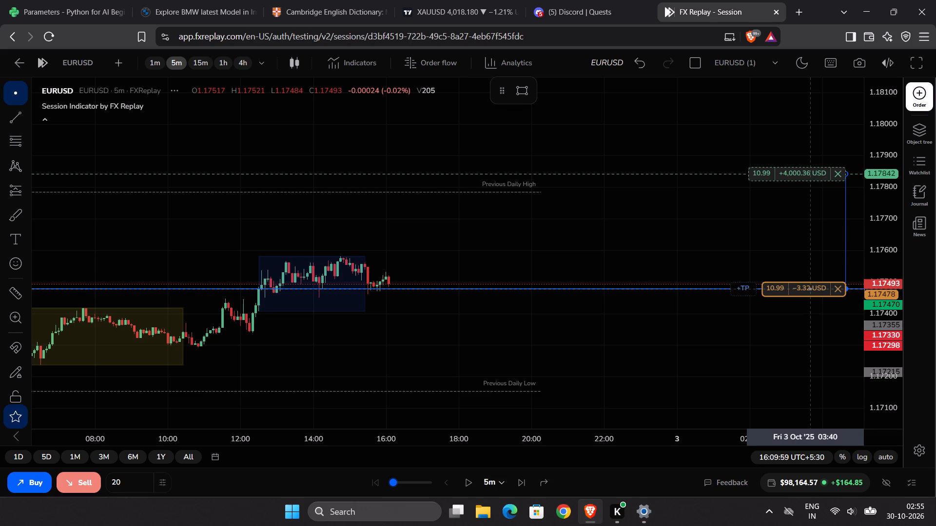
pyautogui.moveTo(811, 289); pyautogui.dragTo(811, 288)
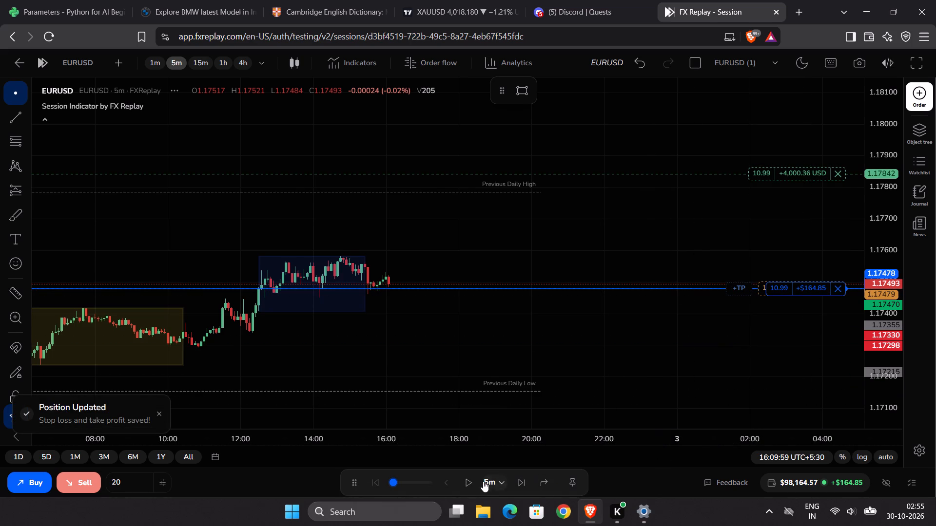
# Run the replay to 16:14:59, then raise the speed to 5x per second and continue to 18:39:59.
pyautogui.click(468, 481)
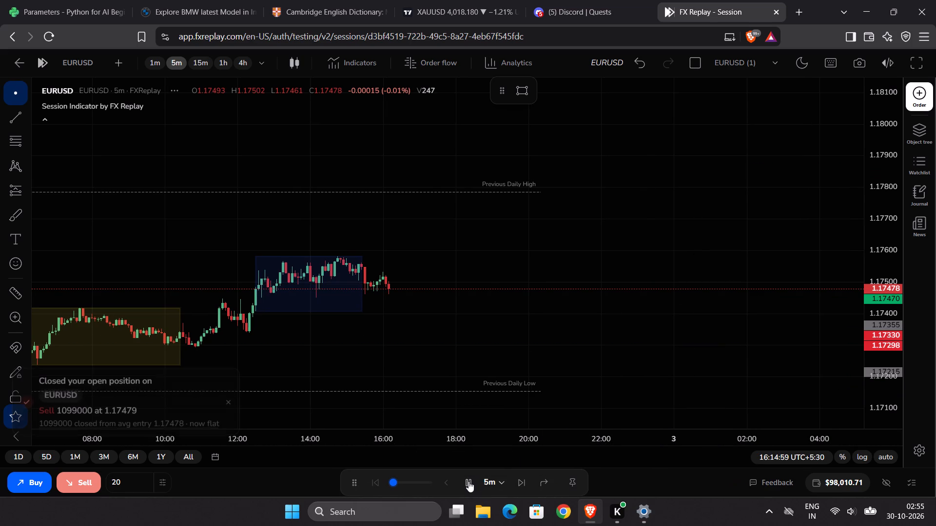
pyautogui.click(468, 481)
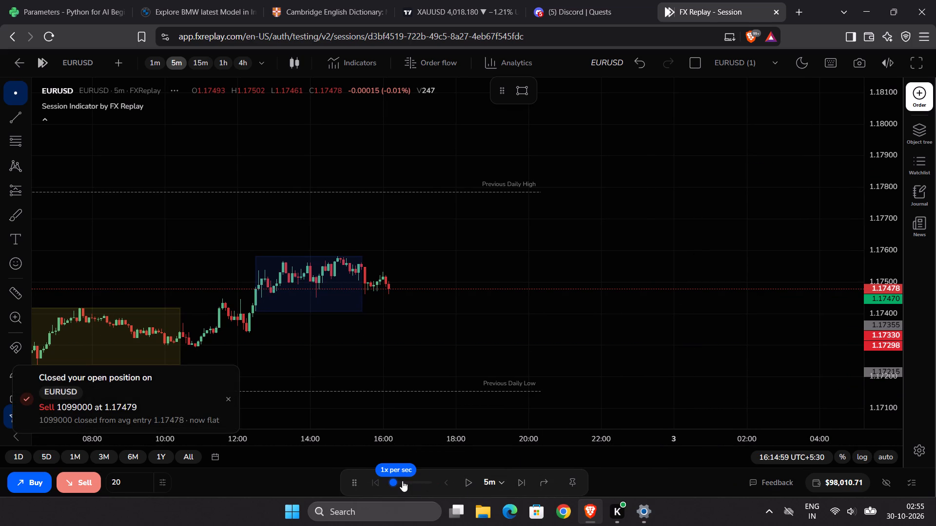
pyautogui.click(402, 481)
pyautogui.click(470, 482)
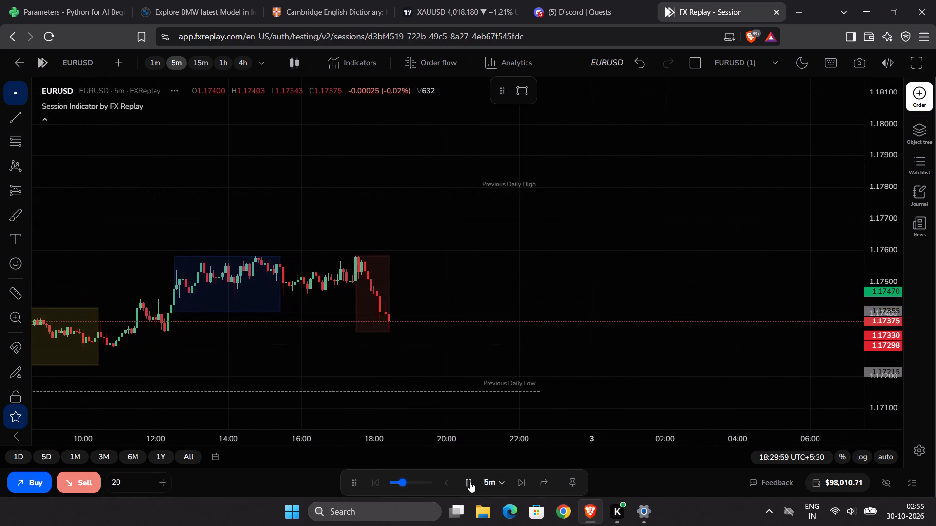
pyautogui.click(470, 482)
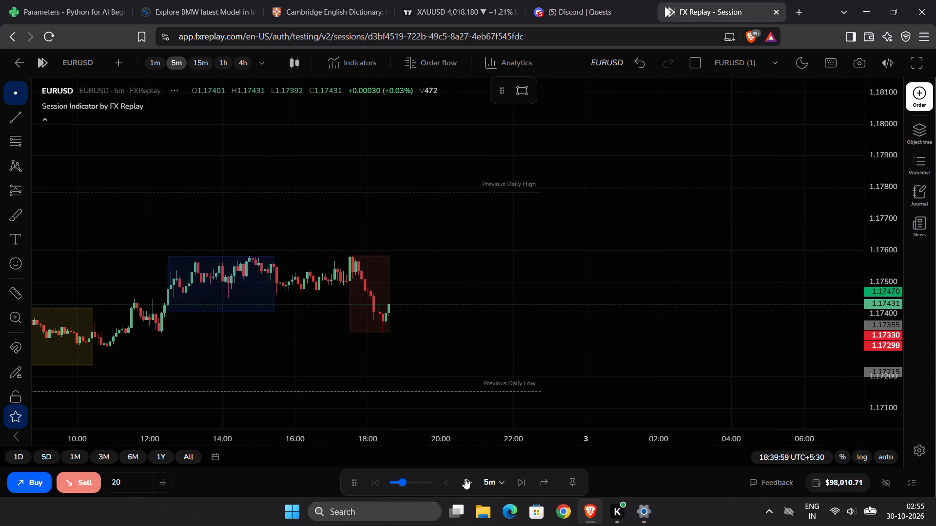
# Raise the replay speed to its maximum and set the replay interval to 15m.
pyautogui.click(432, 484)
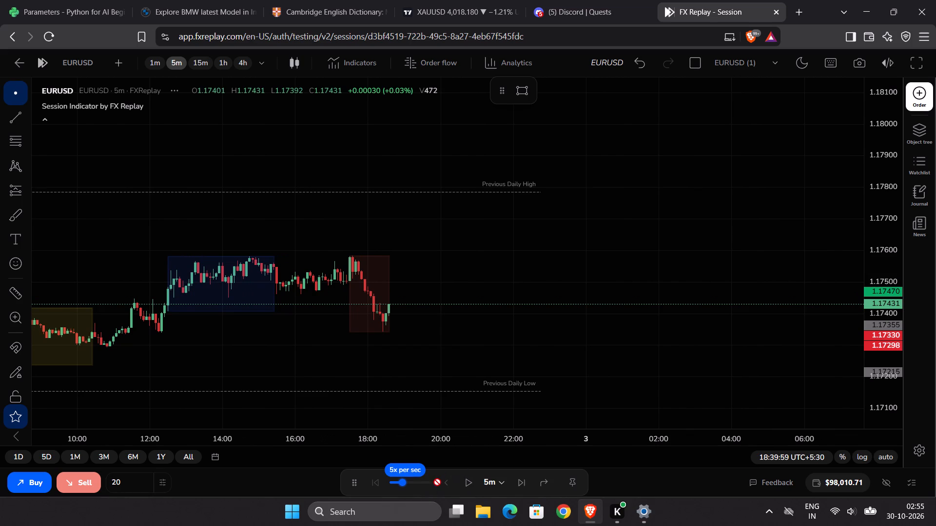
pyautogui.moveTo(427, 483); pyautogui.dragTo(431, 481)
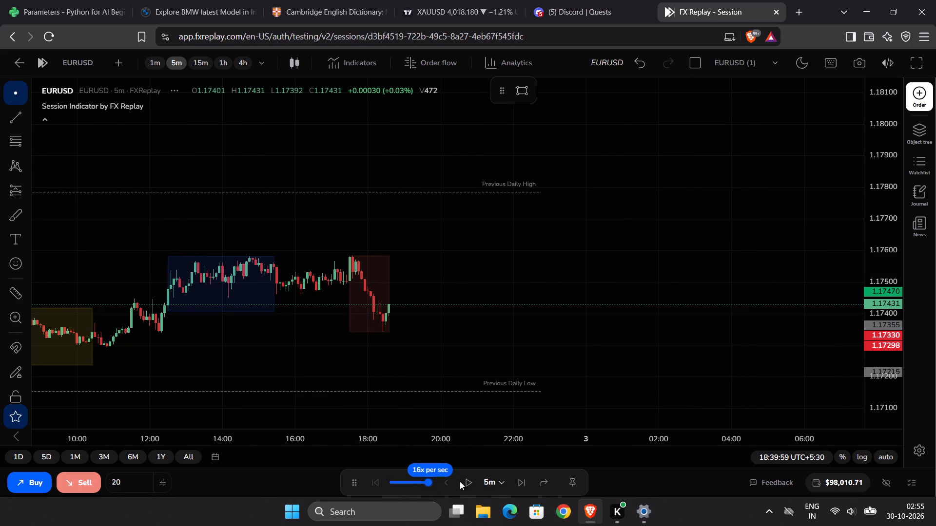
pyautogui.click(491, 478)
pyautogui.scroll(-2, 481, 438)
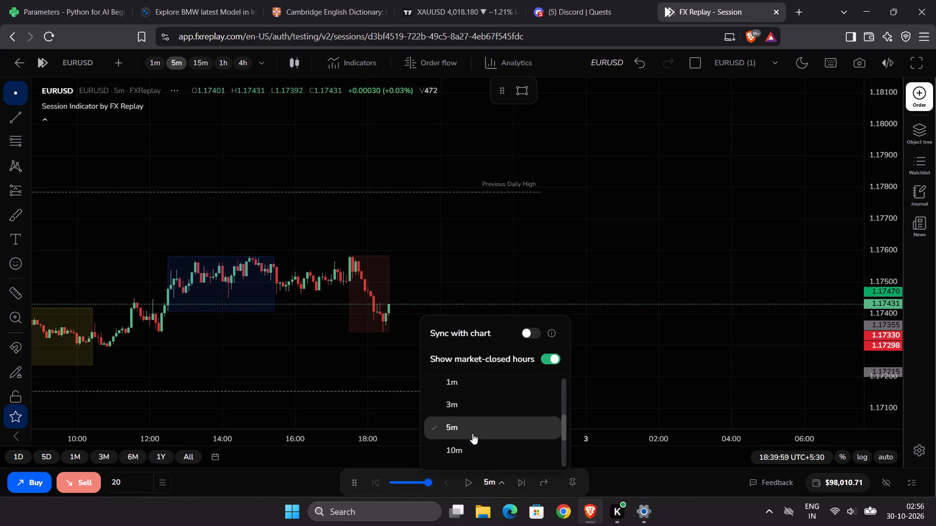
pyautogui.scroll(-1, 458, 448)
pyautogui.click(454, 414)
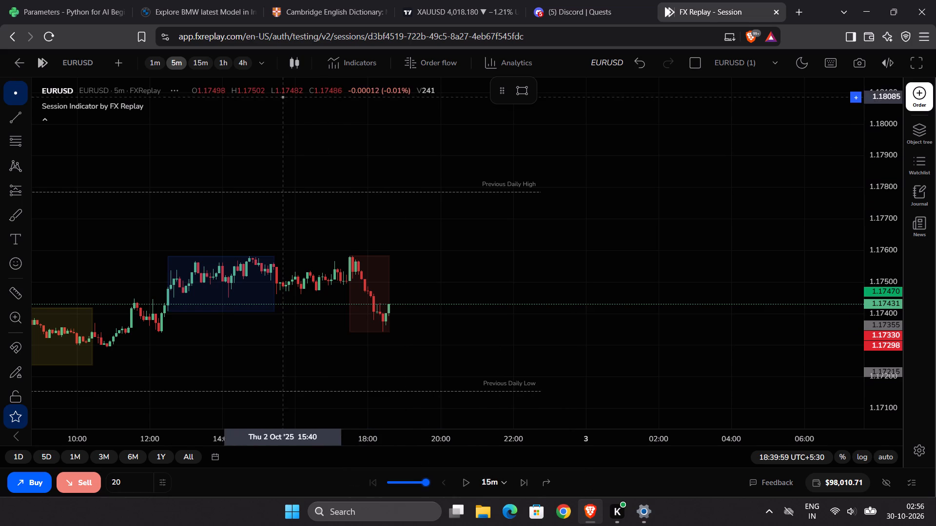
# Switch the chart to the 15m timeframe and advance the replay in short runs to 04:29:59 on 3 October.
pyautogui.click(196, 61)
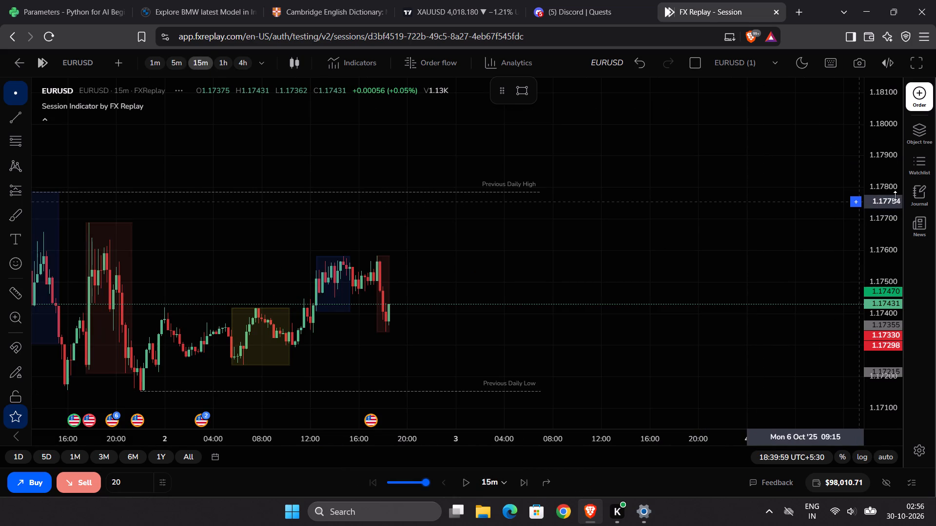
pyautogui.moveTo(900, 193); pyautogui.dragTo(888, 320)
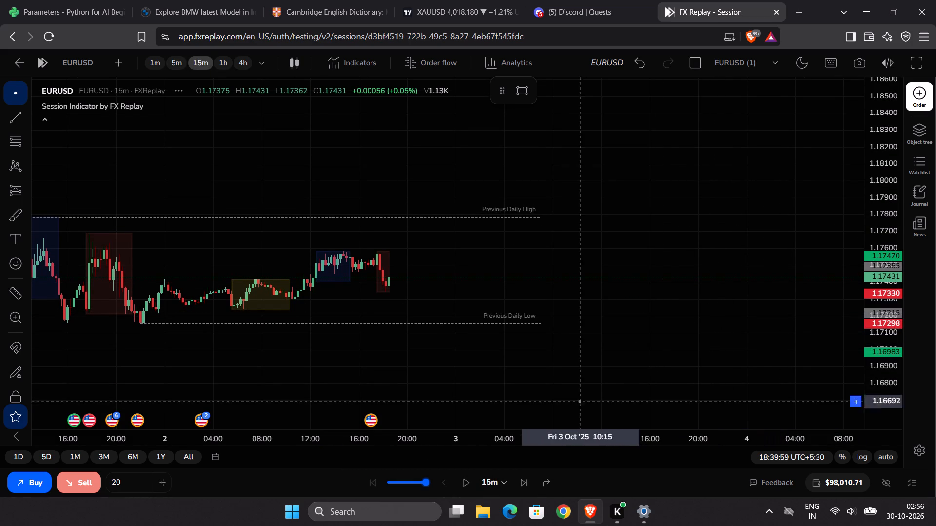
pyautogui.scroll(4, 542, 388)
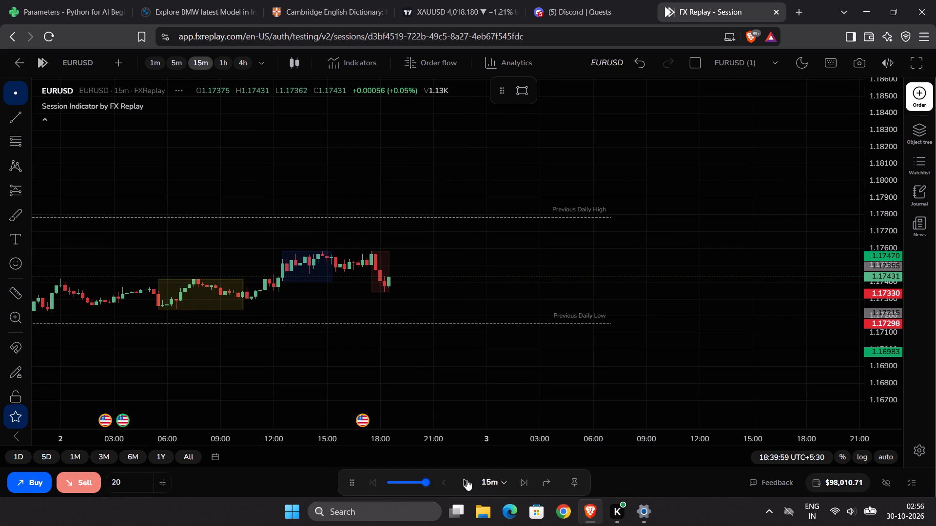
pyautogui.scroll(2, 464, 350)
pyautogui.click(467, 479)
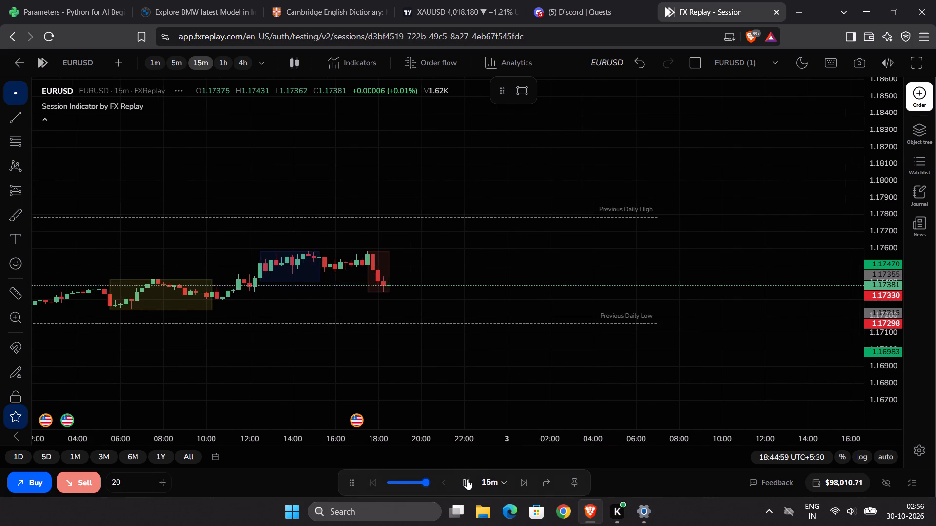
pyautogui.click(467, 479)
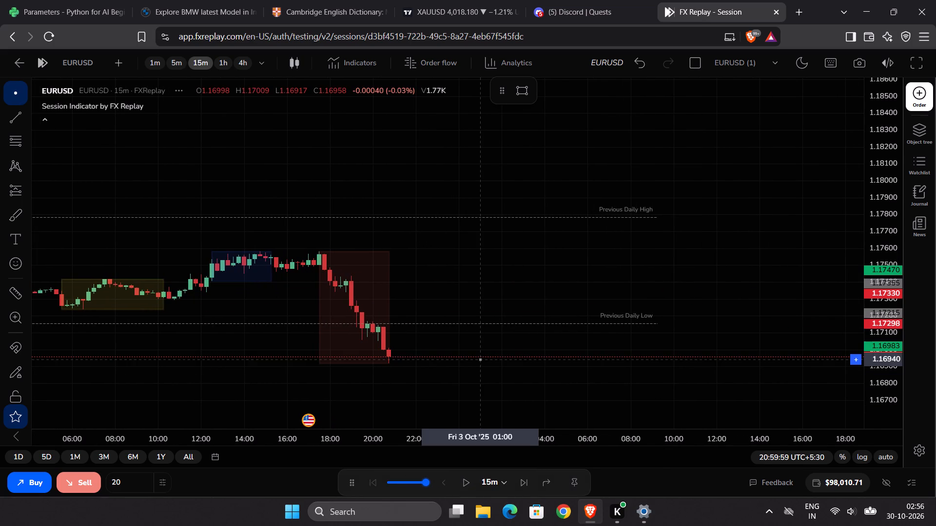
pyautogui.scroll(2, 482, 358)
pyautogui.click(465, 479)
pyautogui.click(465, 479)
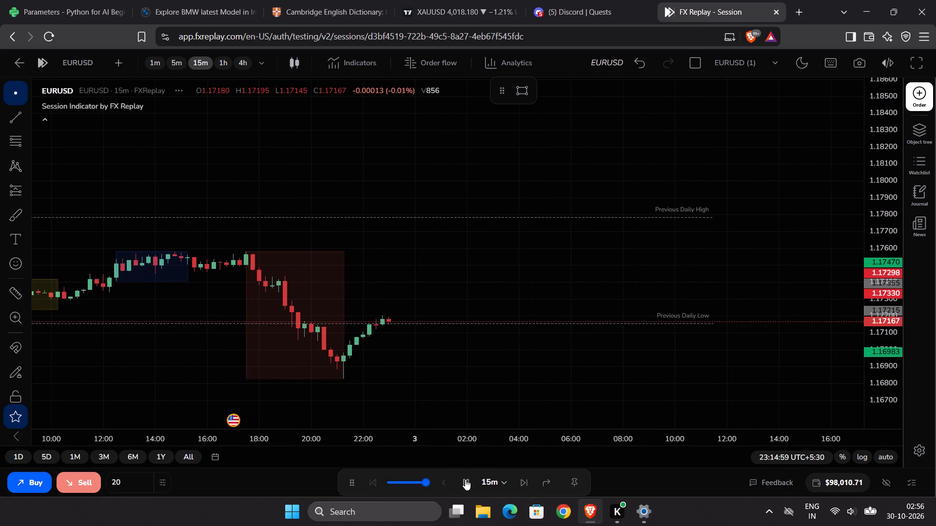
pyautogui.click(465, 479)
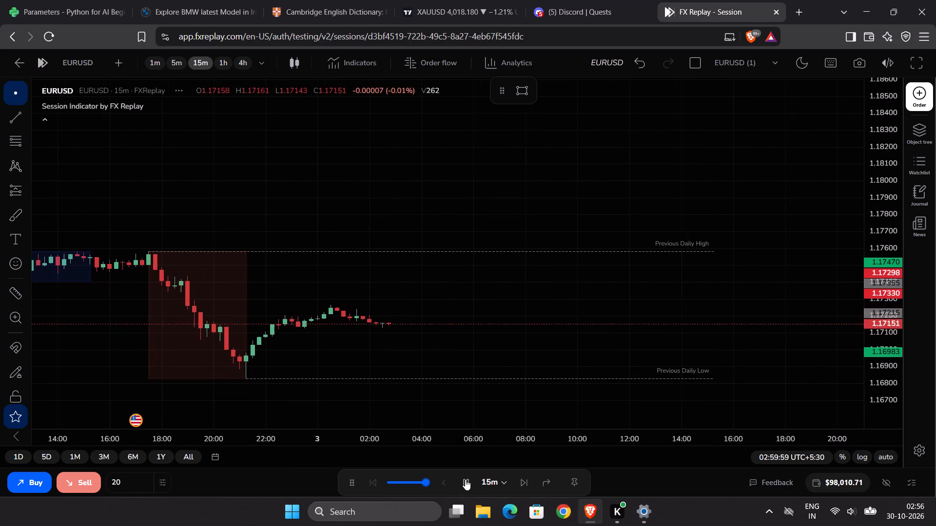
pyautogui.click(465, 479)
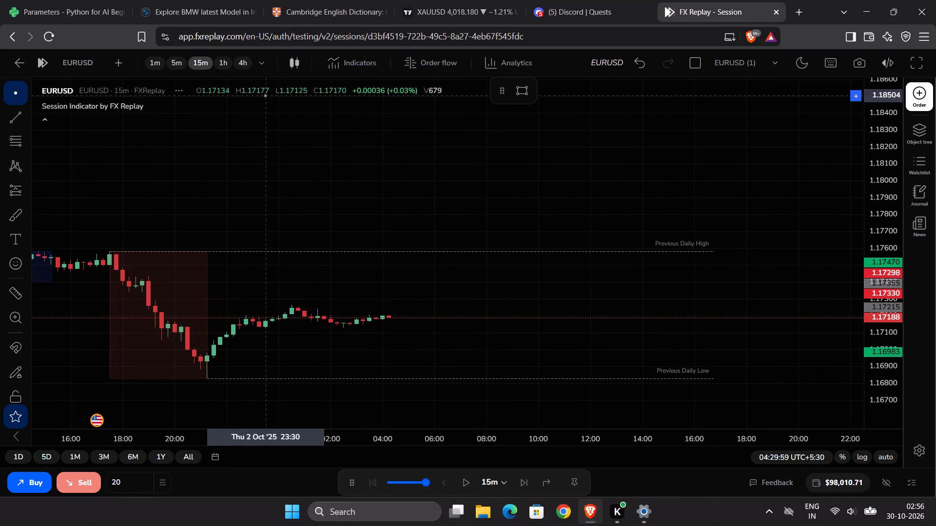
# Lower the replay speed and run the 3 October session to 11:29:59.
pyautogui.click(390, 481)
pyautogui.moveTo(390, 481); pyautogui.dragTo(394, 481)
pyautogui.scroll(-1, 604, 342)
pyautogui.moveTo(876, 357); pyautogui.dragTo(882, 251)
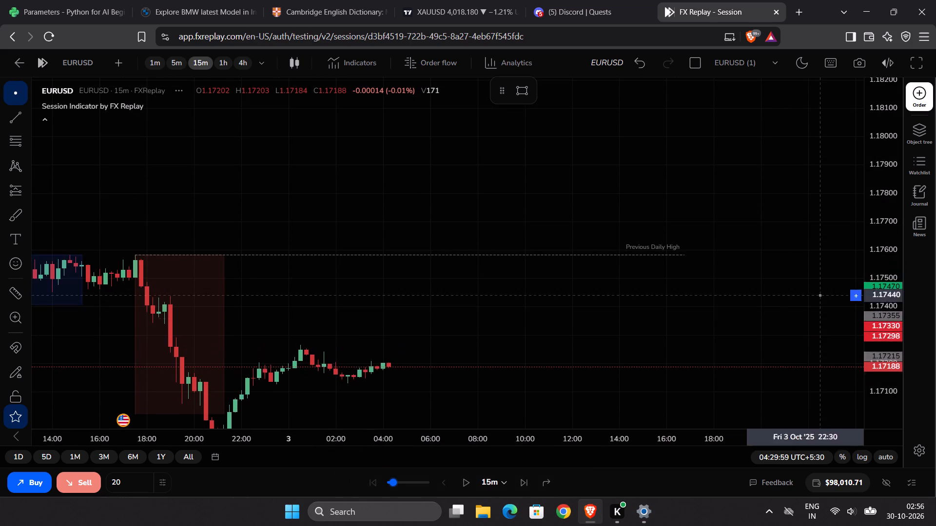
pyautogui.moveTo(772, 327); pyautogui.dragTo(770, 206)
pyautogui.click(465, 479)
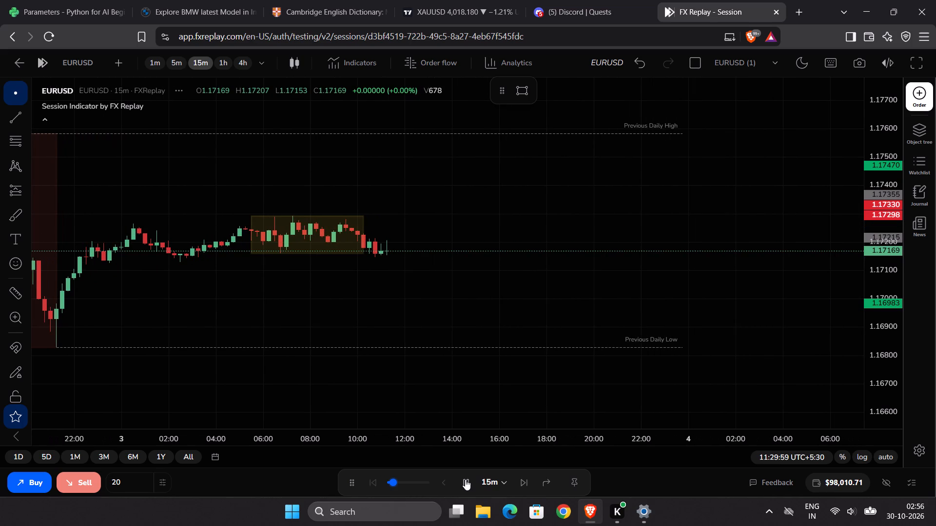
pyautogui.click(465, 479)
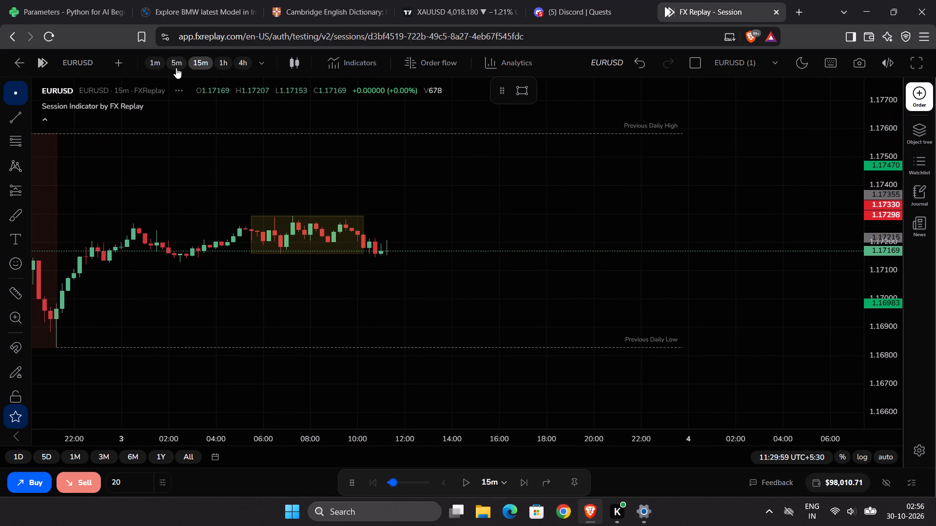
# On the 5m chart, place a market sell order with the stop loss at 1.17293 and the take profit at 1.16921.
pyautogui.click(176, 67)
pyautogui.scroll(-6, 364, 274)
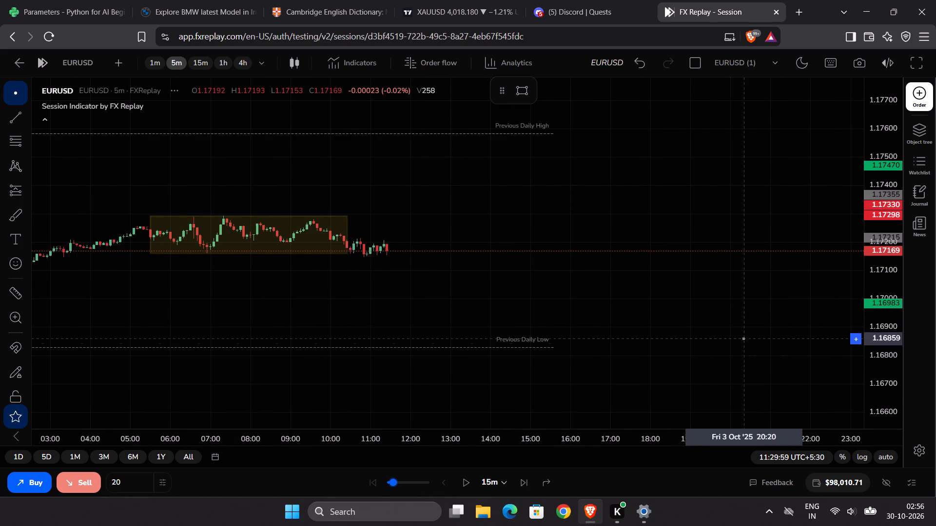
pyautogui.moveTo(887, 366); pyautogui.dragTo(877, 179)
pyautogui.scroll(2, 555, 301)
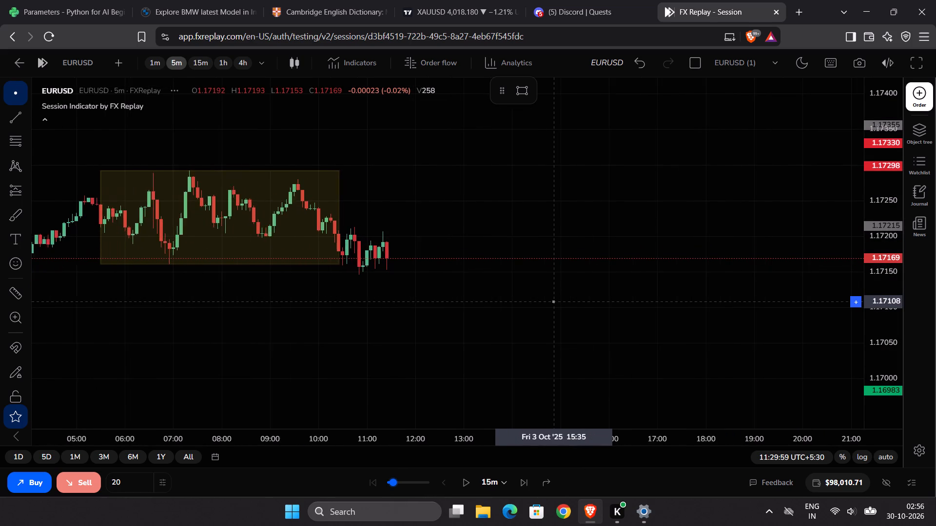
pyautogui.scroll(2, 555, 301)
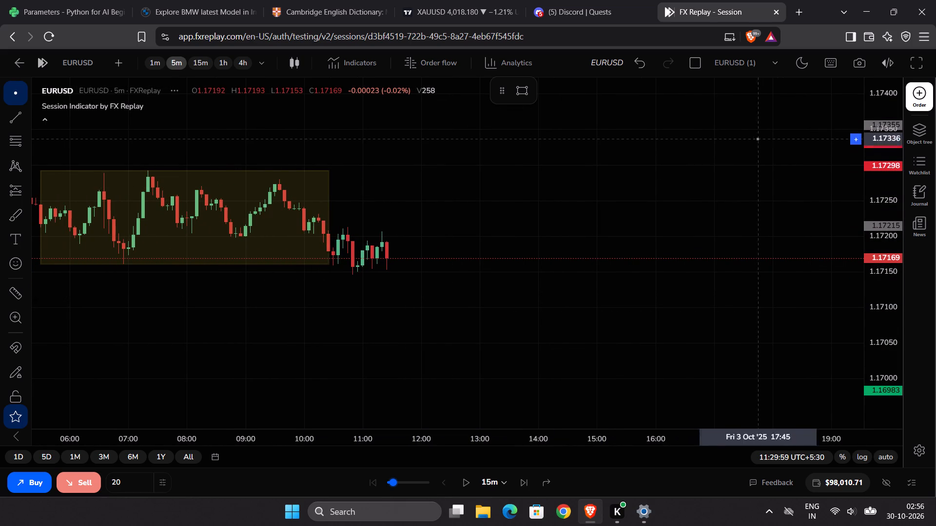
pyautogui.click(921, 104)
pyautogui.click(739, 126)
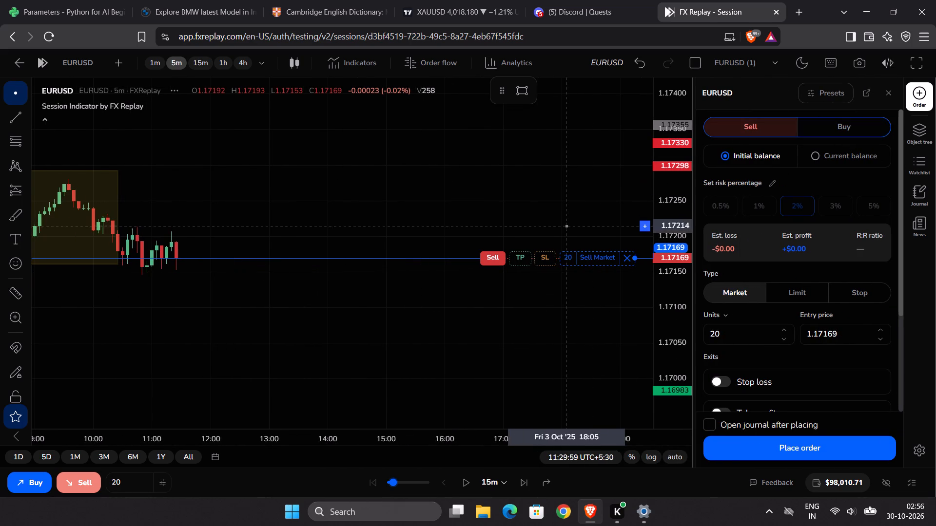
pyautogui.scroll(-6, 528, 211)
pyautogui.moveTo(499, 188); pyautogui.dragTo(556, 242)
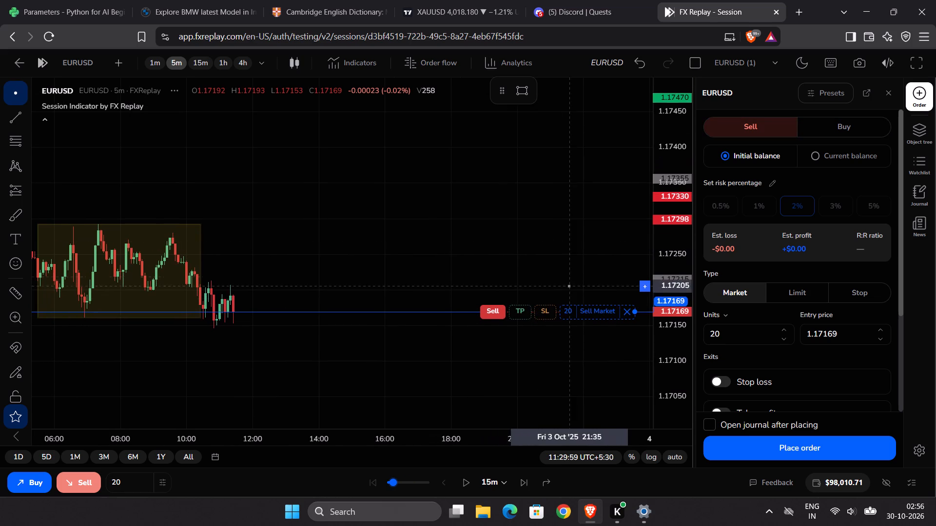
pyautogui.moveTo(541, 310); pyautogui.dragTo(548, 224)
pyautogui.moveTo(552, 263); pyautogui.dragTo(566, 173)
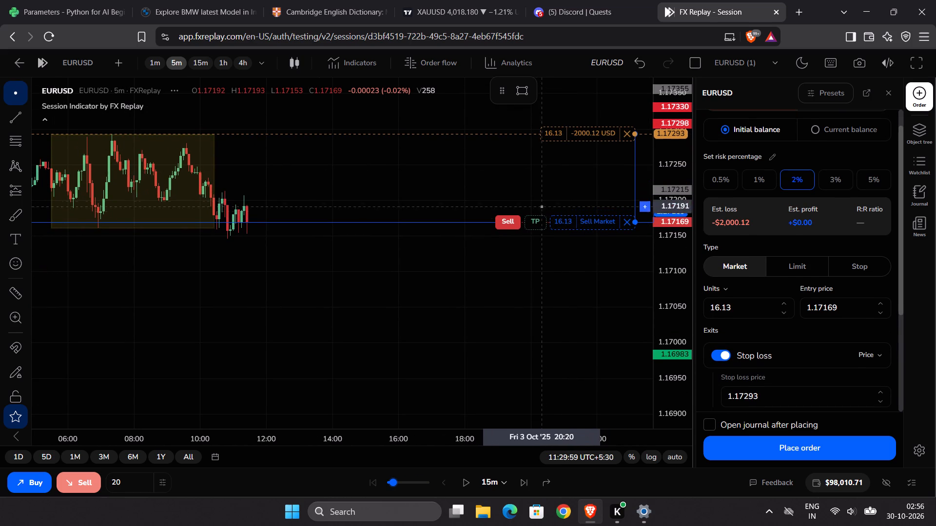
pyautogui.moveTo(536, 224); pyautogui.dragTo(535, 378)
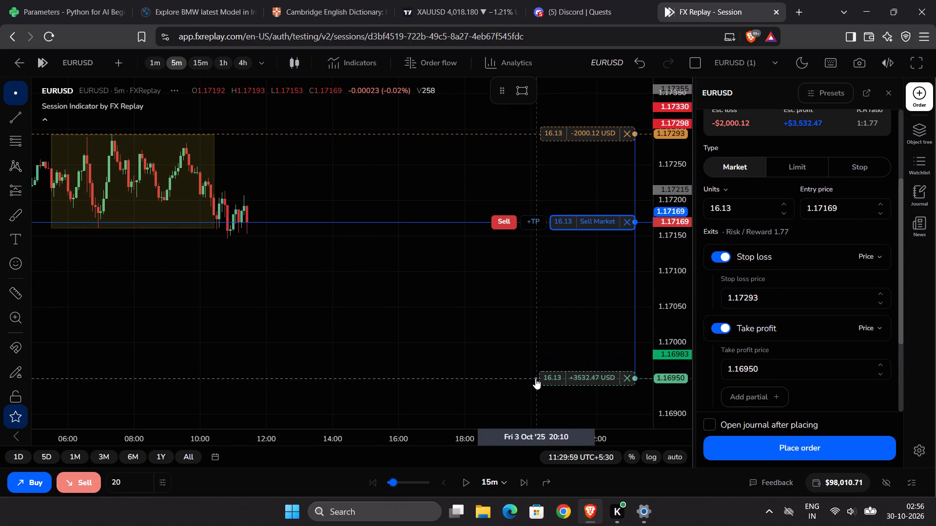
pyautogui.moveTo(535, 378); pyautogui.dragTo(537, 399)
pyautogui.click(506, 227)
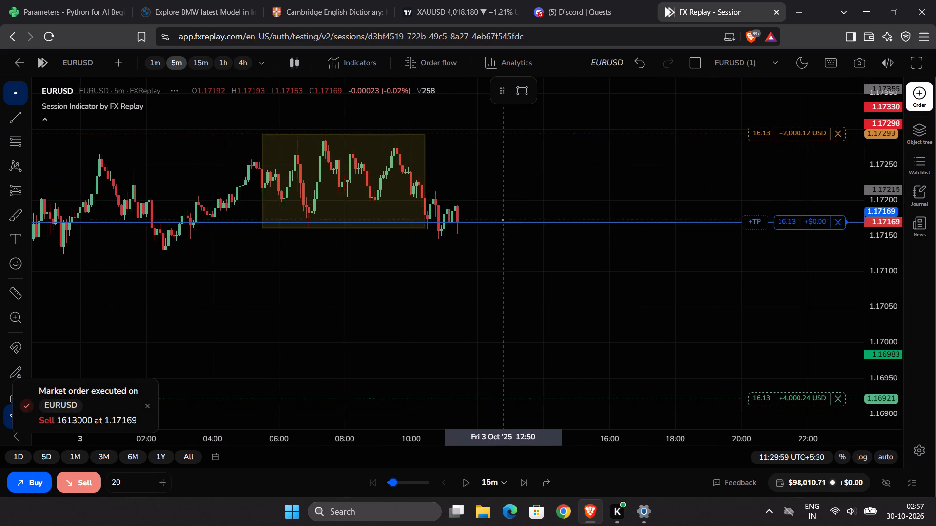
# Set the replay interval to 5m and continue the 3 October replay in short runs to 13:19:59.
pyautogui.moveTo(750, 184); pyautogui.dragTo(705, 188)
pyautogui.moveTo(892, 150); pyautogui.dragTo(886, 193)
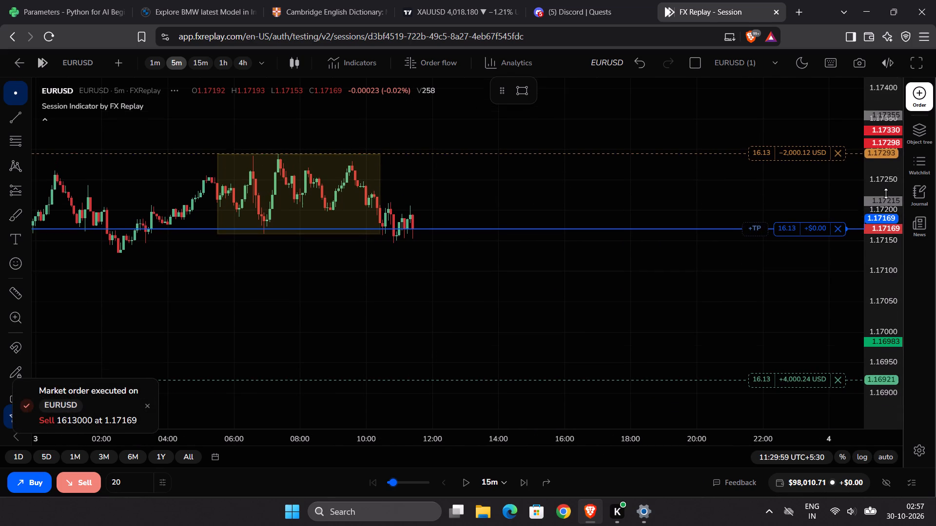
pyautogui.moveTo(886, 193); pyautogui.dragTo(883, 212)
pyautogui.scroll(-2, 731, 198)
pyautogui.moveTo(669, 285); pyautogui.dragTo(657, 283)
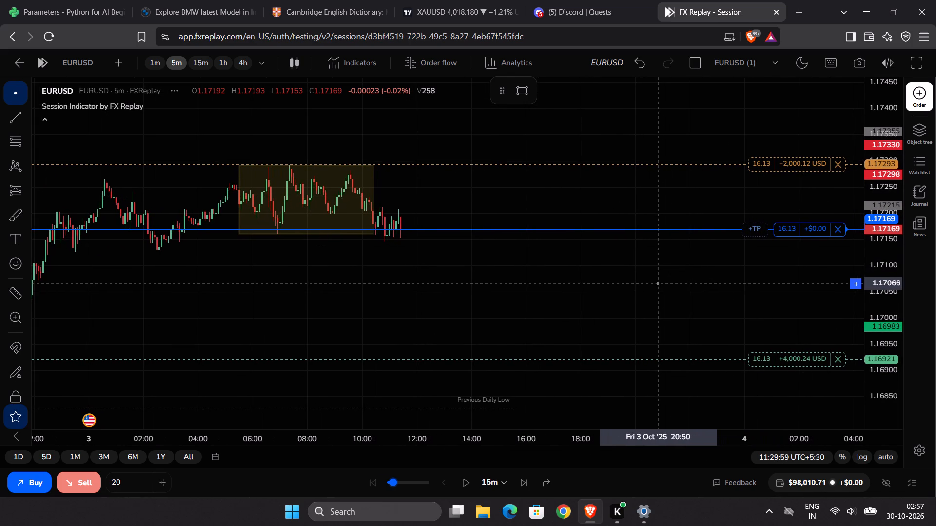
pyautogui.click(492, 480)
pyautogui.scroll(-2, 489, 399)
pyautogui.click(461, 432)
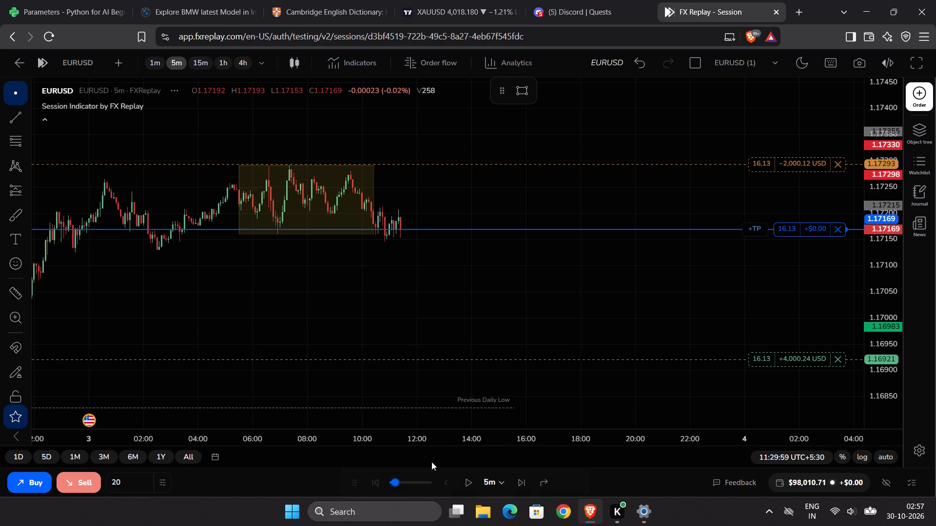
pyautogui.click(469, 482)
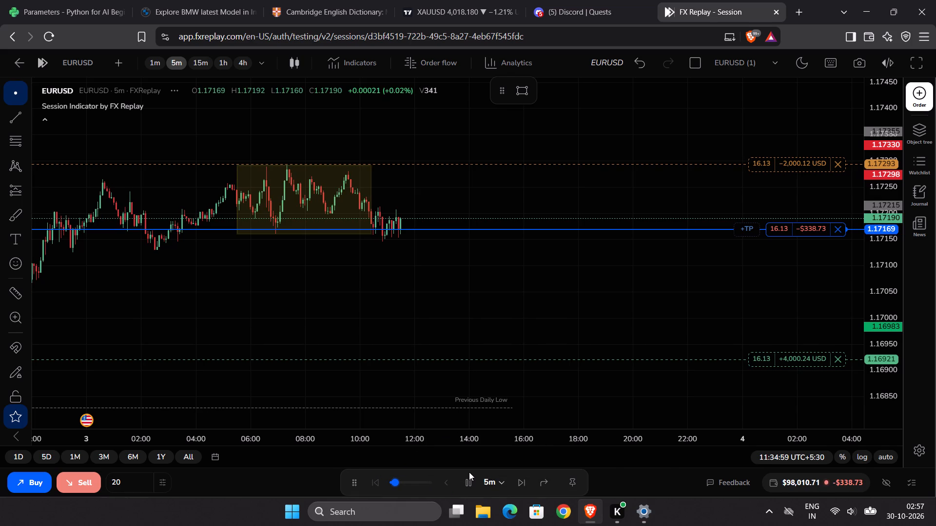
pyautogui.click(469, 472)
pyautogui.click(469, 472)
pyautogui.click(469, 472)
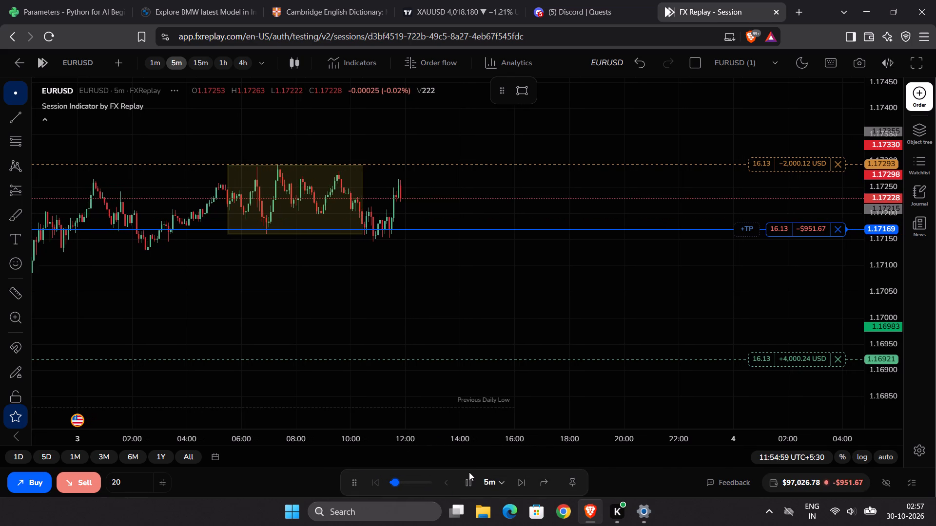
pyautogui.click(469, 472)
pyautogui.click(469, 472)
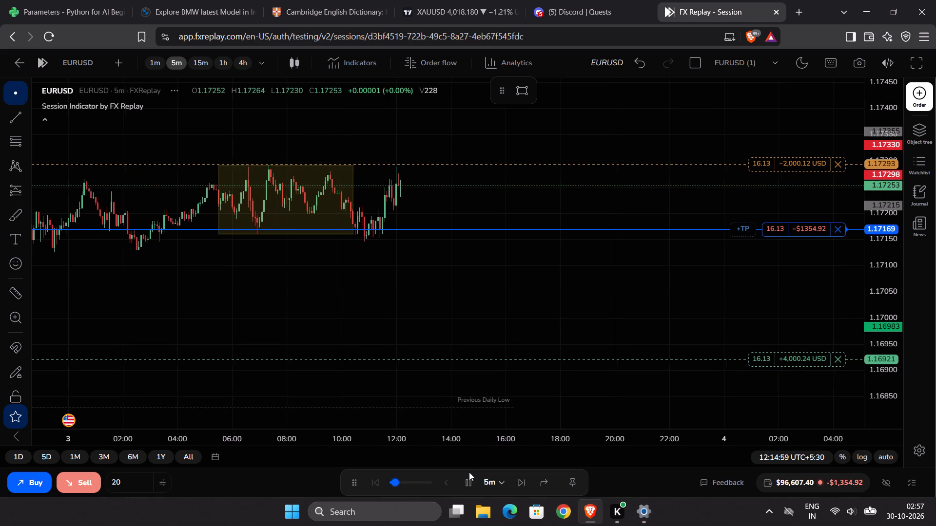
pyautogui.click(469, 472)
pyautogui.click(469, 472)
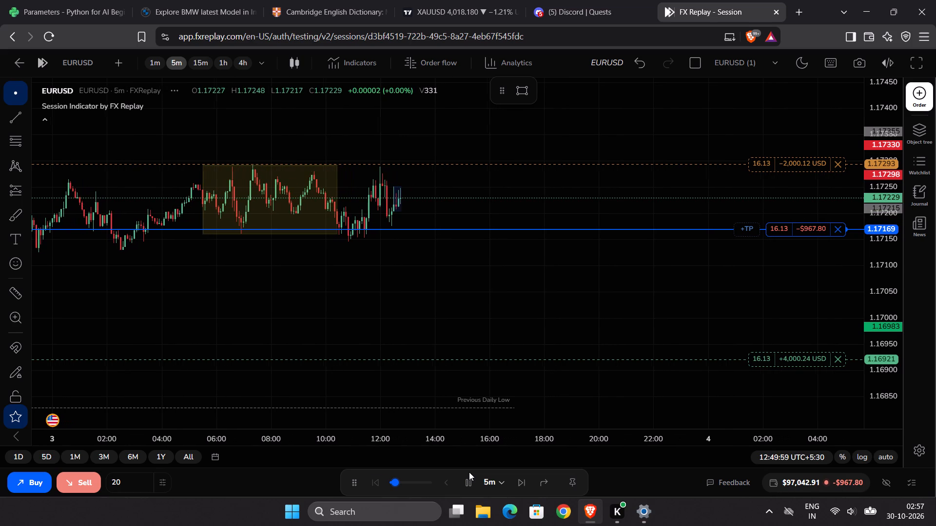
pyautogui.click(469, 472)
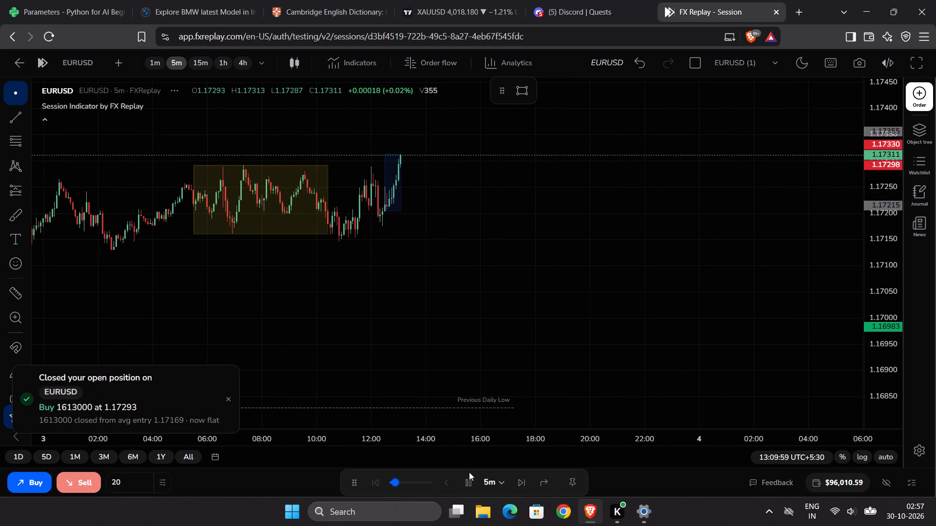
pyautogui.click(469, 472)
pyautogui.click(468, 474)
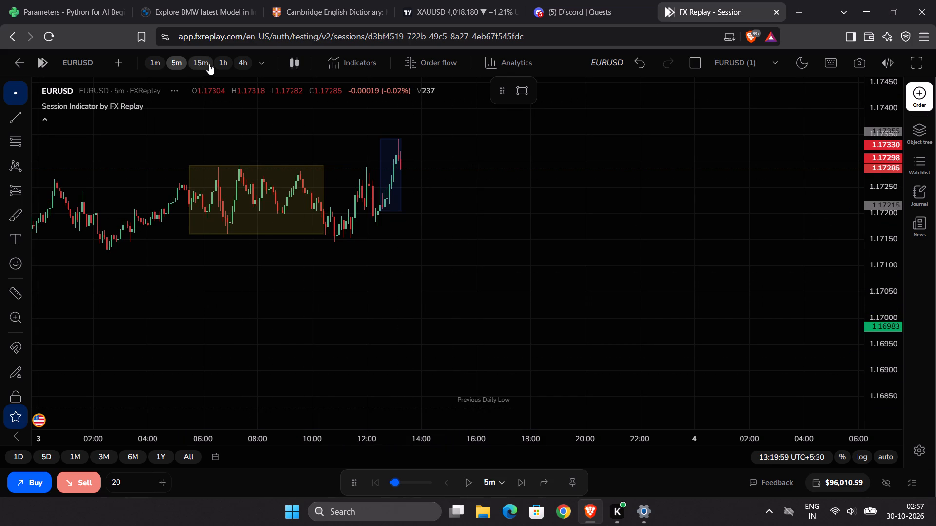
# Examine the EURUSD price structure of the preceding months on the 4h chart.
pyautogui.click(238, 60)
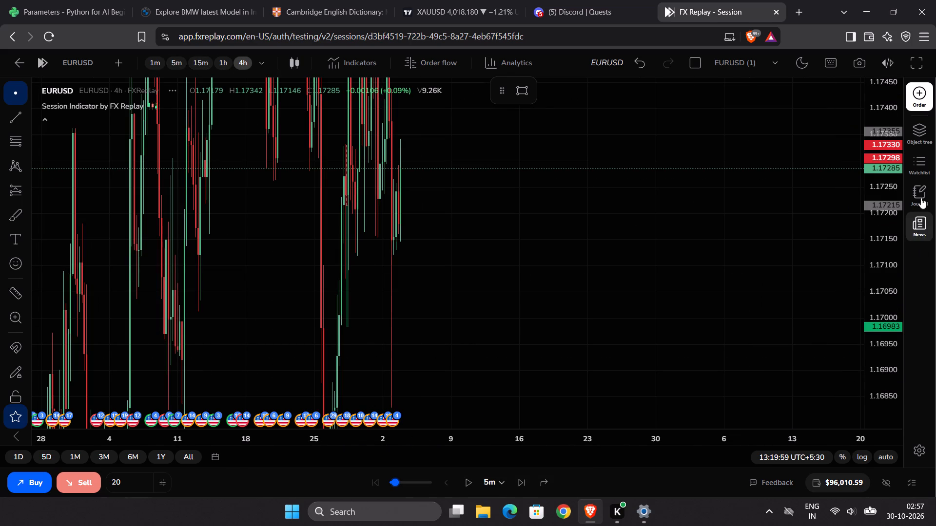
pyautogui.moveTo(926, 187); pyautogui.dragTo(935, 180)
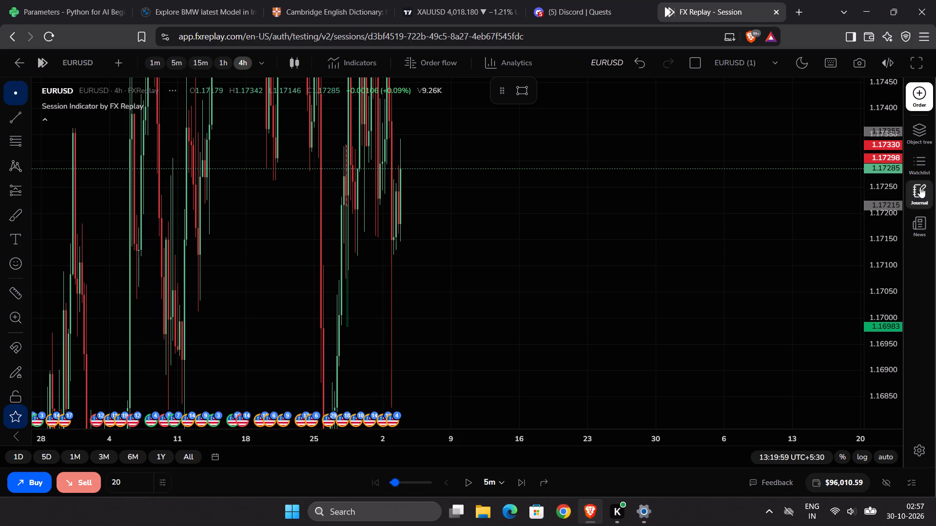
pyautogui.moveTo(895, 164); pyautogui.dragTo(895, 353)
pyautogui.scroll(-3, 744, 292)
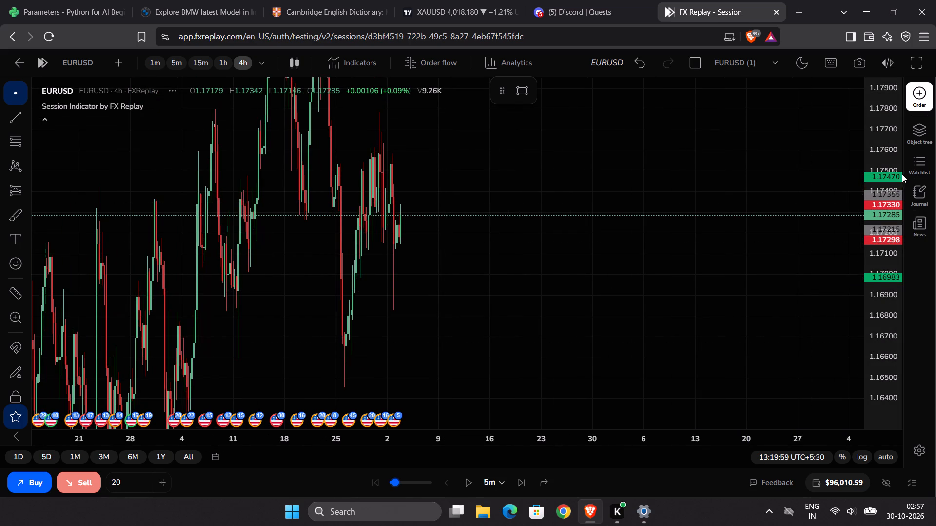
pyautogui.moveTo(896, 299); pyautogui.dragTo(885, 525)
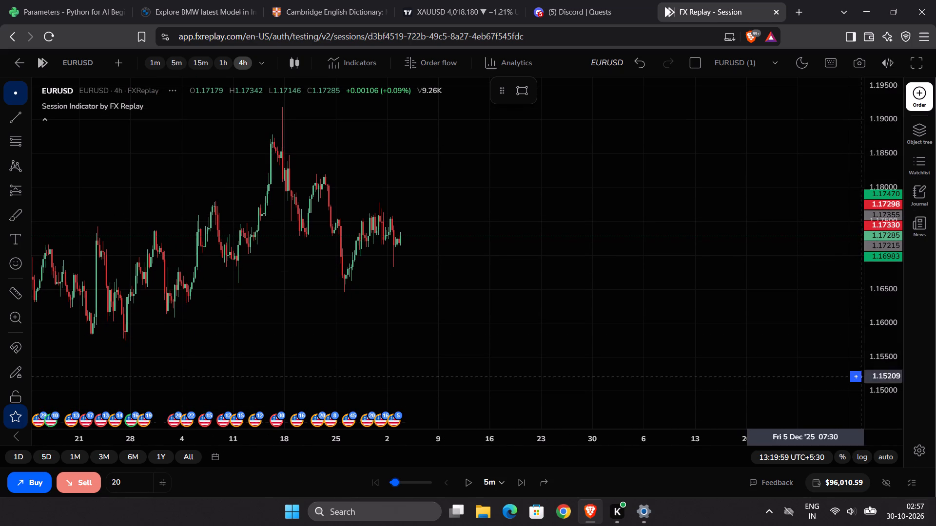
pyautogui.moveTo(891, 315); pyautogui.dragTo(892, 370)
pyautogui.scroll(-9, 729, 322)
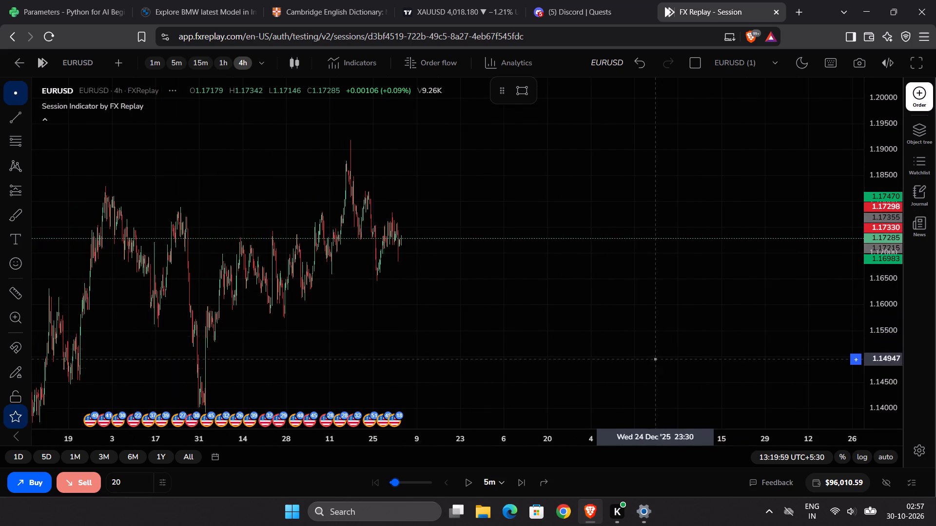
pyautogui.moveTo(642, 371); pyautogui.dragTo(794, 225)
pyautogui.moveTo(702, 268); pyautogui.dragTo(647, 386)
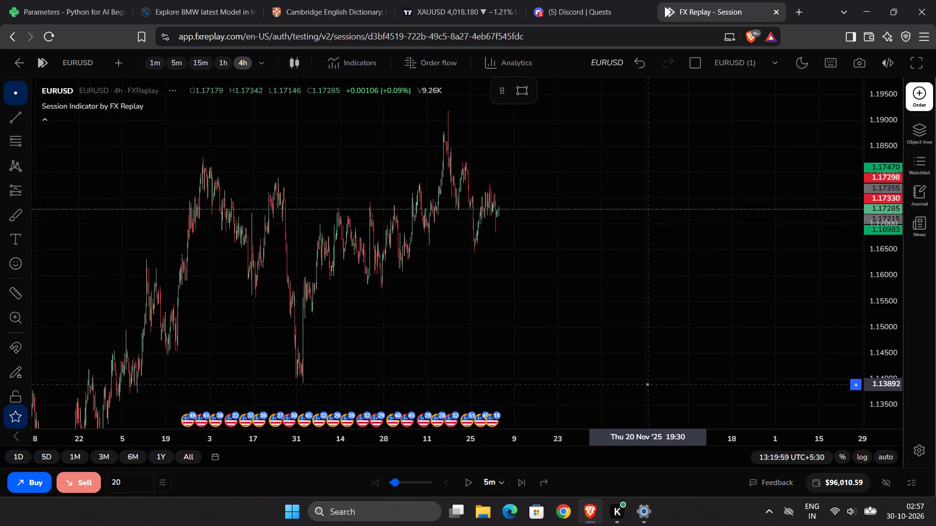
pyautogui.moveTo(647, 386); pyautogui.dragTo(643, 392)
pyautogui.scroll(2, 475, 211)
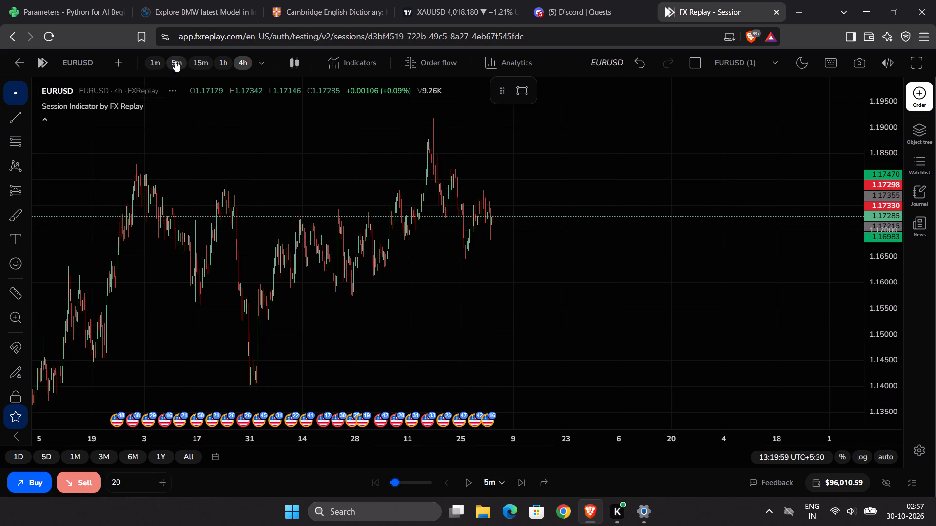
# Switch the EURUSD chart to 15m and set the replay interval to 15m with the speed at 16x per sec.
pyautogui.click(201, 61)
pyautogui.scroll(5, 502, 356)
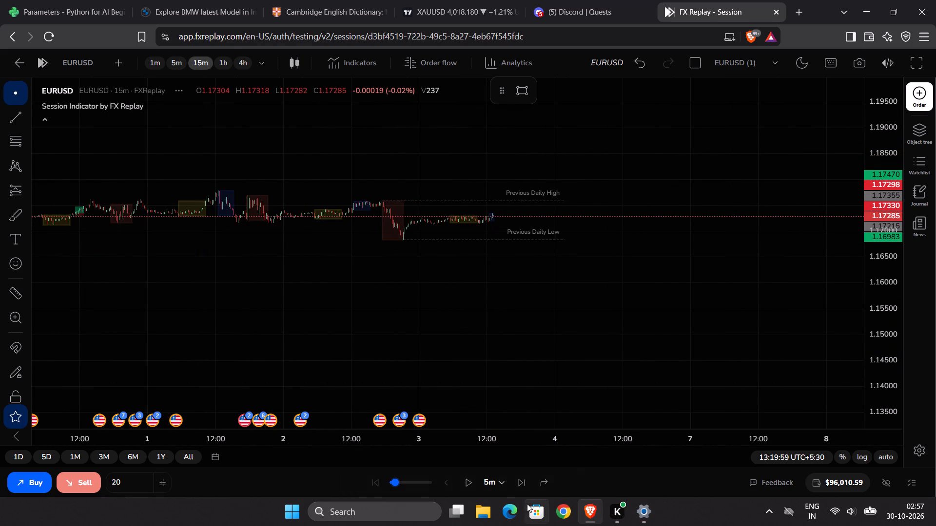
pyautogui.scroll(2, 556, 311)
pyautogui.moveTo(893, 388); pyautogui.dragTo(899, 299)
pyautogui.scroll(3, 770, 318)
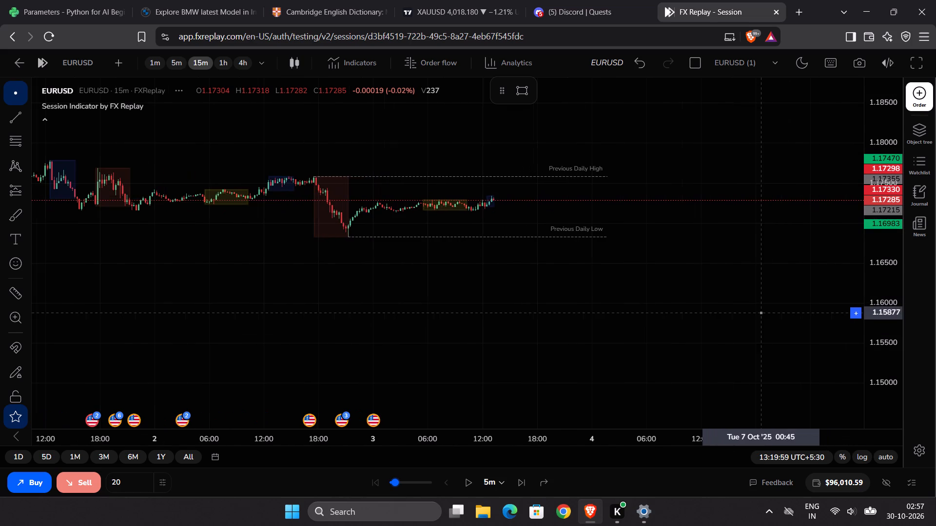
pyautogui.scroll(3, 649, 295)
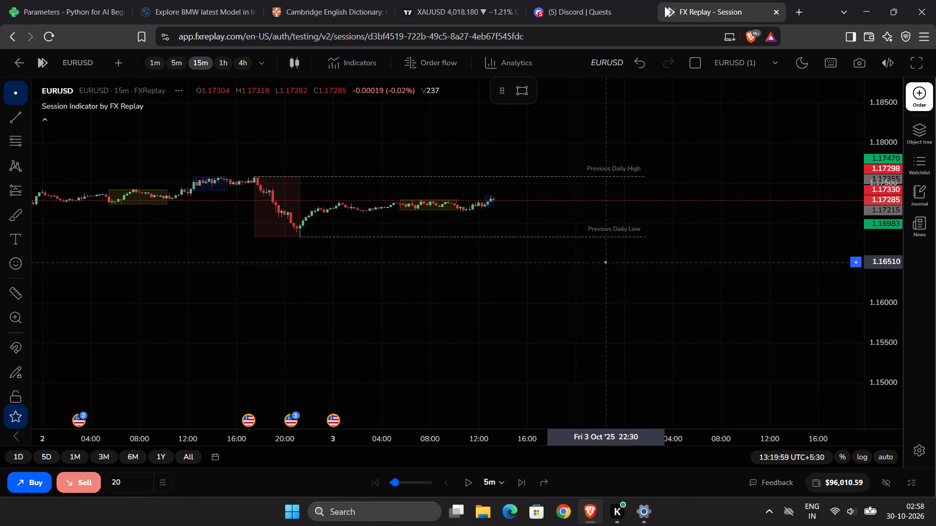
pyautogui.scroll(8, 609, 269)
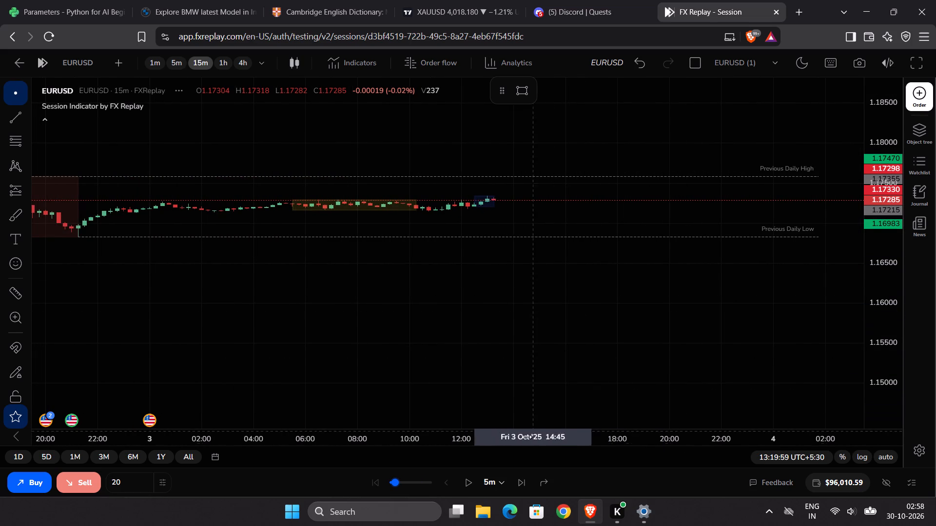
pyautogui.click(493, 486)
pyautogui.scroll(-3, 495, 437)
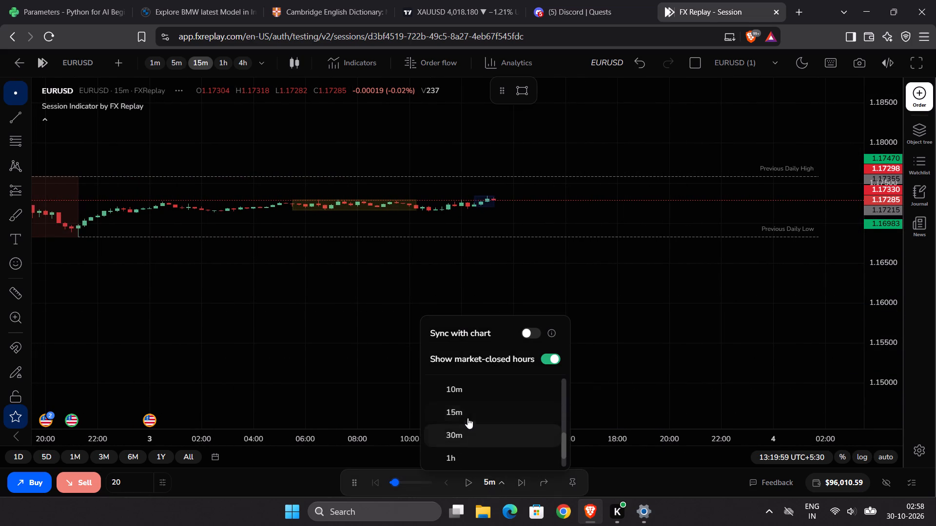
pyautogui.click(464, 406)
pyautogui.click(430, 482)
pyautogui.click(426, 481)
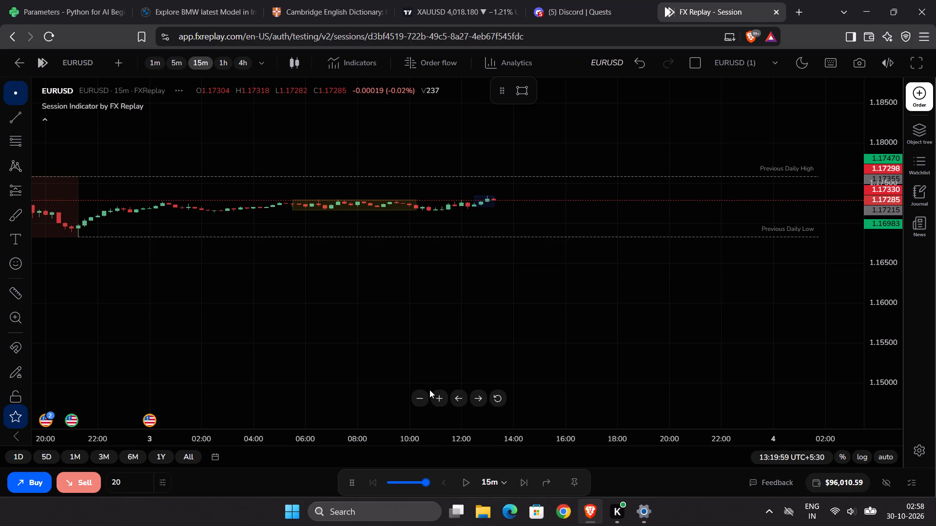
# Examine the 2–3 October price action on the 15m chart and lower the replay speed to 1x per sec.
pyautogui.scroll(-3, 460, 338)
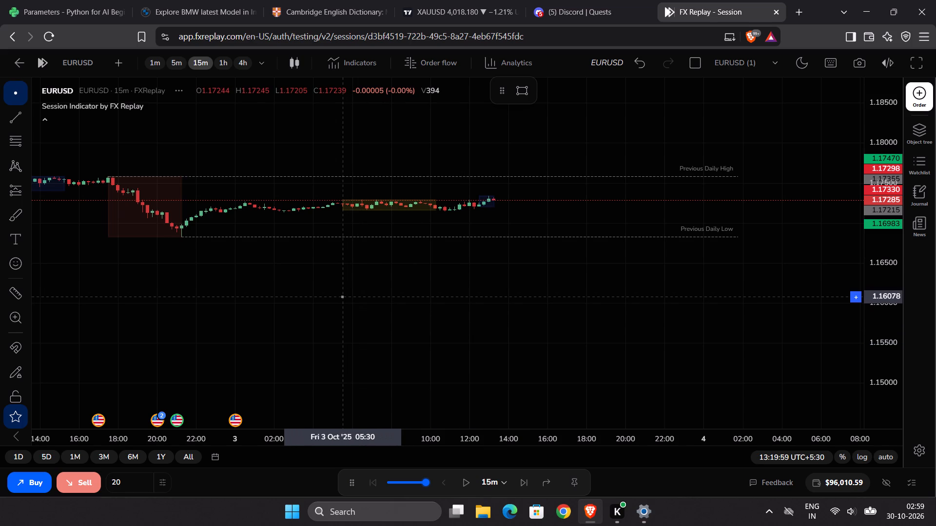
pyautogui.scroll(-6, 343, 297)
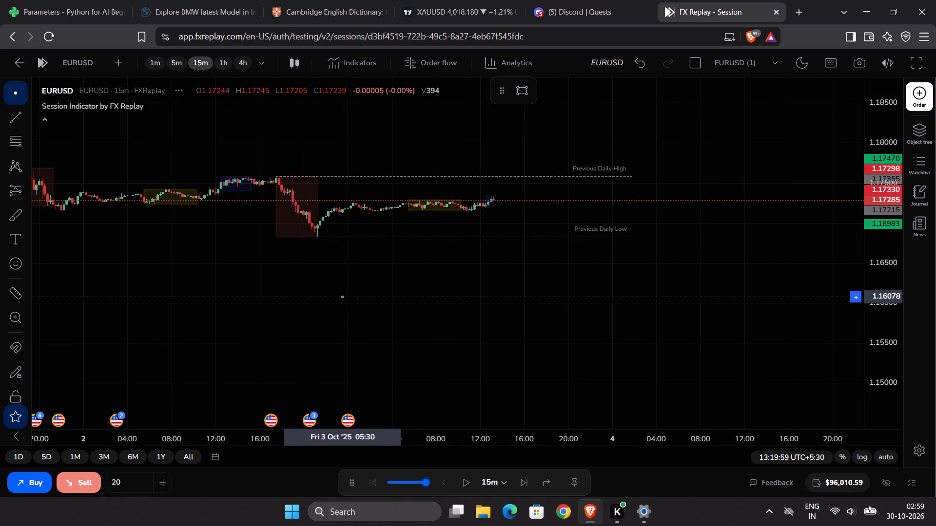
pyautogui.moveTo(892, 332); pyautogui.dragTo(878, 114)
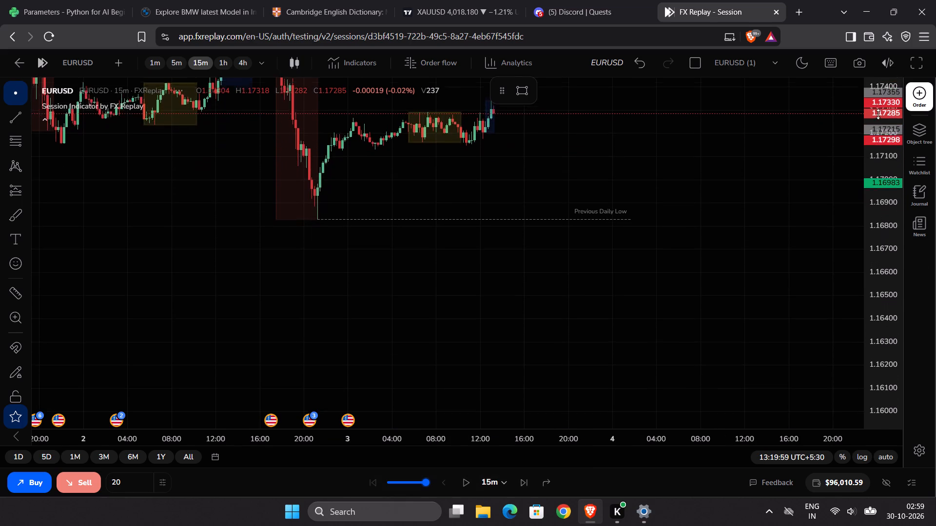
pyautogui.moveTo(878, 114); pyautogui.dragTo(878, 2)
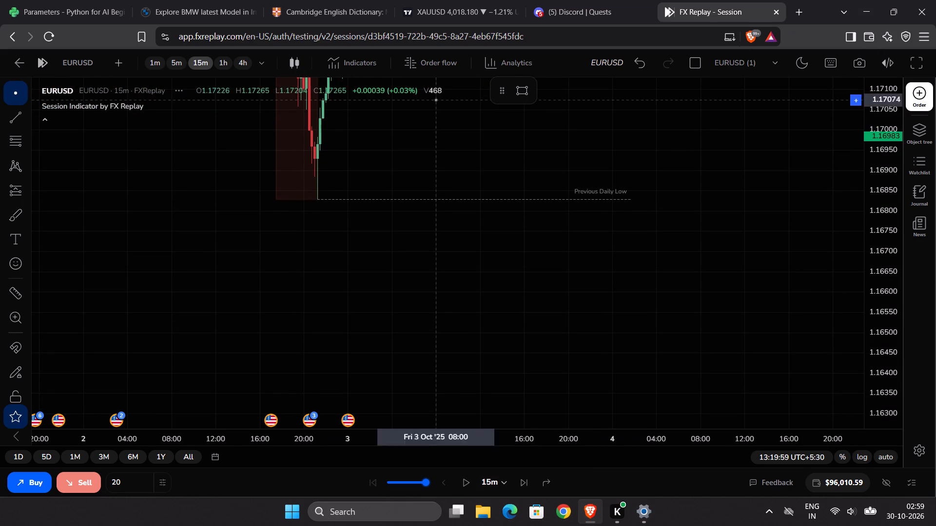
pyautogui.moveTo(534, 167); pyautogui.dragTo(510, 388)
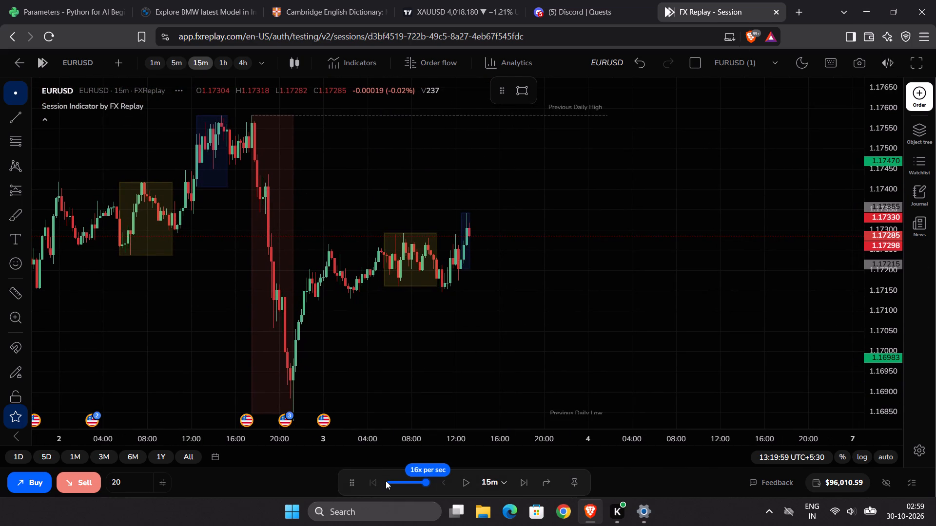
pyautogui.click(389, 481)
pyautogui.scroll(5, 434, 432)
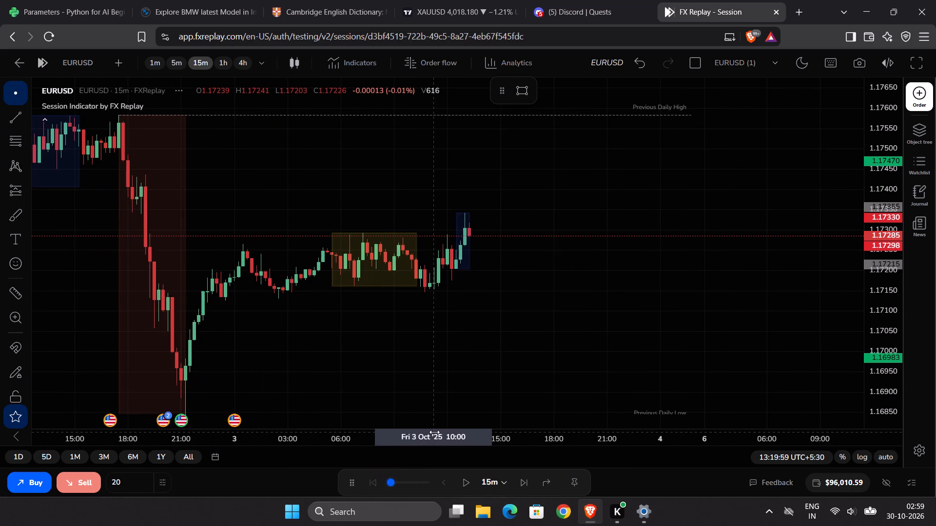
pyautogui.scroll(3, 434, 432)
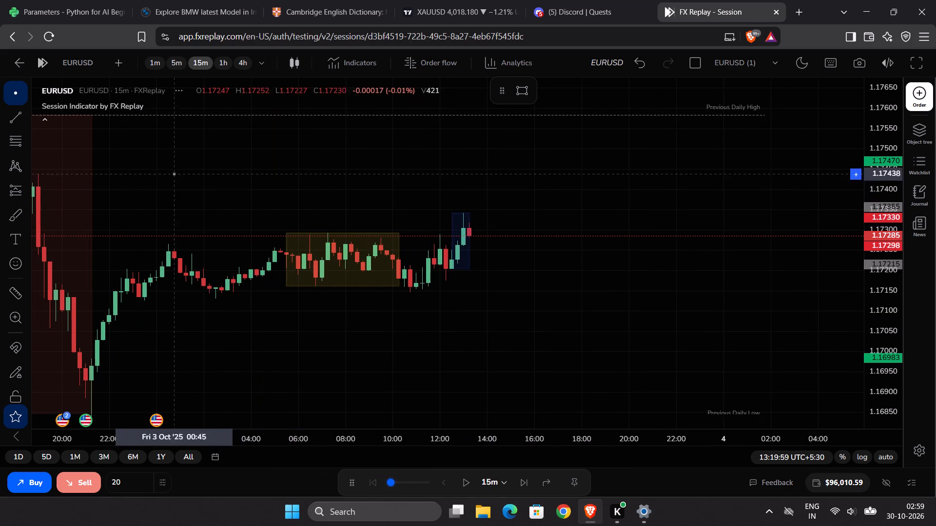
# On the 5m chart, raise the speed to 16x per sec and replay in short runs through 3 October to 04:14:59.
pyautogui.click(170, 58)
pyautogui.scroll(-5, 291, 178)
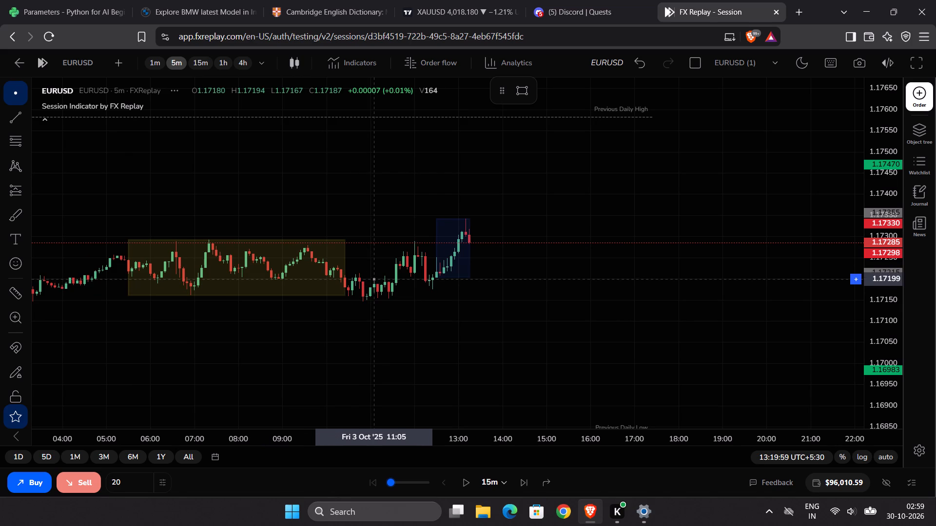
pyautogui.click(463, 482)
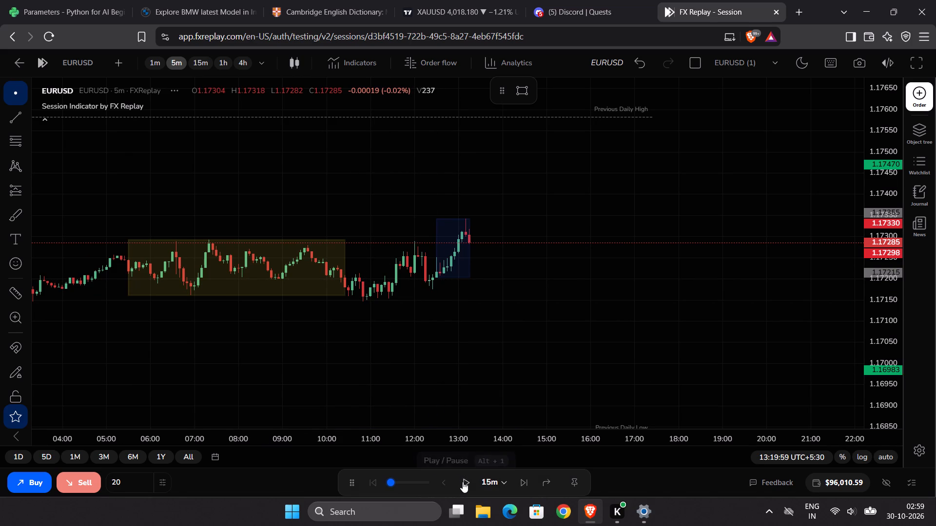
pyautogui.click(429, 485)
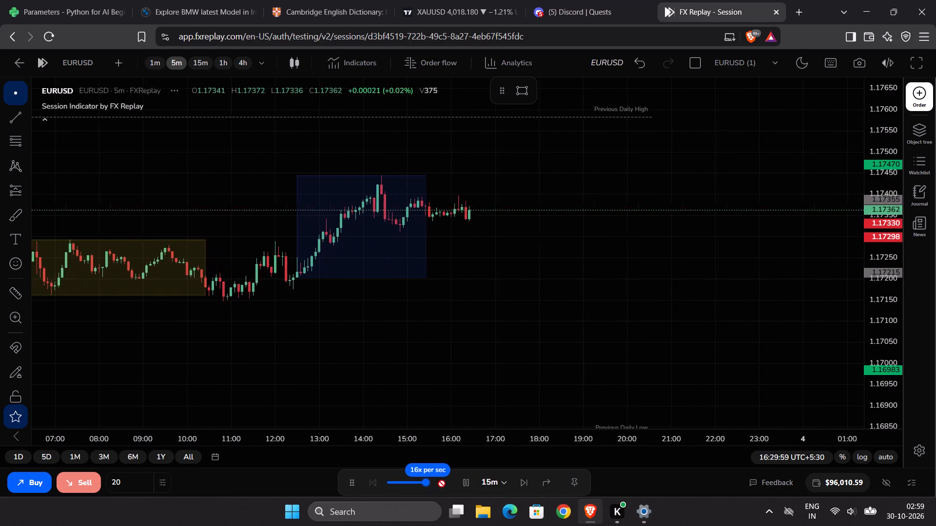
pyautogui.click(462, 483)
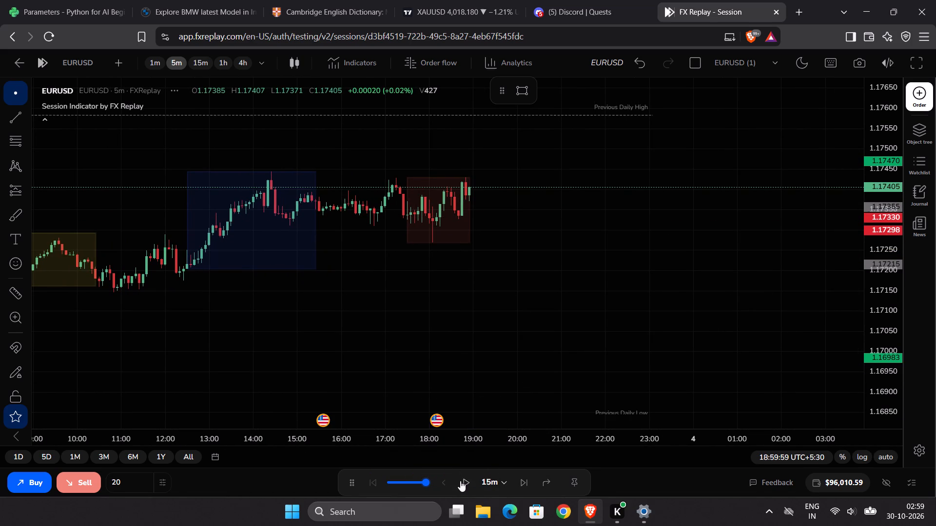
pyautogui.click(463, 483)
pyautogui.click(464, 483)
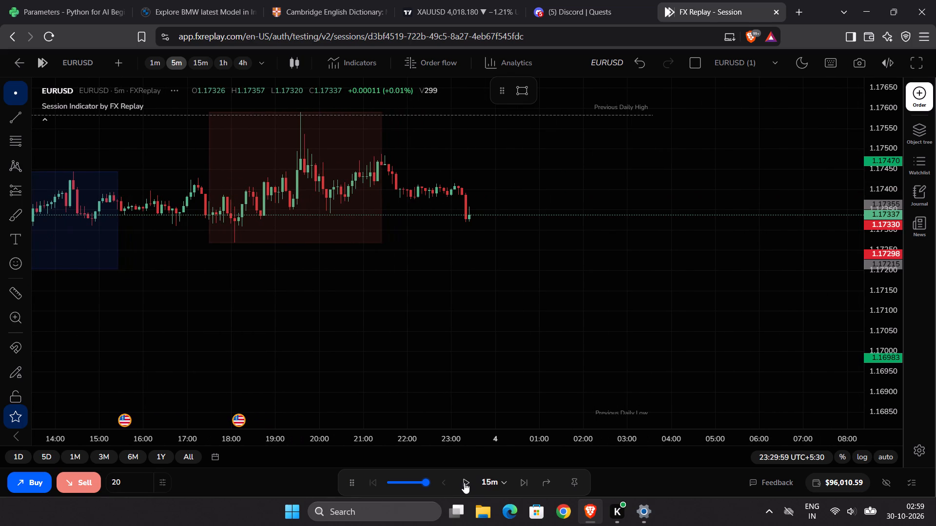
pyautogui.click(464, 483)
pyautogui.click(464, 483)
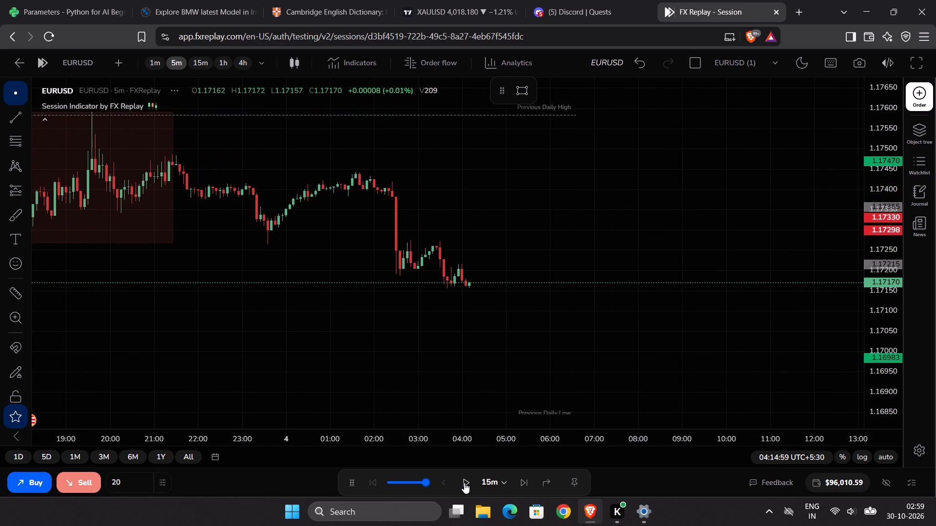
# On the 15m chart, replay at 2x per sec from 04:14:59 to 10:59:59 and reduce the speed to 1x per sec.
pyautogui.click(393, 482)
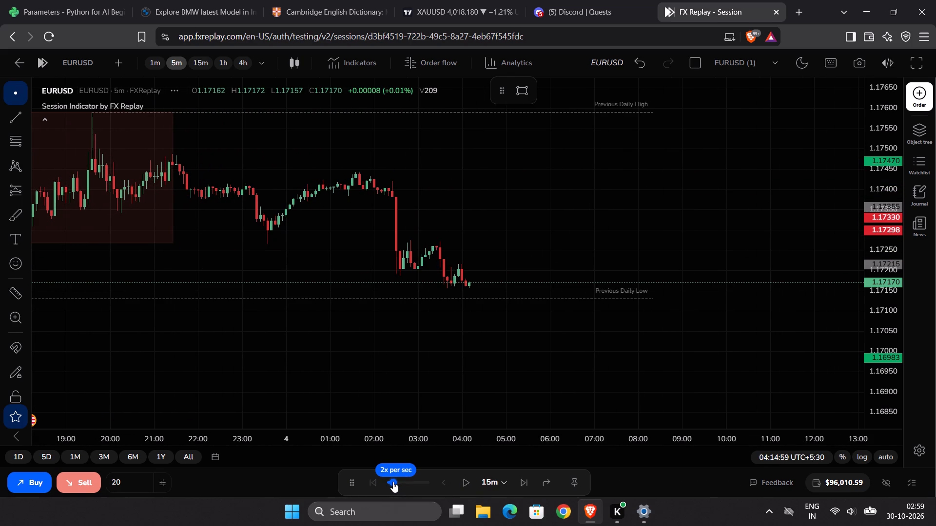
pyautogui.click(191, 66)
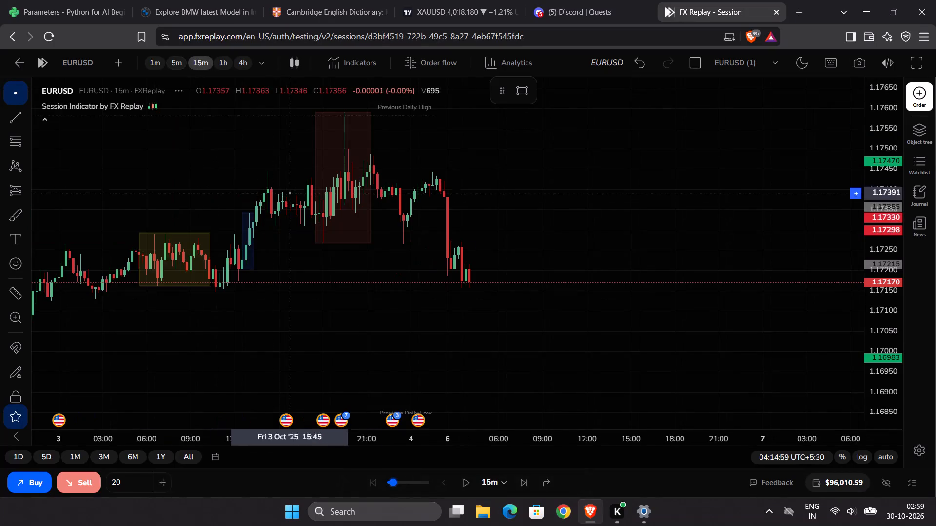
pyautogui.scroll(-1, 389, 209)
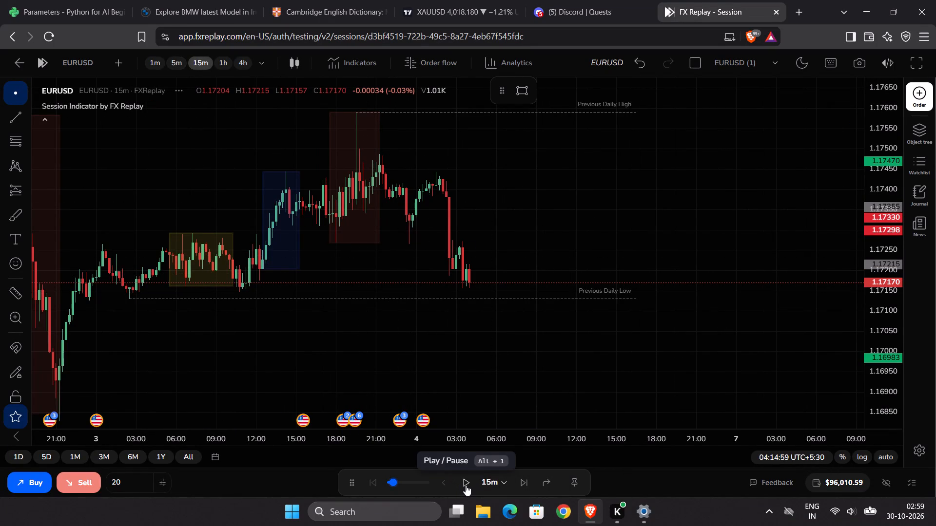
pyautogui.click(466, 485)
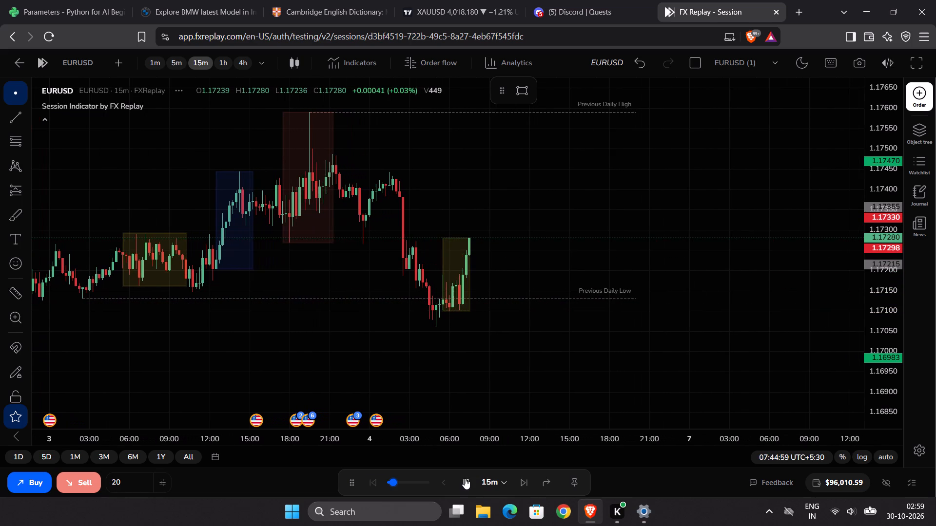
pyautogui.click(465, 478)
pyautogui.click(465, 478)
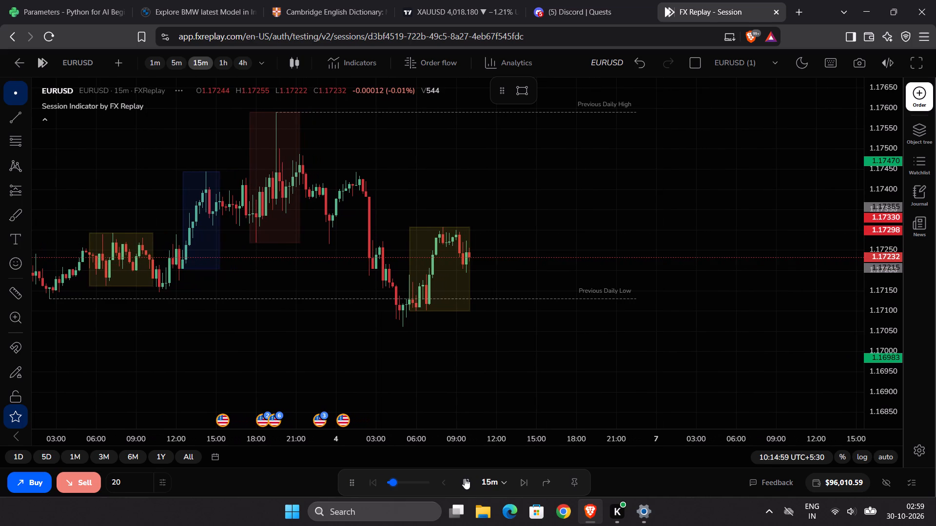
pyautogui.click(465, 478)
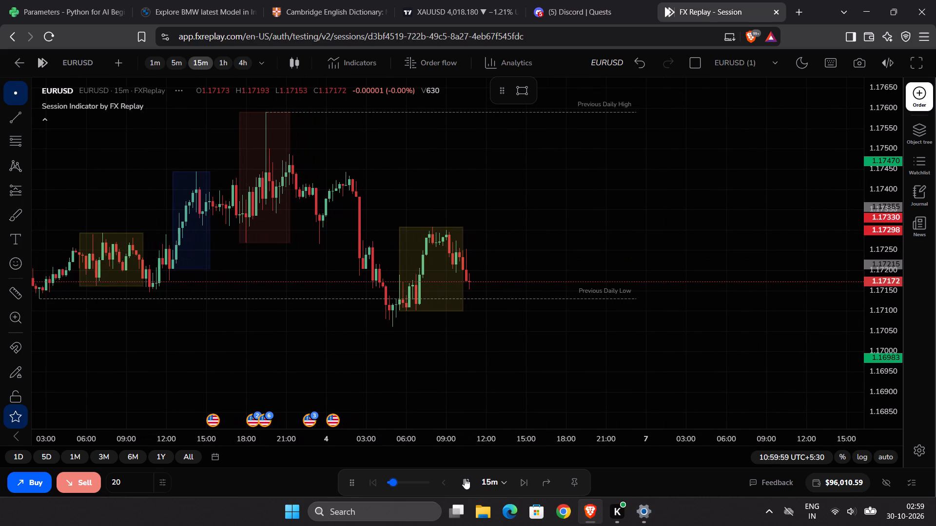
pyautogui.moveTo(393, 484); pyautogui.dragTo(390, 484)
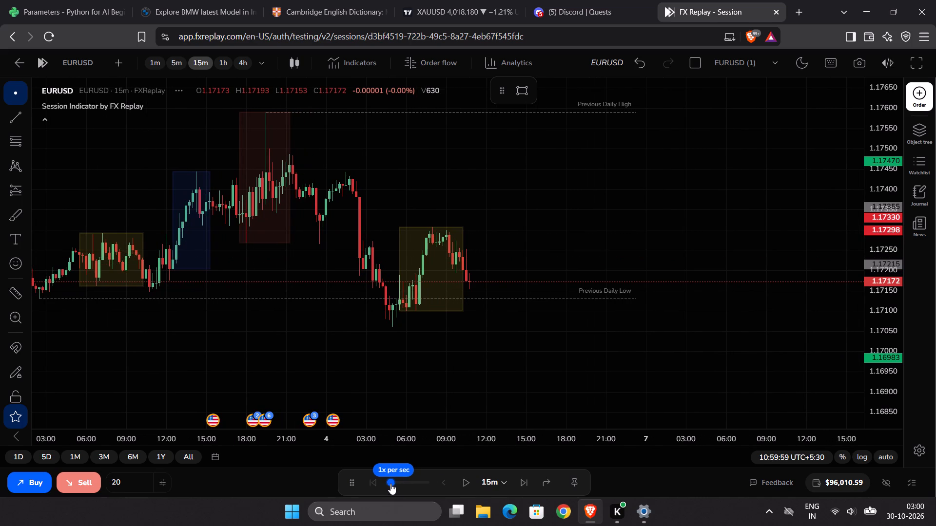
pyautogui.moveTo(390, 484); pyautogui.dragTo(383, 482)
# Examine the recent sessions on the 15m chart and the preceding months' EURUSD price structure on the 4h chart.
pyautogui.scroll(-5, 631, 220)
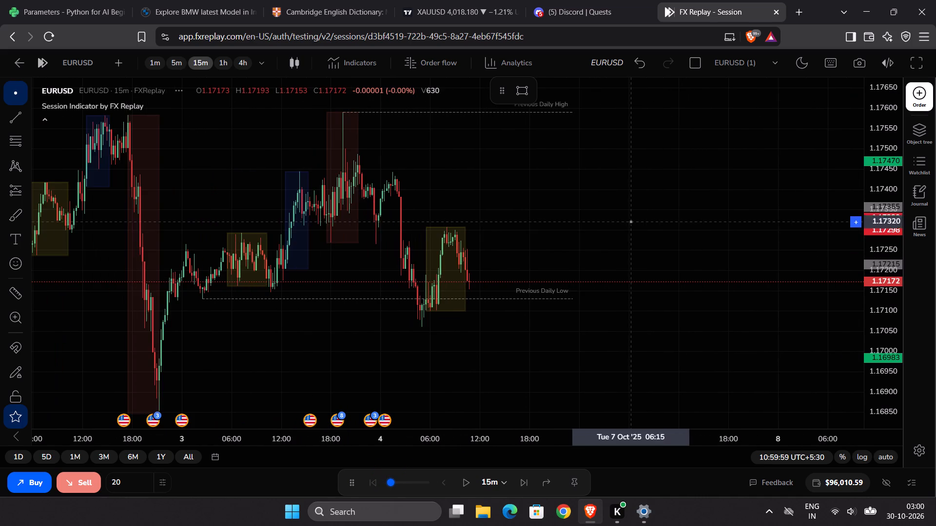
pyautogui.moveTo(568, 356); pyautogui.dragTo(607, 308)
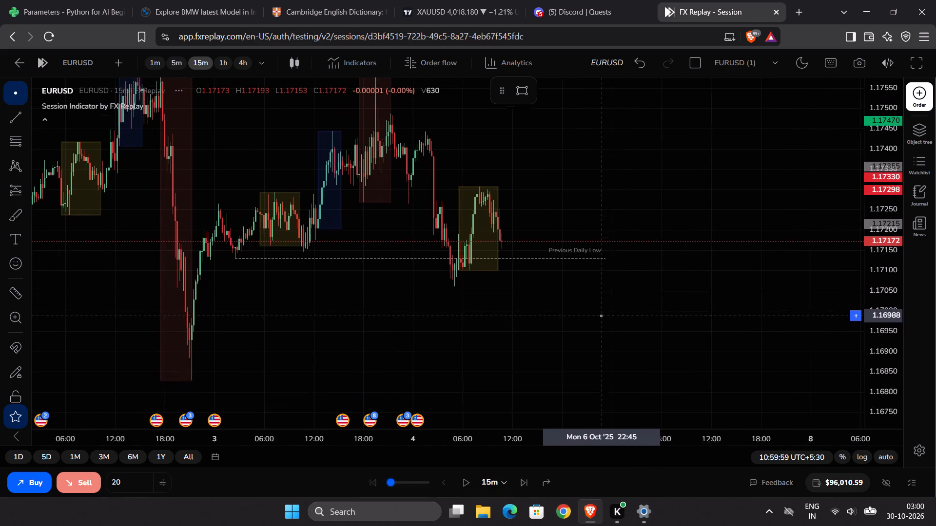
pyautogui.moveTo(607, 308); pyautogui.dragTo(643, 258)
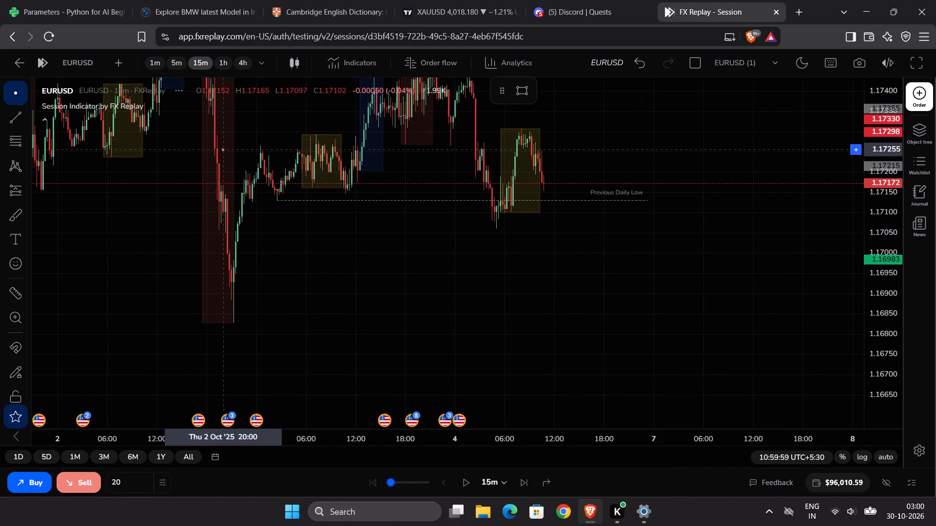
pyautogui.click(251, 64)
pyautogui.moveTo(893, 165); pyautogui.dragTo(893, 167)
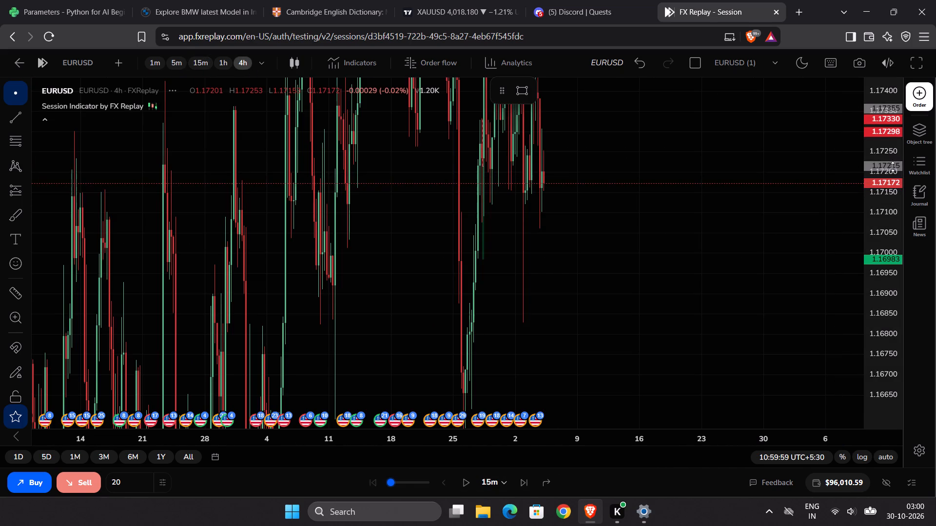
pyautogui.moveTo(893, 167); pyautogui.dragTo(890, 436)
pyautogui.scroll(-2, 625, 296)
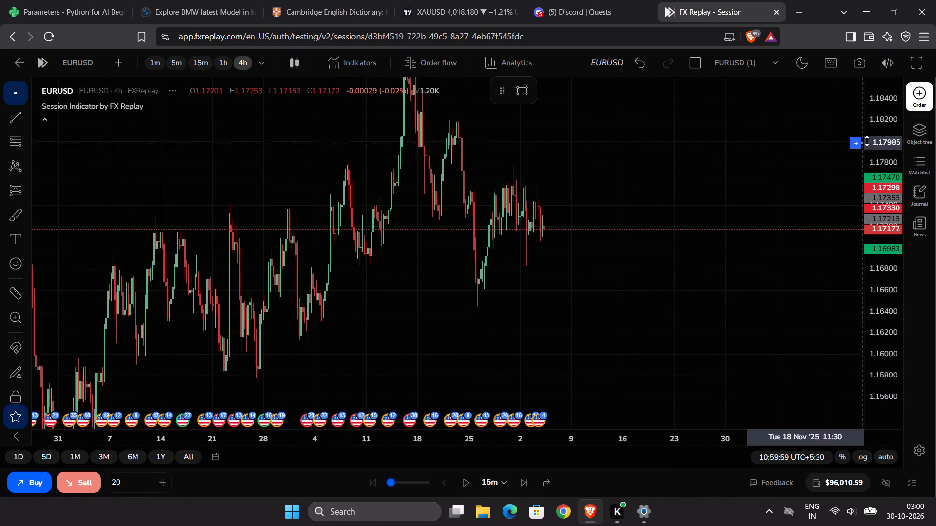
pyautogui.moveTo(867, 141); pyautogui.dragTo(864, 327)
pyautogui.scroll(-3, 584, 261)
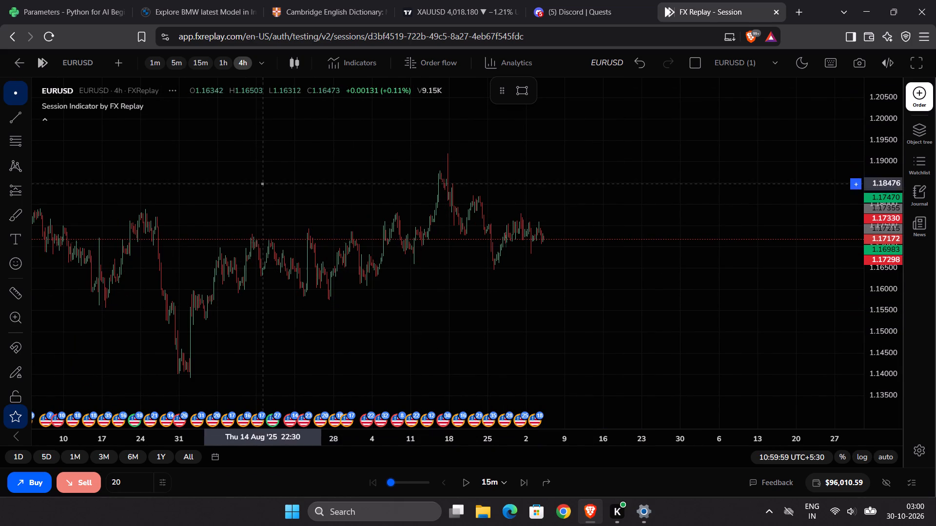
pyautogui.scroll(-6, 314, 244)
pyautogui.moveTo(416, 322); pyautogui.dragTo(455, 246)
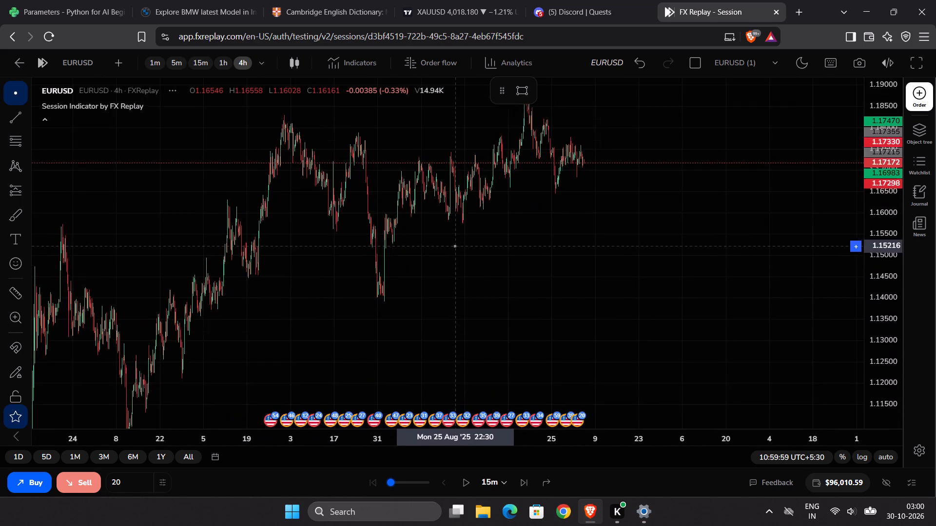
pyautogui.moveTo(455, 246); pyautogui.dragTo(575, 130)
pyautogui.moveTo(450, 261); pyautogui.dragTo(288, 461)
# Return to the 15m chart and inspect the price action since 2 October and the previous daily levels.
pyautogui.click(194, 56)
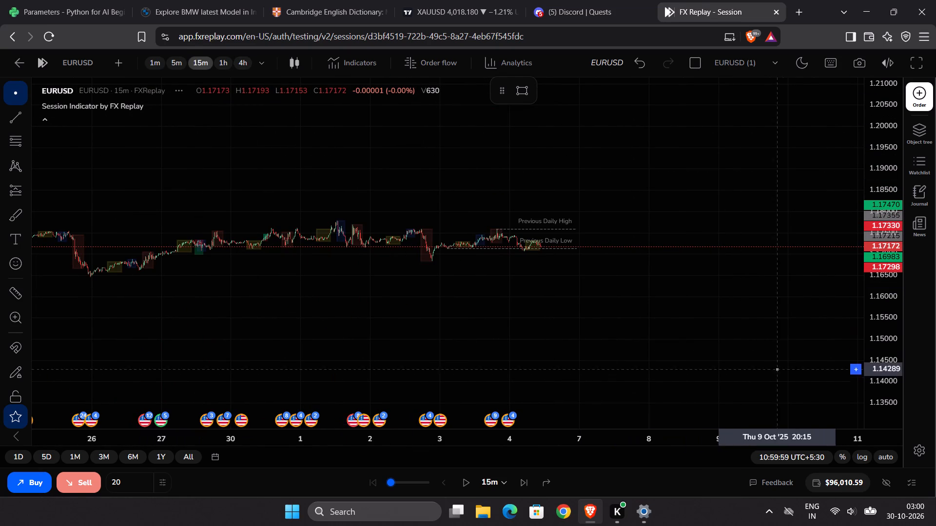
pyautogui.moveTo(894, 393); pyautogui.dragTo(870, 31)
pyautogui.scroll(10, 528, 211)
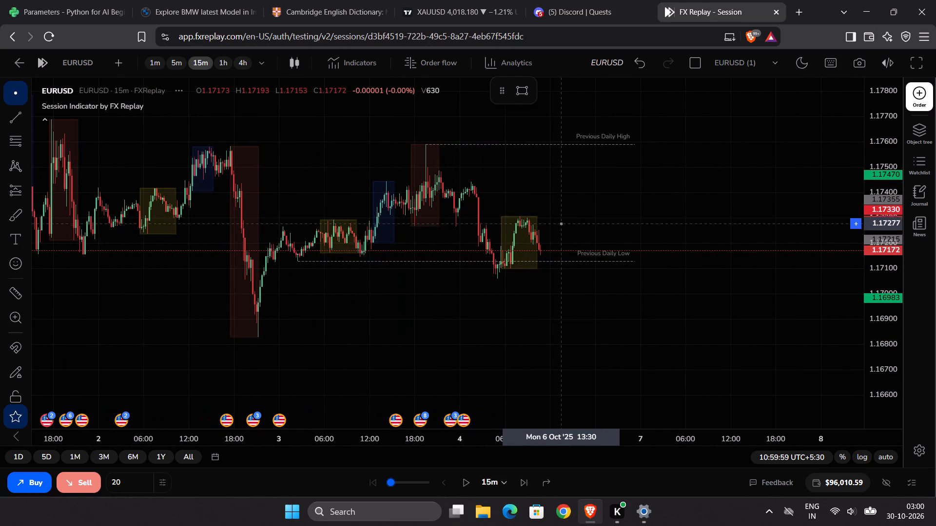
# Examine the 6 October price action around the previous daily low on the 15m chart and on the 5m chart.
pyautogui.scroll(-4, 550, 273)
pyautogui.scroll(1, 549, 274)
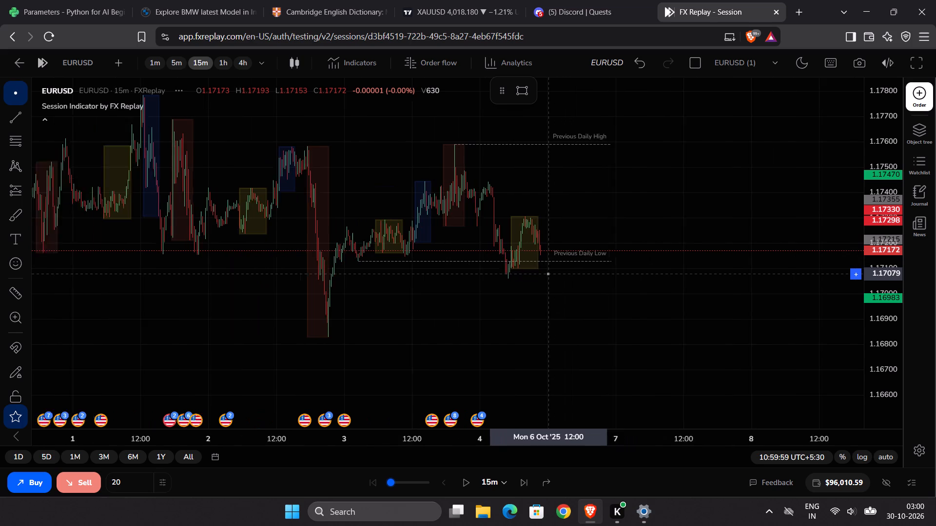
pyautogui.scroll(2, 549, 274)
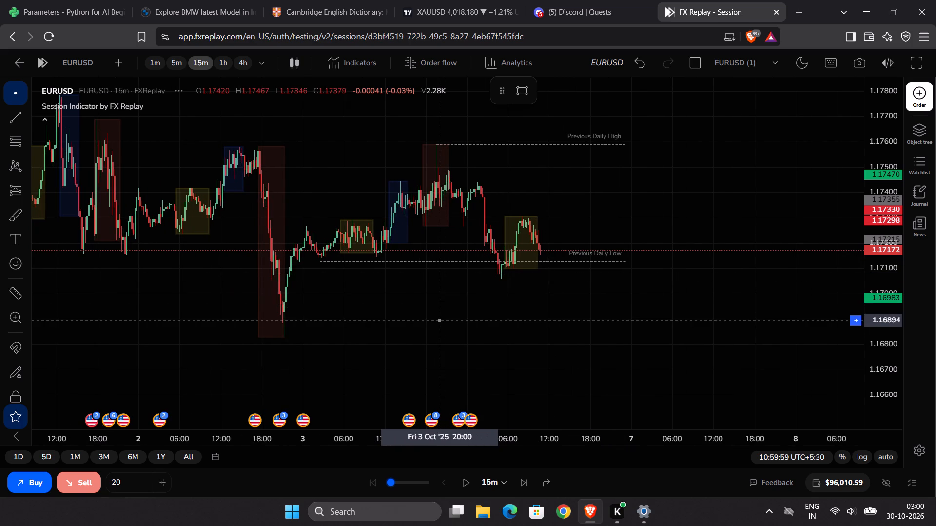
pyautogui.scroll(3, 440, 320)
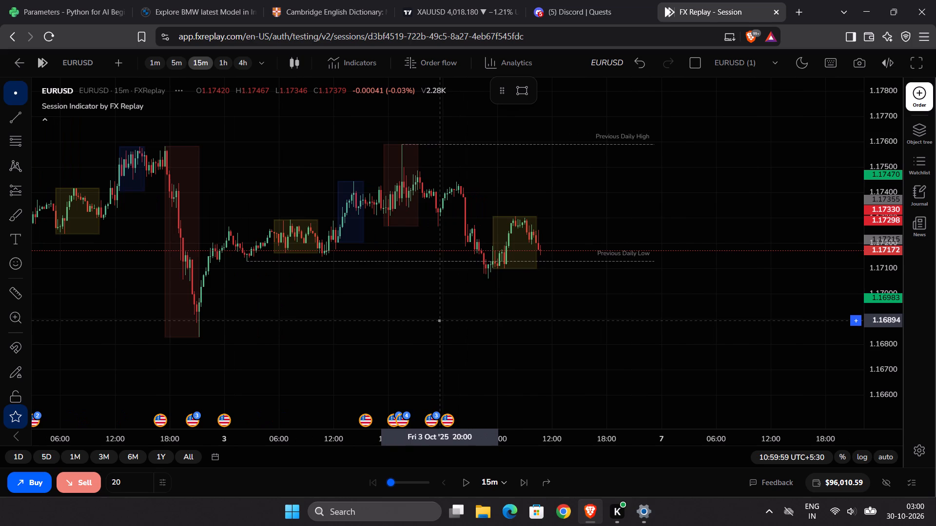
pyautogui.scroll(3, 478, 308)
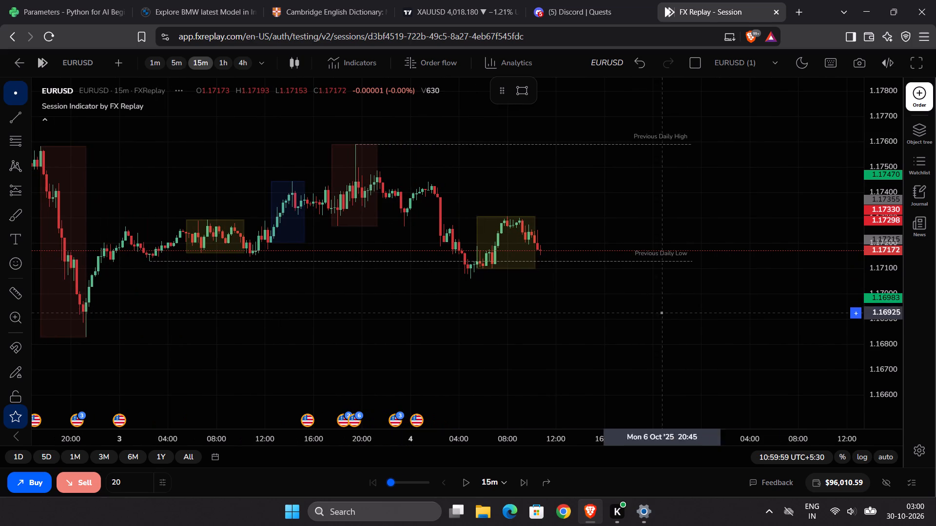
pyautogui.moveTo(891, 384); pyautogui.dragTo(890, 241)
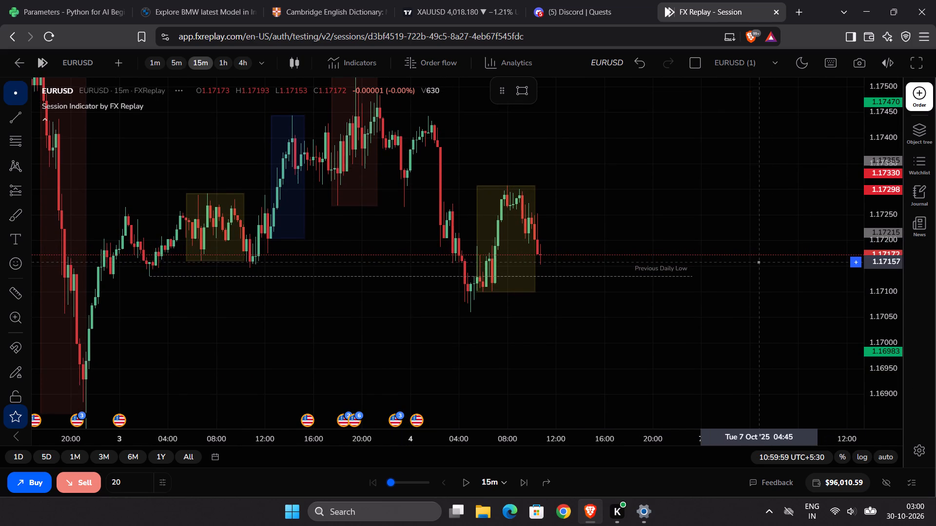
pyautogui.scroll(2, 756, 262)
pyautogui.click(175, 58)
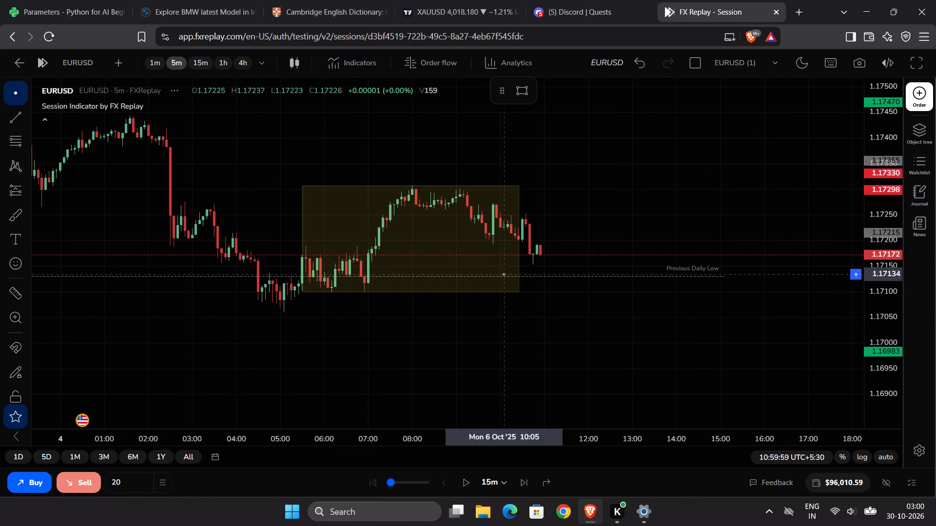
pyautogui.scroll(-1, 634, 335)
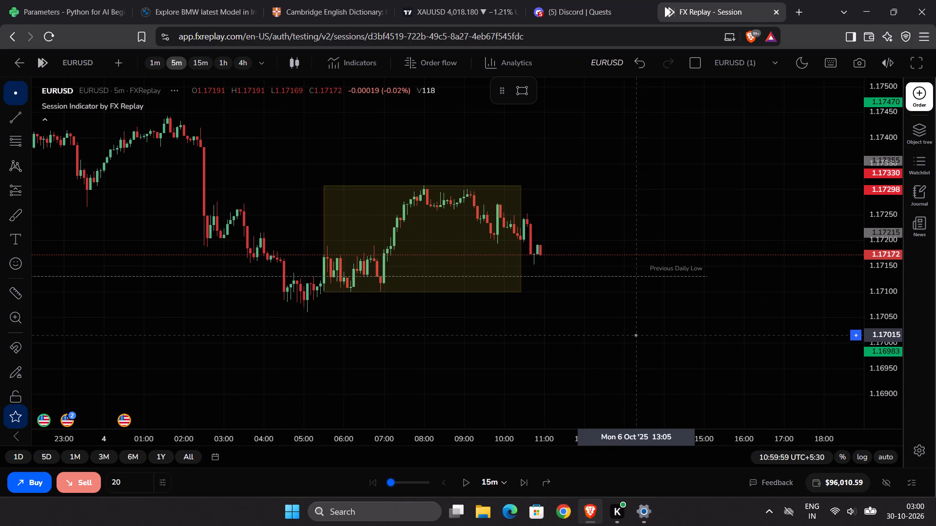
pyautogui.moveTo(558, 334); pyautogui.dragTo(526, 380)
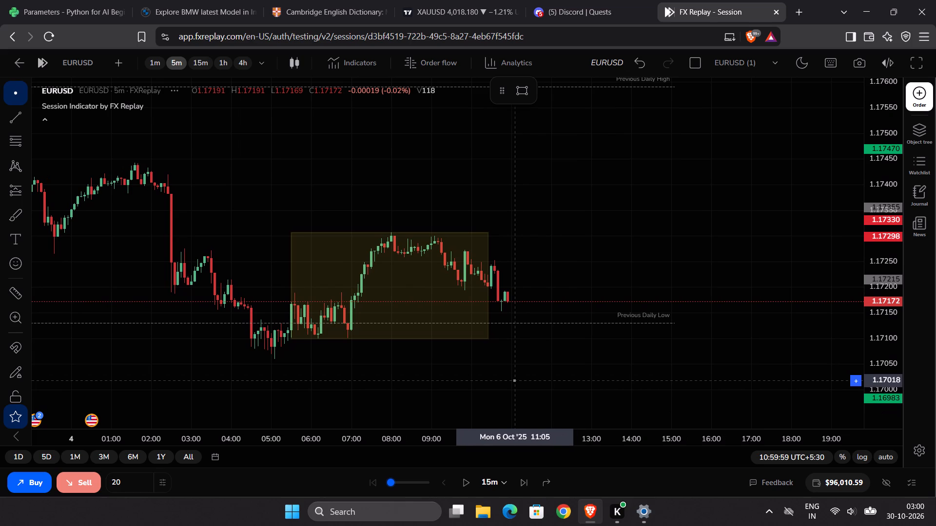
# Set the replay interval to 3m and replay the 5m chart at 1x per sec from 10:59:59 to 11:41:59.
pyautogui.click(492, 485)
pyautogui.scroll(-4, 482, 414)
pyautogui.scroll(2, 482, 413)
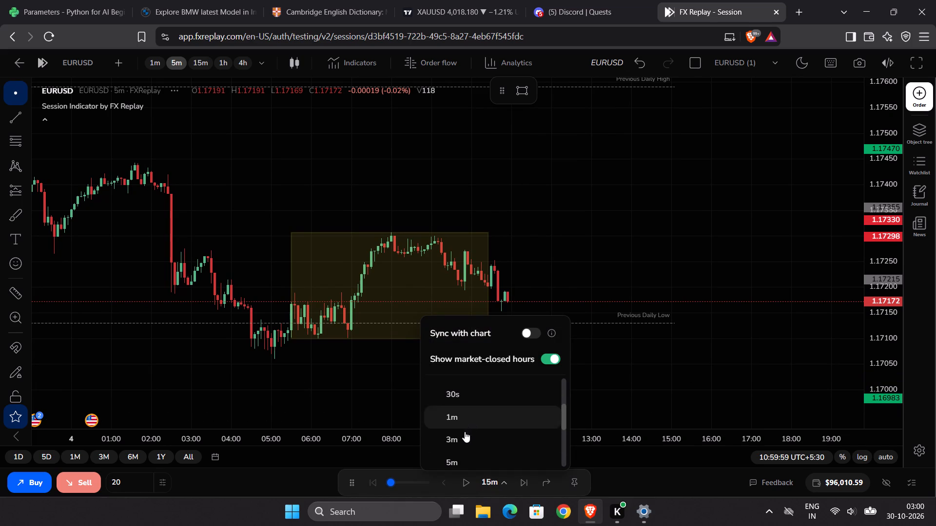
pyautogui.click(453, 460)
pyautogui.click(486, 476)
pyautogui.scroll(-2, 480, 442)
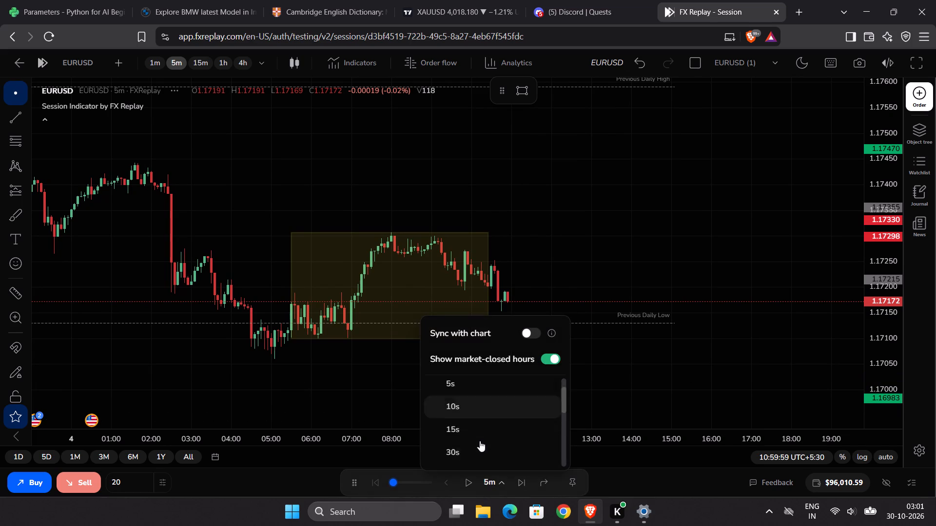
pyautogui.click(454, 405)
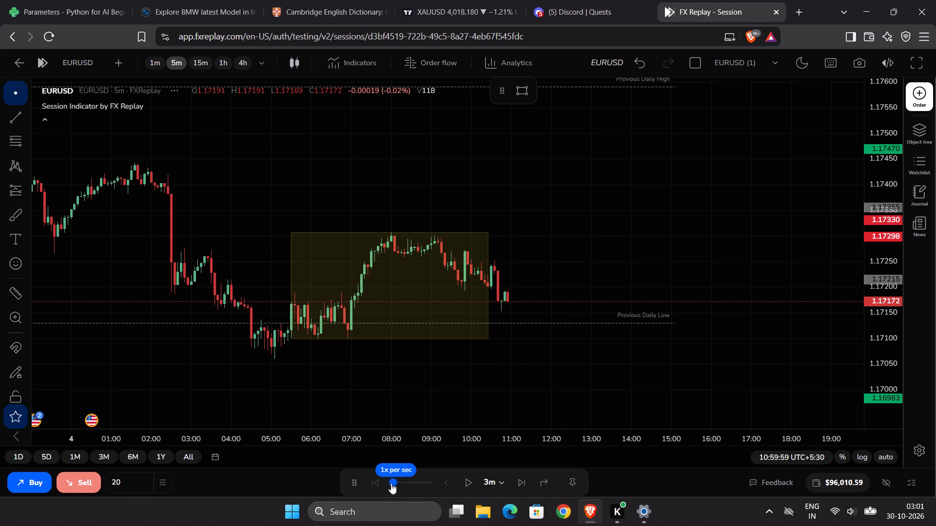
pyautogui.click(465, 481)
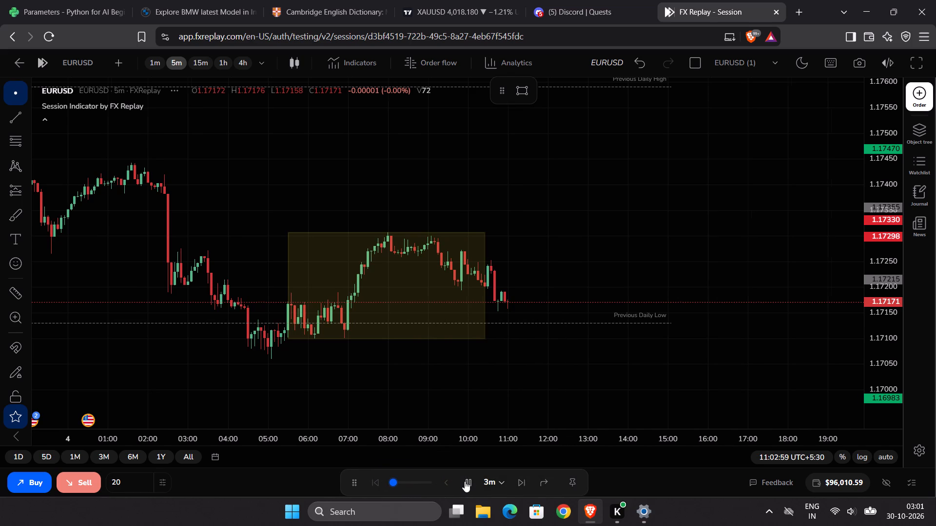
pyautogui.click(465, 481)
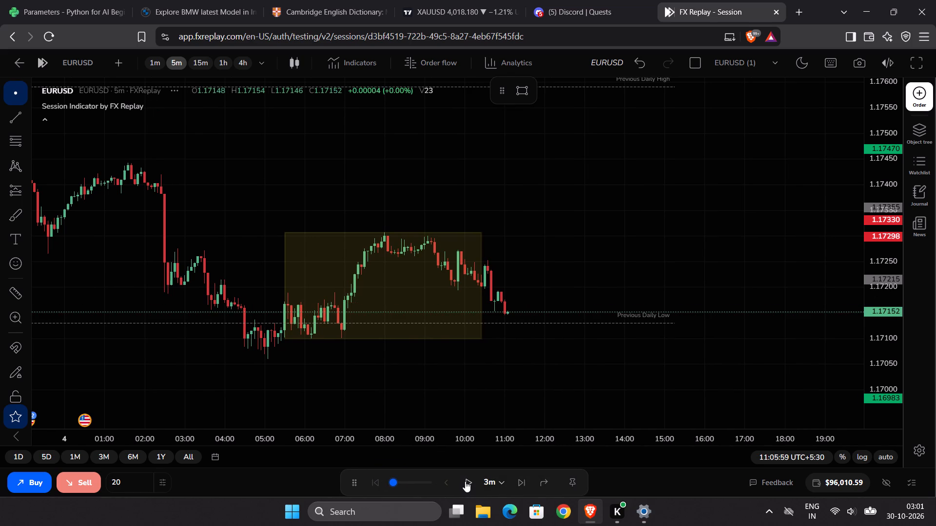
pyautogui.click(465, 481)
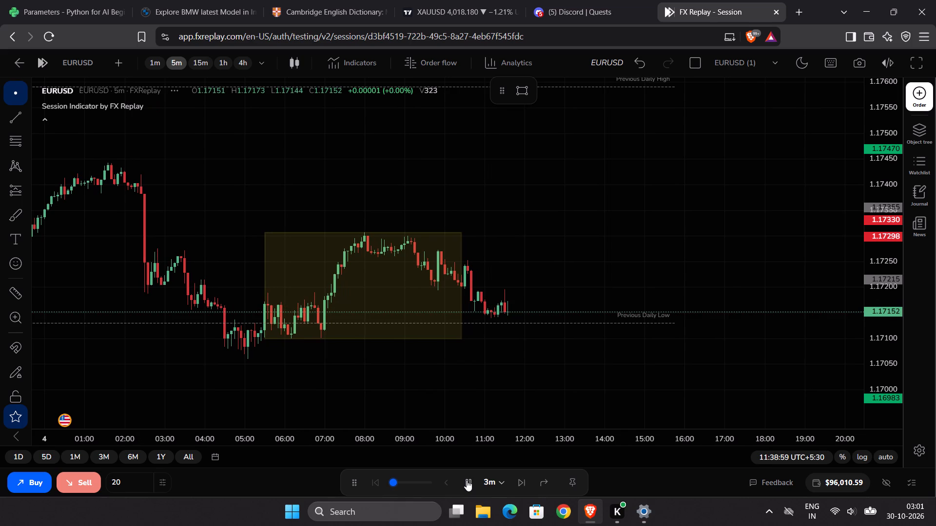
pyautogui.click(467, 480)
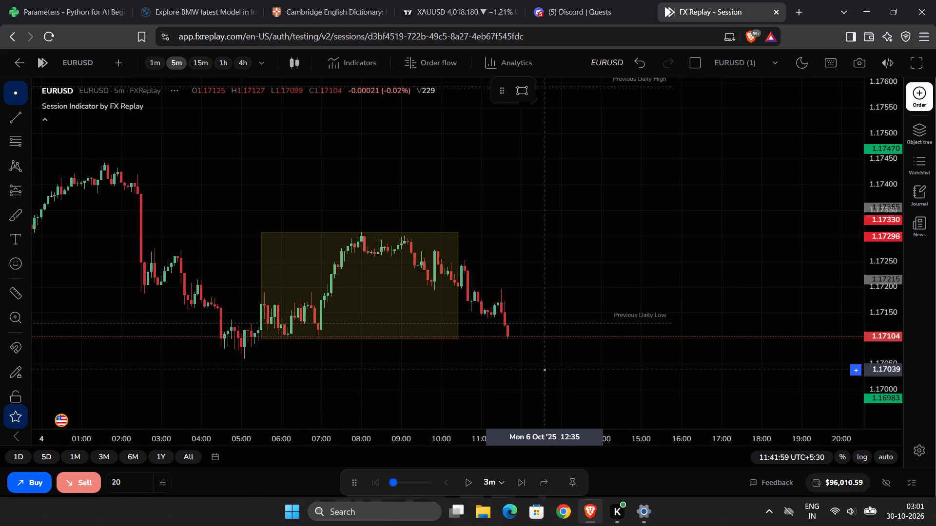
# Set the replay interval to 5m and replay in short runs from 11:41:59 to 12:54:59.
pyautogui.click(490, 476)
pyautogui.scroll(-2, 492, 457)
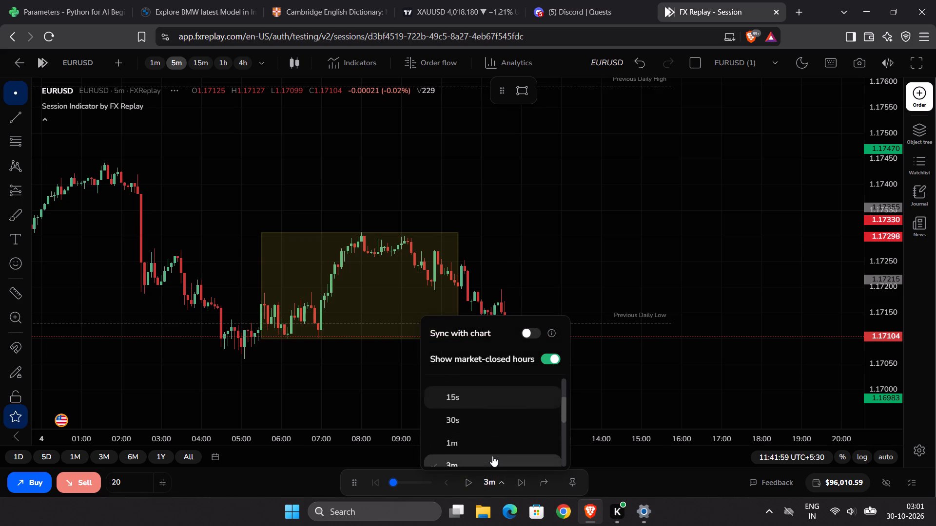
pyautogui.click(459, 429)
pyautogui.click(468, 480)
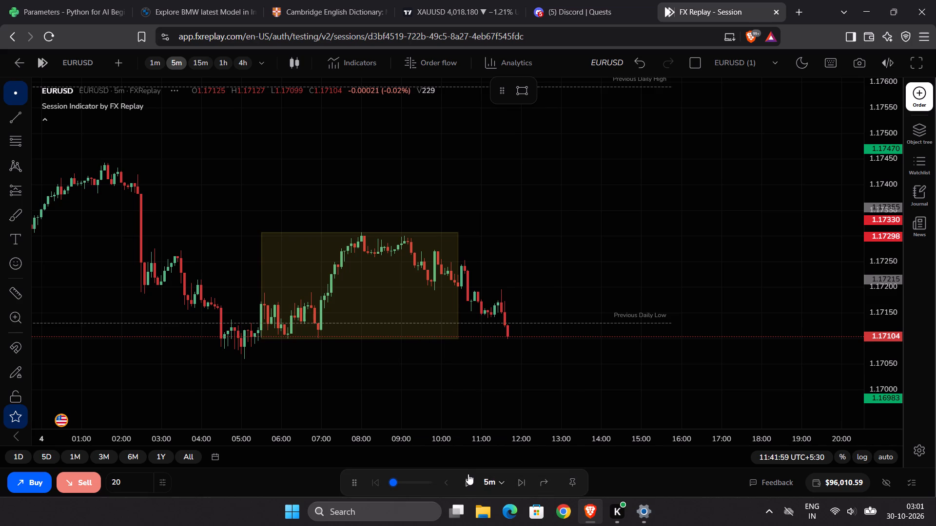
pyautogui.click(468, 474)
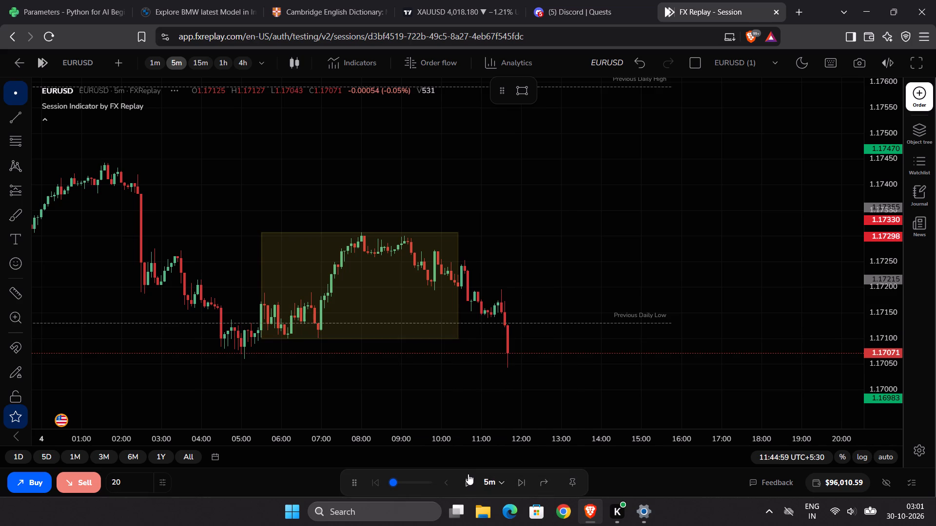
pyautogui.click(468, 474)
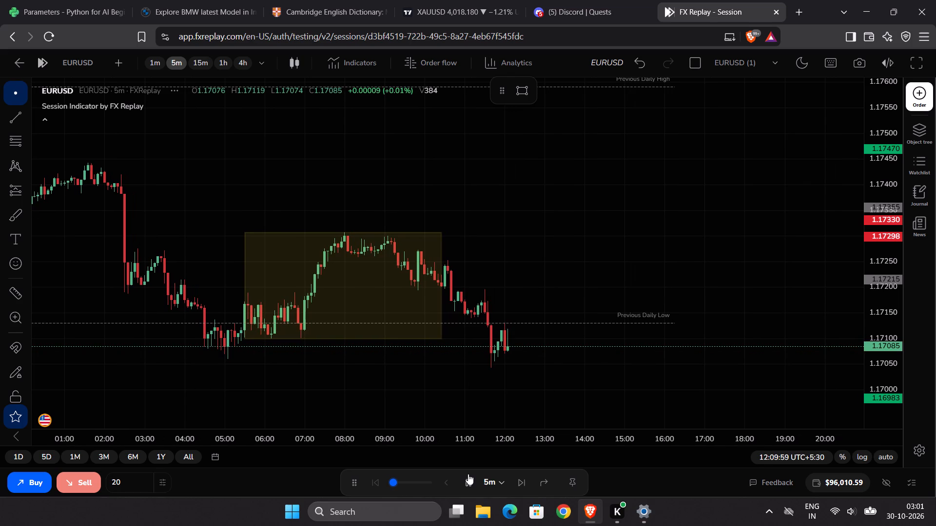
pyautogui.click(468, 474)
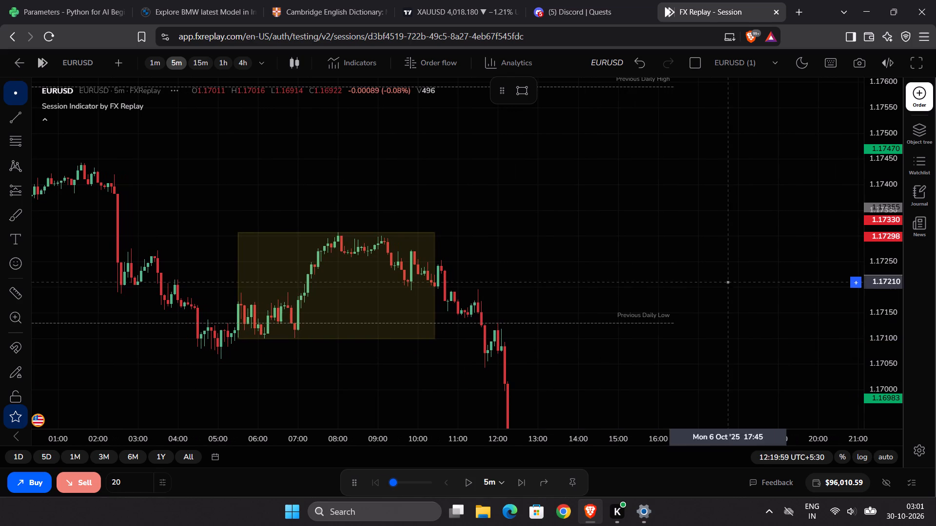
pyautogui.moveTo(876, 225); pyautogui.dragTo(853, 348)
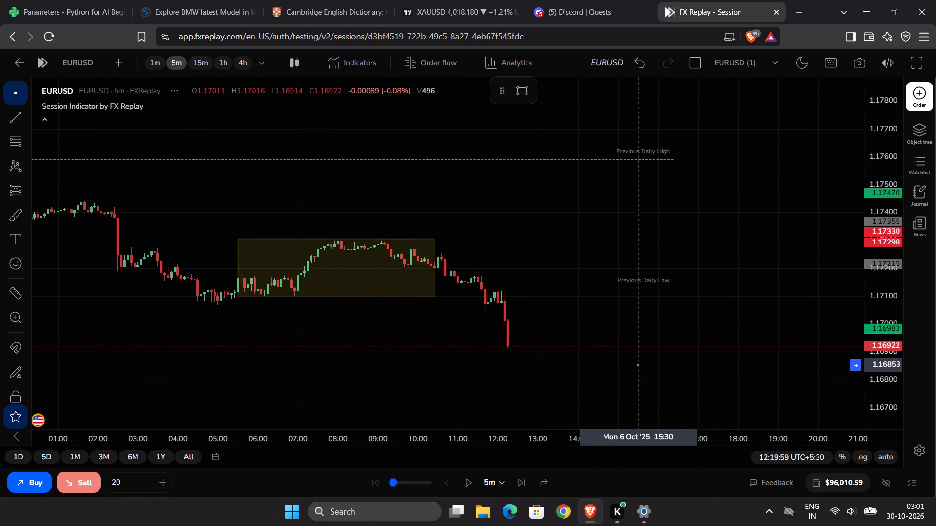
pyautogui.click(467, 478)
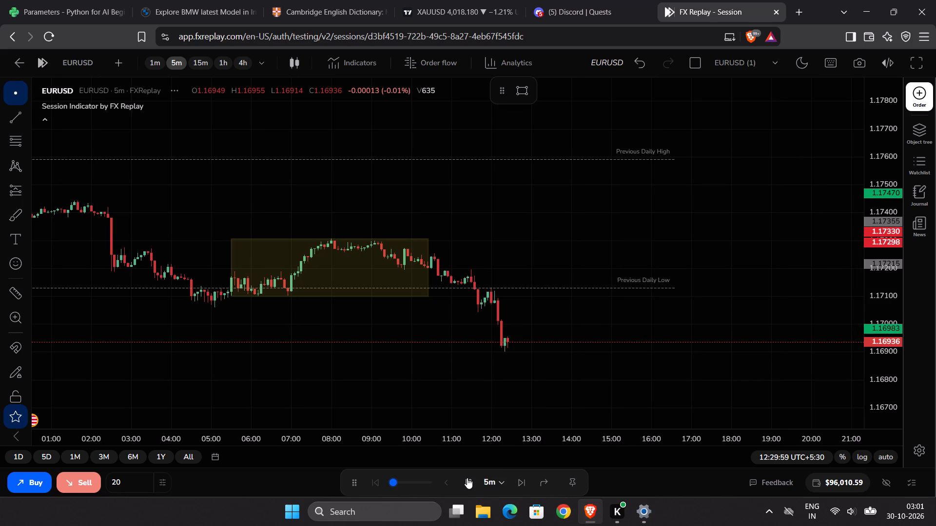
pyautogui.click(467, 478)
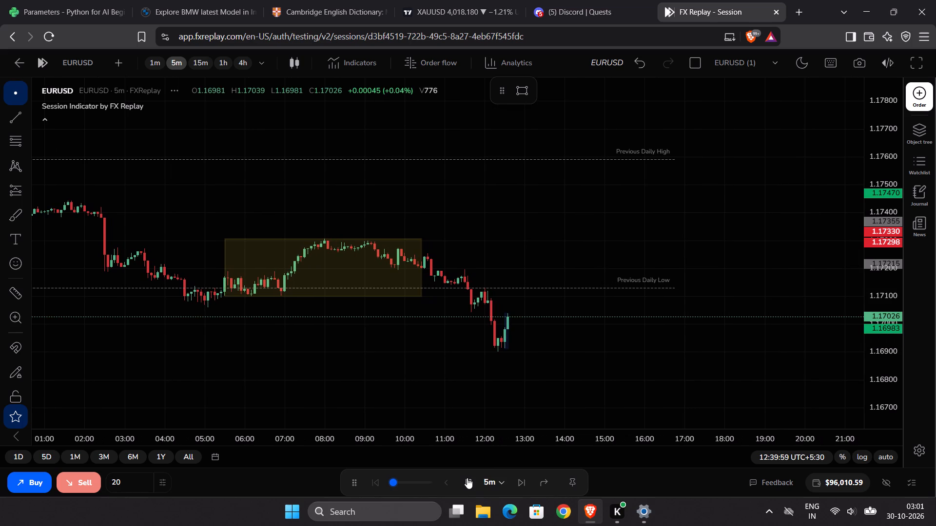
pyautogui.click(467, 478)
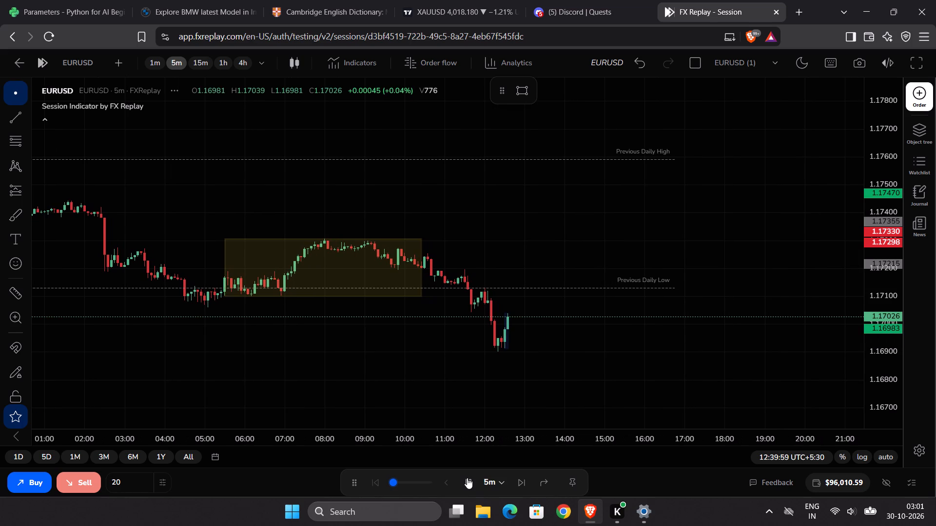
pyautogui.click(467, 478)
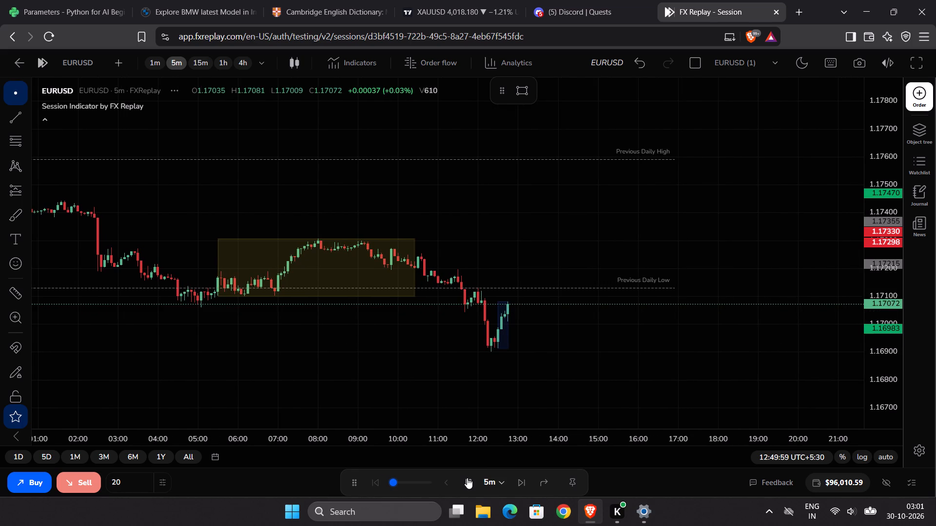
# Raise the replay speed to 16x per sec and replay from 12:54:59 to 13:44:59.
pyautogui.click(429, 481)
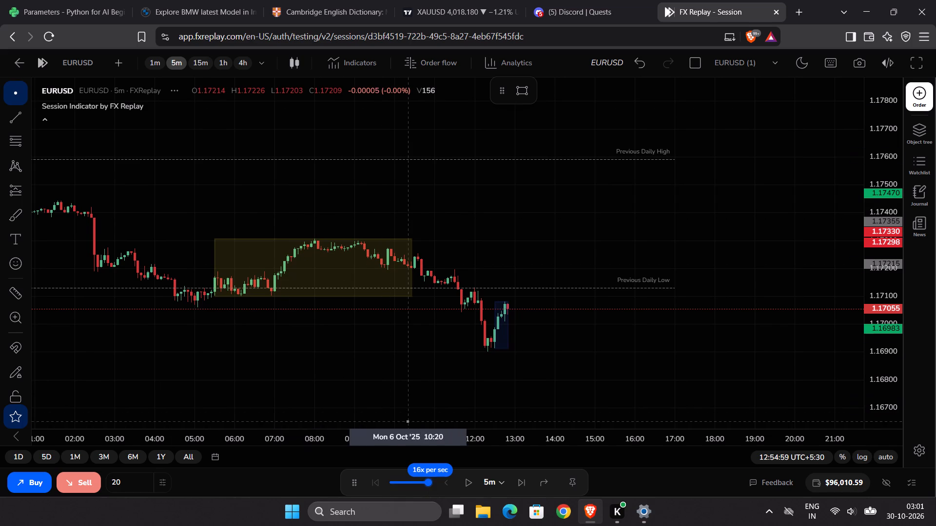
pyautogui.click(469, 485)
pyautogui.click(469, 485)
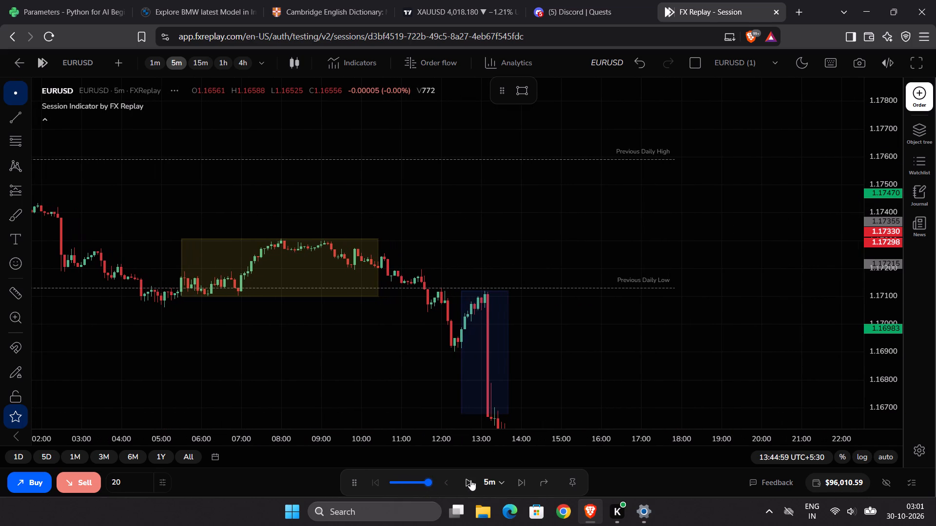
# Examine the 6 October move on the 5m and 15m charts and against the September price structure on the 1h chart.
pyautogui.moveTo(872, 205); pyautogui.dragTo(876, 346)
pyautogui.scroll(-1, 709, 326)
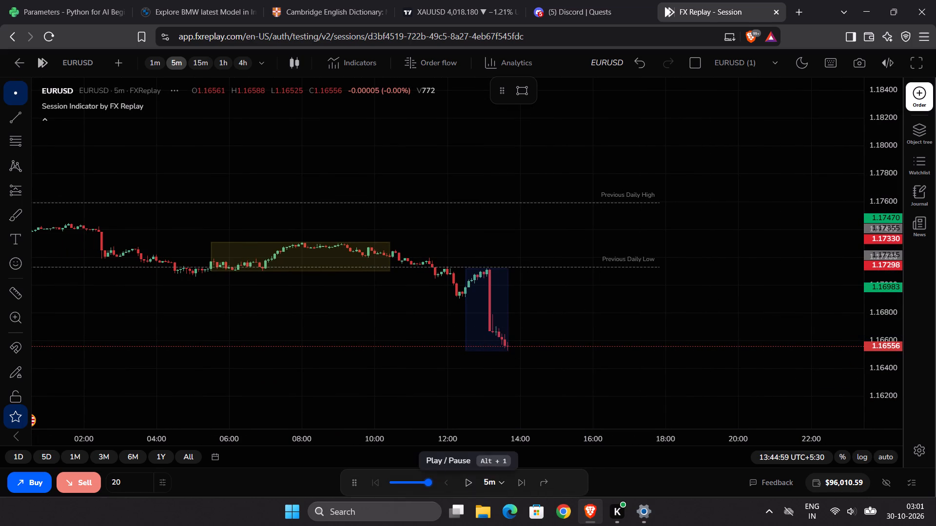
pyautogui.click(204, 61)
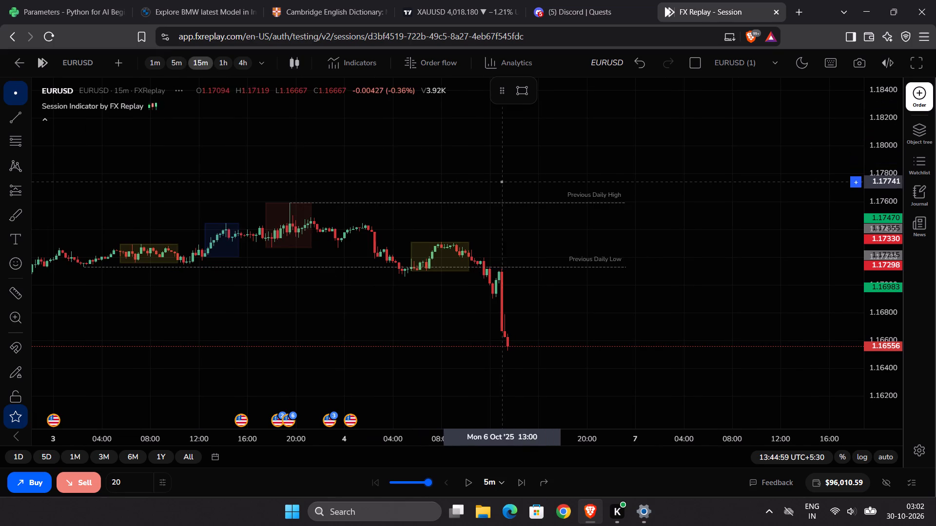
pyautogui.scroll(-4, 504, 182)
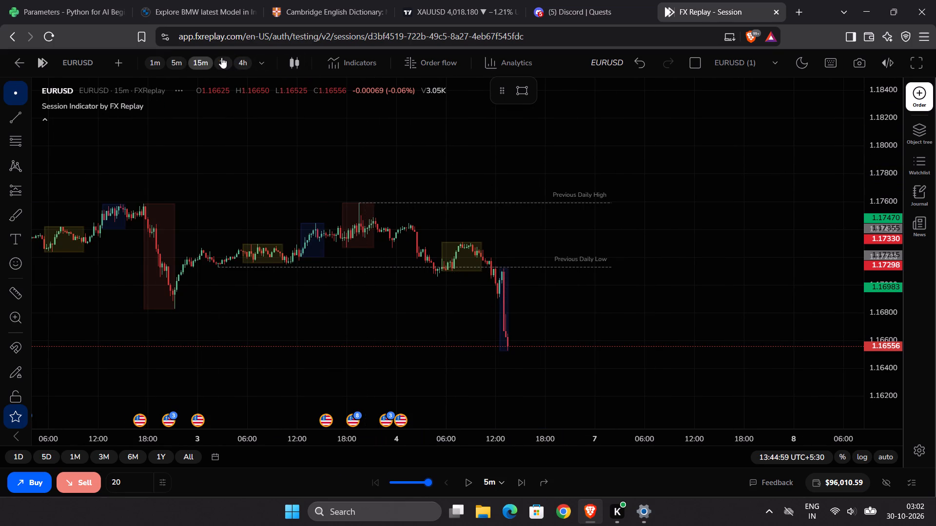
pyautogui.click(219, 59)
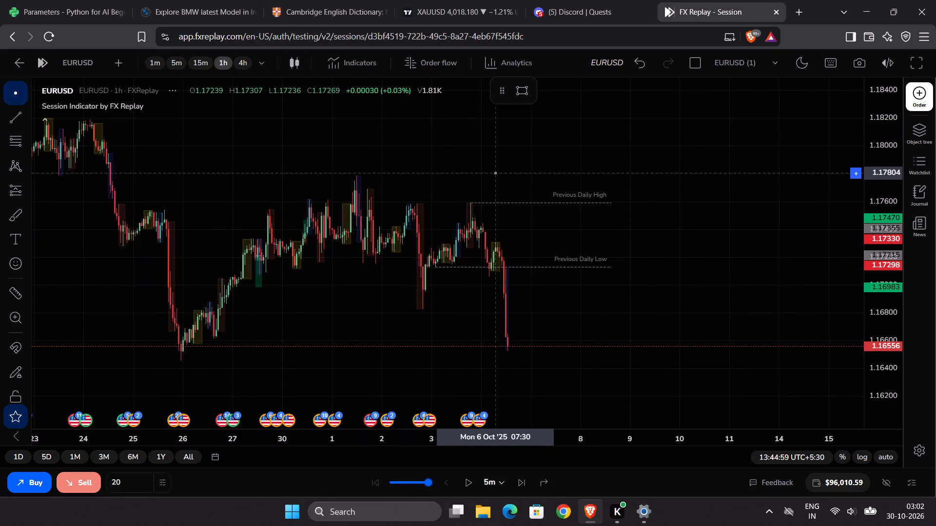
pyautogui.moveTo(435, 170); pyautogui.dragTo(742, 237)
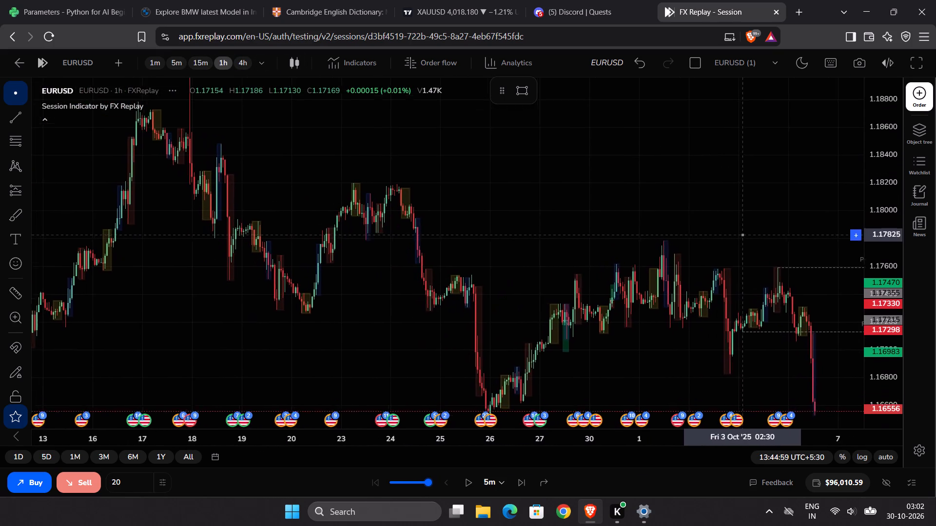
pyautogui.moveTo(742, 237); pyautogui.dragTo(479, 176)
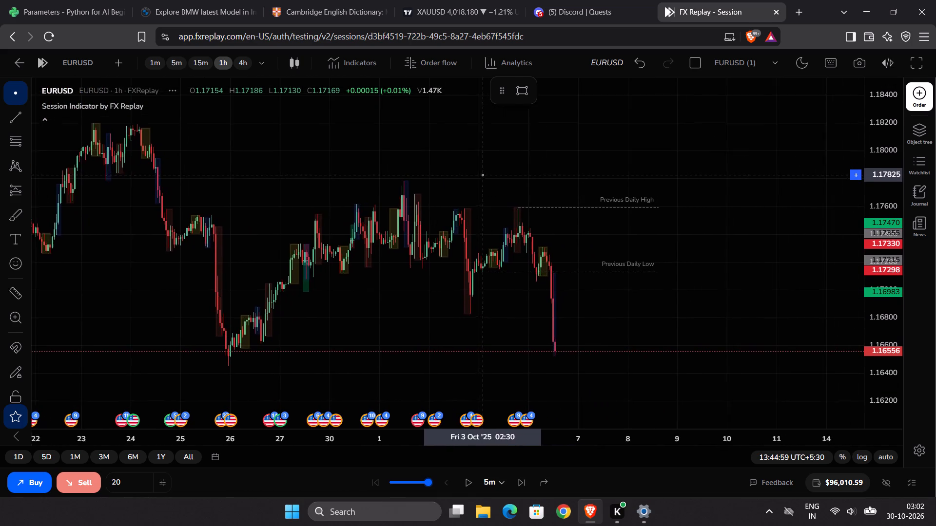
pyautogui.moveTo(479, 176); pyautogui.dragTo(409, 177)
# Switch the chart and replay interval to 15m and replay from 13:44:59 on 6 October to 04:29:59 on 7 October.
pyautogui.click(202, 61)
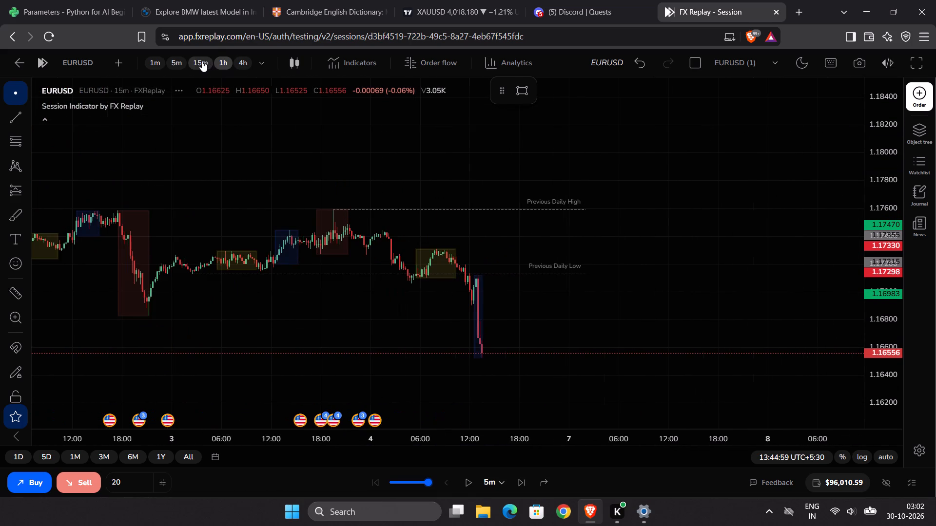
pyautogui.scroll(5, 577, 259)
pyautogui.click(492, 477)
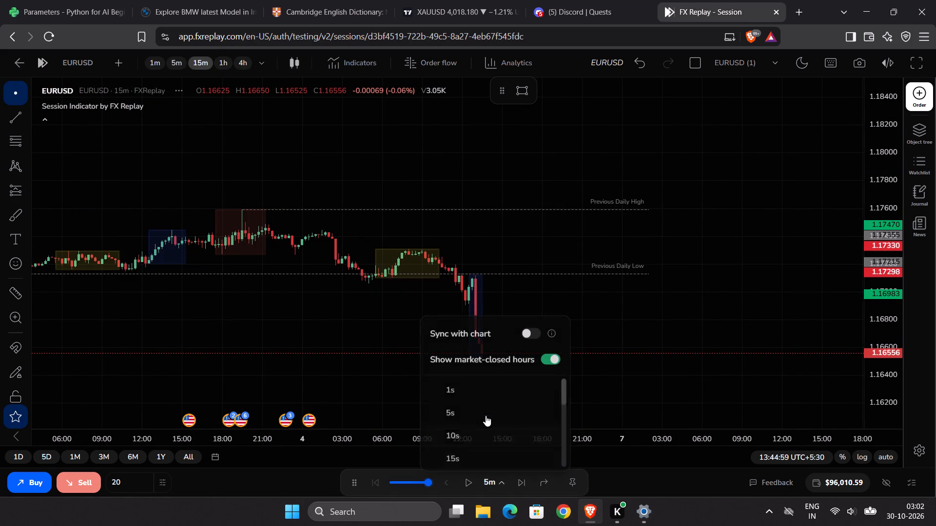
pyautogui.scroll(-3, 486, 408)
pyautogui.click(460, 416)
pyautogui.click(466, 482)
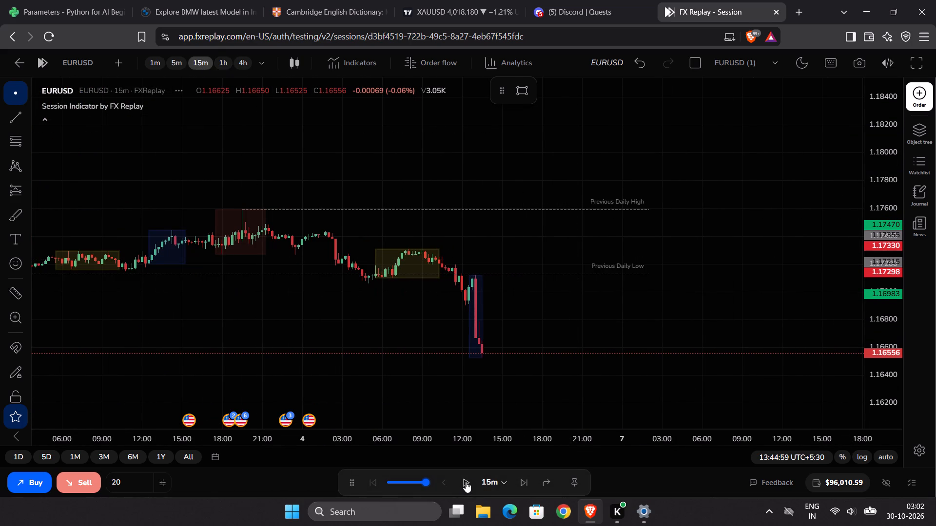
pyautogui.scroll(4, 490, 338)
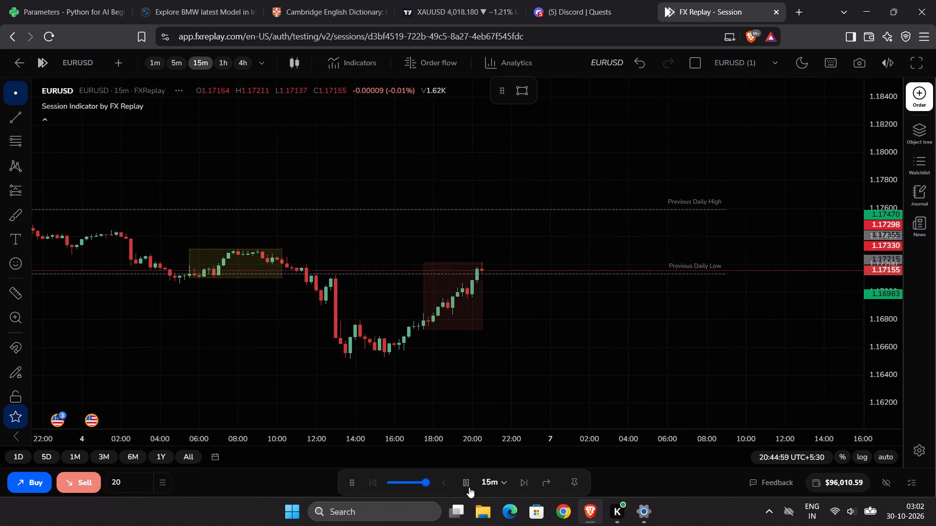
pyautogui.click(465, 481)
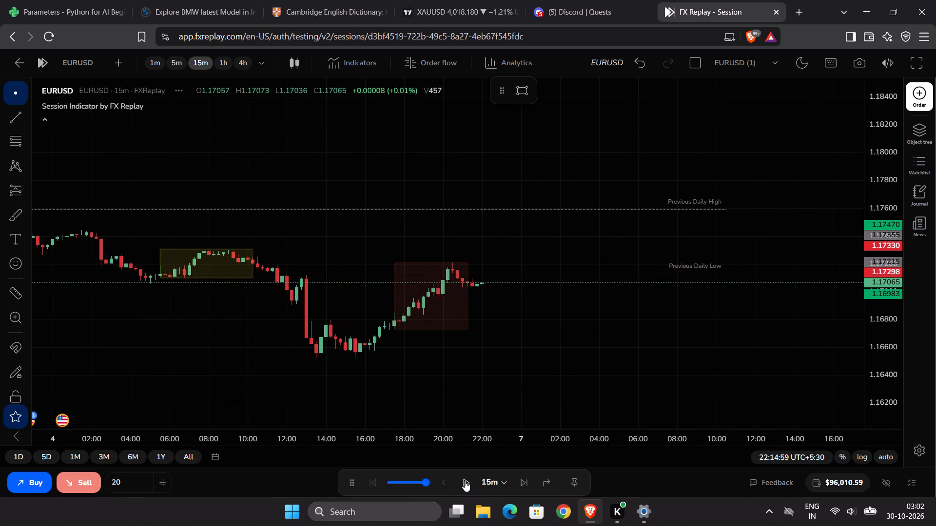
pyautogui.click(465, 481)
pyautogui.click(465, 481)
pyautogui.scroll(1, 457, 345)
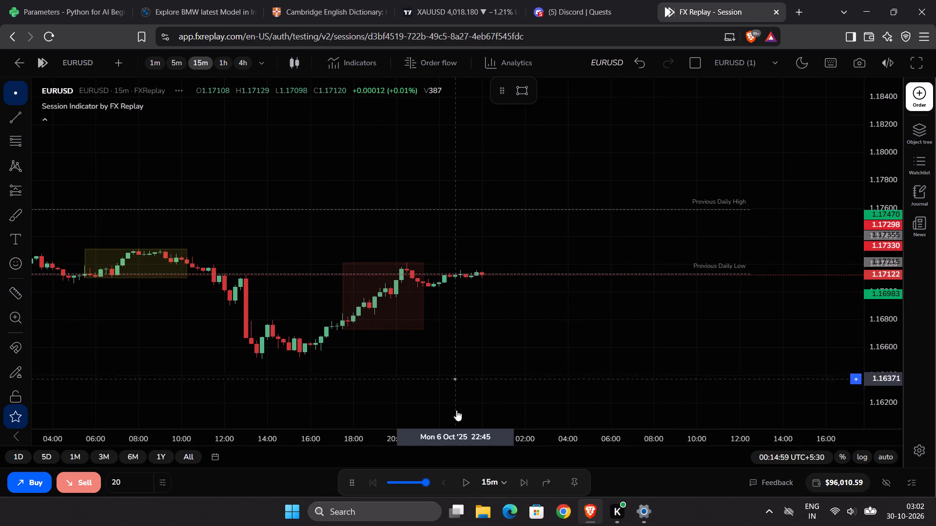
pyautogui.click(463, 482)
pyautogui.click(463, 482)
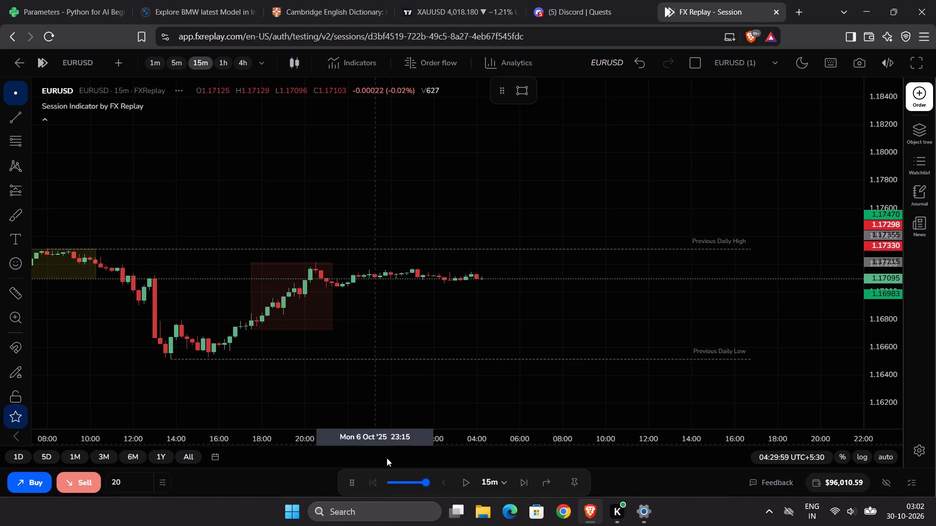
# Lower the replay speed to 1x per sec and replay the 7 October Asian session from 04:29:59 to 10:44:59.
pyautogui.click(394, 478)
pyautogui.click(391, 480)
pyautogui.click(466, 483)
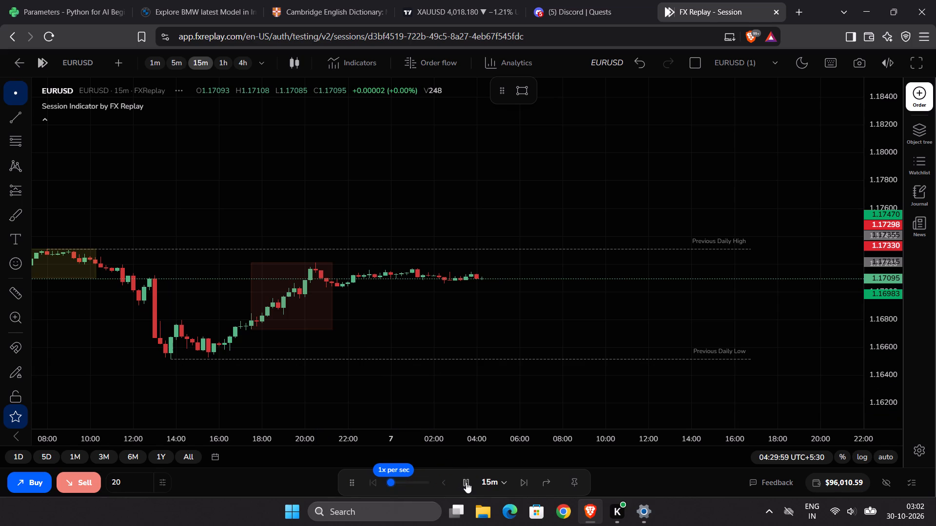
pyautogui.scroll(5, 877, 368)
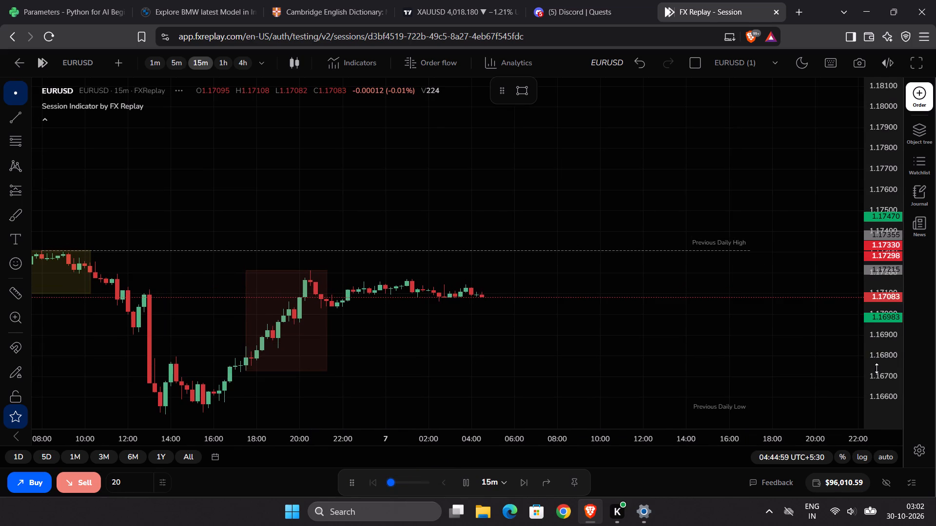
pyautogui.scroll(1, 877, 368)
pyautogui.moveTo(646, 354); pyautogui.dragTo(633, 298)
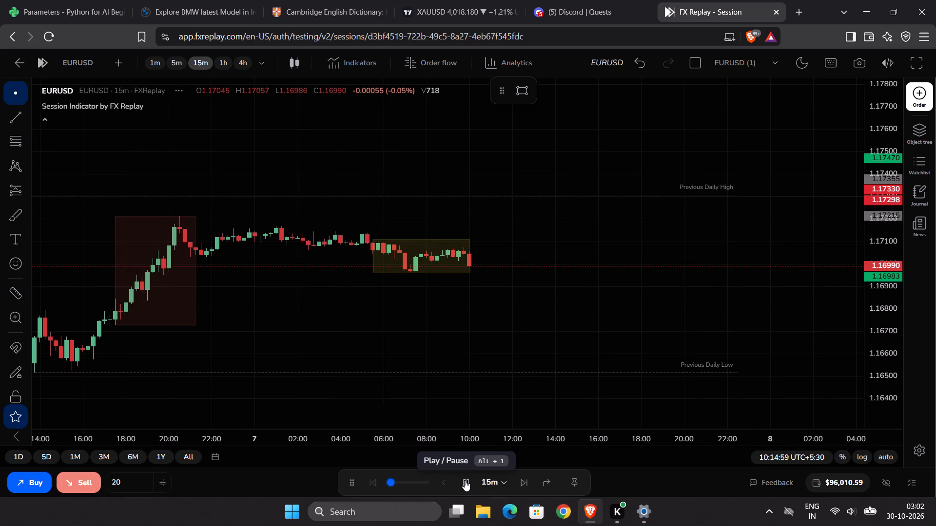
pyautogui.click(465, 480)
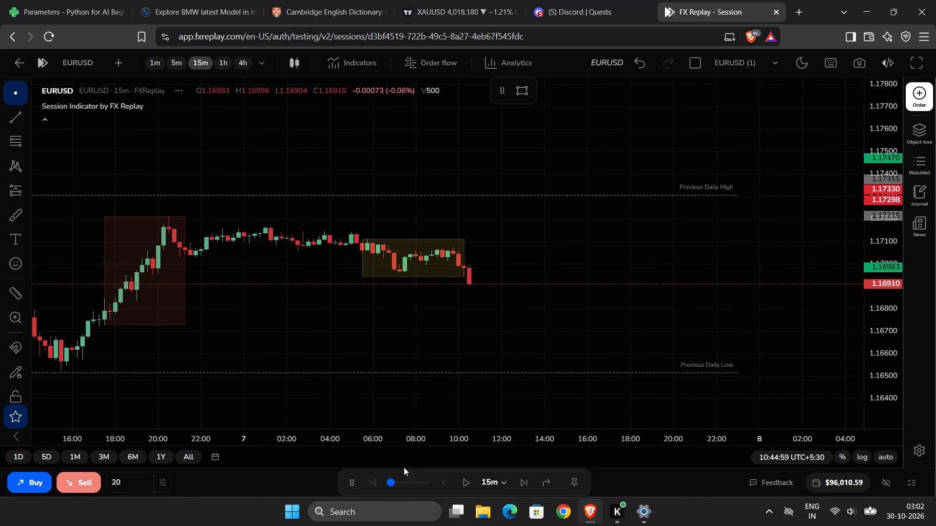
# Switch the chart and replay interval to 5m and replay from 10:44:59 to 10:54:59.
pyautogui.click(173, 67)
pyautogui.click(497, 481)
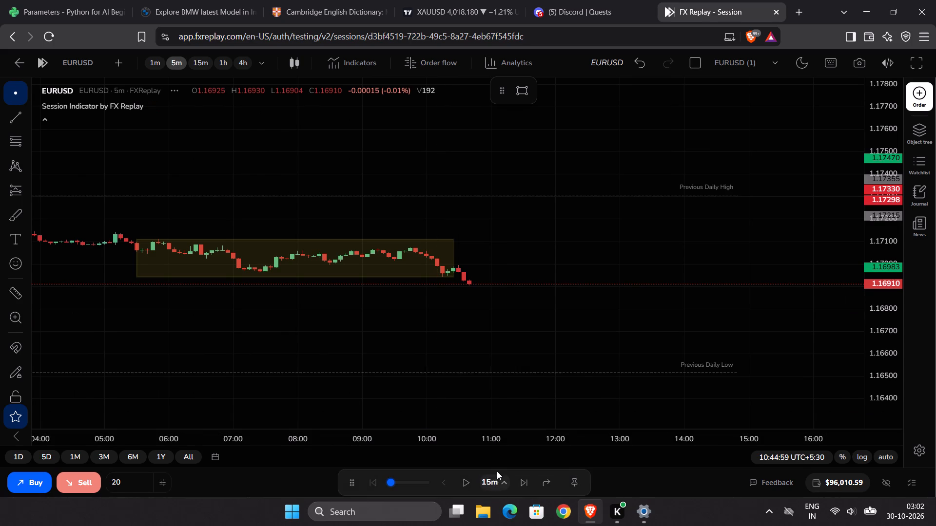
pyautogui.scroll(-2, 489, 415)
pyautogui.click(457, 426)
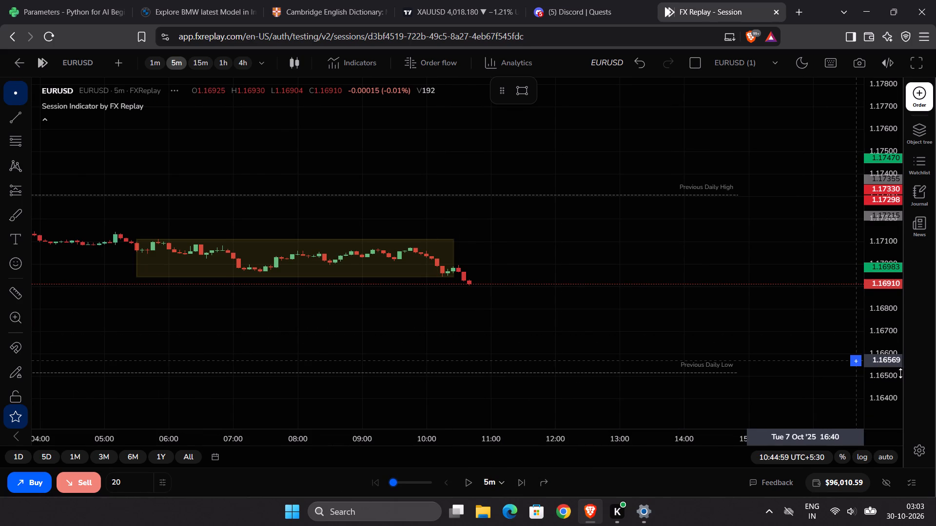
pyautogui.moveTo(902, 374); pyautogui.dragTo(863, 133)
pyautogui.moveTo(630, 259); pyautogui.dragTo(642, 164)
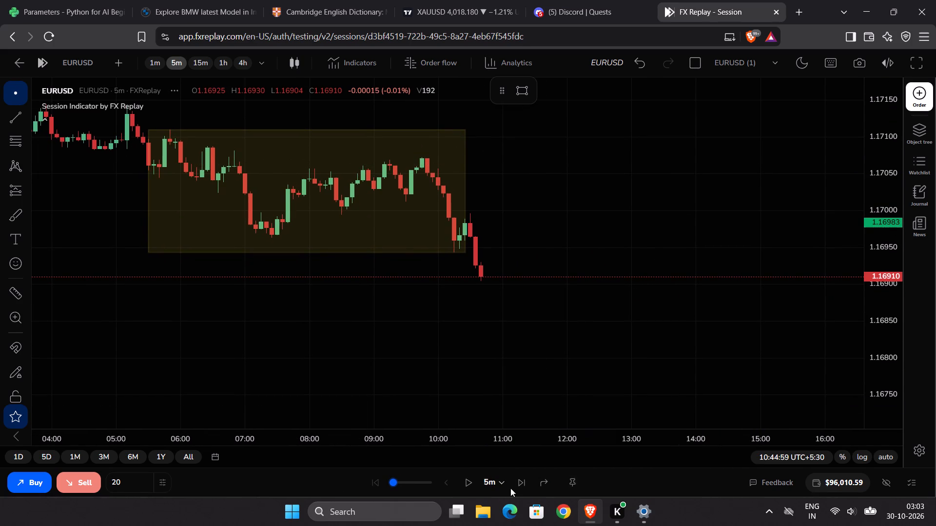
pyautogui.click(468, 485)
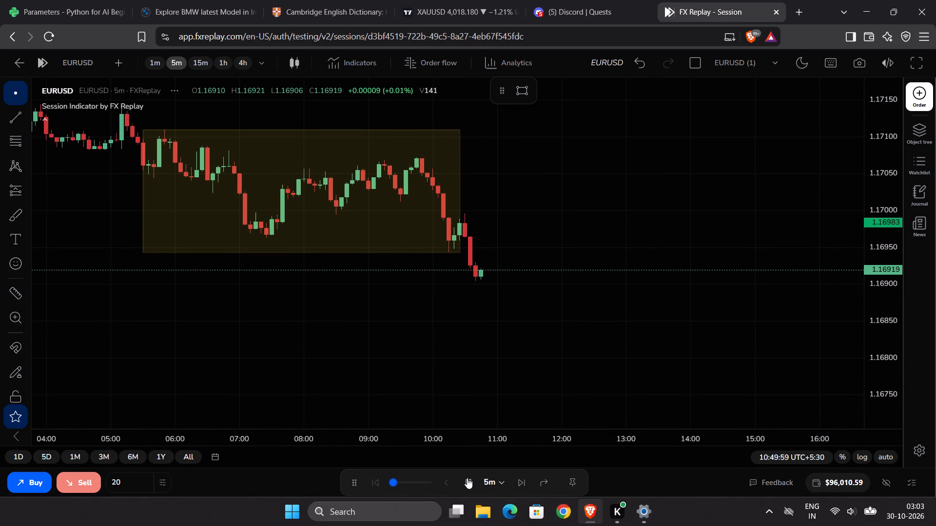
pyautogui.click(467, 478)
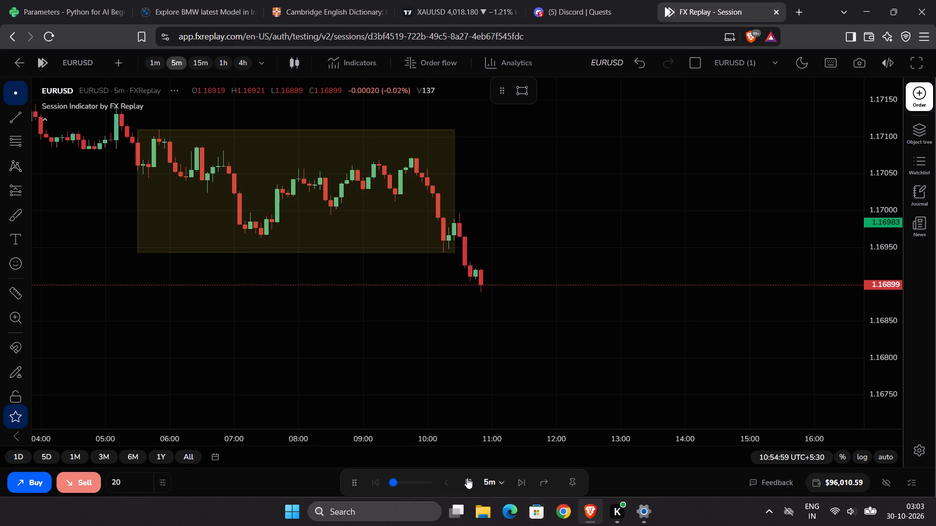
# Examine the break below the 7 October Asian range on the 5m chart and against the 1h price structure.
pyautogui.scroll(-3, 484, 318)
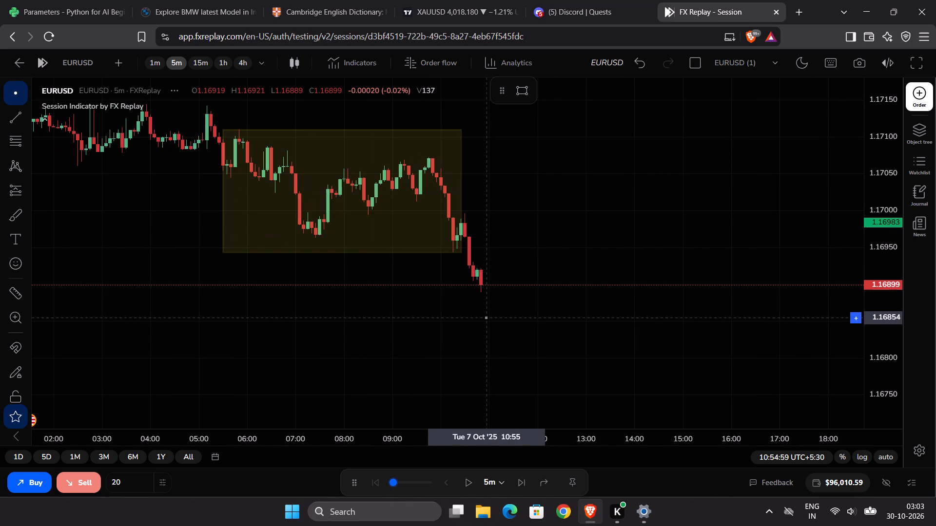
pyautogui.moveTo(525, 256); pyautogui.dragTo(520, 278)
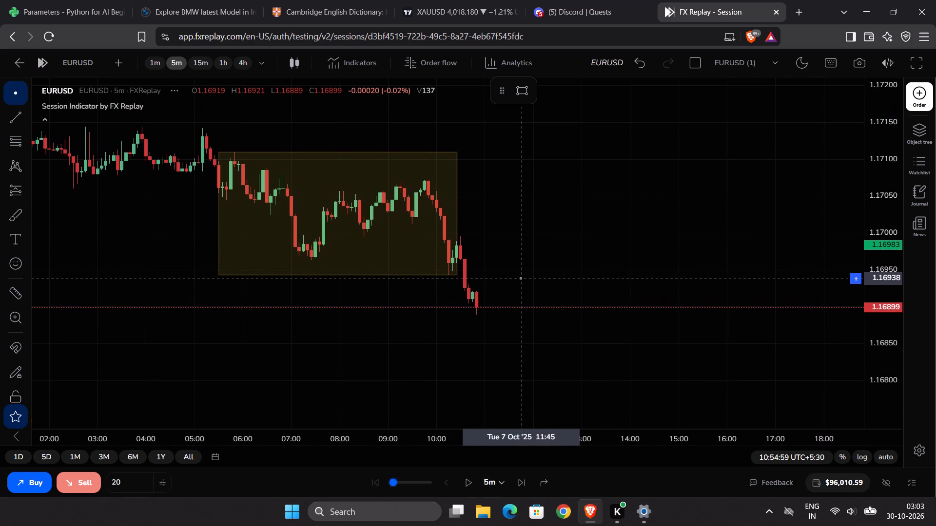
pyautogui.scroll(-5, 520, 278)
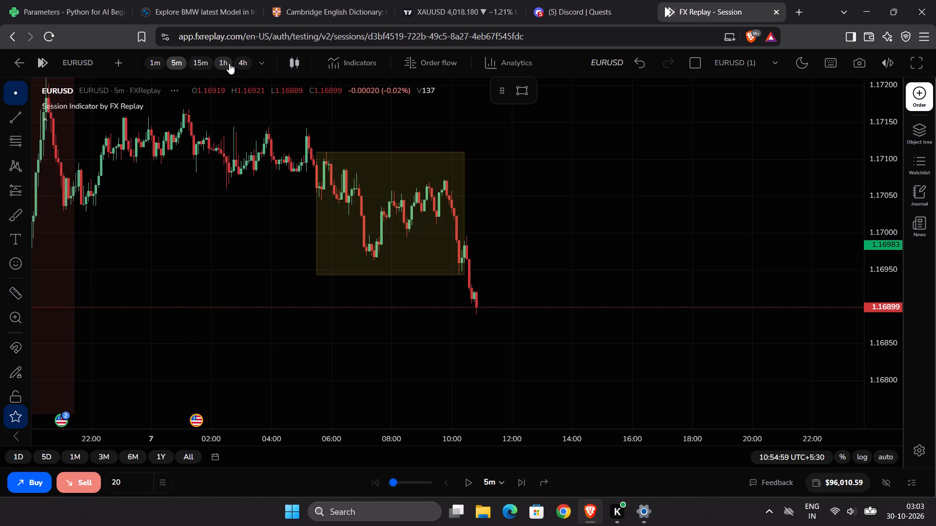
pyautogui.click(229, 63)
pyautogui.moveTo(892, 190); pyautogui.dragTo(900, 366)
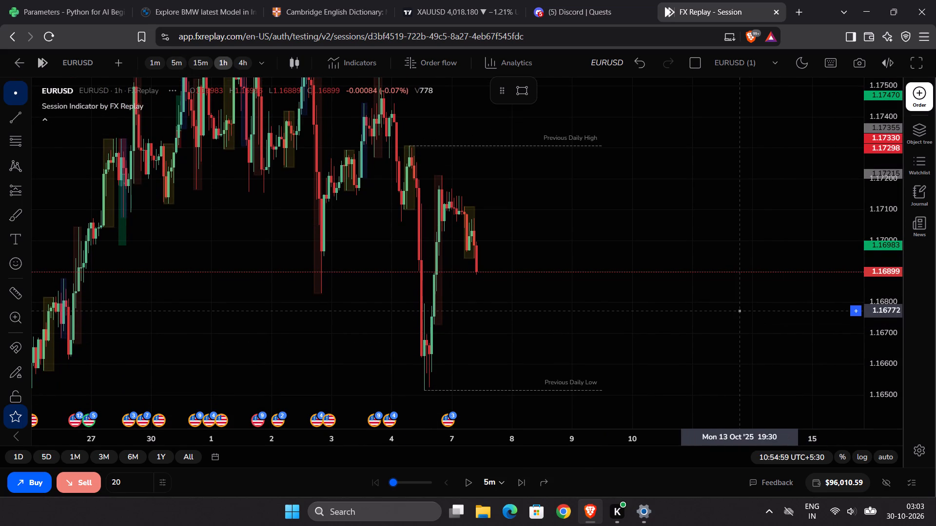
pyautogui.scroll(1, 740, 311)
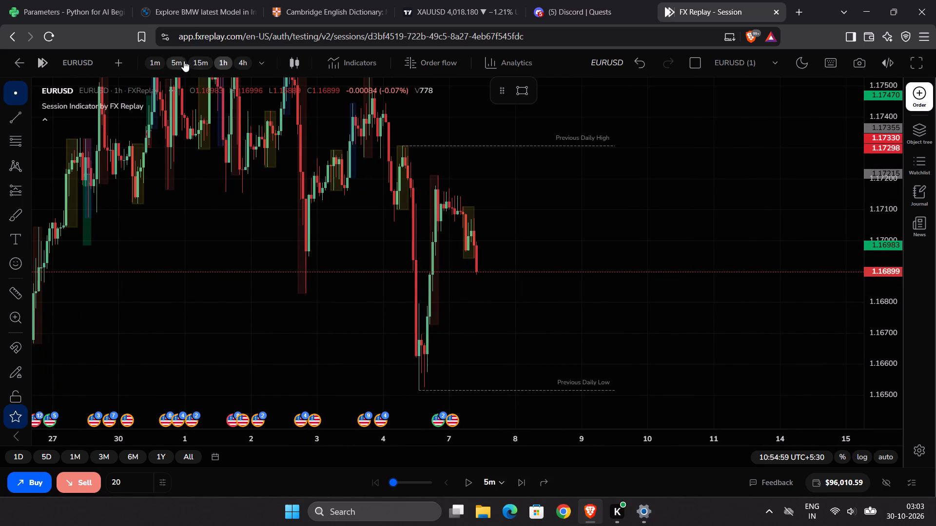
pyautogui.click(181, 60)
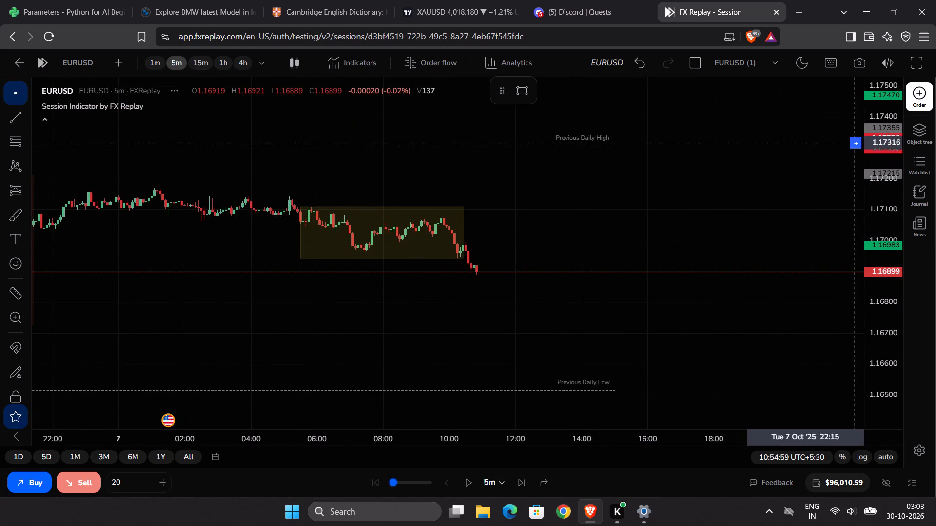
# Place a 9.57-unit EURUSD market sell at 1.16899 with 2% risk, stop loss 1.17108 and take profit 1.16481 for 1:2 reward.
pyautogui.click(934, 96)
pyautogui.click(924, 90)
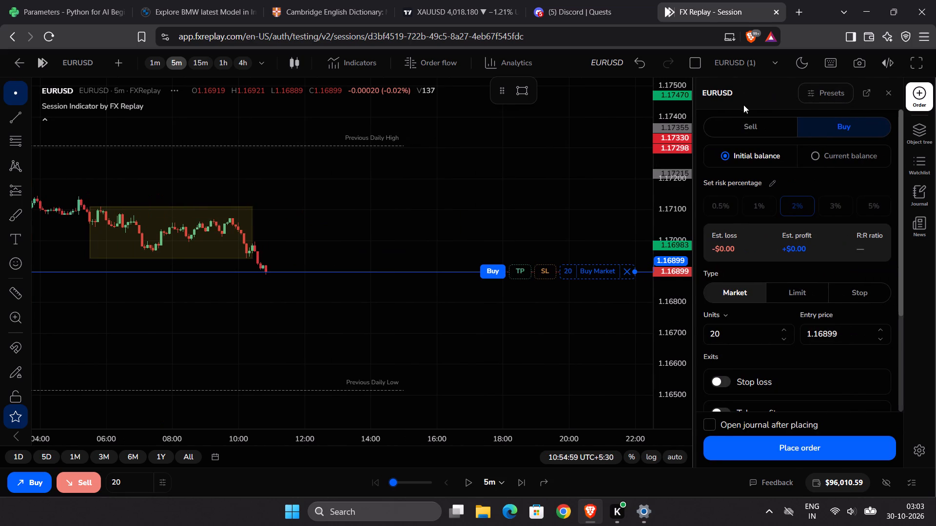
pyautogui.click(745, 124)
pyautogui.moveTo(542, 269); pyautogui.dragTo(545, 232)
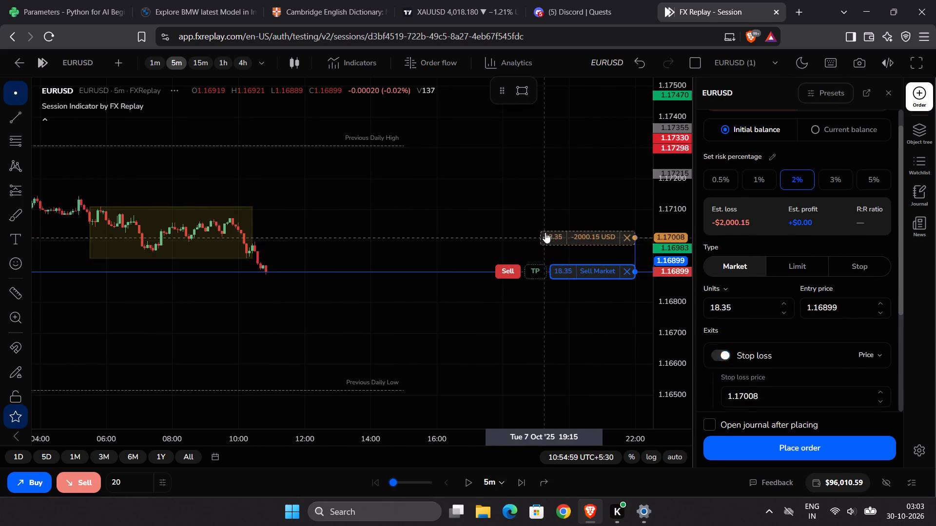
pyautogui.moveTo(545, 232); pyautogui.dragTo(545, 207)
pyautogui.moveTo(675, 196); pyautogui.dragTo(671, 236)
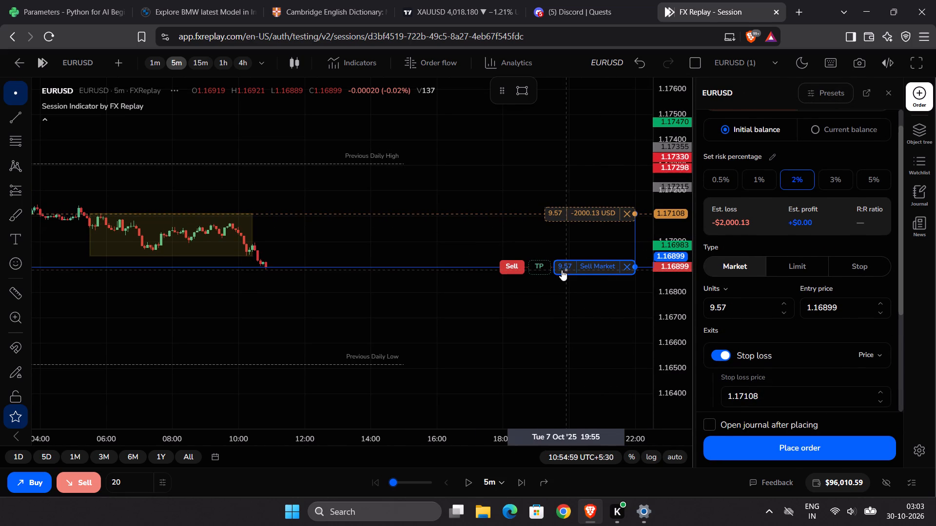
pyautogui.click(563, 266)
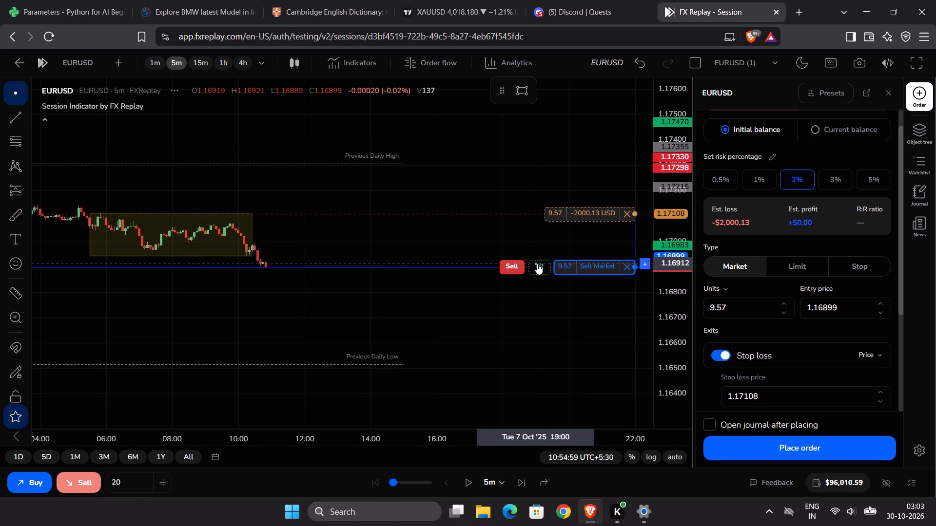
pyautogui.moveTo(537, 263); pyautogui.dragTo(530, 351)
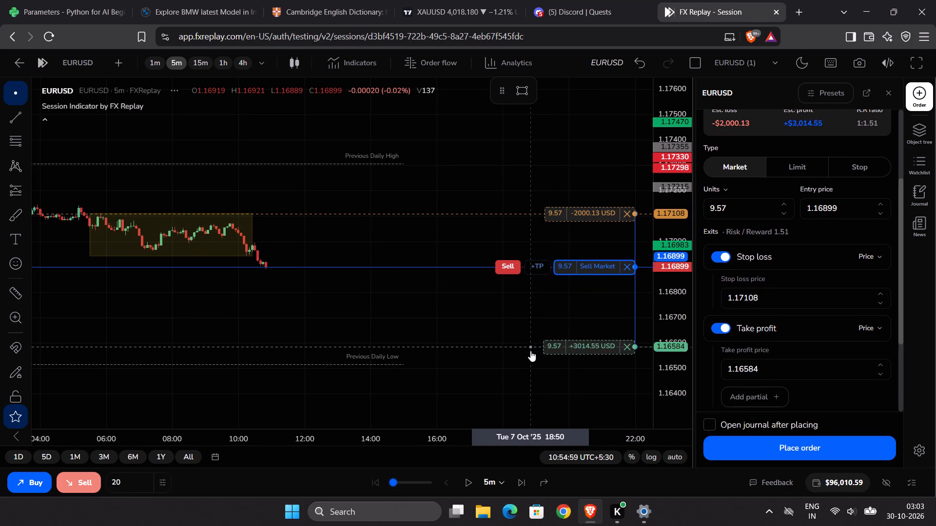
pyautogui.moveTo(530, 351); pyautogui.dragTo(531, 364)
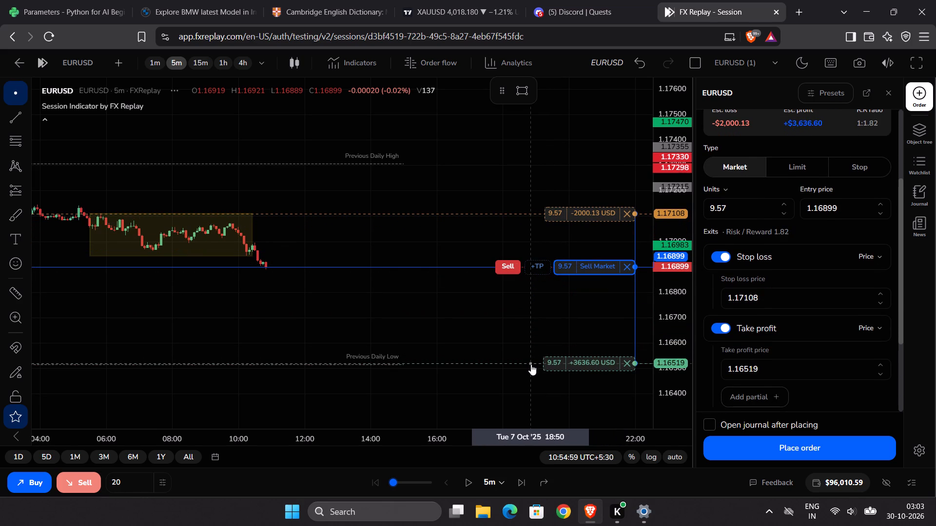
pyautogui.moveTo(531, 364); pyautogui.dragTo(531, 376)
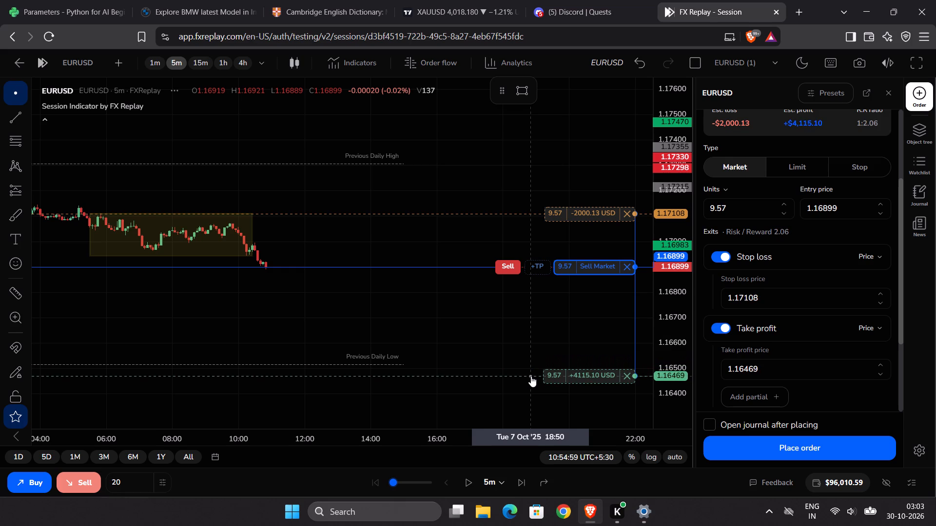
pyautogui.moveTo(531, 376); pyautogui.dragTo(532, 373)
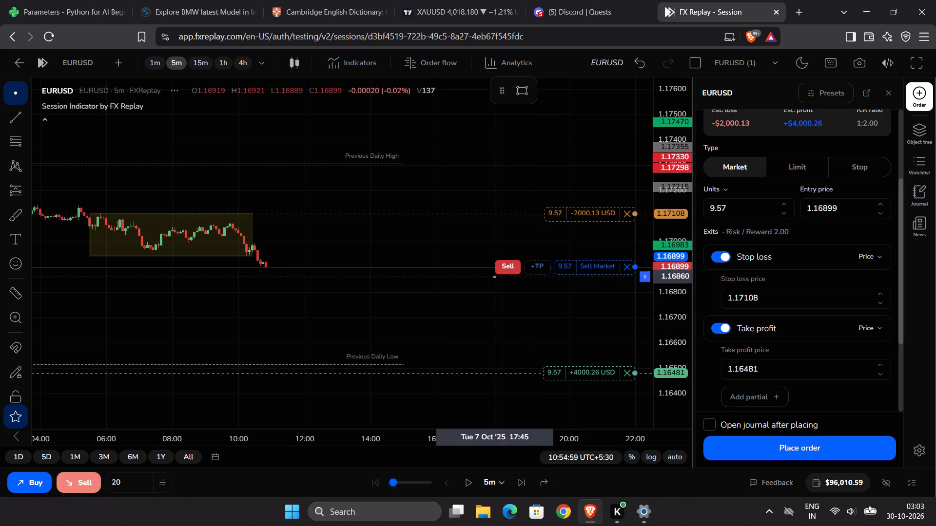
pyautogui.click(499, 267)
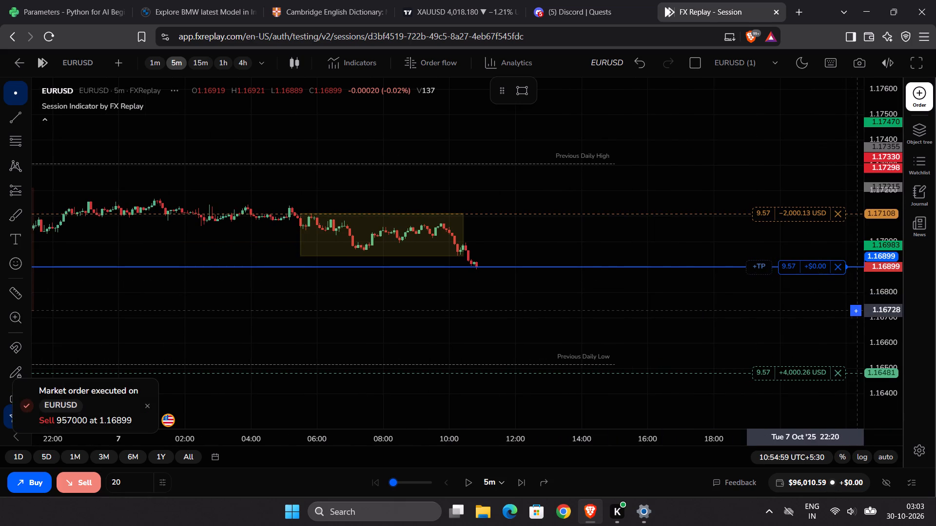
# Replay the open sell trade on the 5m chart in several runs from 10:54:59 to 13:44:59.
pyautogui.moveTo(799, 327); pyautogui.dragTo(791, 299)
pyautogui.moveTo(883, 322); pyautogui.dragTo(881, 262)
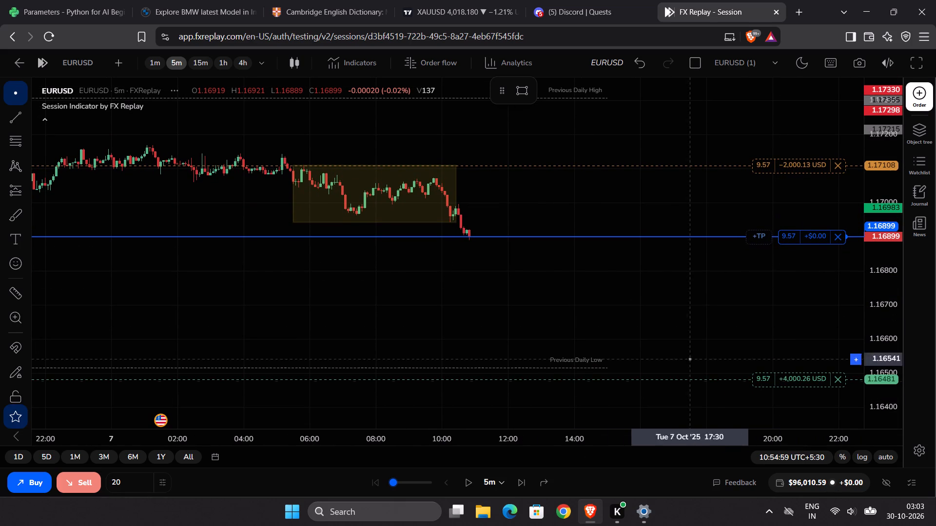
pyautogui.click(469, 484)
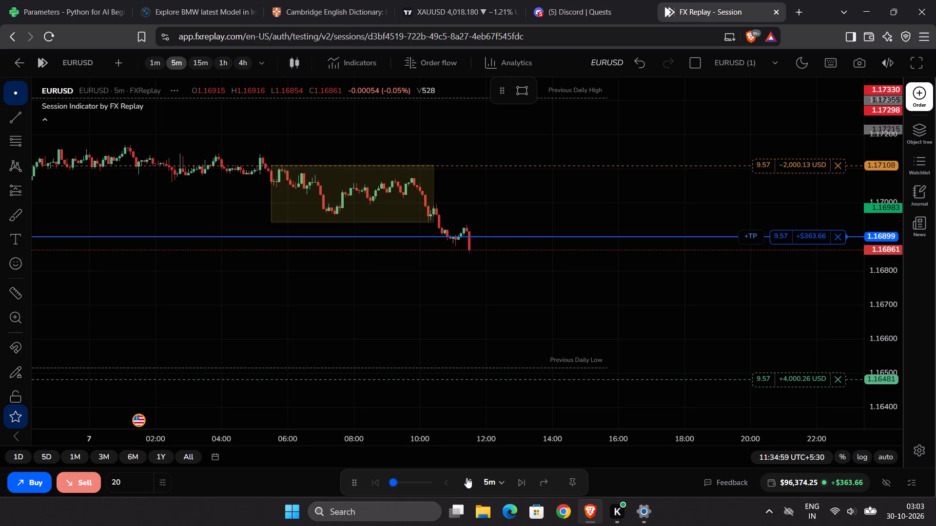
pyautogui.click(467, 477)
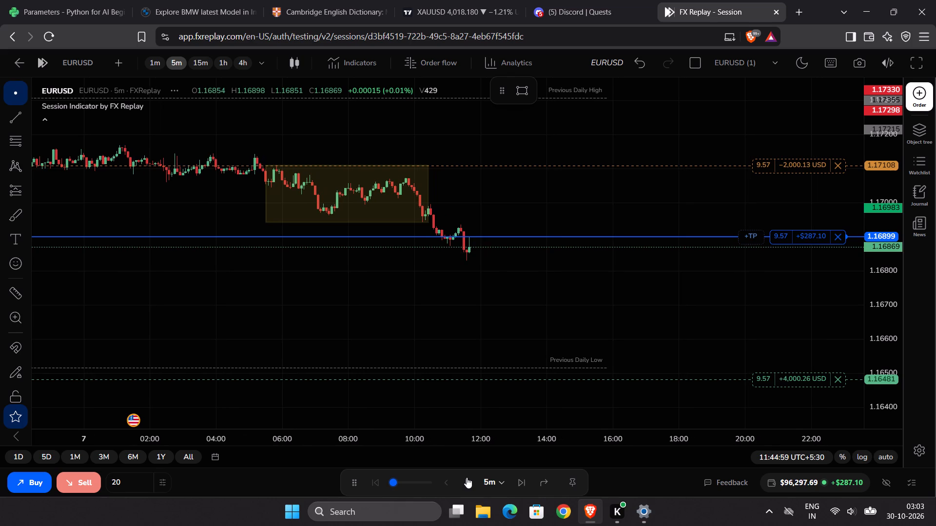
pyautogui.click(467, 477)
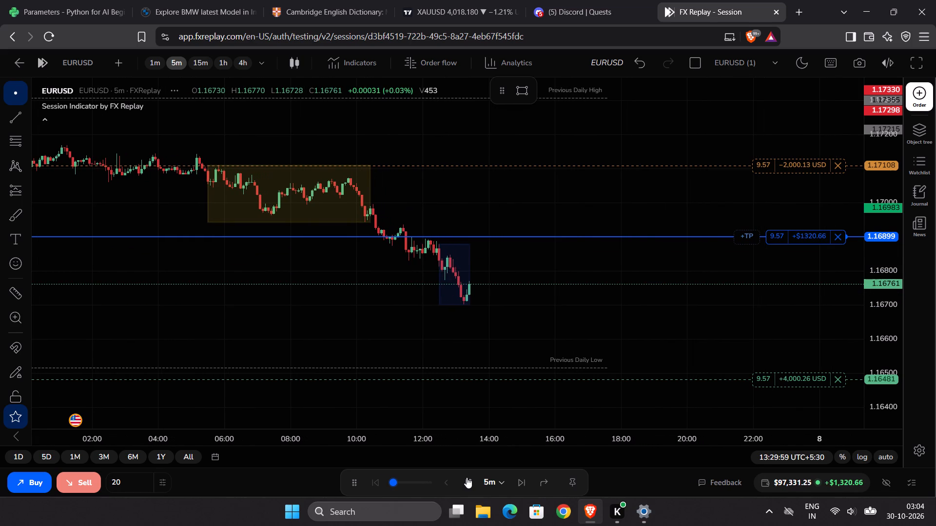
pyautogui.click(467, 477)
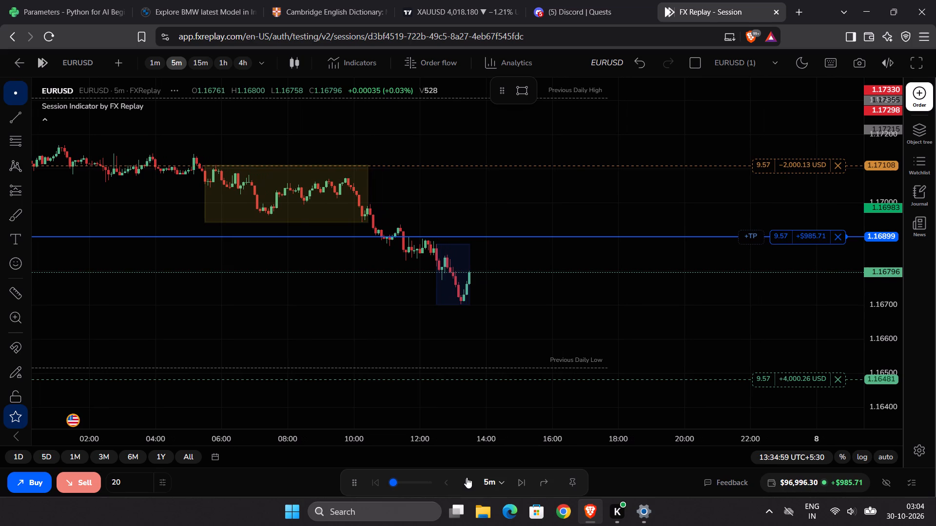
pyautogui.click(467, 477)
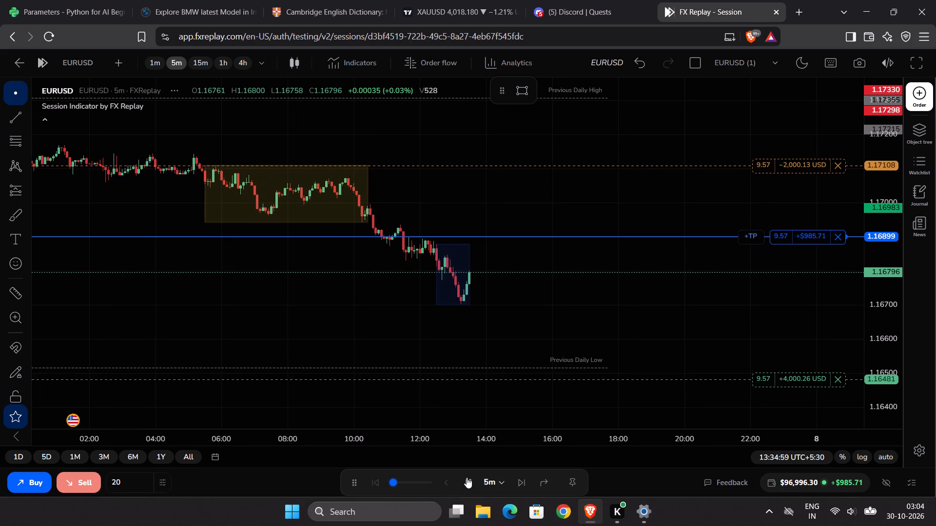
pyautogui.click(467, 477)
pyautogui.click(467, 477)
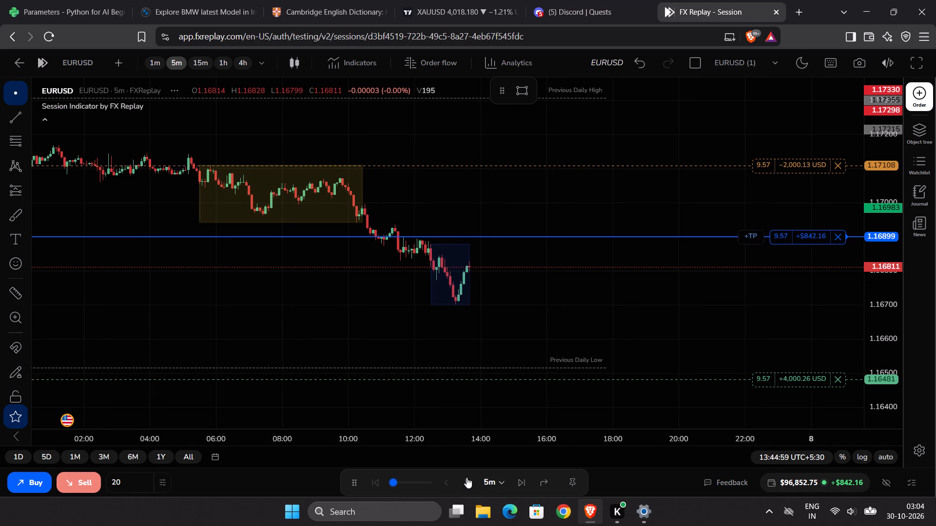
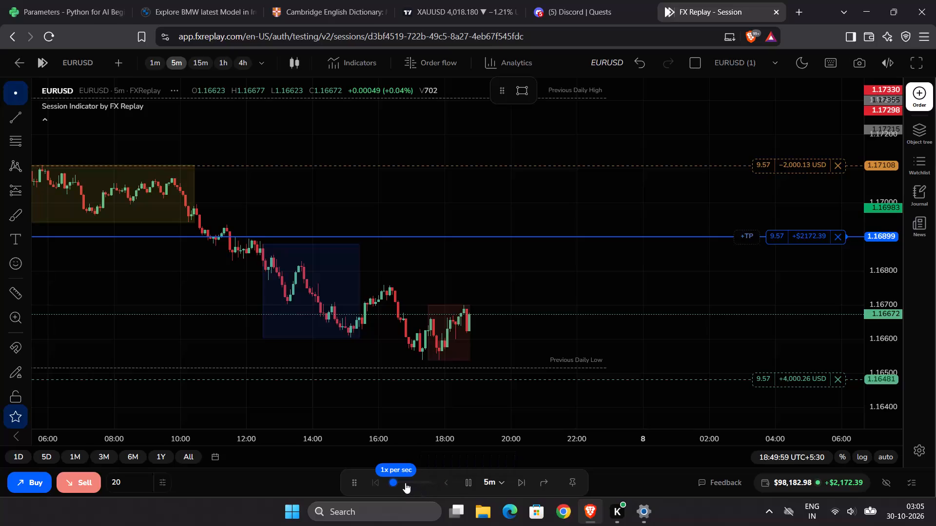
# Increase the replay speed and replay the open sell trade on the 5m chart in several runs to 01:19:59 on 8 October.
pyautogui.click(398, 482)
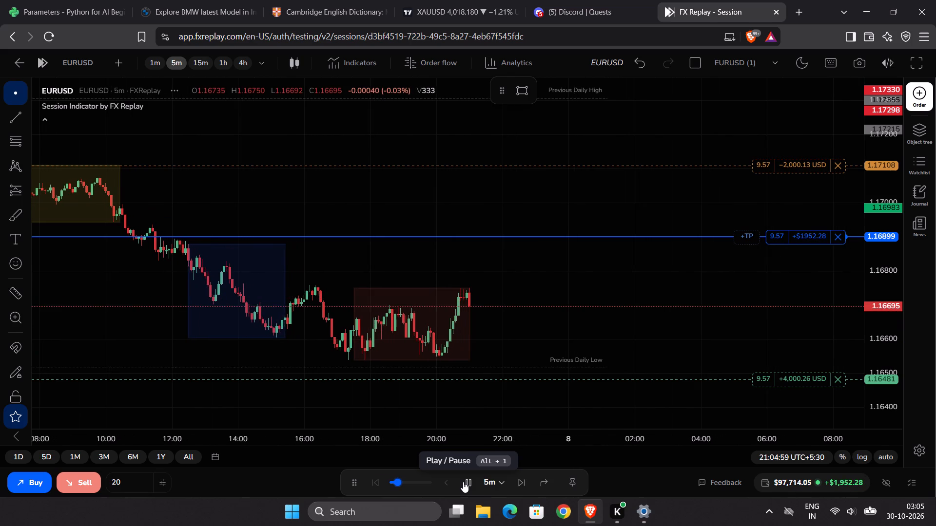
pyautogui.click(463, 482)
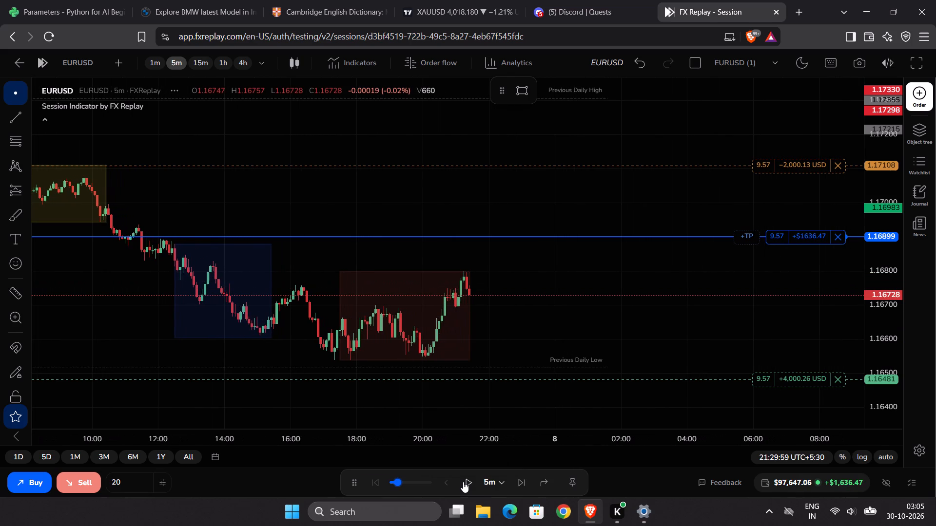
pyautogui.click(463, 482)
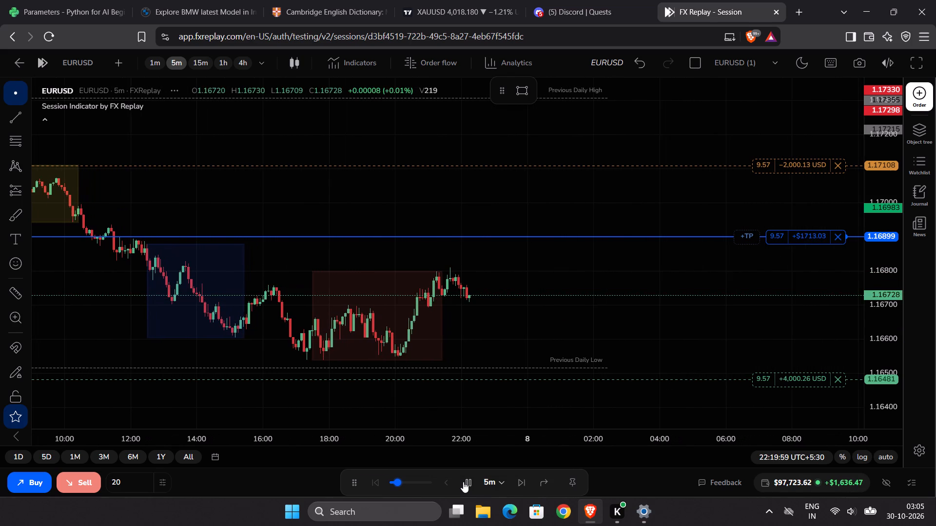
pyautogui.click(463, 482)
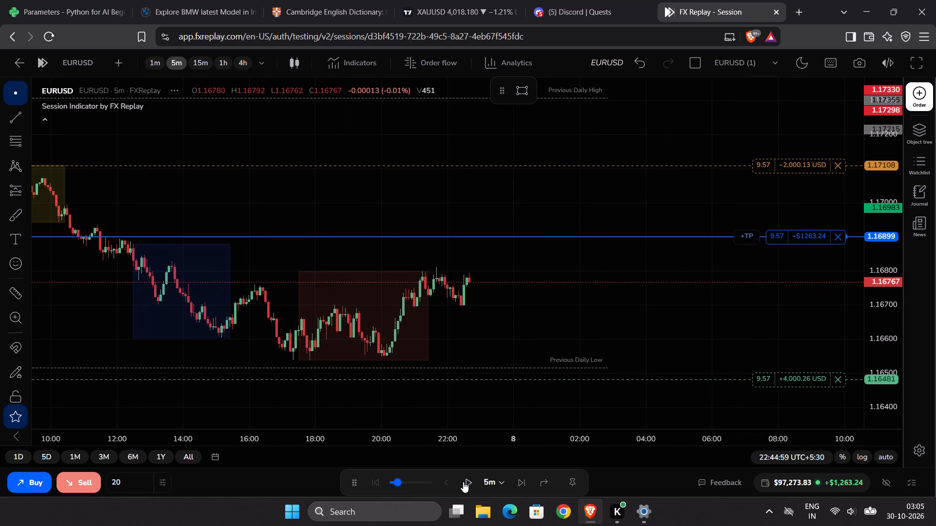
pyautogui.click(463, 482)
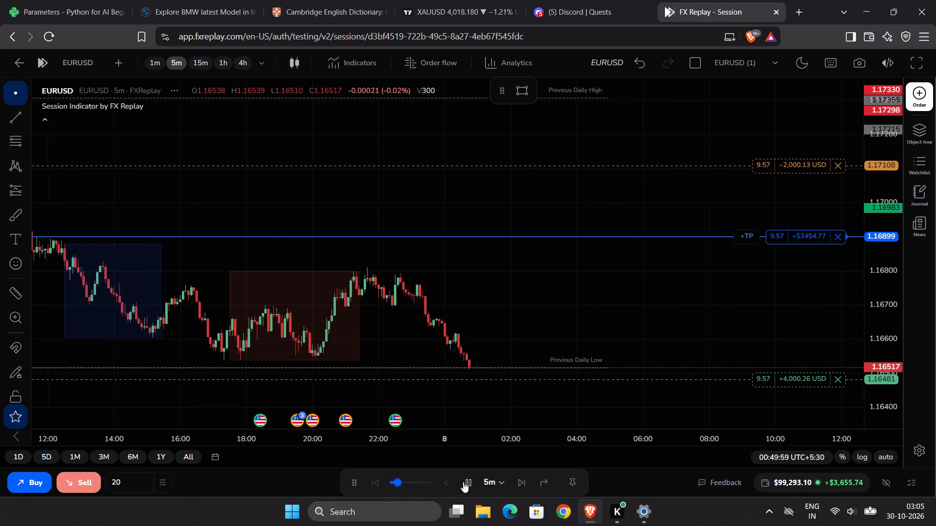
pyautogui.click(463, 482)
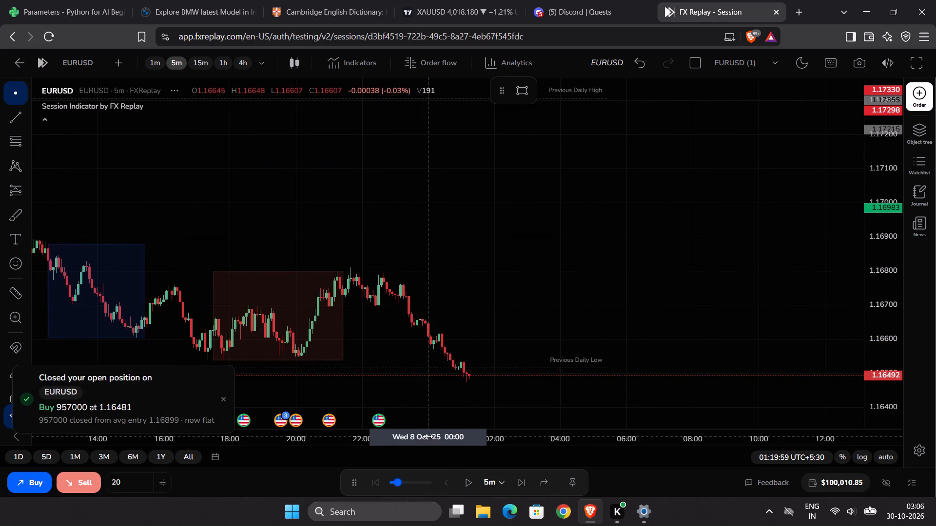
# Switch to the 4h chart and examine EURUSD's price structure over the recent months up to 8 October 2025.
pyautogui.scroll(-3, 479, 343)
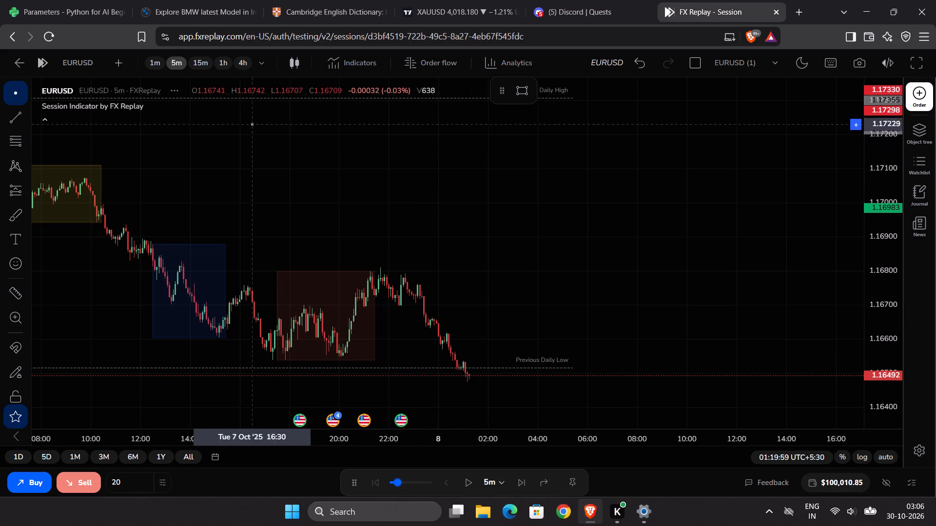
pyautogui.click(246, 66)
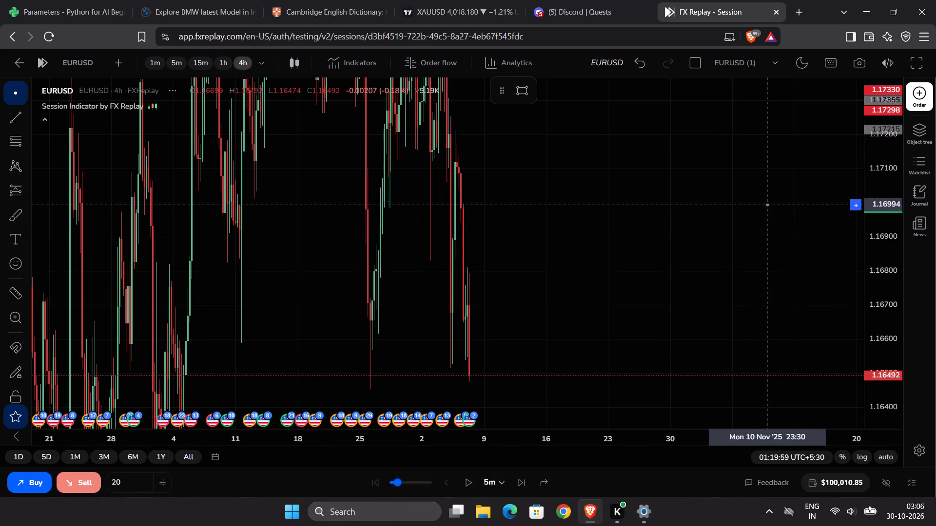
pyautogui.moveTo(889, 187); pyautogui.dragTo(887, 349)
pyautogui.scroll(6, 670, 271)
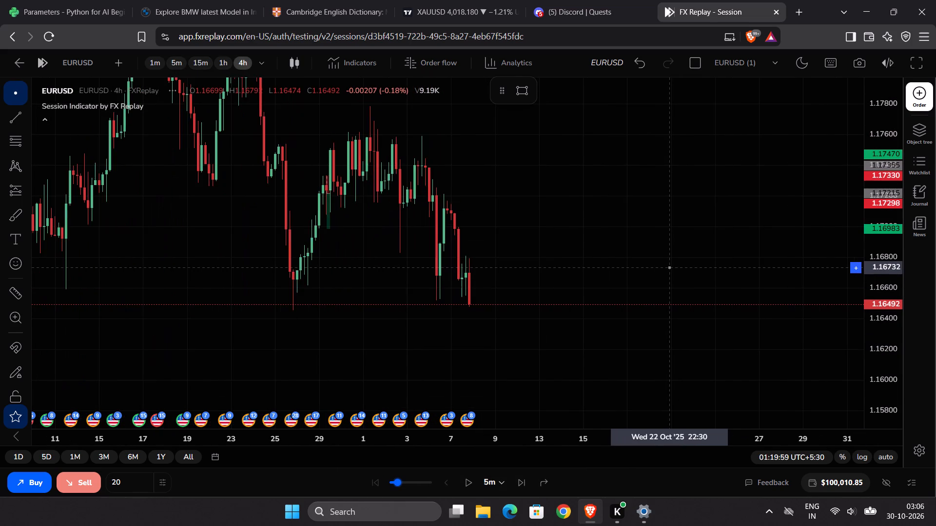
pyautogui.scroll(2, 669, 267)
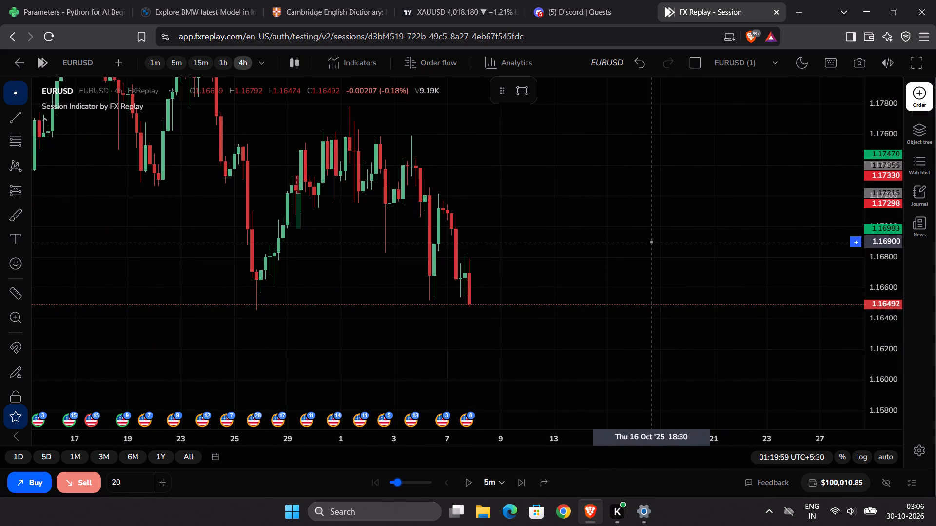
pyautogui.scroll(-3, 615, 168)
pyautogui.moveTo(872, 164); pyautogui.dragTo(877, 316)
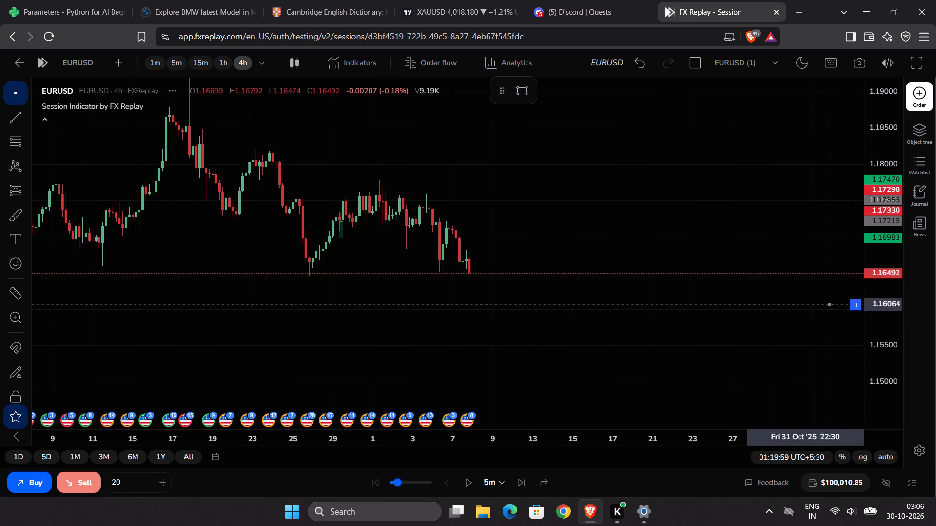
pyautogui.scroll(-2, 747, 272)
pyautogui.moveTo(630, 285); pyautogui.dragTo(782, 240)
pyautogui.scroll(-5, 783, 235)
pyautogui.moveTo(897, 181); pyautogui.dragTo(897, 326)
pyautogui.scroll(-2, 777, 294)
pyautogui.moveTo(635, 321); pyautogui.dragTo(639, 316)
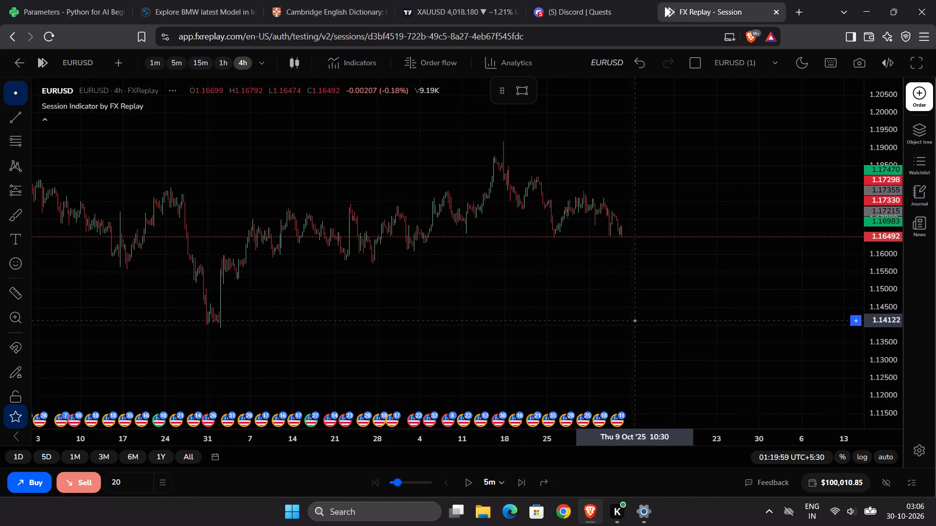
pyautogui.moveTo(639, 316); pyautogui.dragTo(811, 337)
pyautogui.moveTo(612, 319); pyautogui.dragTo(732, 193)
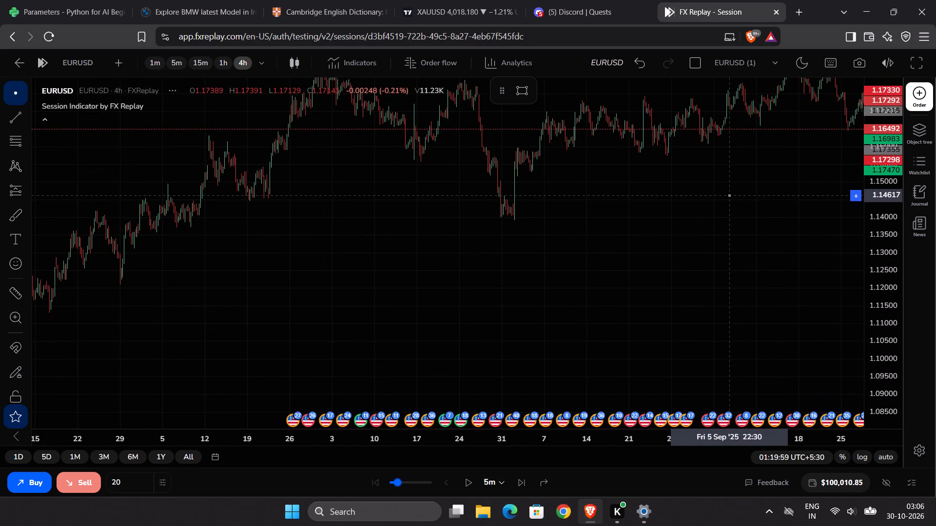
pyautogui.moveTo(732, 193); pyautogui.dragTo(512, 296)
pyautogui.scroll(-2, 512, 294)
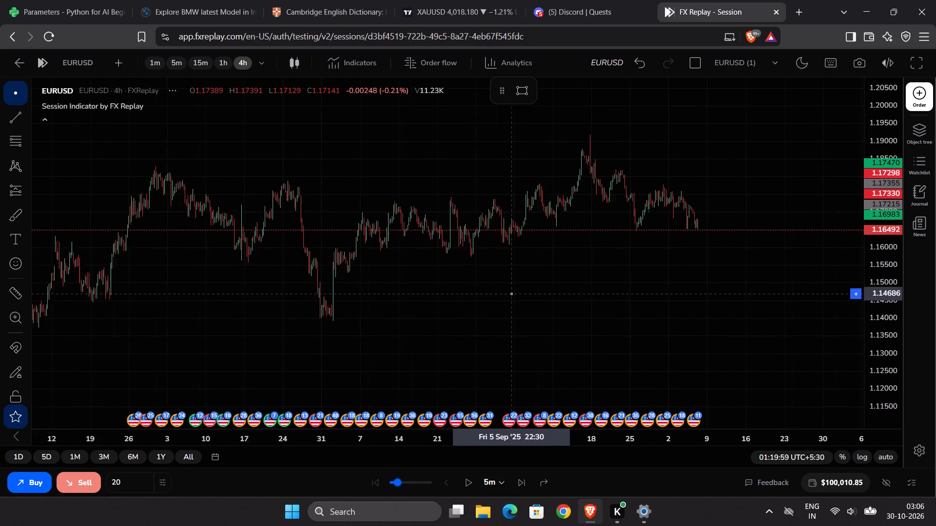
# Examine EURUSD's longer-term trend and major swing highs and lows on the 4h chart from early 2024 to October 2025.
pyautogui.scroll(-5, 512, 294)
pyautogui.moveTo(878, 151); pyautogui.dragTo(874, 213)
pyautogui.scroll(-2, 801, 242)
pyautogui.scroll(-7, 677, 298)
pyautogui.moveTo(912, 173); pyautogui.dragTo(912, 183)
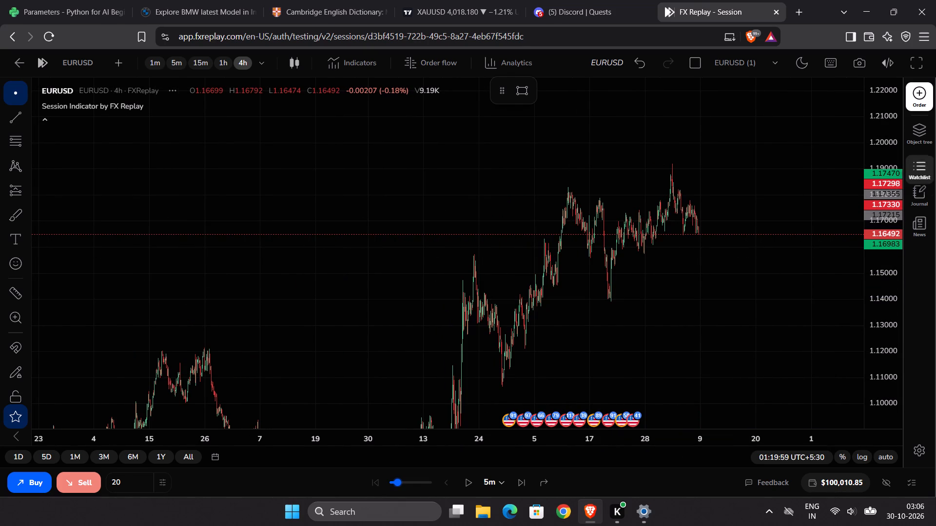
pyautogui.moveTo(912, 183); pyautogui.dragTo(907, 188)
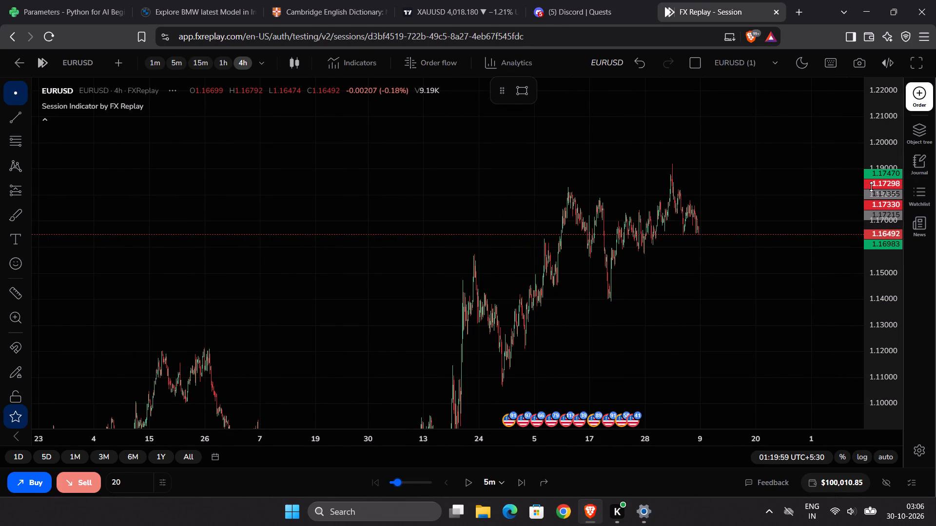
pyautogui.scroll(-2, 872, 183)
pyautogui.moveTo(754, 275); pyautogui.dragTo(775, 197)
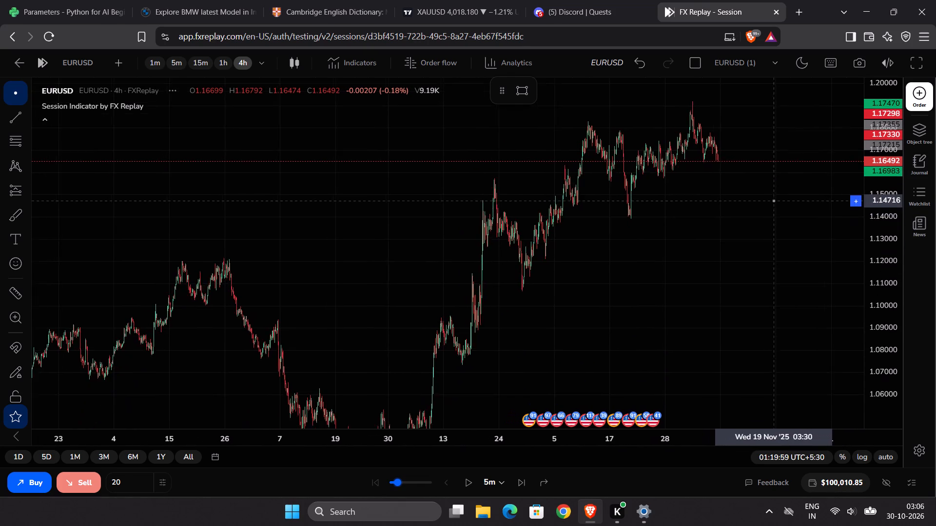
pyautogui.moveTo(775, 197); pyautogui.dragTo(786, 149)
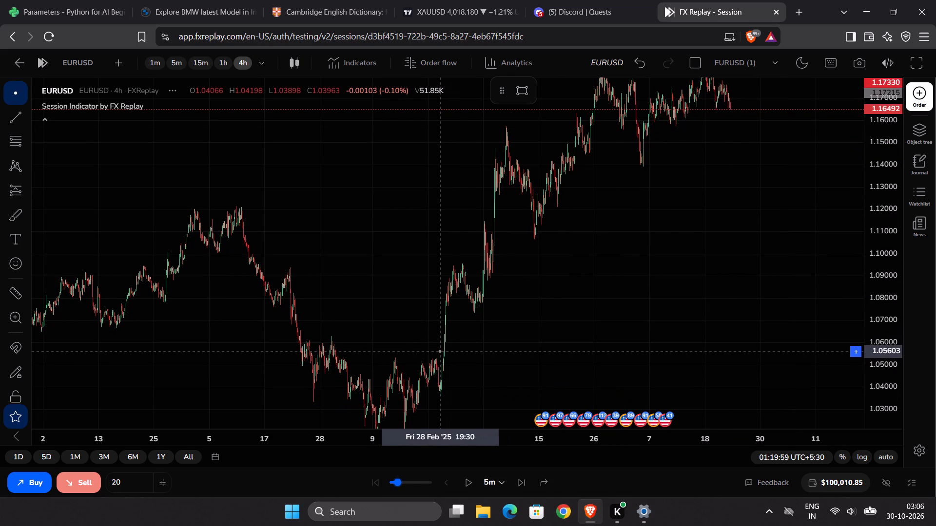
pyautogui.moveTo(599, 252); pyautogui.dragTo(544, 321)
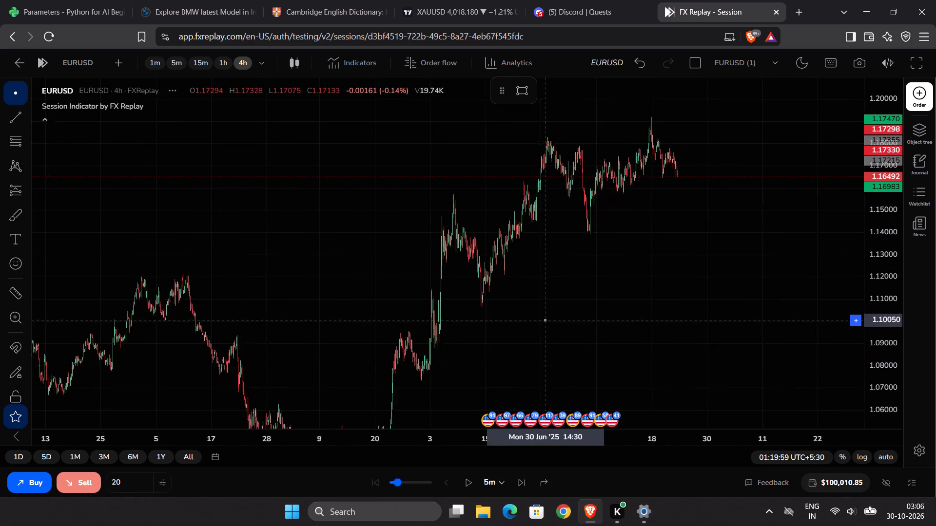
pyautogui.moveTo(544, 321); pyautogui.dragTo(502, 344)
pyautogui.scroll(-6, 517, 305)
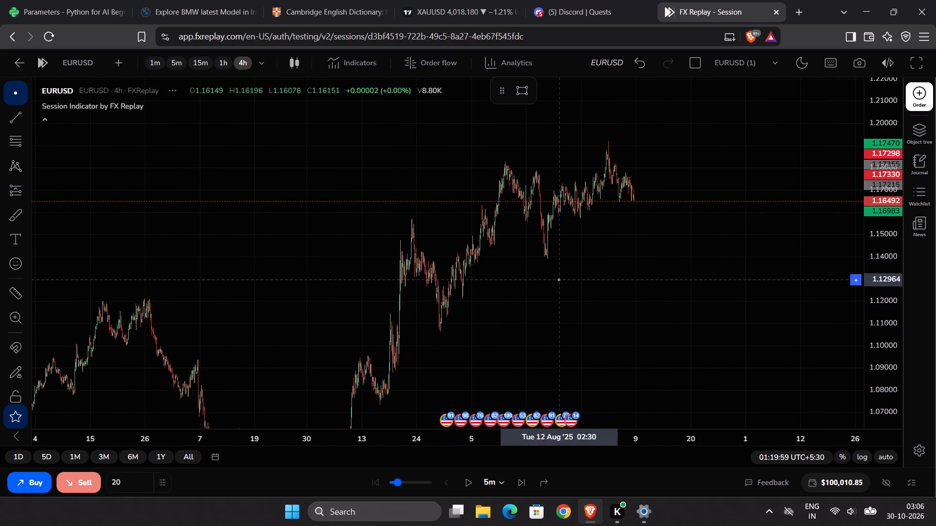
pyautogui.scroll(-5, 606, 242)
pyautogui.scroll(-4, 682, 231)
pyautogui.scroll(2, 671, 235)
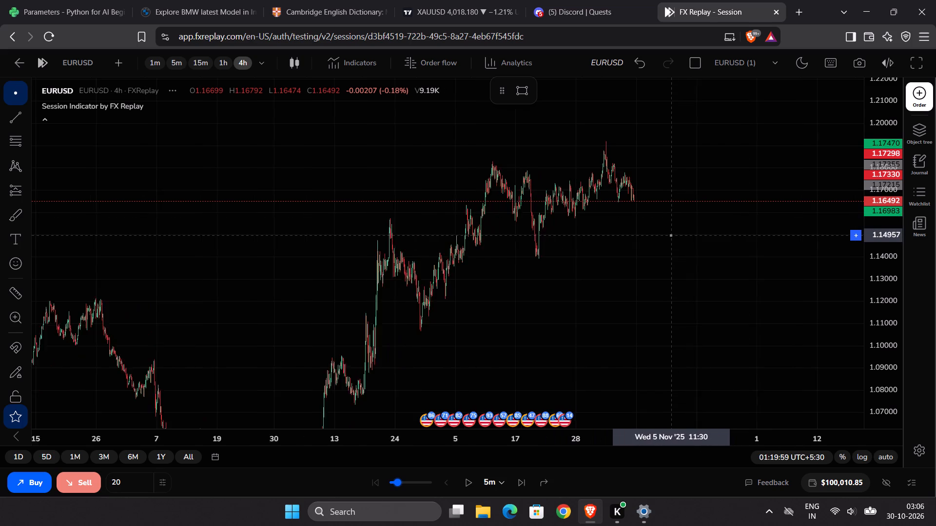
pyautogui.scroll(1, 671, 235)
pyautogui.scroll(-4, 670, 237)
pyautogui.moveTo(874, 175); pyautogui.dragTo(867, 322)
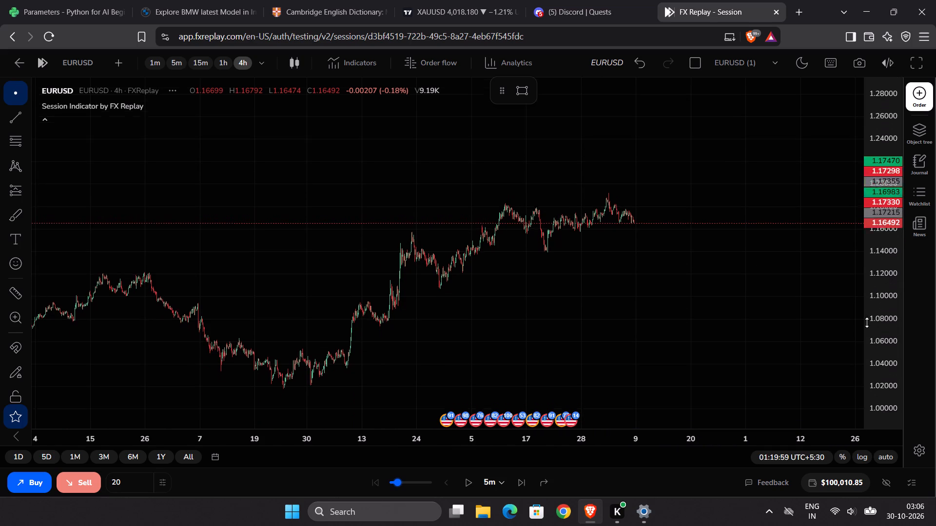
pyautogui.moveTo(867, 322); pyautogui.dragTo(864, 346)
pyautogui.scroll(-5, 532, 224)
pyautogui.scroll(1, 532, 224)
pyautogui.scroll(-2, 532, 224)
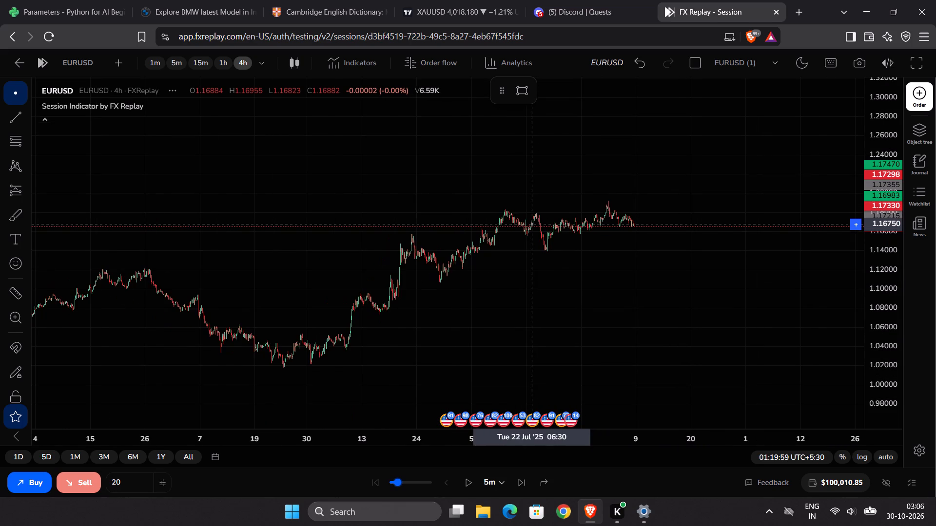
pyautogui.moveTo(448, 268); pyautogui.dragTo(640, 213)
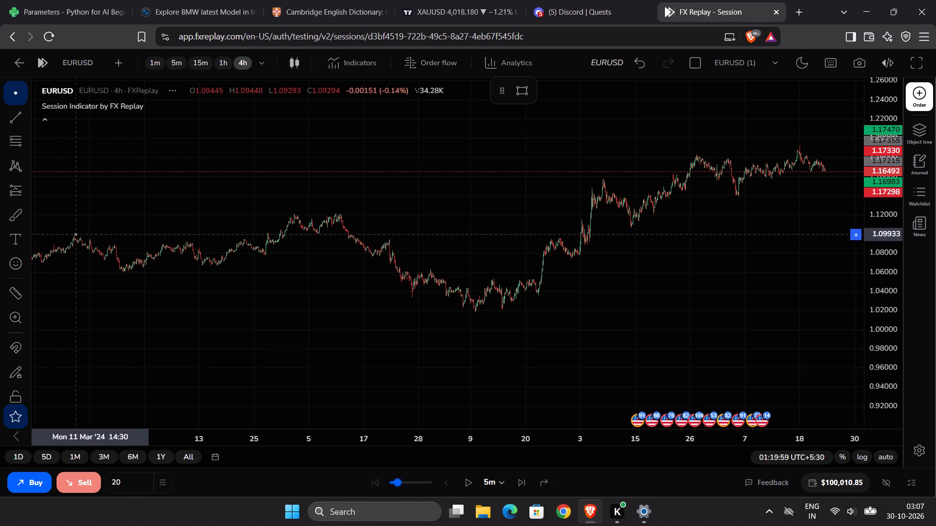
pyautogui.moveTo(886, 408); pyautogui.dragTo(910, 240)
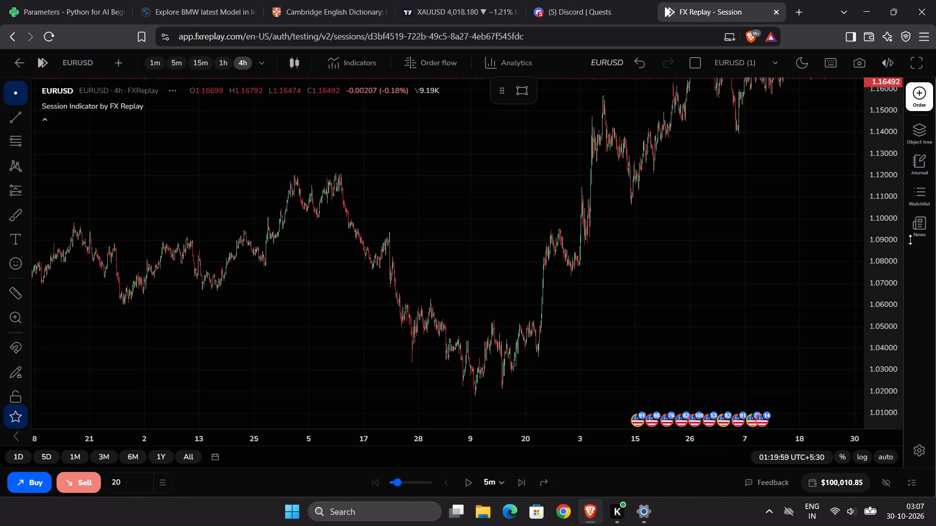
pyautogui.moveTo(910, 240); pyautogui.dragTo(910, 225)
pyautogui.moveTo(783, 224); pyautogui.dragTo(571, 381)
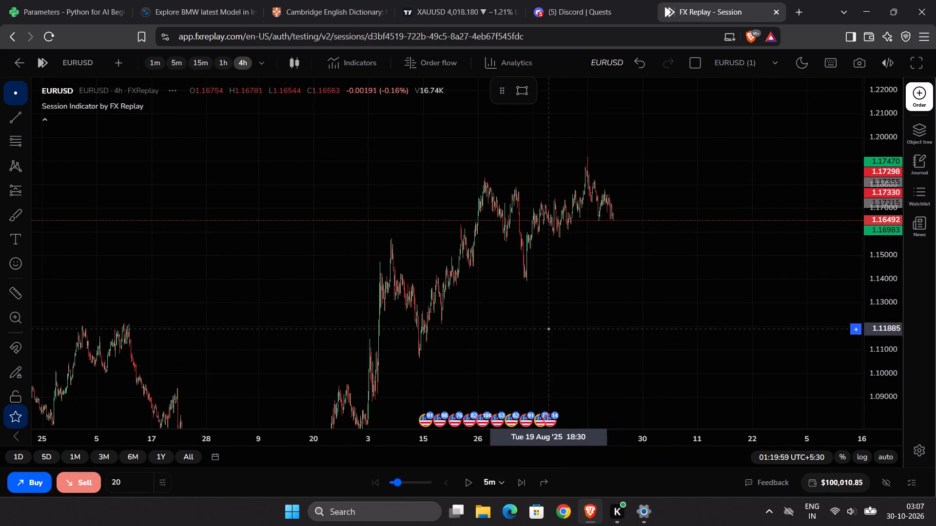
pyautogui.scroll(7, 542, 282)
# Switch to the 15m chart and examine early October's session ranges and price against the previous daily high and low.
pyautogui.click(210, 61)
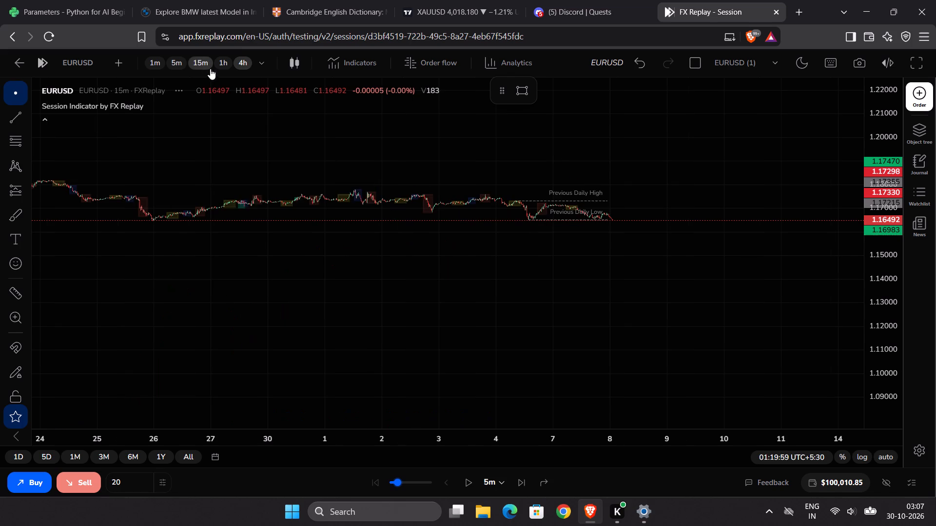
pyautogui.moveTo(890, 377); pyautogui.dragTo(880, 144)
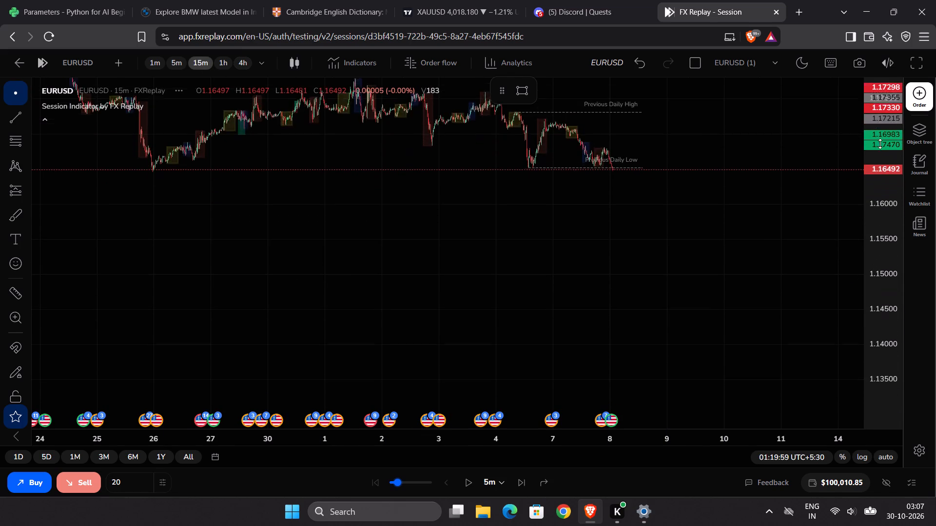
pyautogui.moveTo(880, 144); pyautogui.dragTo(872, 75)
pyautogui.moveTo(790, 219); pyautogui.dragTo(773, 334)
pyautogui.moveTo(890, 359); pyautogui.dragTo(897, 283)
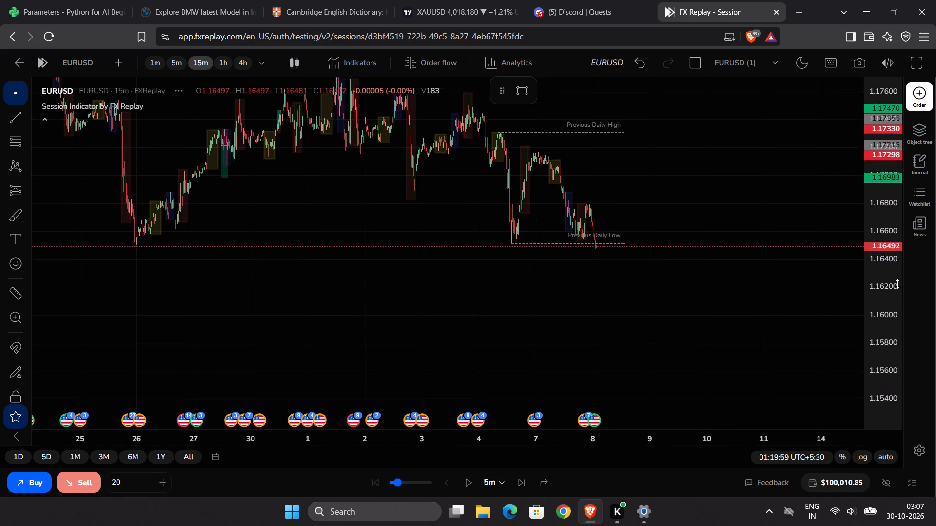
pyautogui.moveTo(897, 283); pyautogui.dragTo(900, 180)
pyautogui.scroll(5, 721, 214)
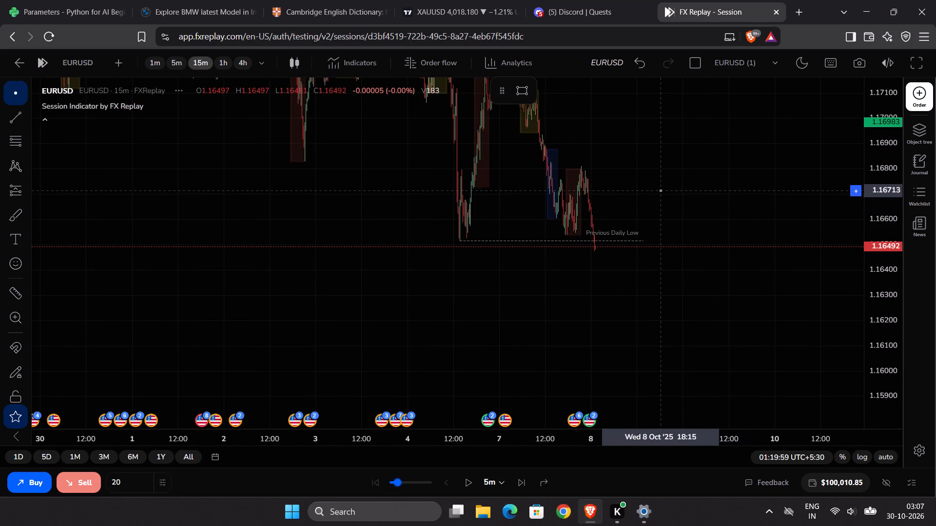
pyautogui.moveTo(659, 187); pyautogui.dragTo(606, 295)
pyautogui.moveTo(874, 148); pyautogui.dragTo(876, 174)
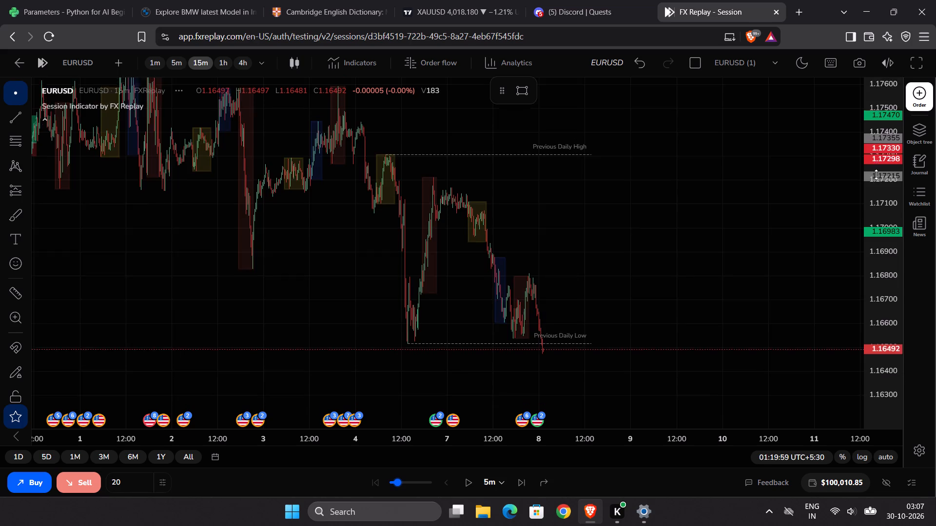
pyautogui.moveTo(876, 174); pyautogui.dragTo(877, 298)
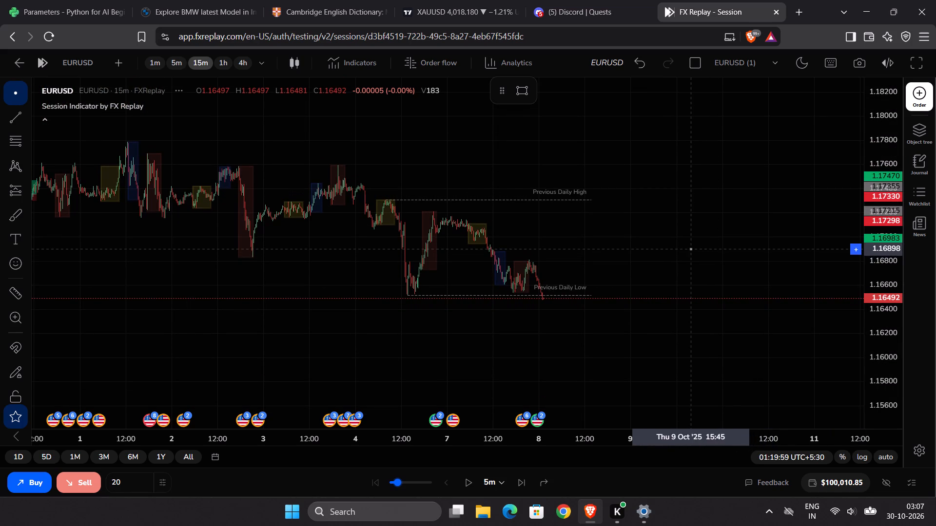
pyautogui.moveTo(656, 245); pyautogui.dragTo(734, 266)
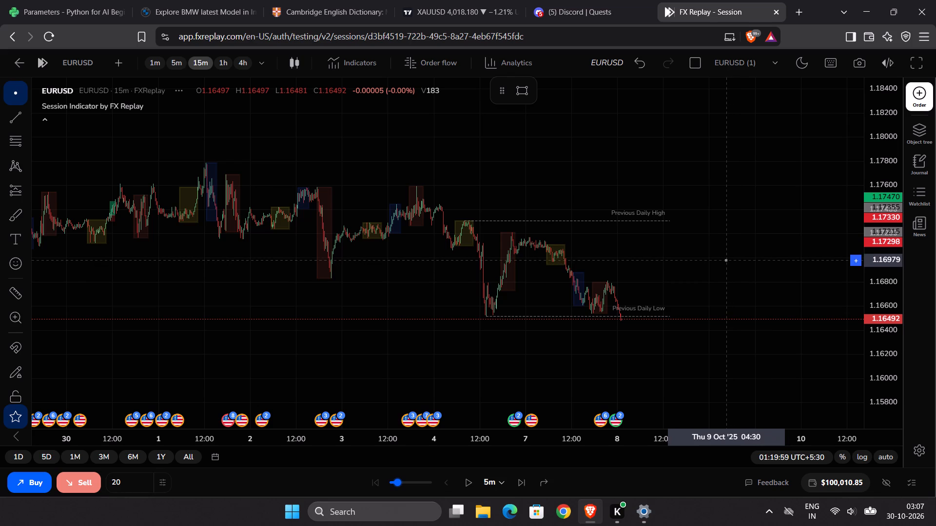
pyautogui.scroll(11, 726, 260)
pyautogui.scroll(-2, 722, 260)
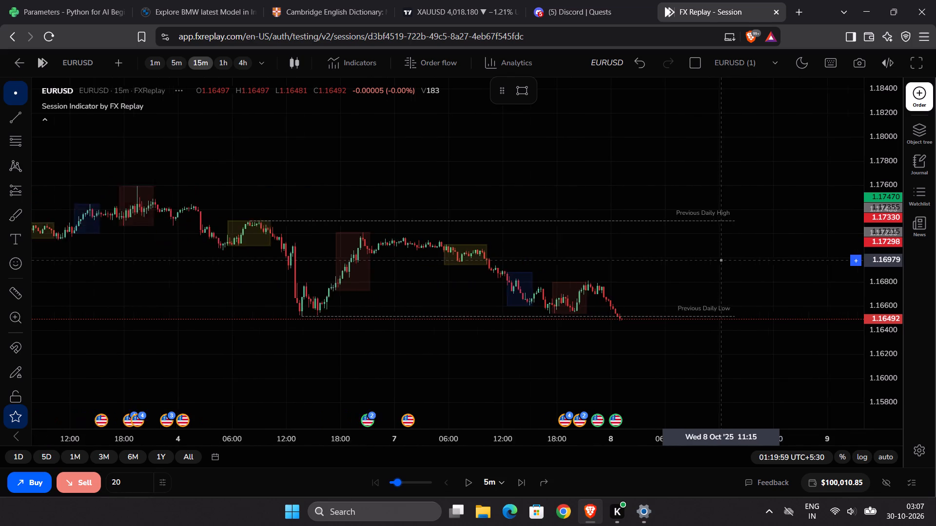
pyautogui.scroll(-1, 721, 260)
pyautogui.moveTo(873, 333); pyautogui.dragTo(873, 223)
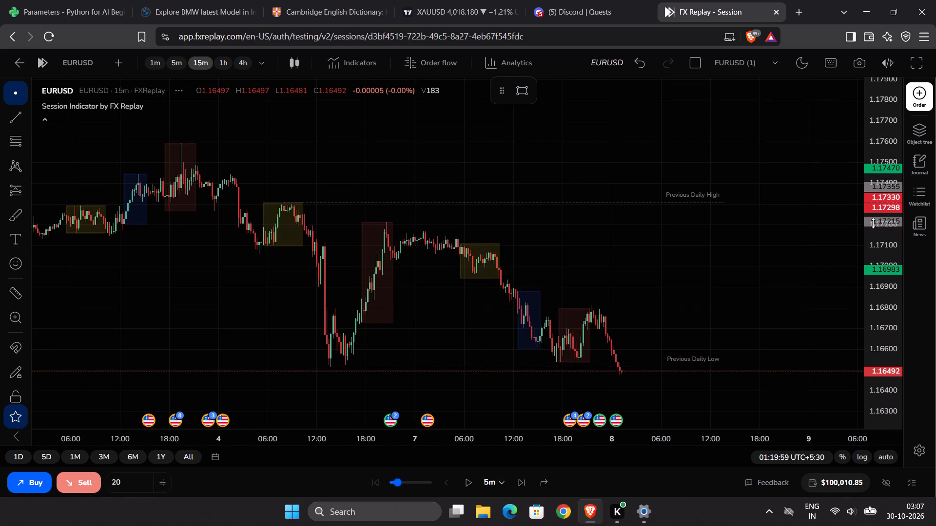
# Set the replay interval to 15m at maximum speed and replay EURUSD on the 15m chart to 02:59:59 on 8 October.
pyautogui.scroll(4, 758, 255)
pyautogui.moveTo(741, 280); pyautogui.dragTo(623, 225)
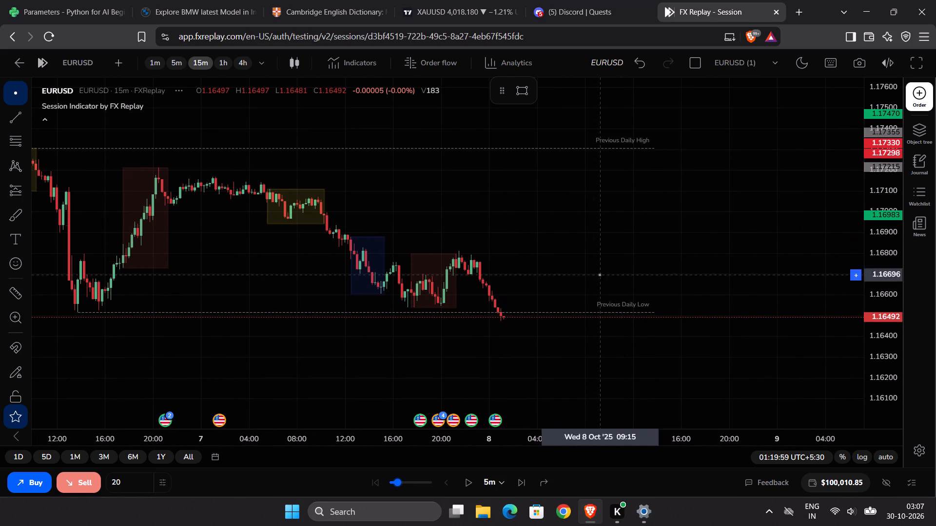
pyautogui.click(496, 473)
pyautogui.click(489, 479)
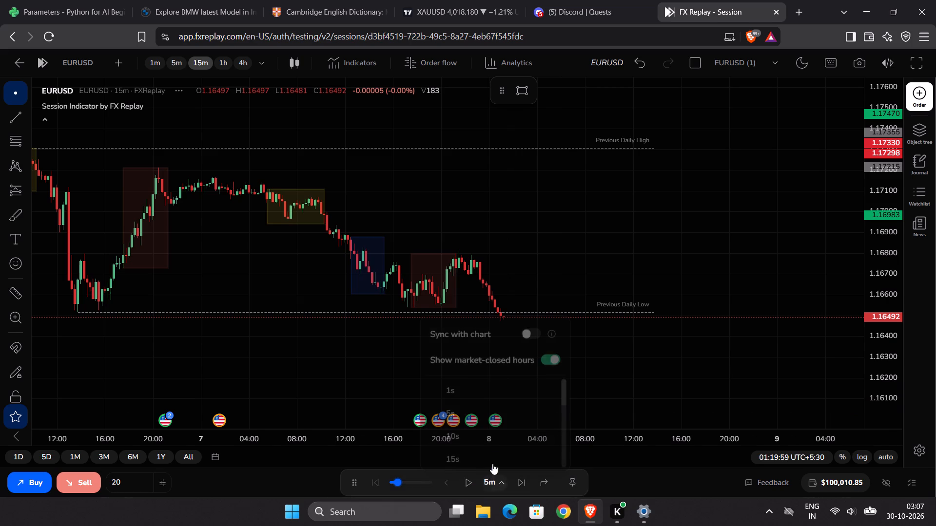
pyautogui.scroll(-4, 491, 426)
pyautogui.click(457, 386)
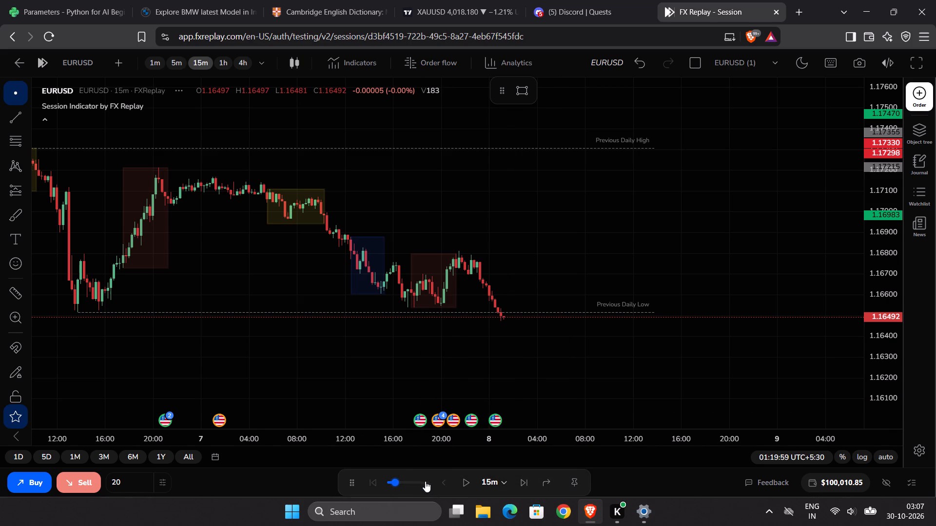
pyautogui.moveTo(425, 481); pyautogui.dragTo(432, 481)
pyautogui.scroll(8, 517, 322)
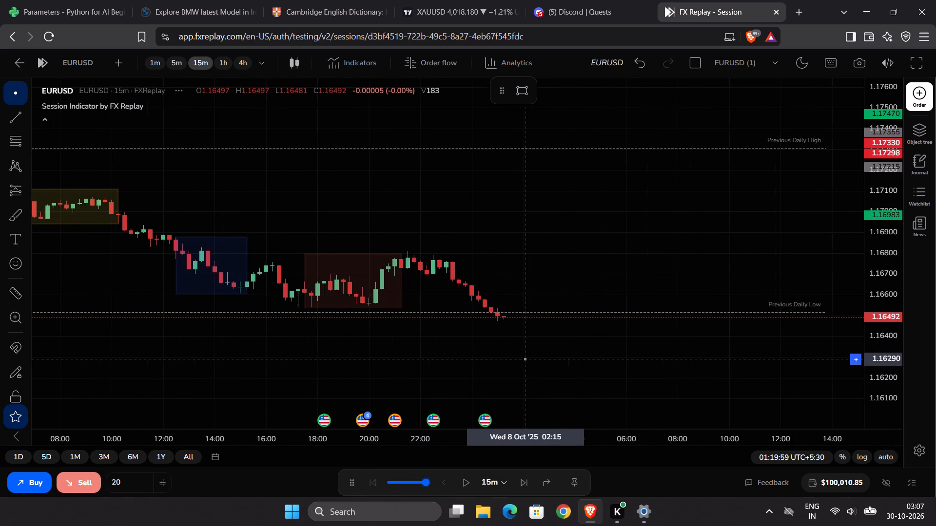
pyautogui.click(463, 482)
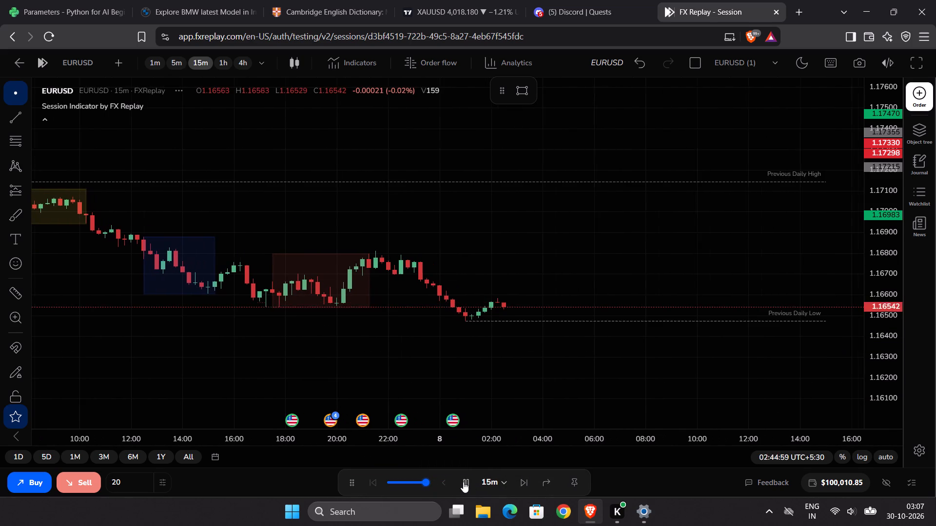
pyautogui.click(463, 482)
# Set the replay speed to 8x per second and replay to 05:29:59 on 8 October.
pyautogui.click(408, 482)
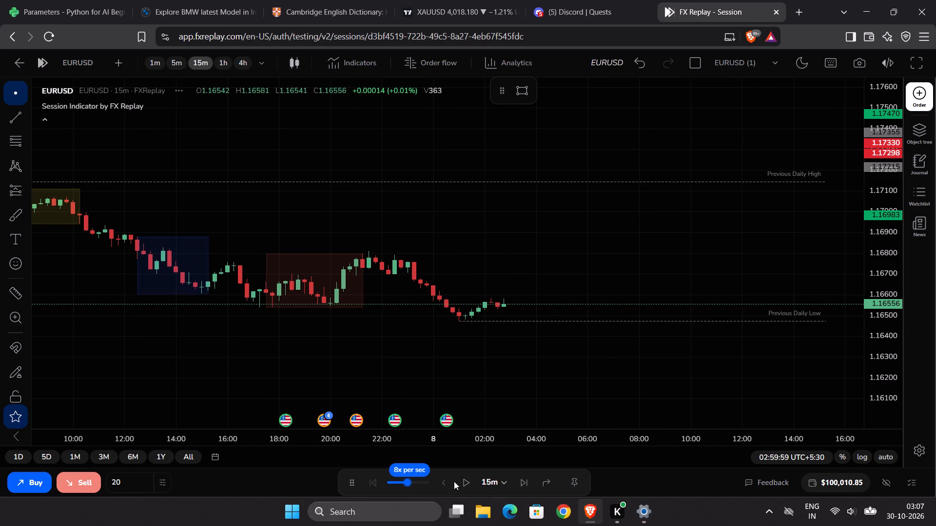
pyautogui.click(464, 483)
pyautogui.click(464, 483)
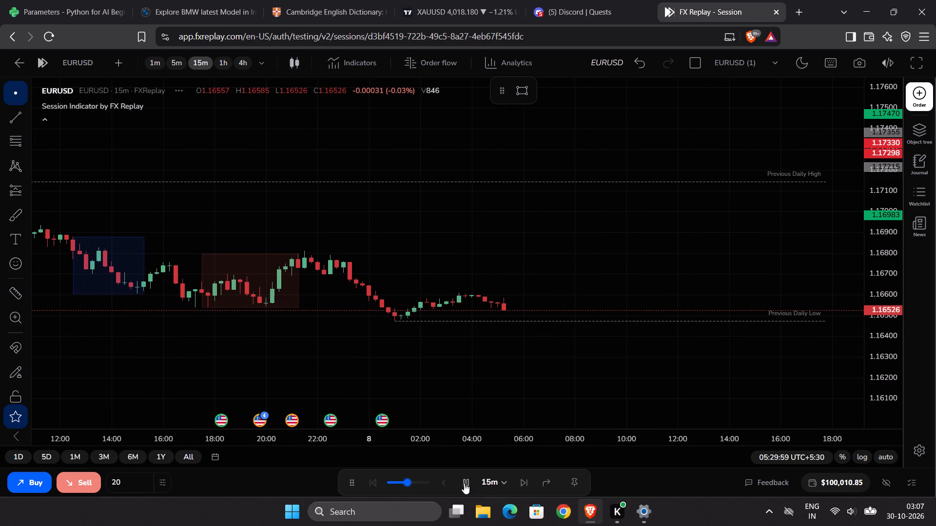
# Set the replay speed to 3x per second and replay the morning session in two runs to 09:14:59.
pyautogui.click(390, 484)
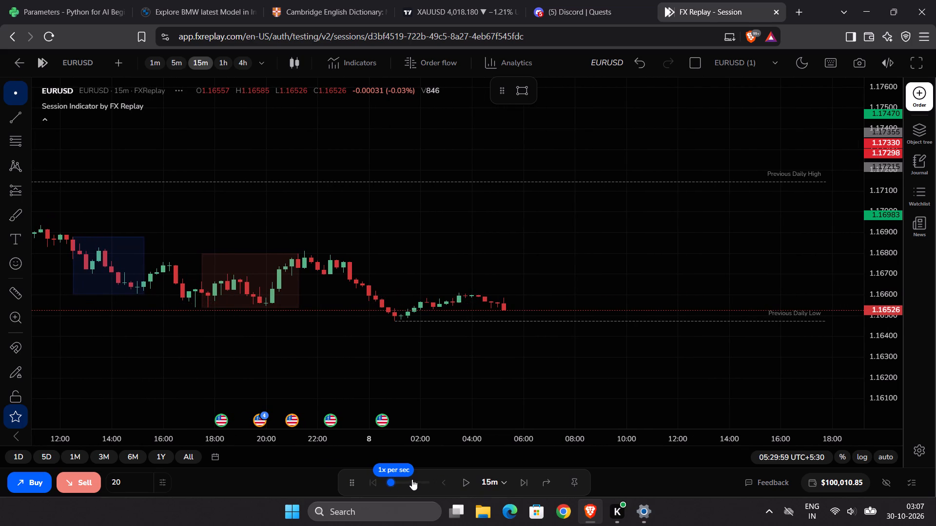
pyautogui.click(393, 481)
pyautogui.click(397, 481)
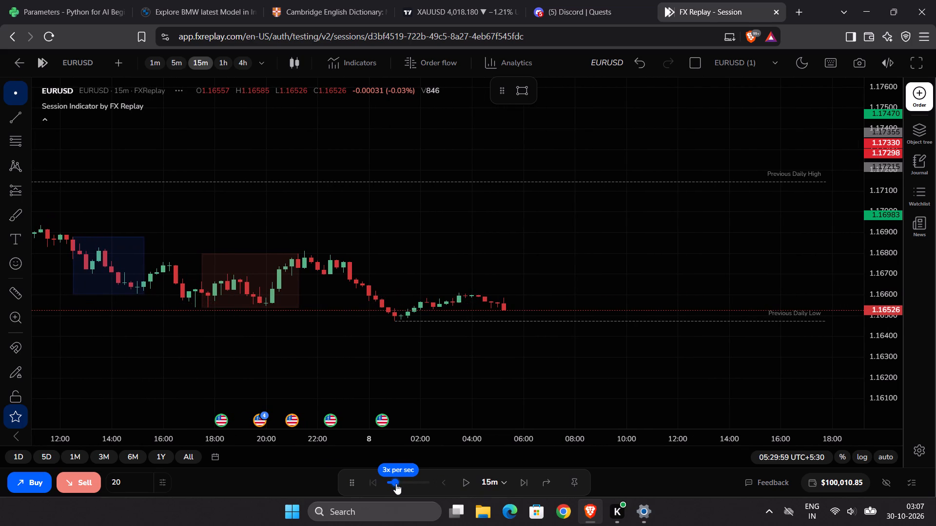
pyautogui.click(467, 481)
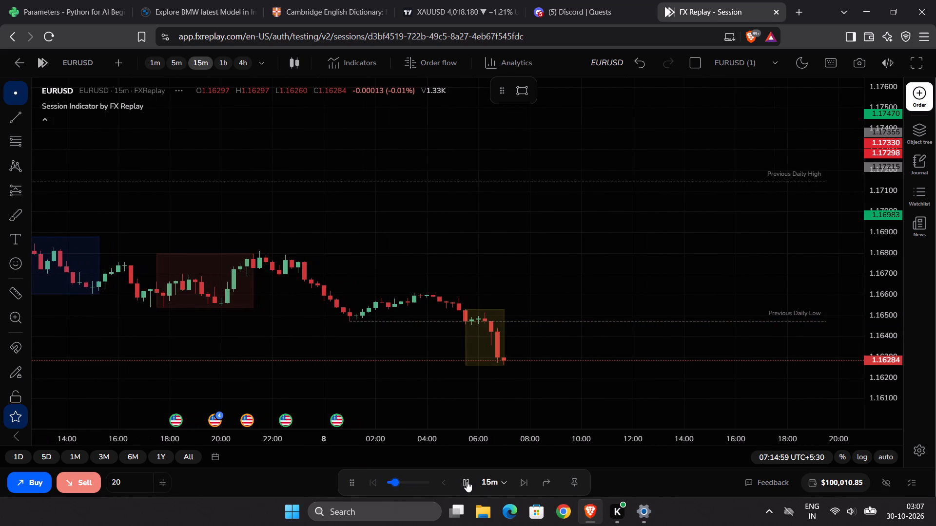
pyautogui.click(467, 481)
pyautogui.click(467, 481)
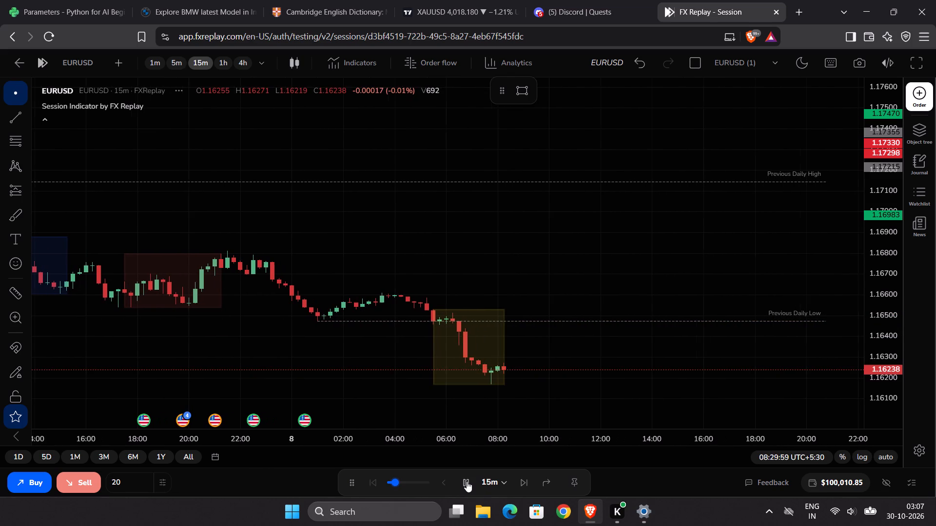
pyautogui.click(467, 481)
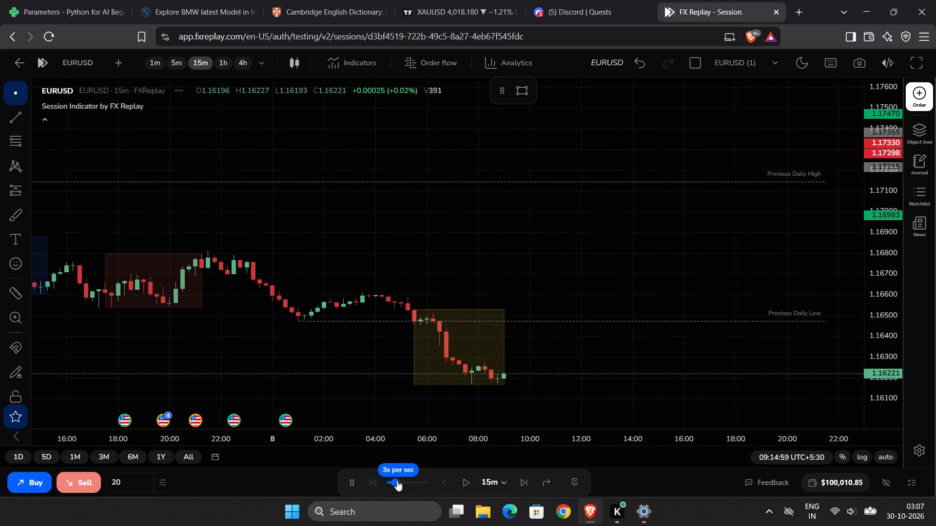
# Slow the replay to 1x per second and replay in short runs to 11:59:59 on 8 October.
pyautogui.moveTo(394, 480); pyautogui.dragTo(389, 481)
pyautogui.moveTo(887, 250); pyautogui.dragTo(884, 312)
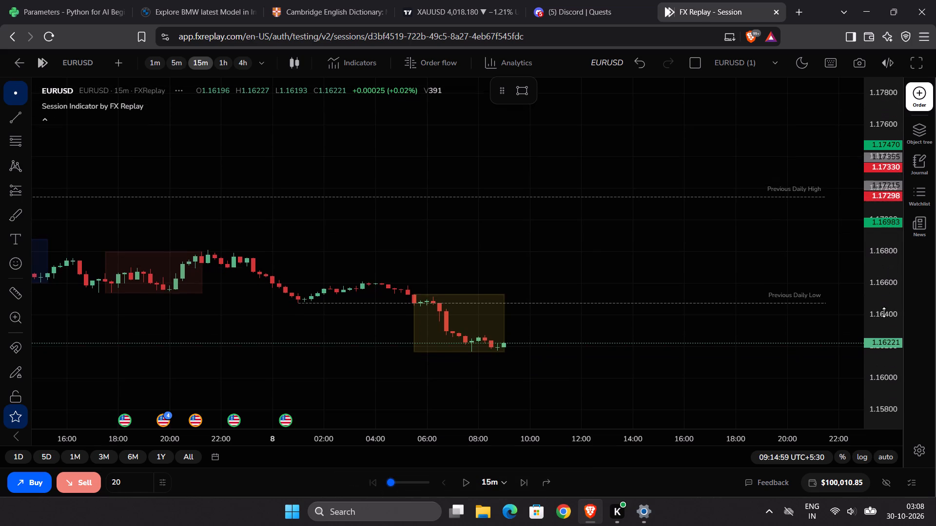
pyautogui.moveTo(884, 312); pyautogui.dragTo(884, 313)
pyautogui.scroll(-4, 749, 276)
pyautogui.moveTo(721, 248); pyautogui.dragTo(719, 231)
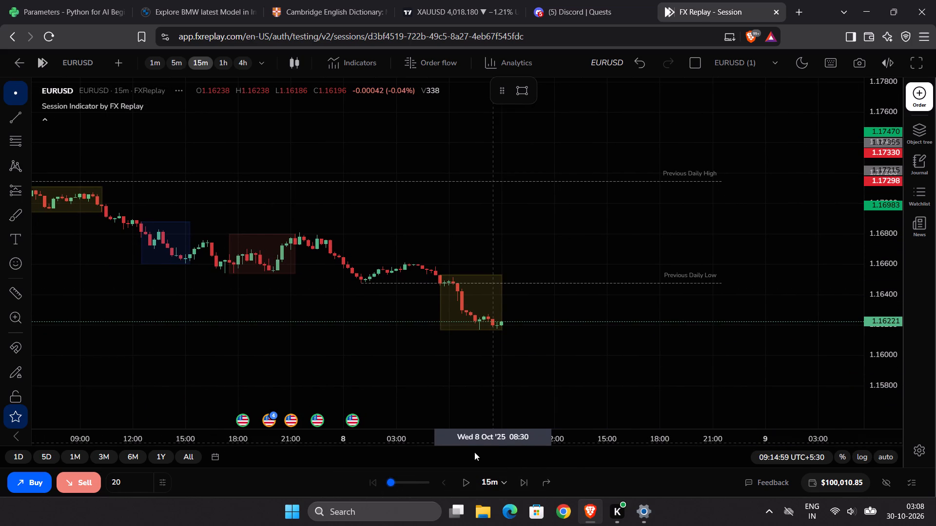
pyautogui.click(466, 482)
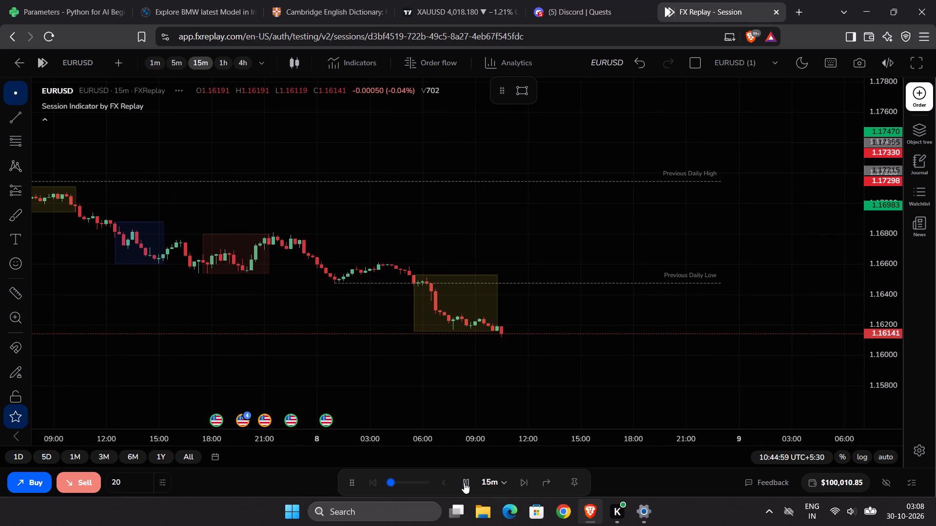
pyautogui.click(464, 483)
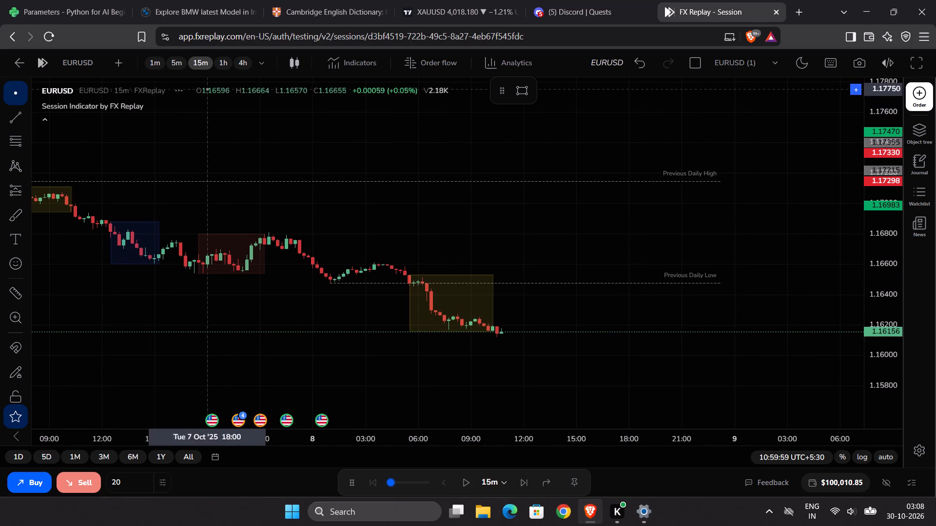
pyautogui.click(457, 475)
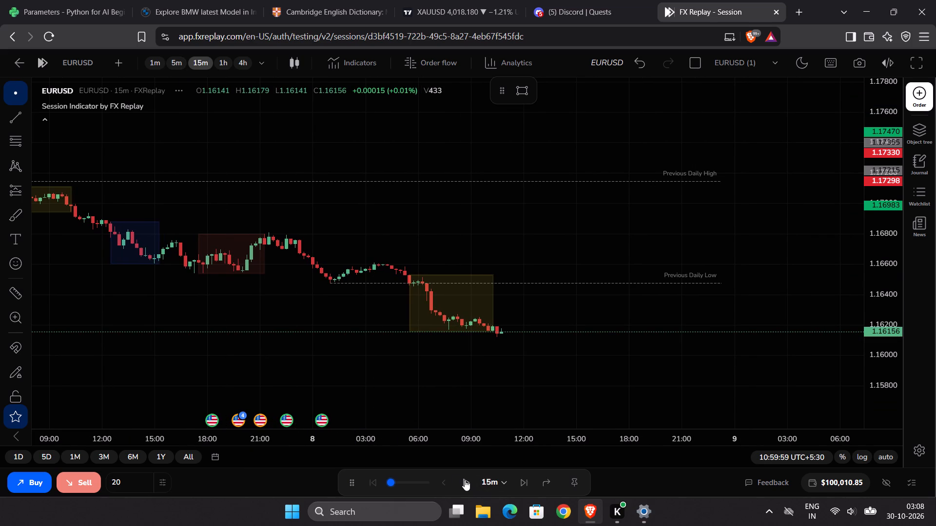
pyautogui.click(465, 480)
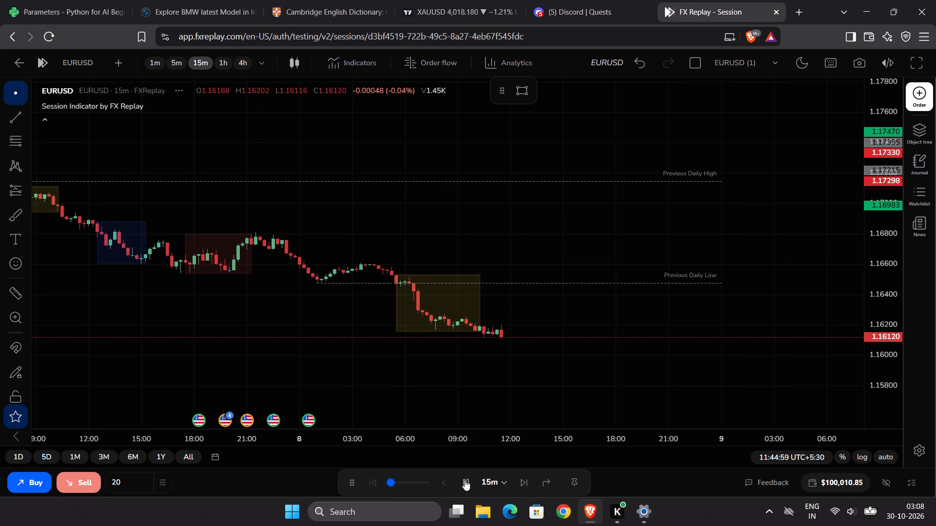
pyautogui.click(465, 480)
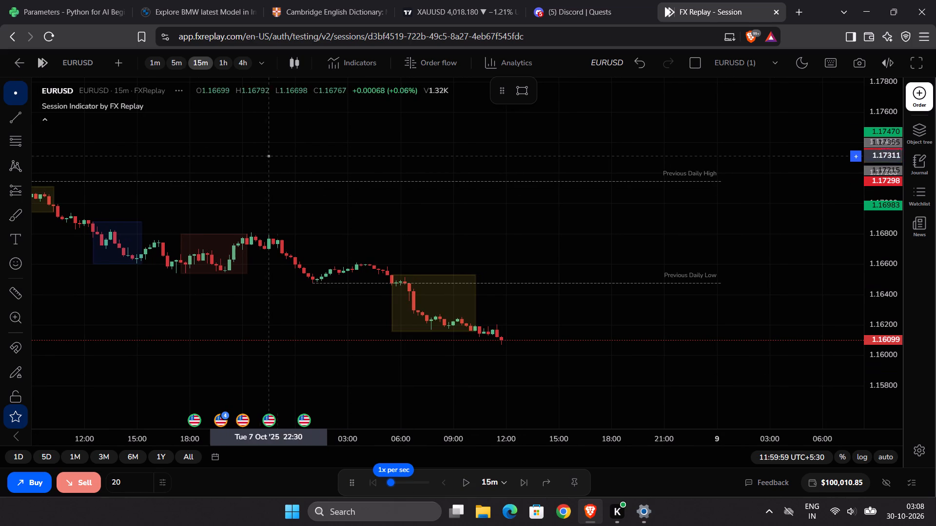
# Examine the 7–8 October decline on the 5m chart and the wider September–October price structure on the 1h chart.
pyautogui.click(180, 68)
pyautogui.scroll(-7, 427, 283)
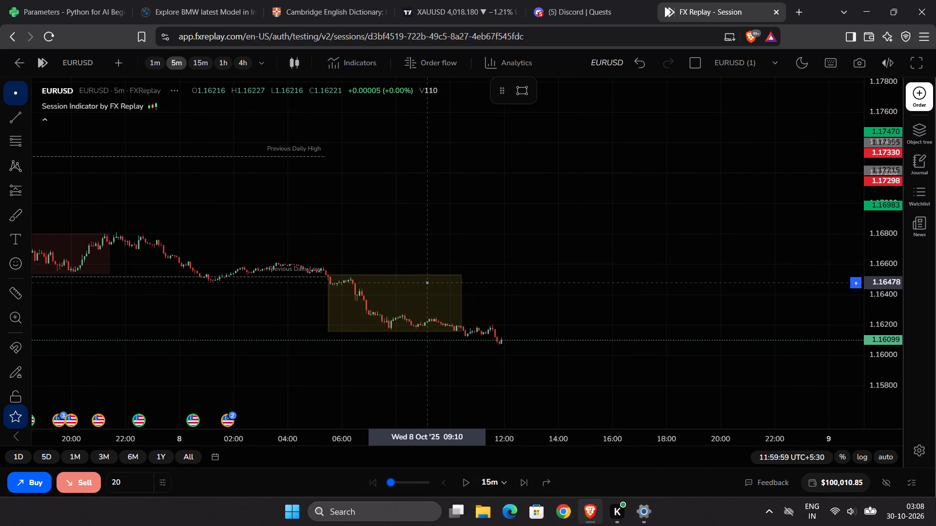
pyautogui.scroll(-10, 428, 282)
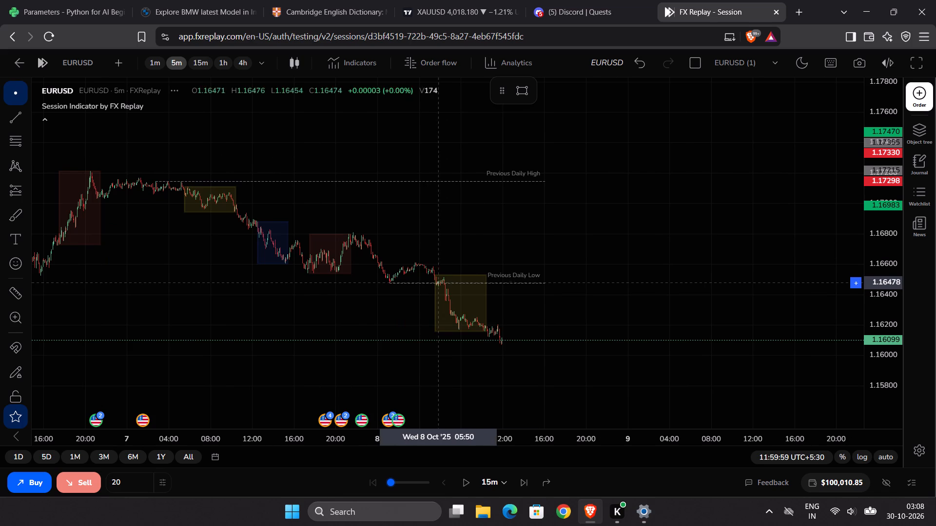
pyautogui.moveTo(880, 384); pyautogui.dragTo(878, 268)
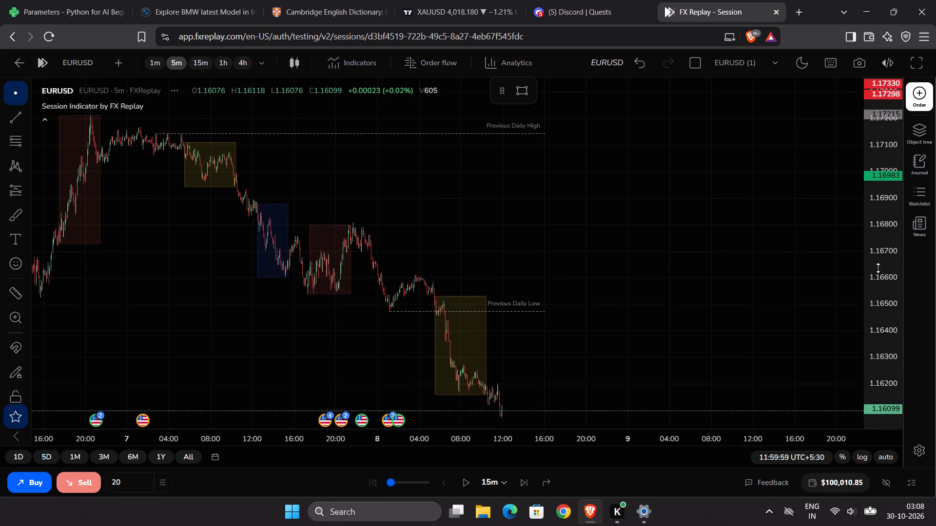
pyautogui.moveTo(878, 268); pyautogui.dragTo(878, 261)
pyautogui.click(224, 62)
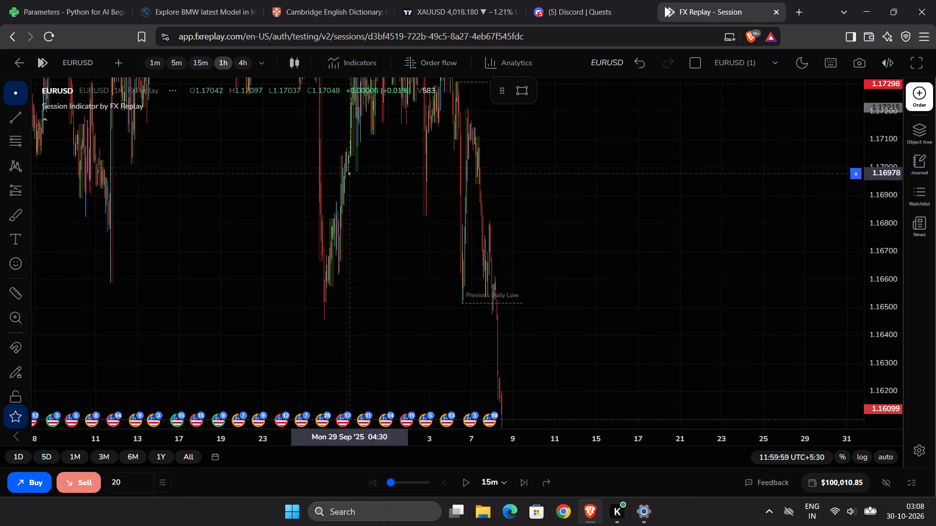
pyautogui.moveTo(876, 158); pyautogui.dragTo(878, 367)
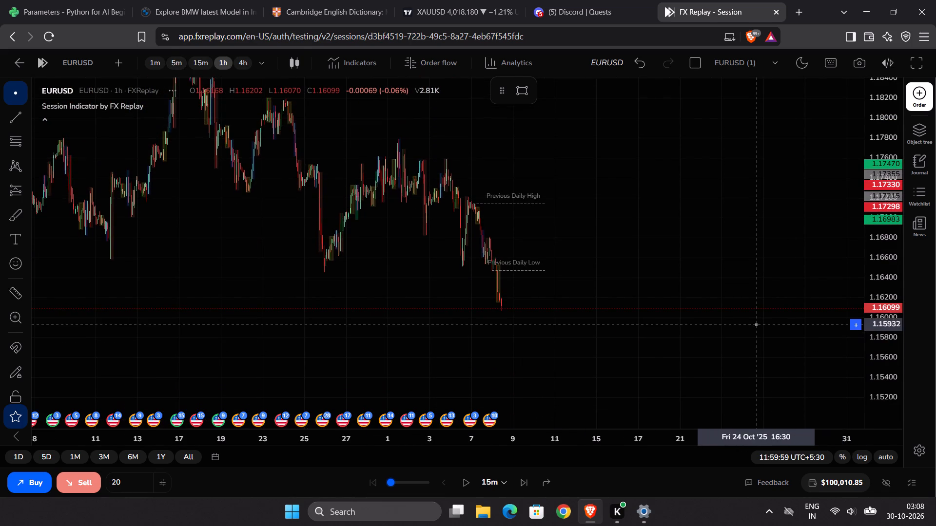
pyautogui.scroll(5, 755, 321)
pyautogui.scroll(-7, 685, 273)
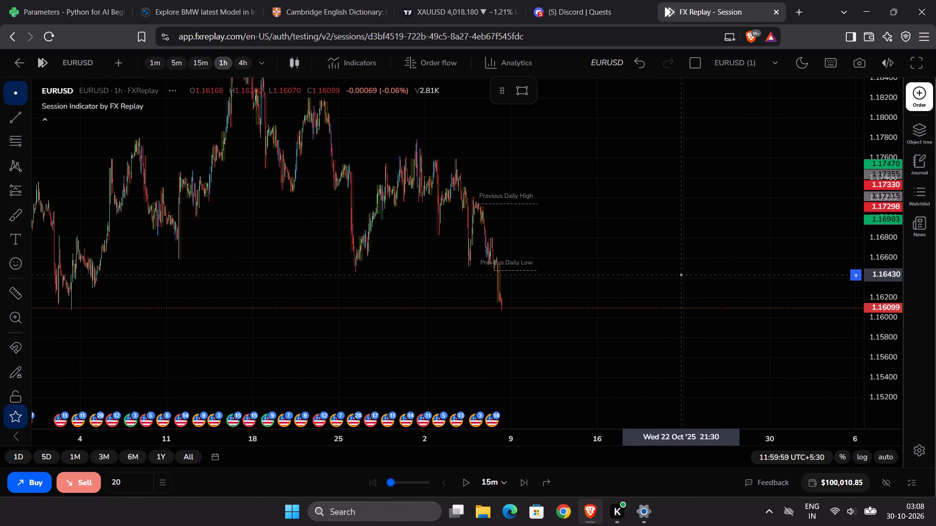
pyautogui.scroll(-5, 682, 275)
pyautogui.scroll(6, 682, 275)
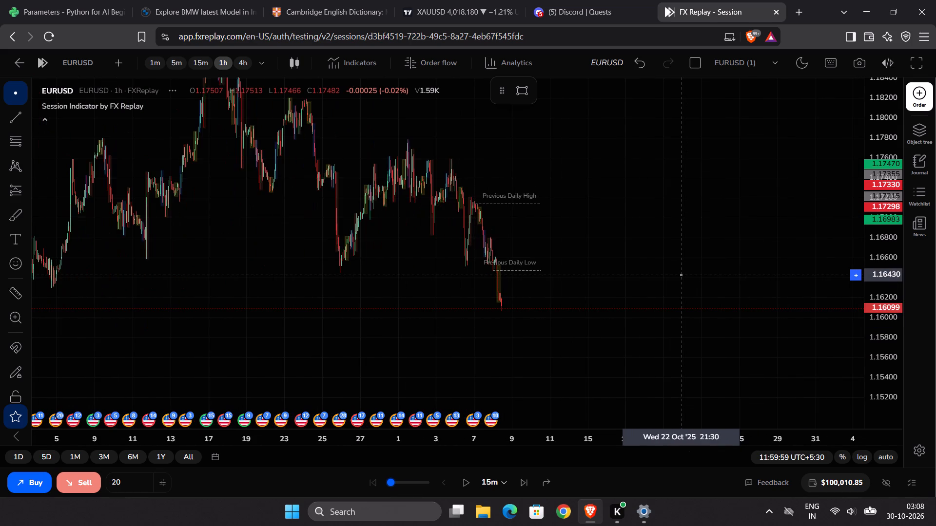
pyautogui.scroll(6, 681, 275)
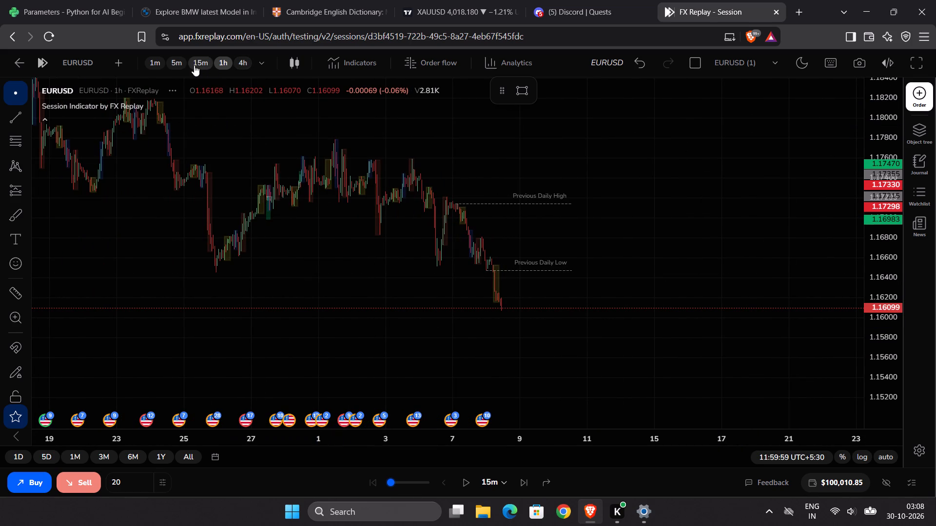
# Return to the 5m chart and examine 8 October's morning session range and the price action around its low up to 11:59:59.
pyautogui.click(194, 65)
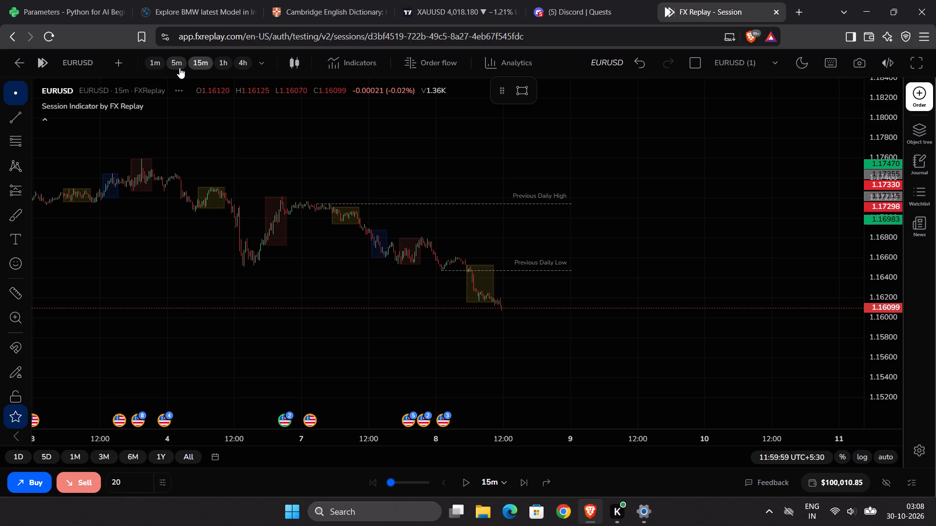
pyautogui.click(181, 64)
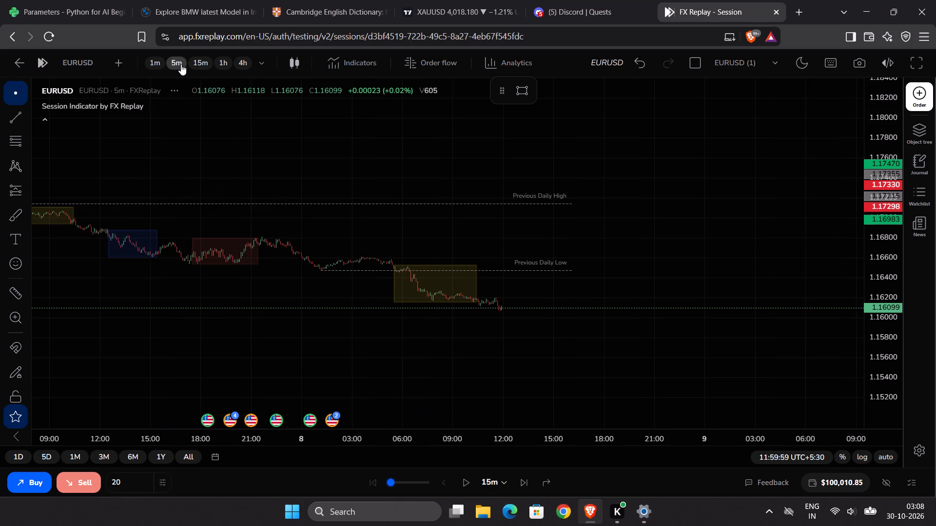
pyautogui.moveTo(890, 395); pyautogui.dragTo(868, 197)
pyautogui.moveTo(771, 337); pyautogui.dragTo(783, 248)
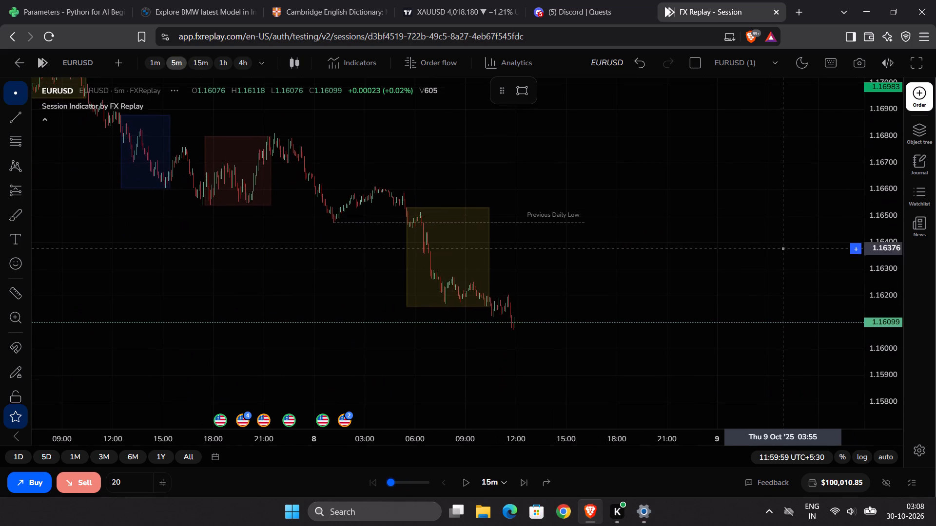
pyautogui.moveTo(783, 248); pyautogui.dragTo(783, 247)
pyautogui.moveTo(883, 365); pyautogui.dragTo(884, 207)
pyautogui.scroll(5, 737, 294)
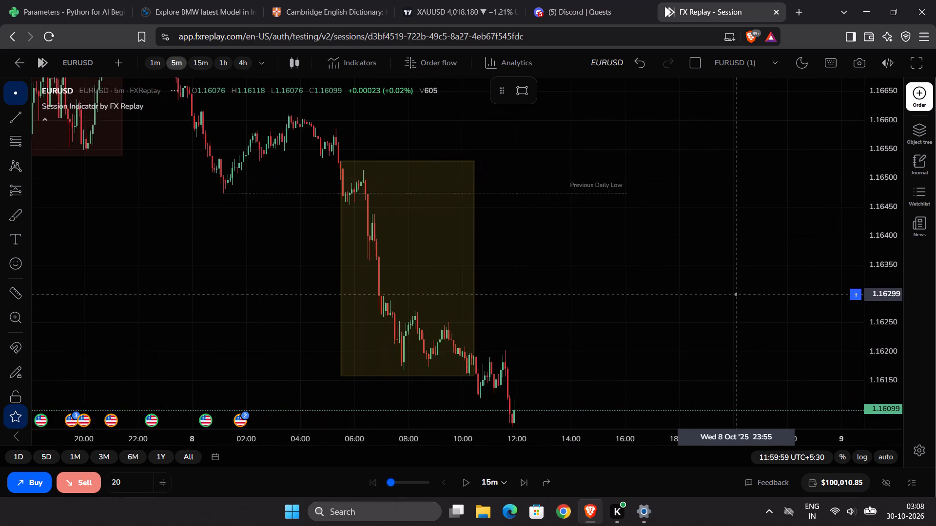
pyautogui.scroll(1, 737, 294)
pyautogui.moveTo(697, 311); pyautogui.dragTo(683, 280)
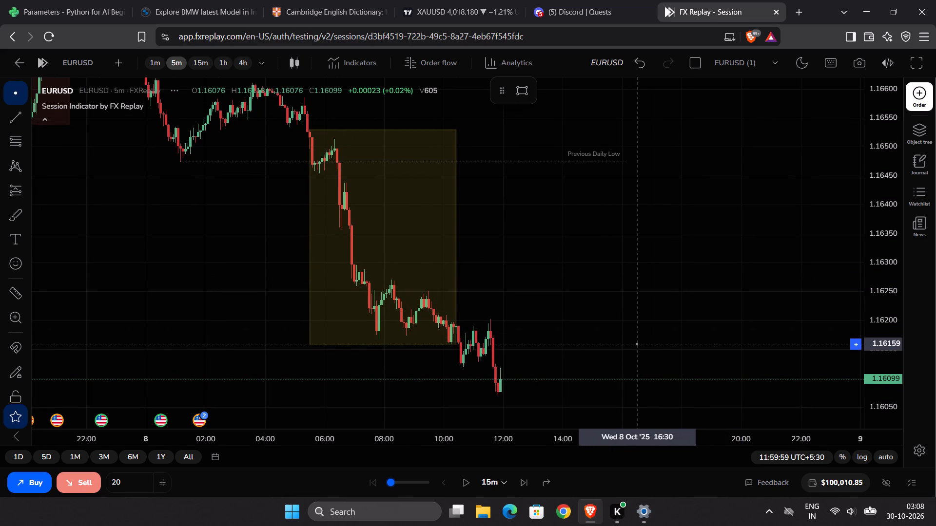
pyautogui.scroll(3, 631, 346)
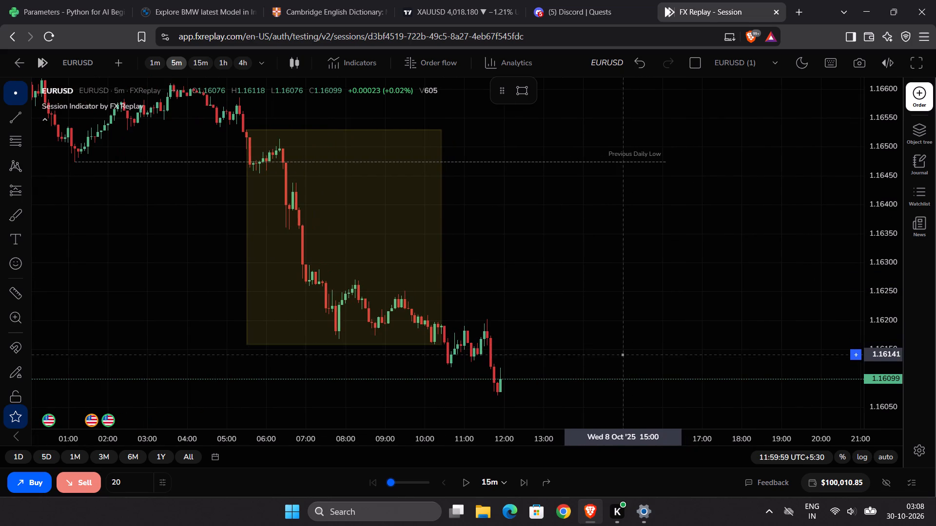
pyautogui.moveTo(606, 364); pyautogui.dragTo(593, 337)
# Set the replay interval to 5m.
pyautogui.click(488, 484)
pyautogui.scroll(-2, 495, 421)
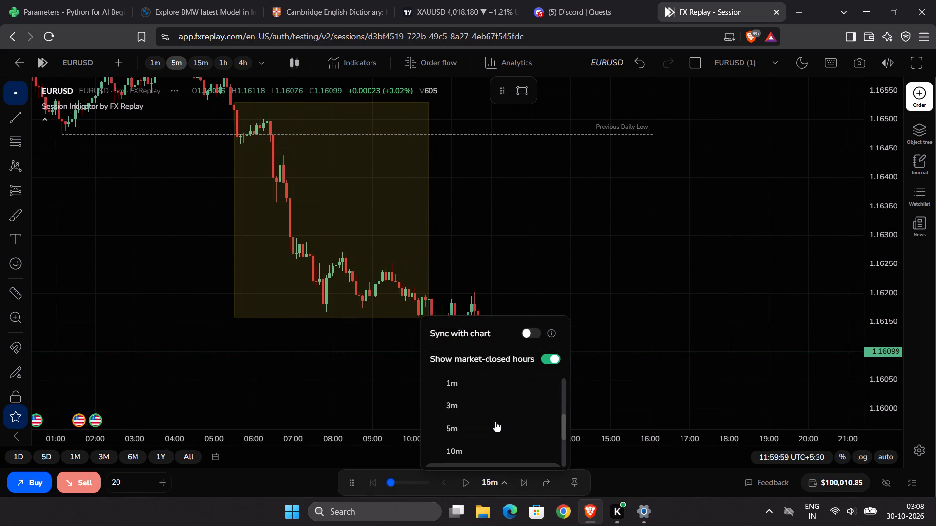
pyautogui.click(465, 429)
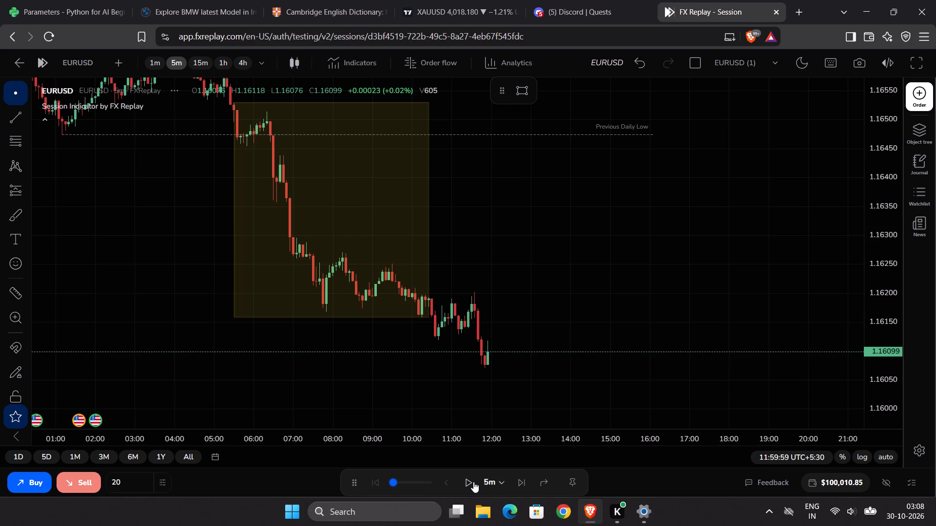
# Replay in short runs at the 5m interval to 13:09:59 on 8 October.
pyautogui.click(469, 482)
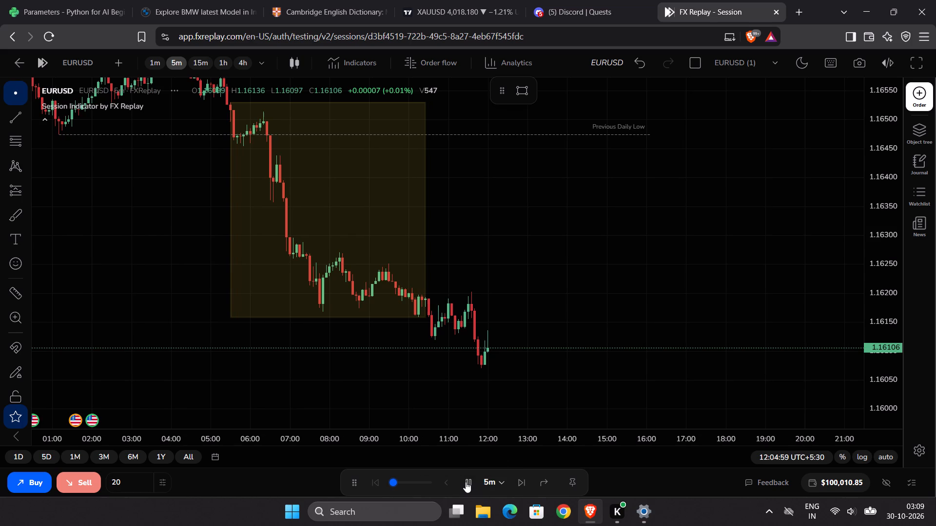
pyautogui.click(465, 482)
pyautogui.click(465, 482)
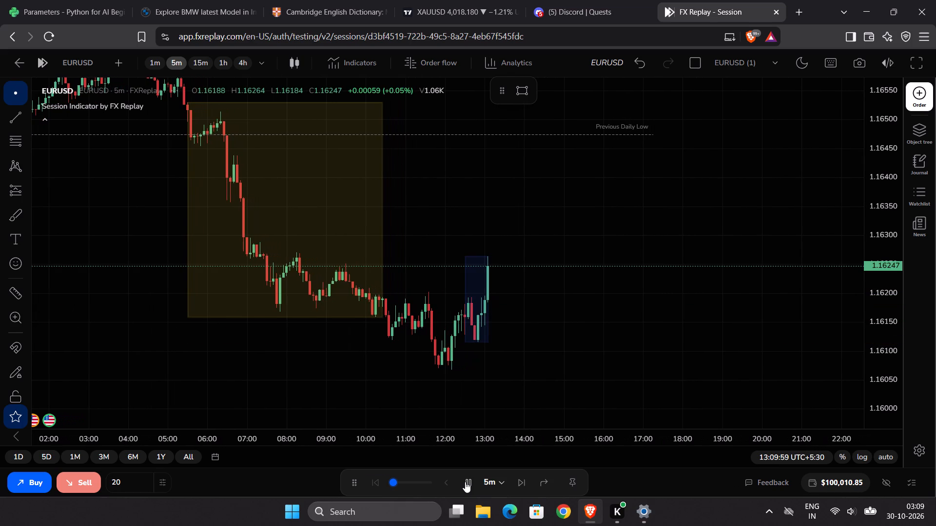
pyautogui.click(465, 482)
# Prepare a EURUSD market buy order at 1.16247 and add a take profit at 1.16447, just below the previous daily low.
pyautogui.moveTo(547, 330); pyautogui.dragTo(519, 392)
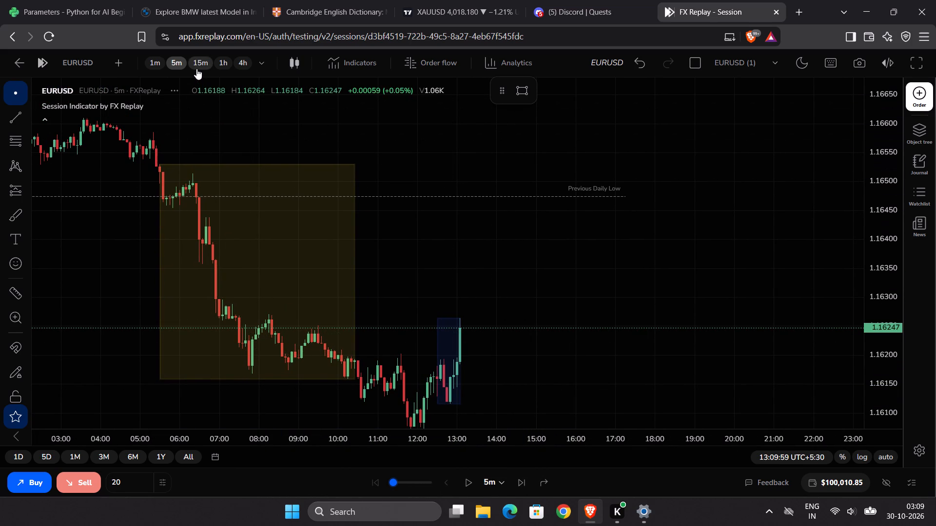
pyautogui.click(912, 101)
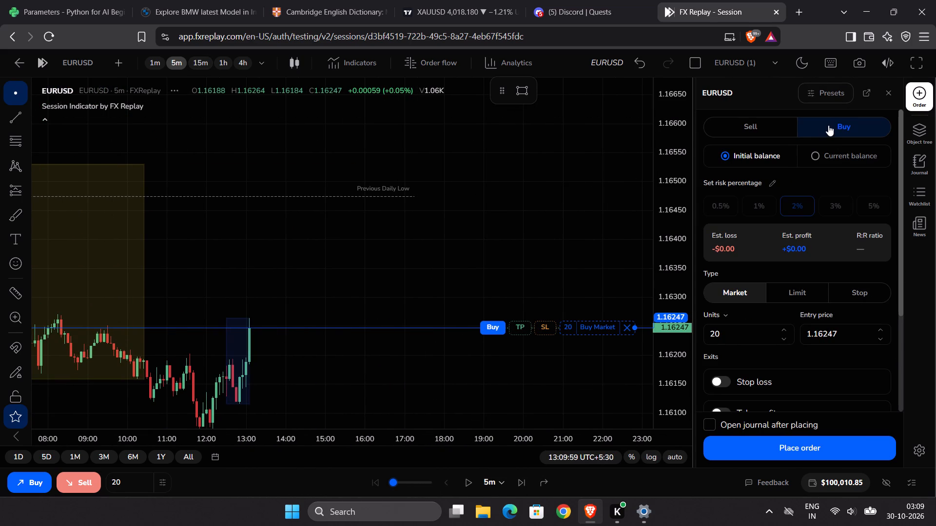
pyautogui.moveTo(510, 248); pyautogui.dragTo(562, 171)
pyautogui.moveTo(559, 192); pyautogui.dragTo(556, 207)
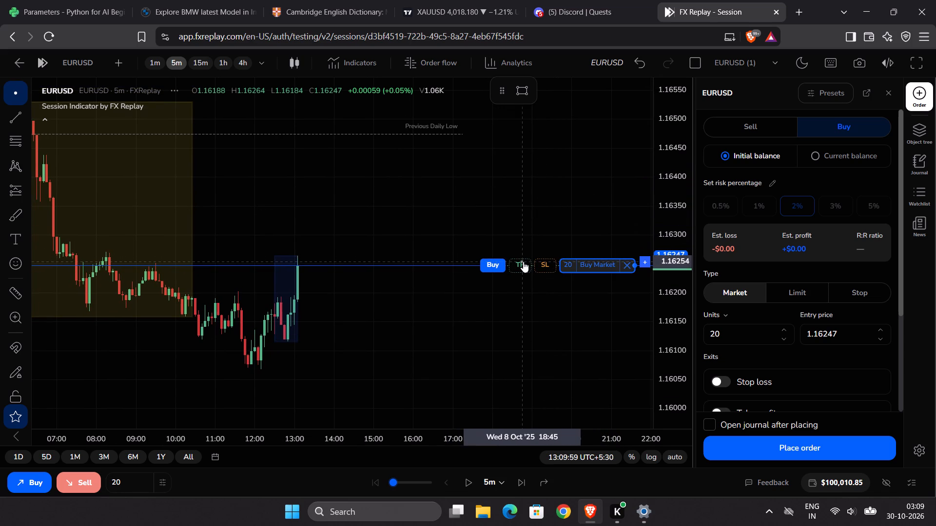
pyautogui.moveTo(523, 262); pyautogui.dragTo(532, 216)
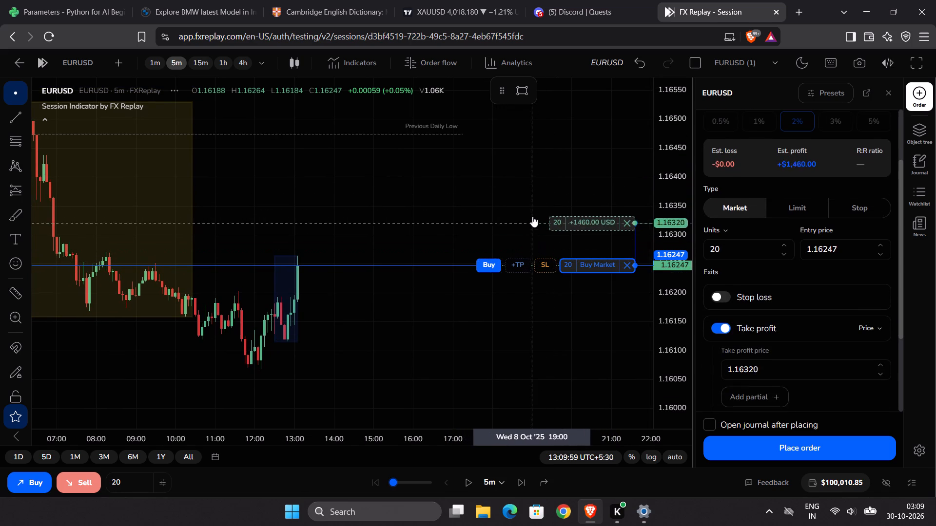
pyautogui.moveTo(532, 216); pyautogui.dragTo(545, 139)
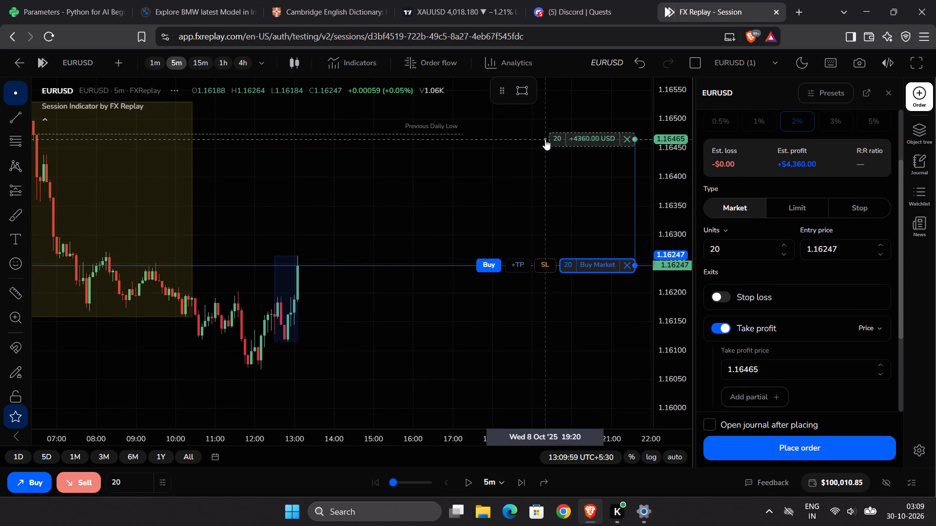
pyautogui.moveTo(545, 139); pyautogui.dragTo(544, 147)
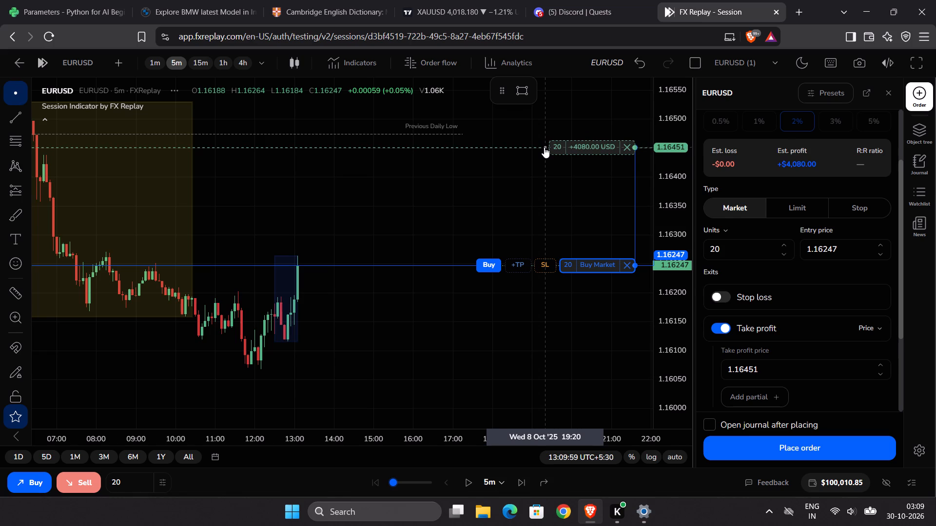
pyautogui.moveTo(544, 147); pyautogui.dragTo(544, 150)
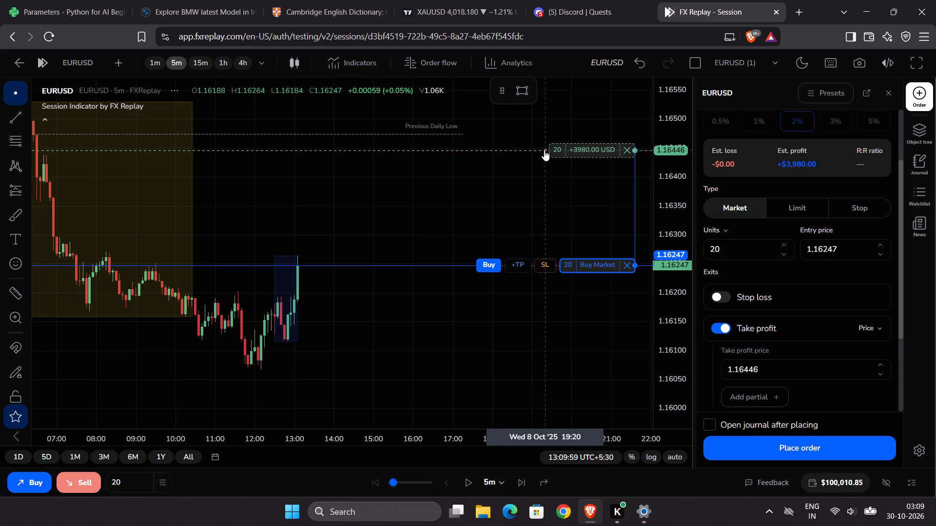
pyautogui.moveTo(544, 150); pyautogui.dragTo(545, 150)
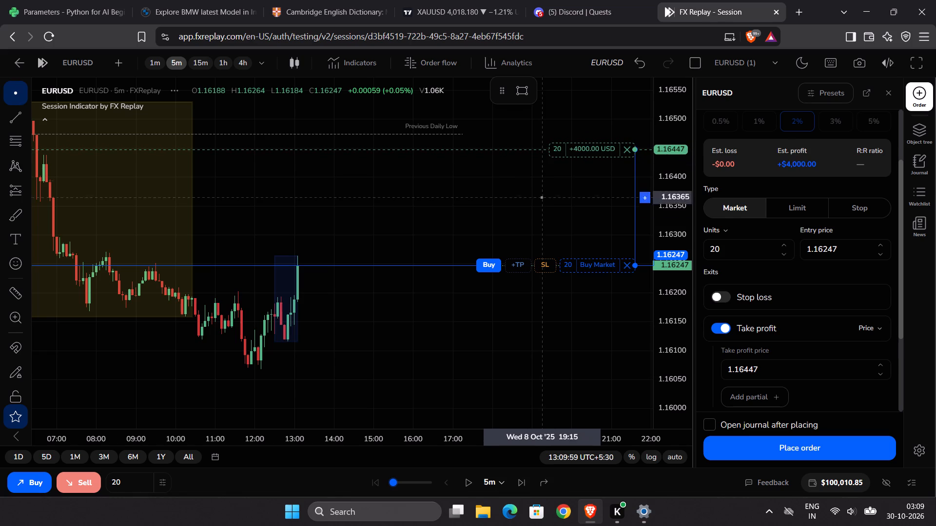
# Add a stop loss to the buy order at 1.16068, at the 8 October swing low.
pyautogui.moveTo(546, 267); pyautogui.dragTo(543, 293)
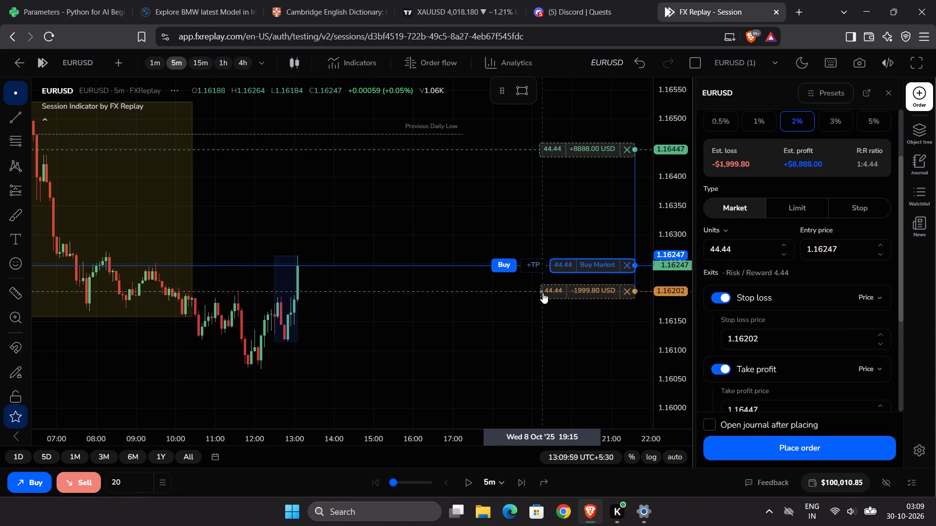
pyautogui.moveTo(543, 293); pyautogui.dragTo(540, 321)
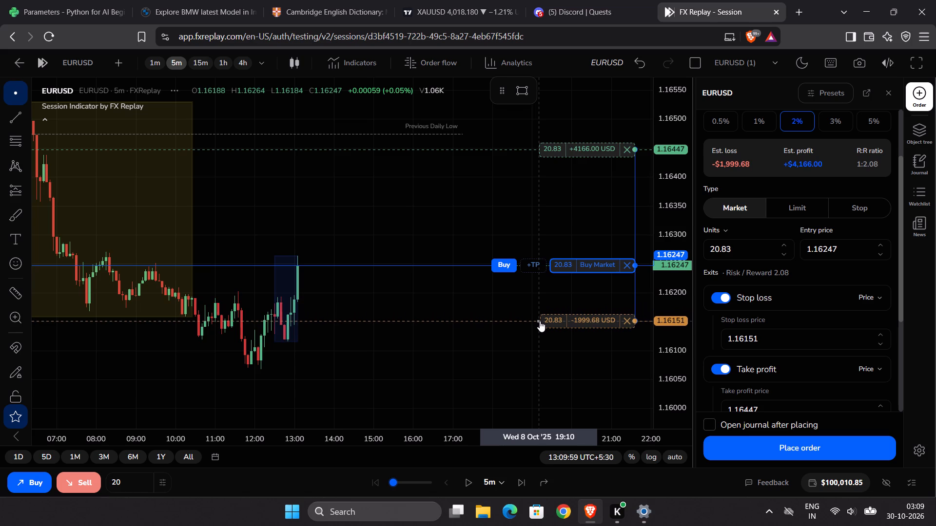
pyautogui.moveTo(540, 321); pyautogui.dragTo(540, 321)
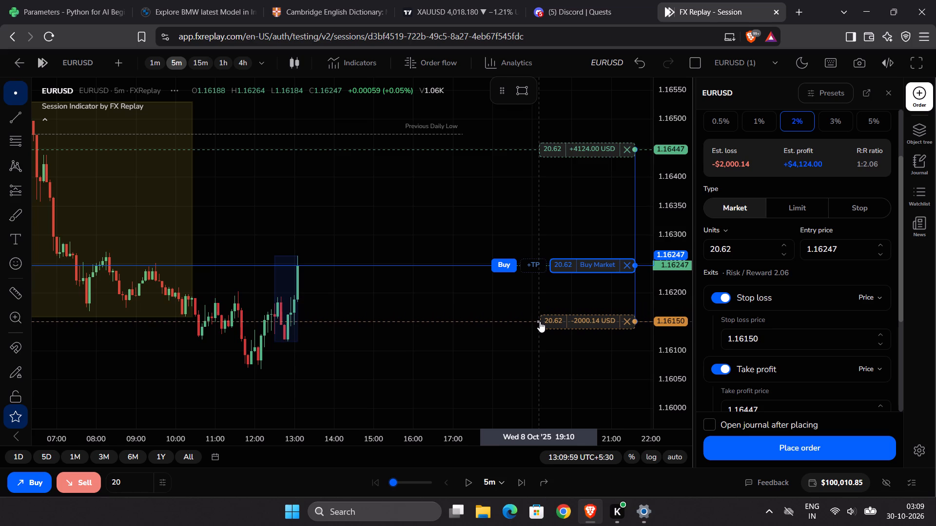
pyautogui.moveTo(540, 321); pyautogui.dragTo(540, 368)
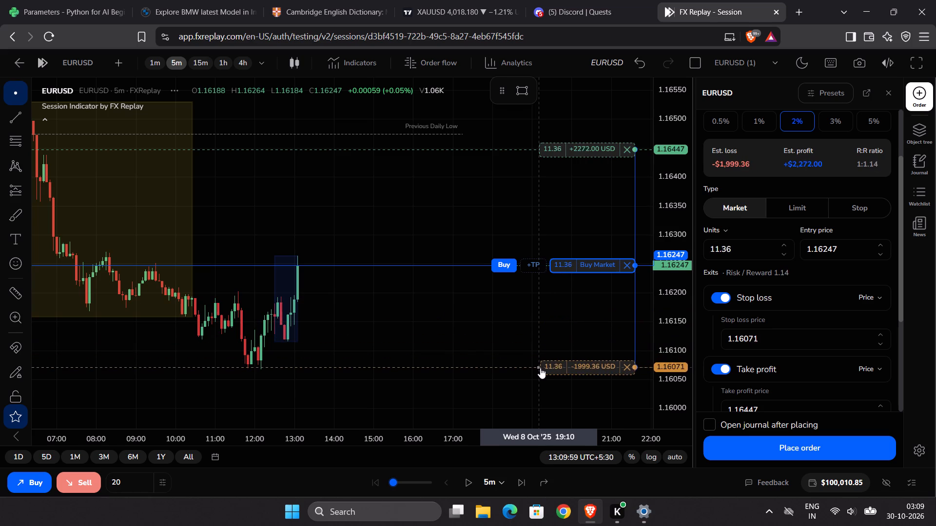
pyautogui.moveTo(540, 368); pyautogui.dragTo(540, 369)
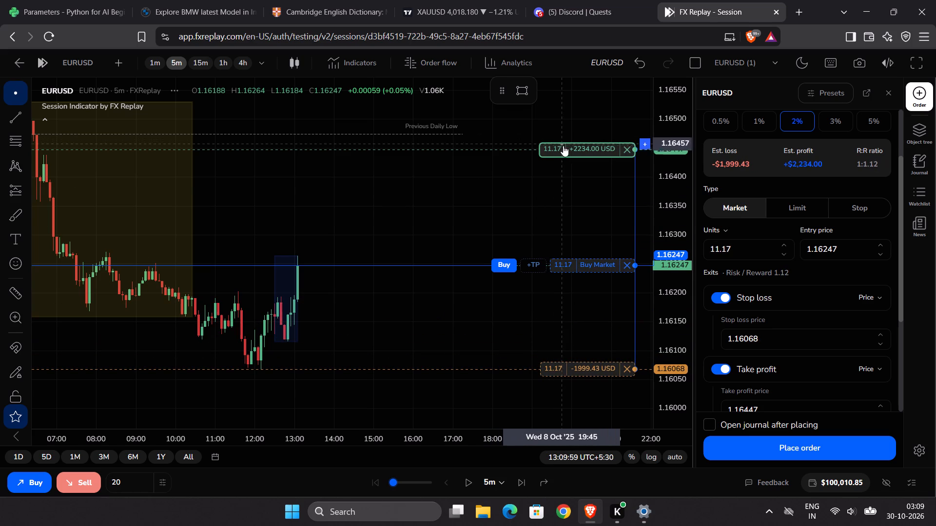
# Raise the buy order's take profit to 1.16605 for a 1:2.00 risk-reward ratio.
pyautogui.moveTo(567, 150); pyautogui.dragTo(602, 148)
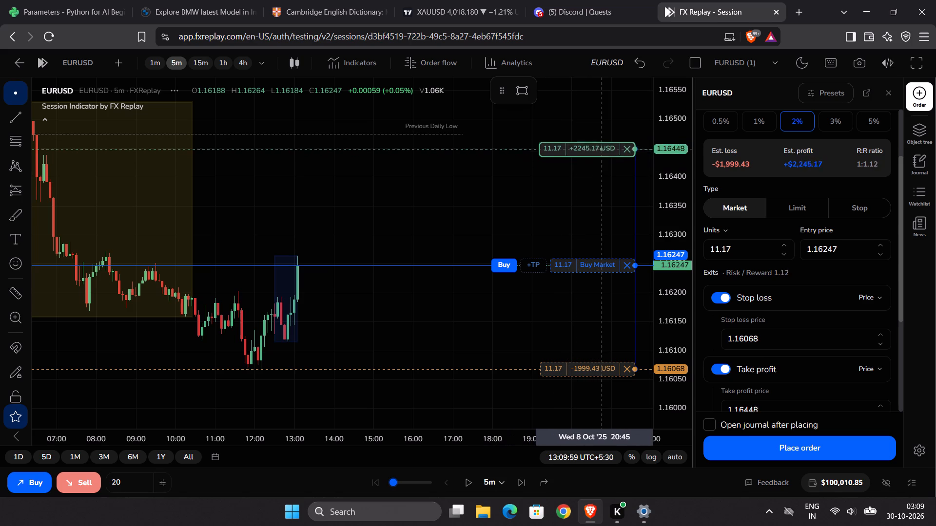
pyautogui.moveTo(602, 148); pyautogui.dragTo(607, 137)
pyautogui.moveTo(661, 149); pyautogui.dragTo(663, 244)
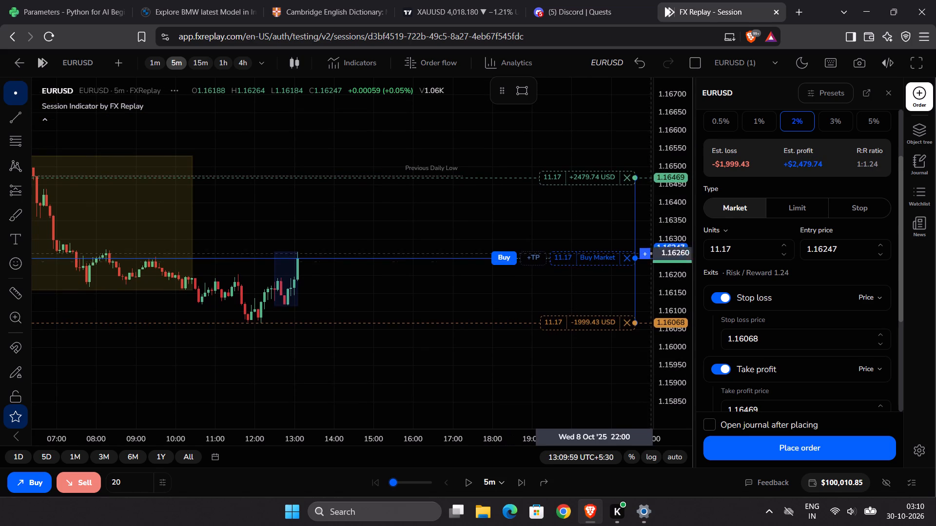
pyautogui.moveTo(592, 172); pyautogui.dragTo(606, 128)
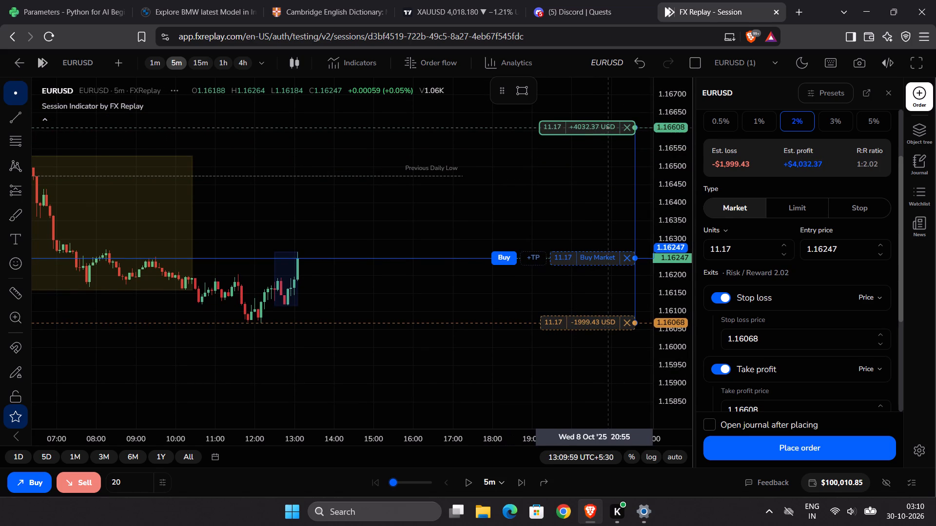
pyautogui.moveTo(606, 128); pyautogui.dragTo(607, 129)
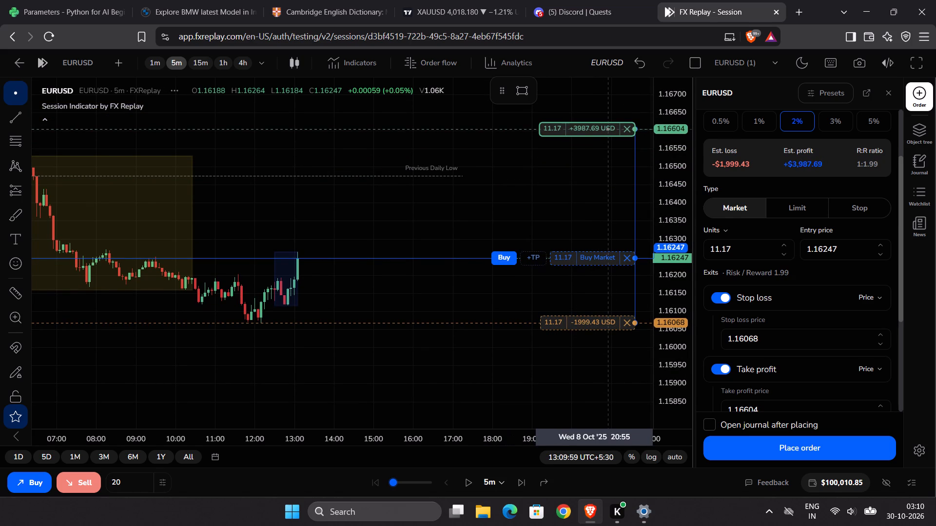
pyautogui.moveTo(607, 129); pyautogui.dragTo(608, 131)
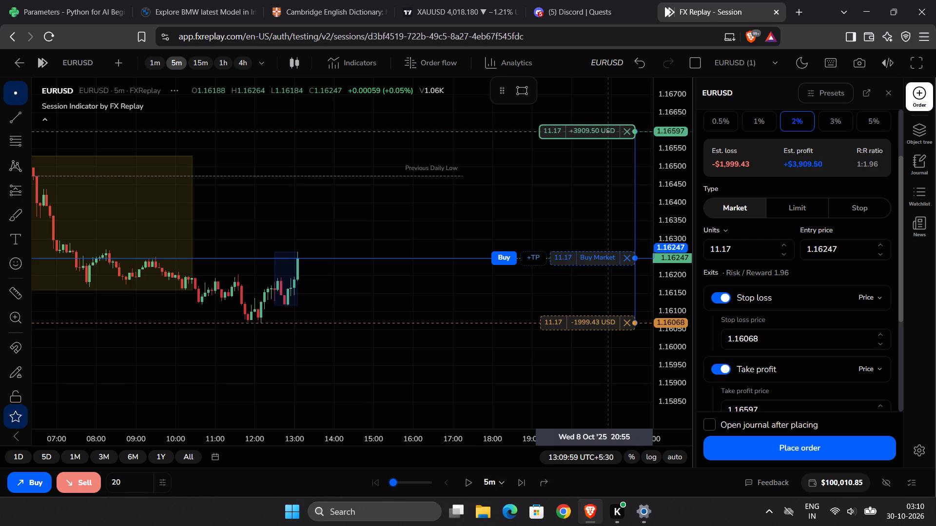
pyautogui.moveTo(608, 131); pyautogui.dragTo(609, 128)
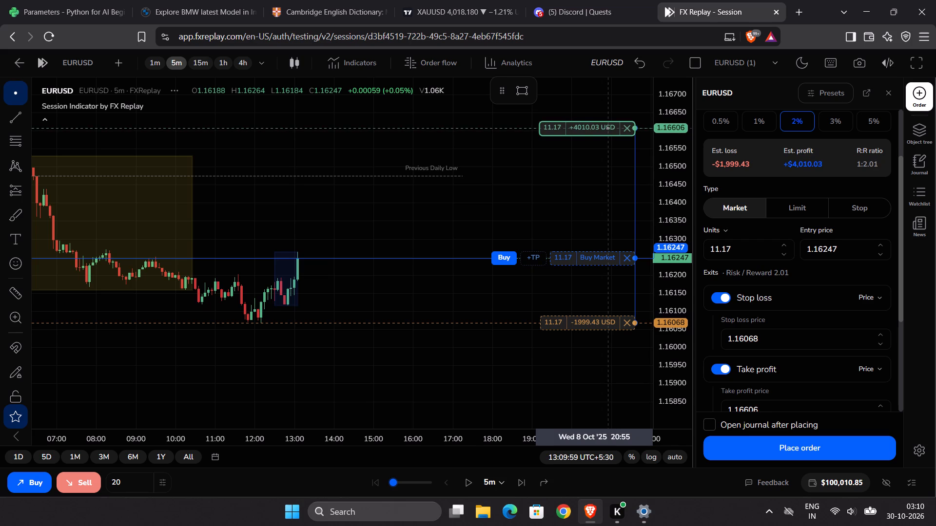
pyautogui.moveTo(609, 128); pyautogui.dragTo(607, 137)
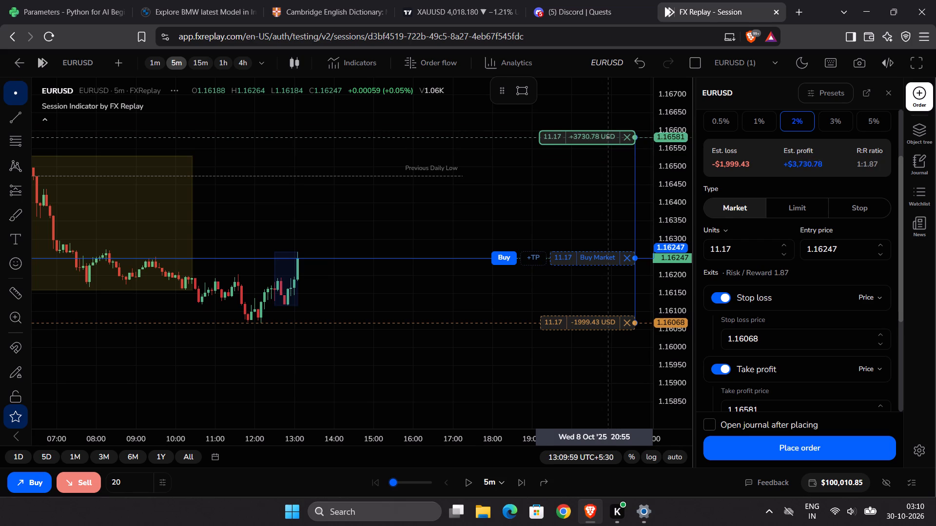
pyautogui.moveTo(607, 137); pyautogui.dragTo(608, 133)
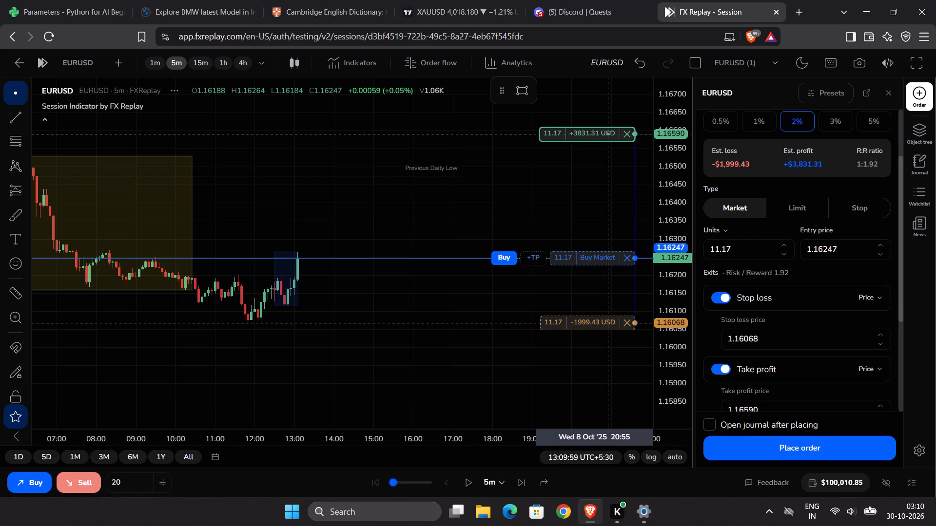
pyautogui.moveTo(608, 133); pyautogui.dragTo(610, 127)
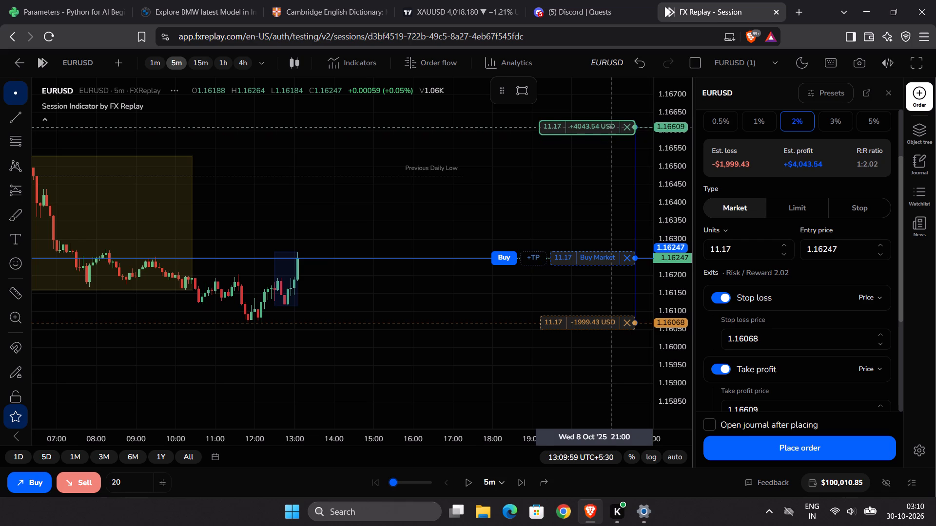
pyautogui.moveTo(610, 127); pyautogui.dragTo(610, 129)
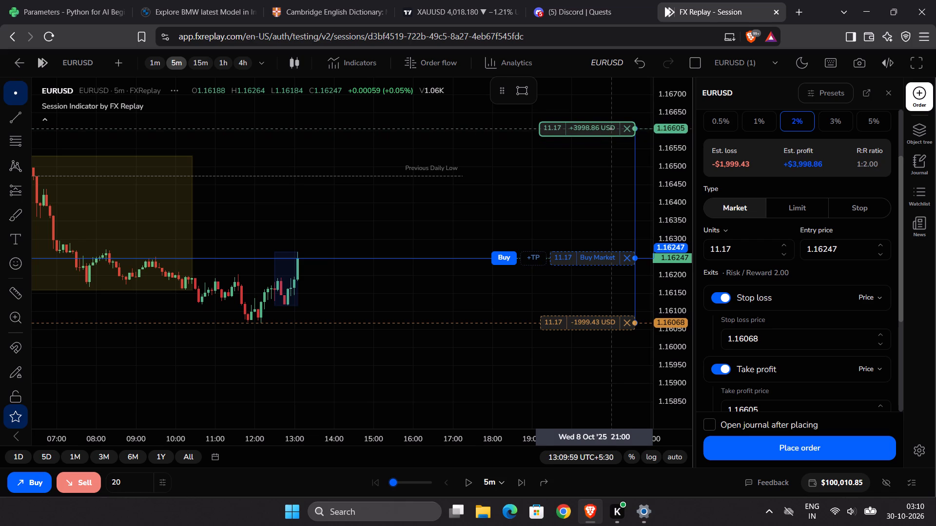
pyautogui.moveTo(610, 129); pyautogui.dragTo(610, 129)
# Set the buy order's size to 11.18 units and execute it at market.
pyautogui.click(788, 119)
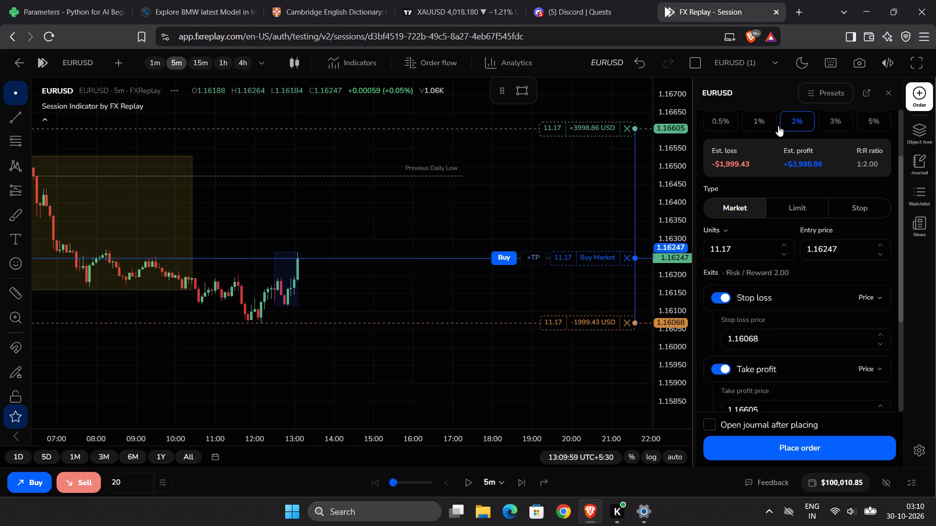
pyautogui.click(741, 248)
pyautogui.press('BackSpace')
pyautogui.press('8')
pyautogui.click(837, 272)
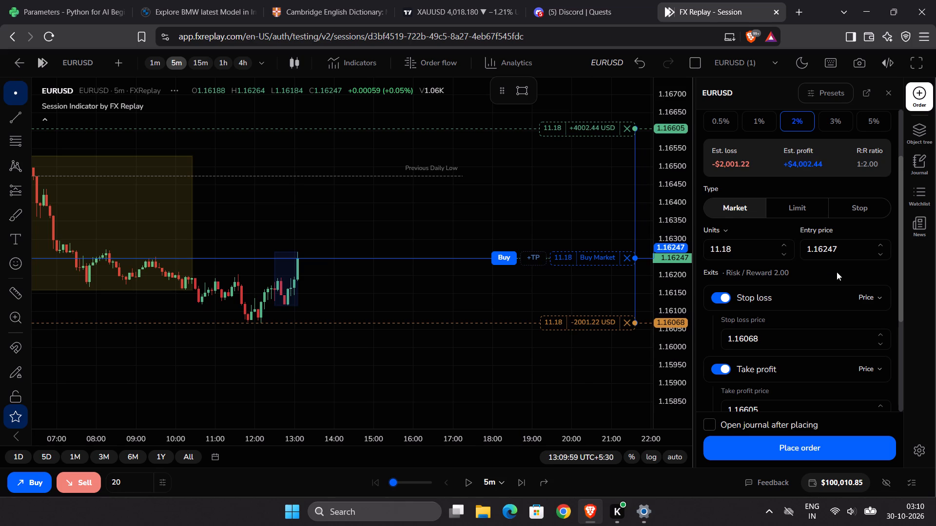
pyautogui.click(504, 259)
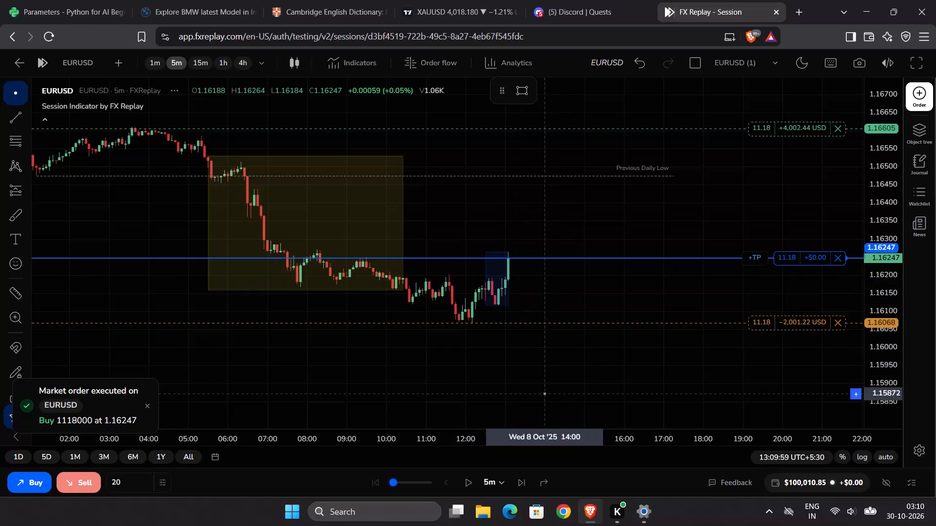
# Replay 8 October from 13:10 to about 15:30 in 5m steps, pausing periodically, until the open buy position closes.
pyautogui.click(469, 480)
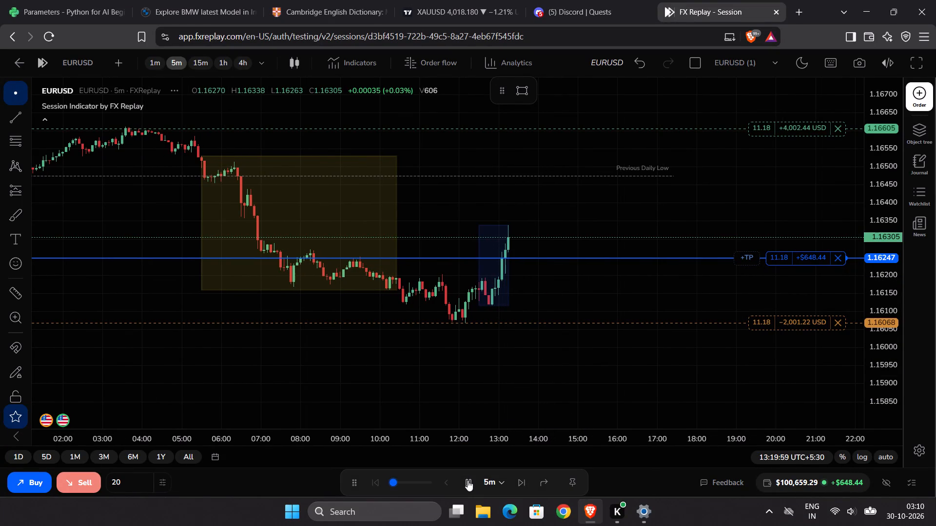
pyautogui.click(467, 480)
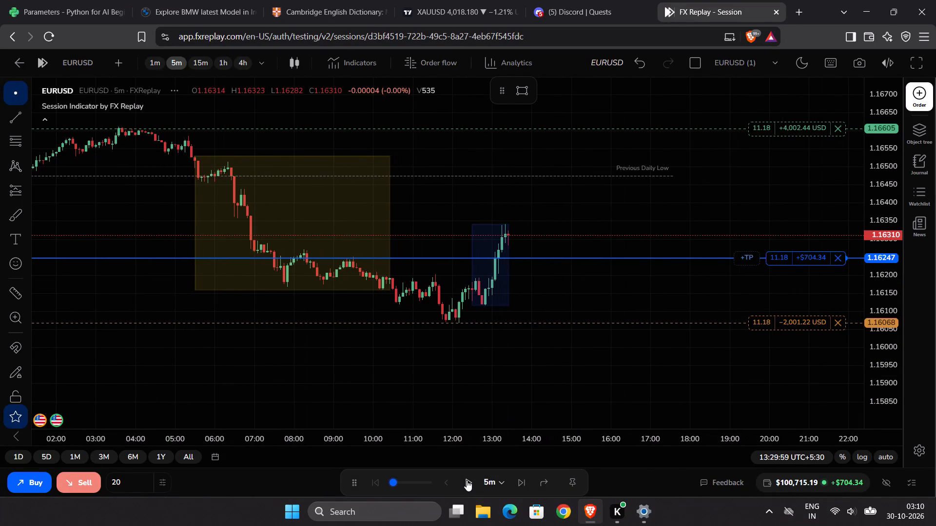
pyautogui.click(467, 480)
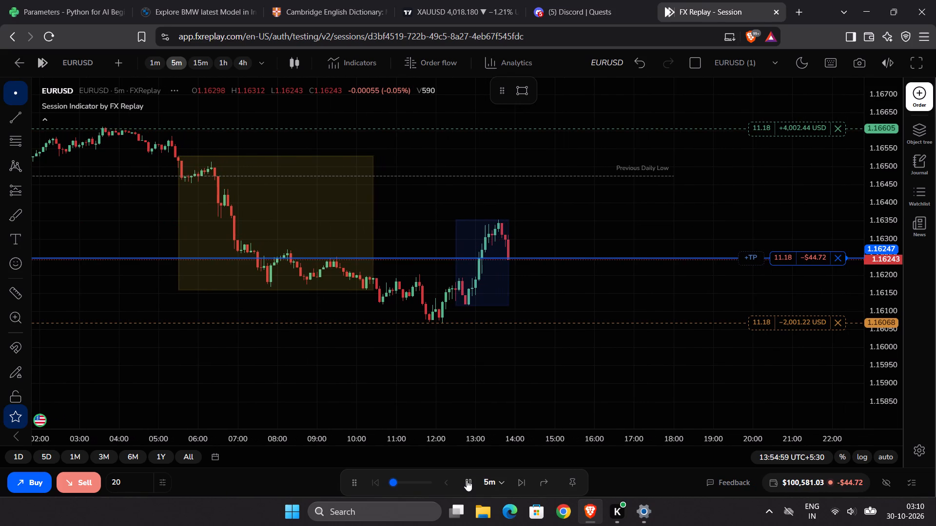
pyautogui.click(467, 480)
pyautogui.click(467, 480)
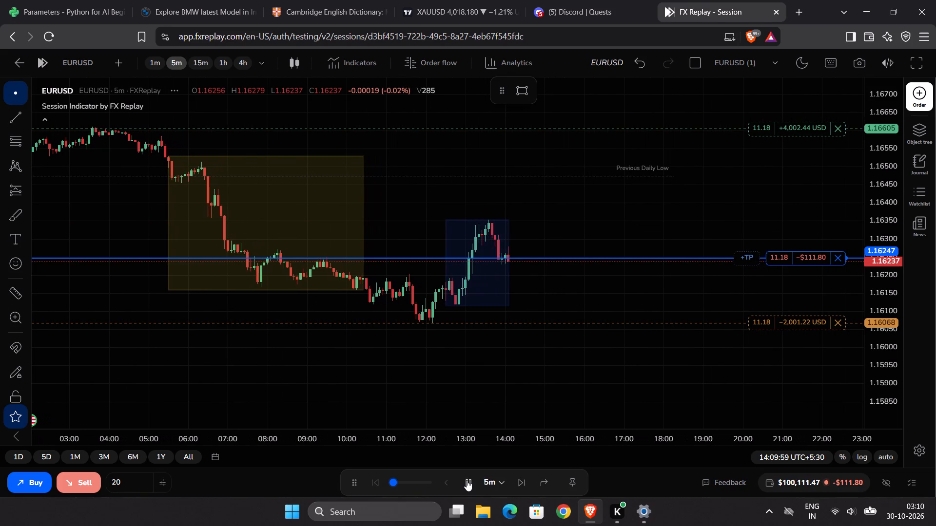
pyautogui.click(467, 480)
pyautogui.click(467, 480)
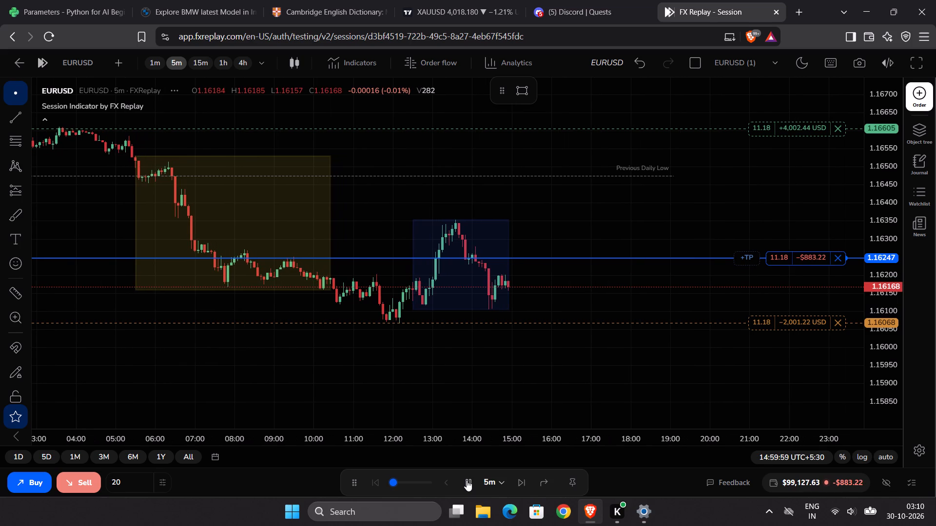
pyautogui.click(467, 480)
pyautogui.click(467, 480)
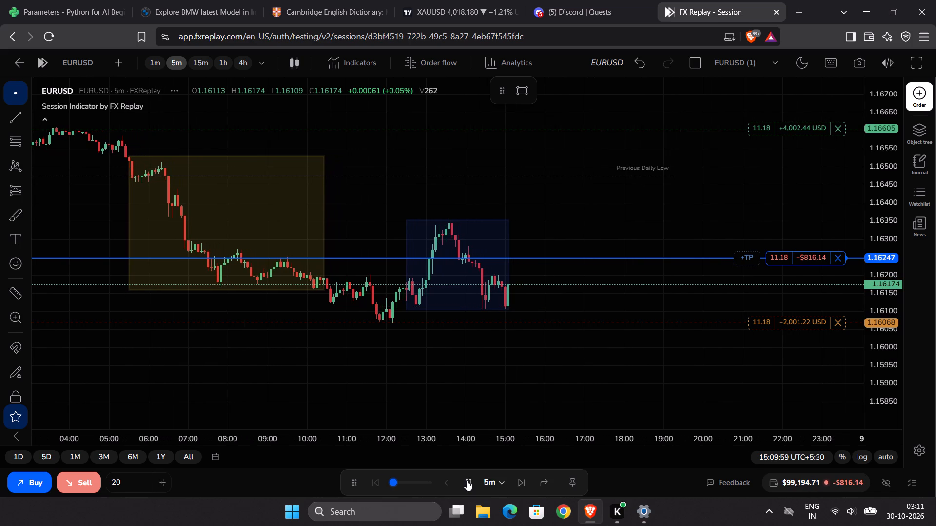
pyautogui.click(467, 480)
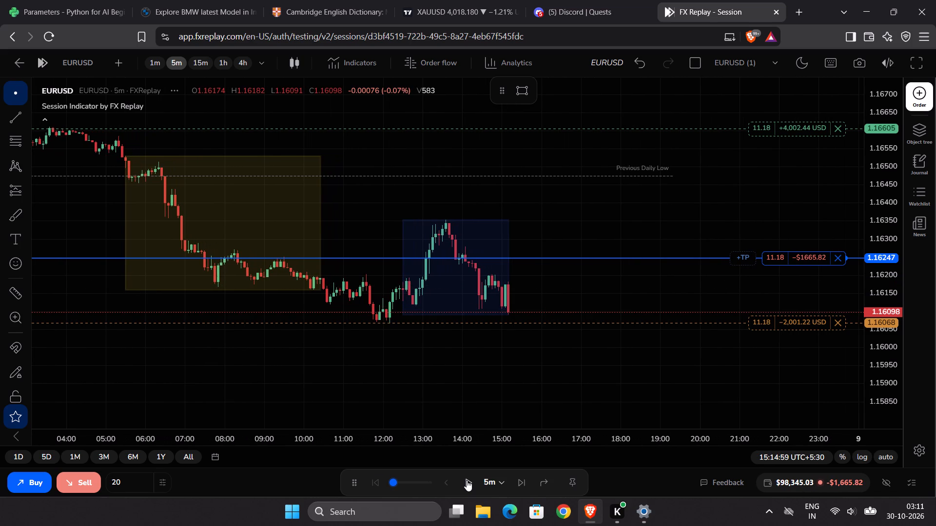
pyautogui.click(467, 480)
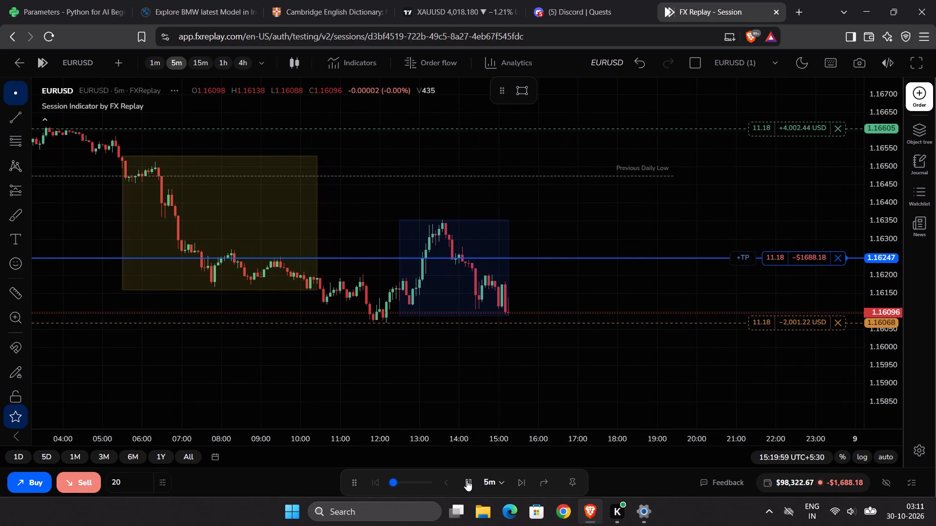
pyautogui.click(467, 480)
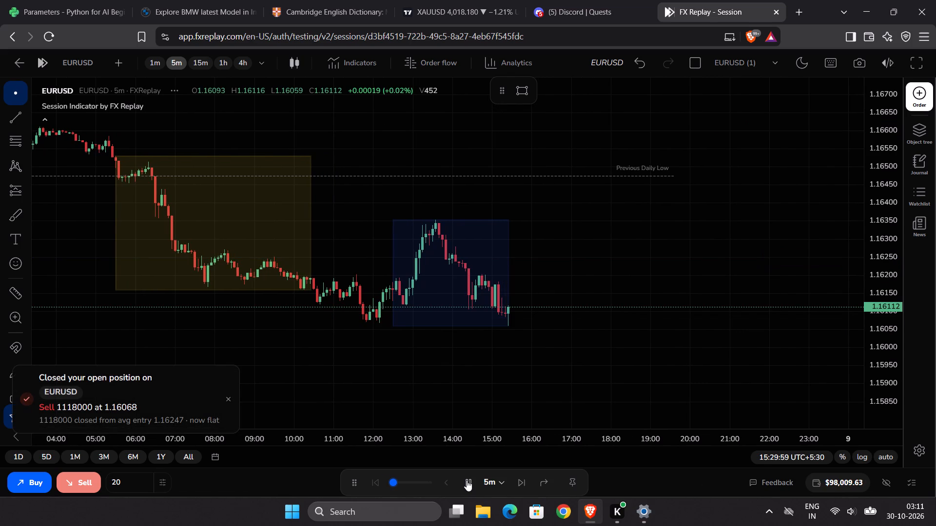
# Switch the chart and replay interval to 15m and fast-forward at 16x per second to about 02:45 on 9 October.
pyautogui.moveTo(512, 317); pyautogui.dragTo(462, 369)
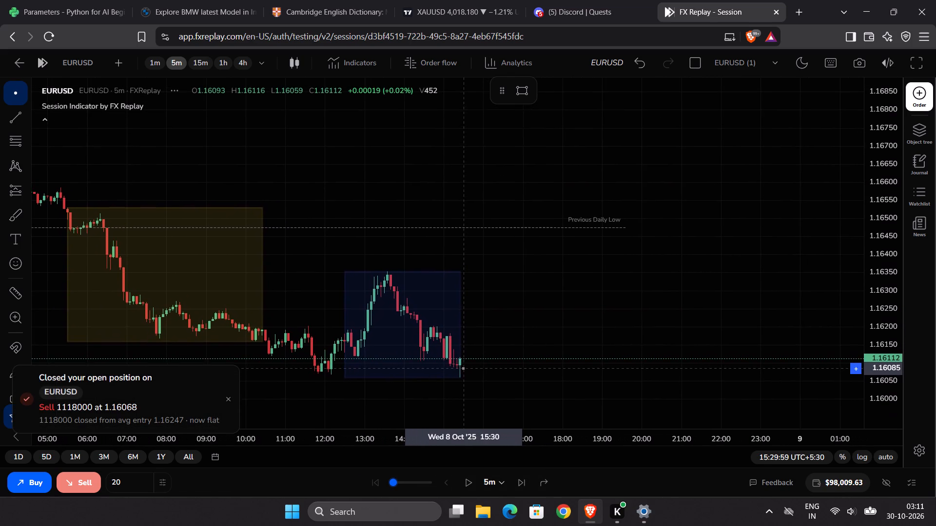
pyautogui.moveTo(462, 369); pyautogui.dragTo(461, 371)
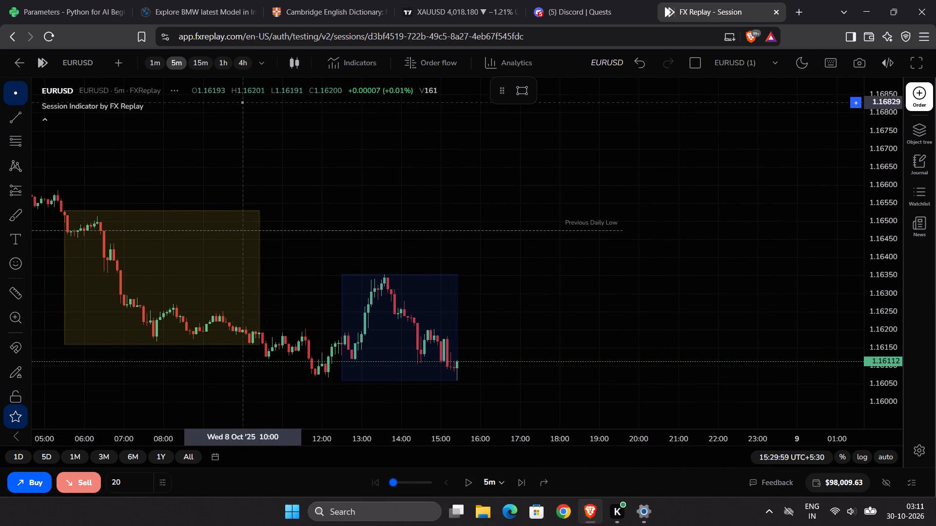
pyautogui.click(202, 64)
pyautogui.scroll(-2, 552, 236)
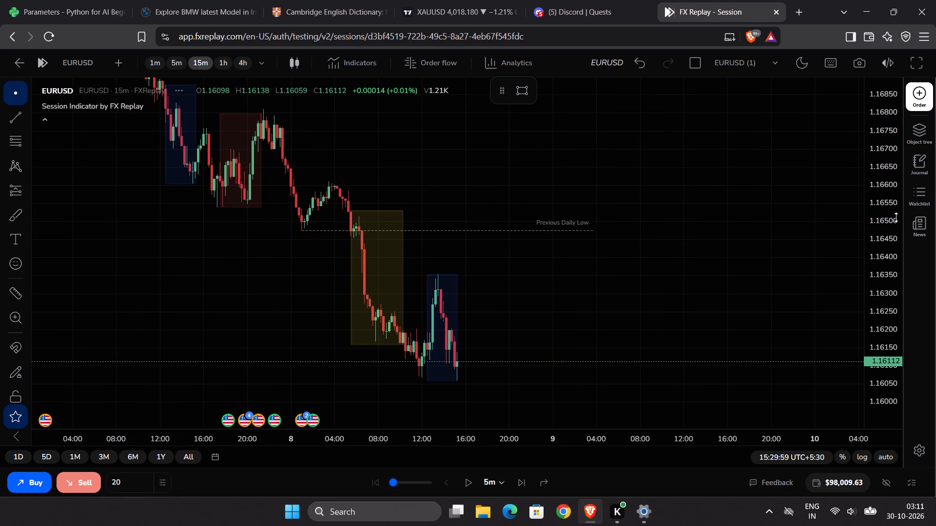
pyautogui.moveTo(889, 205); pyautogui.dragTo(871, 331)
pyautogui.scroll(3, 694, 308)
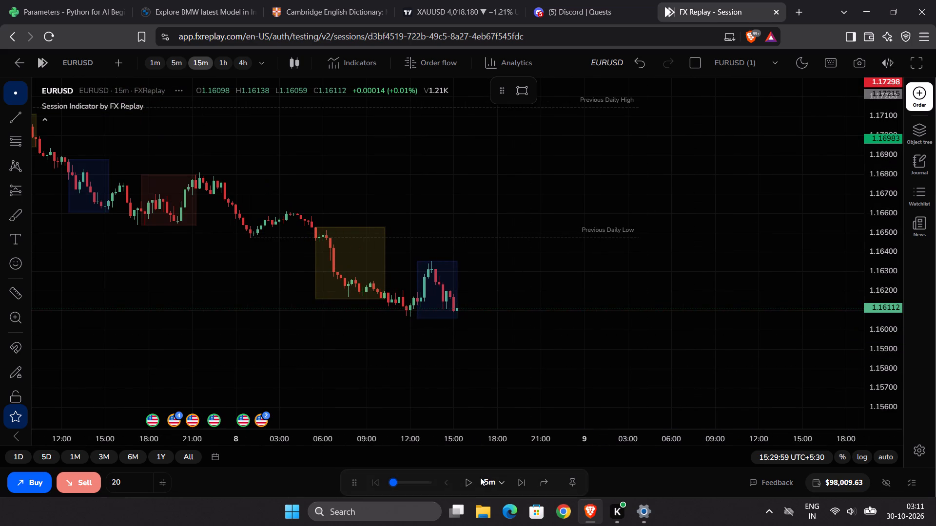
pyautogui.click(489, 487)
pyautogui.scroll(-3, 500, 431)
pyautogui.click(461, 412)
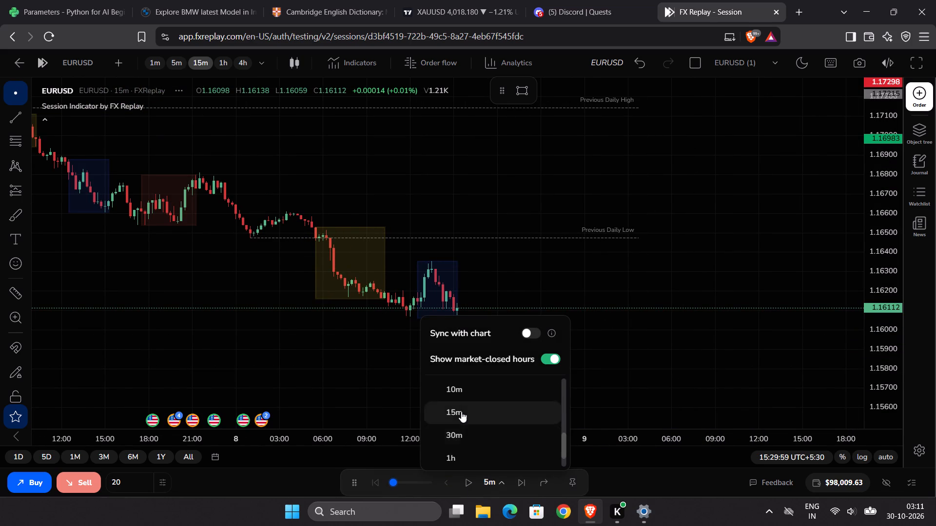
pyautogui.moveTo(425, 484); pyautogui.dragTo(438, 482)
pyautogui.click(462, 486)
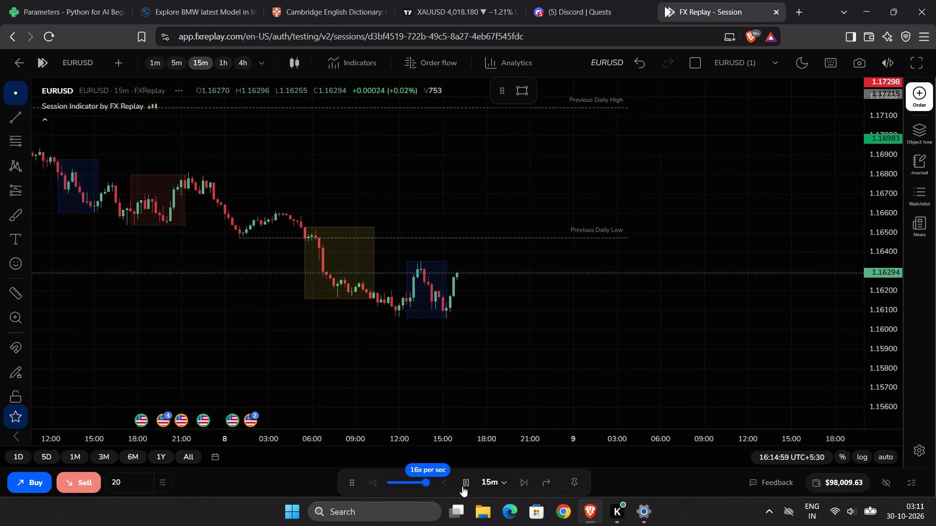
pyautogui.scroll(5, 500, 348)
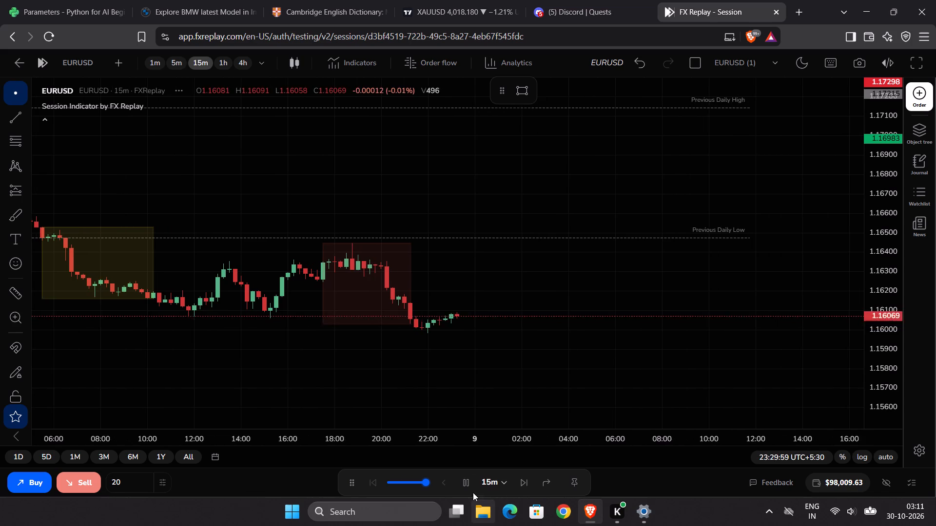
pyautogui.click(464, 484)
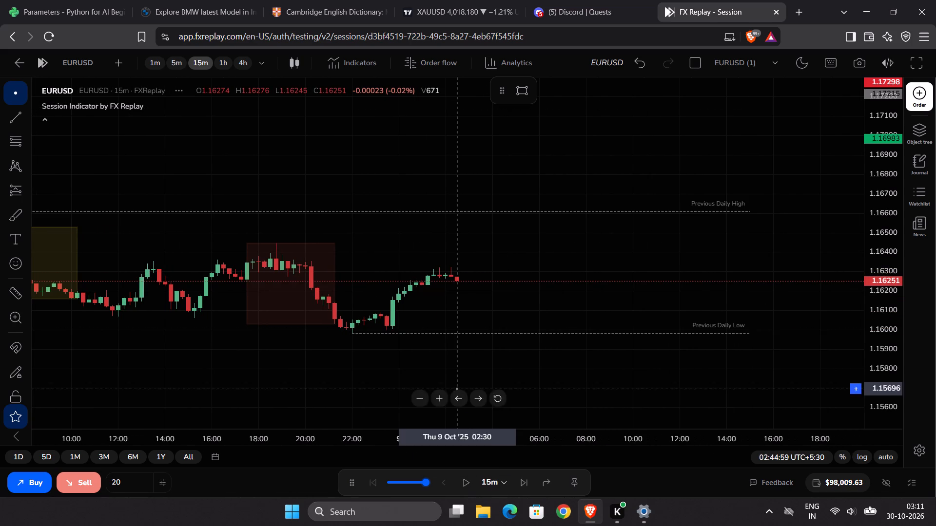
# Slow the replay speed and advance through the 9 October morning session in 15m steps, pausing at about 11:15.
pyautogui.scroll(1, 459, 384)
pyautogui.click(391, 482)
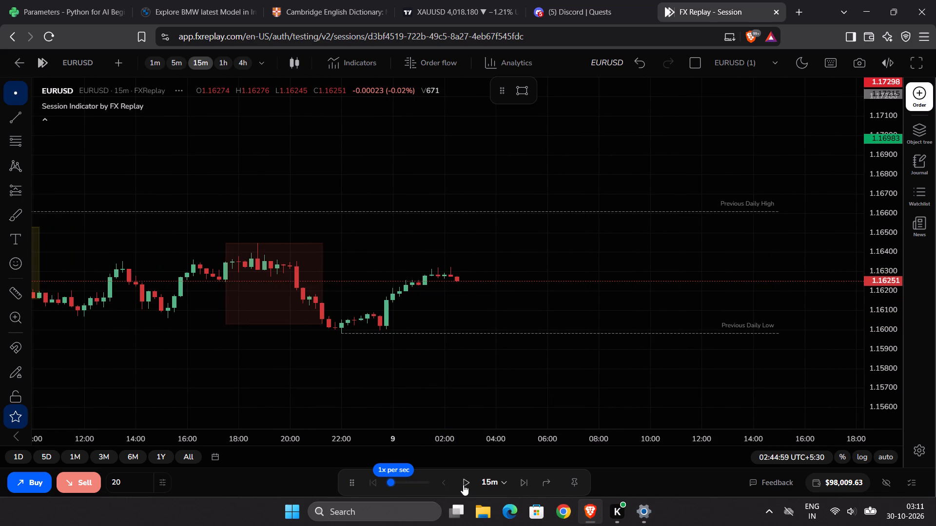
pyautogui.click(463, 485)
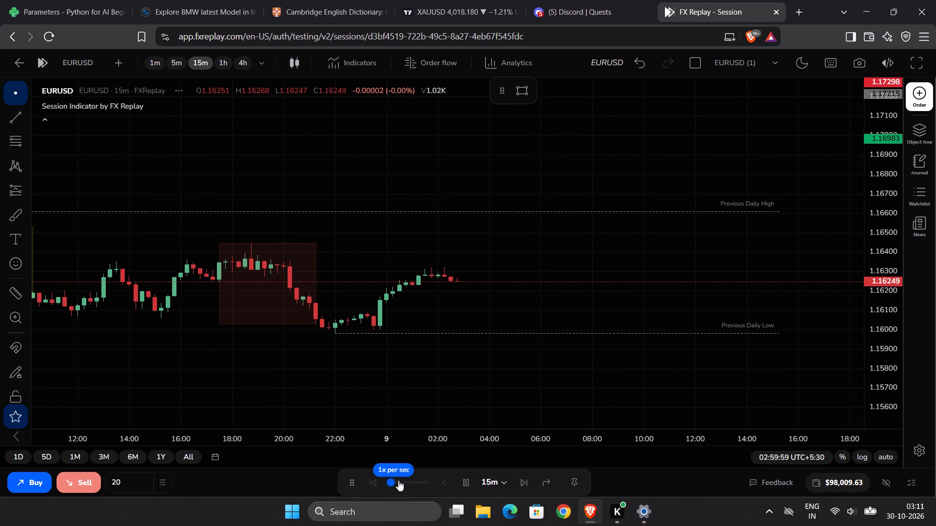
pyautogui.click(396, 480)
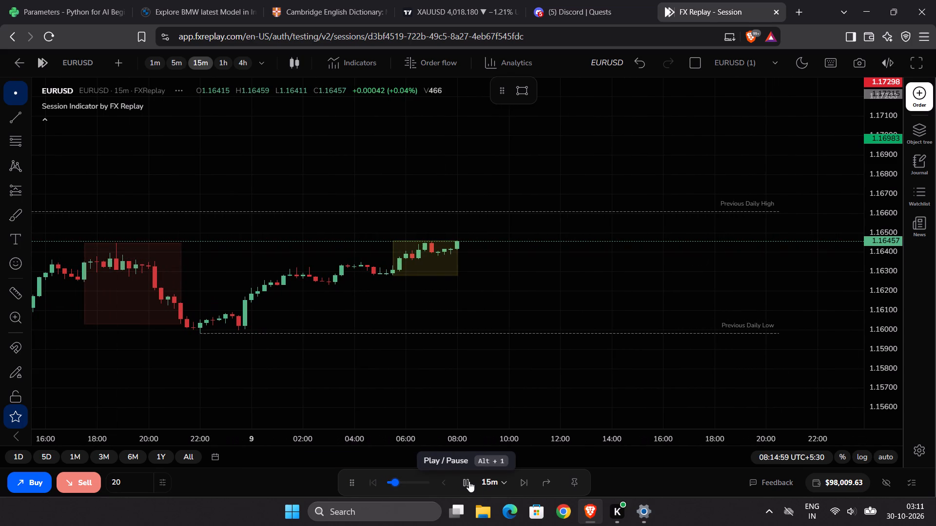
pyautogui.click(469, 481)
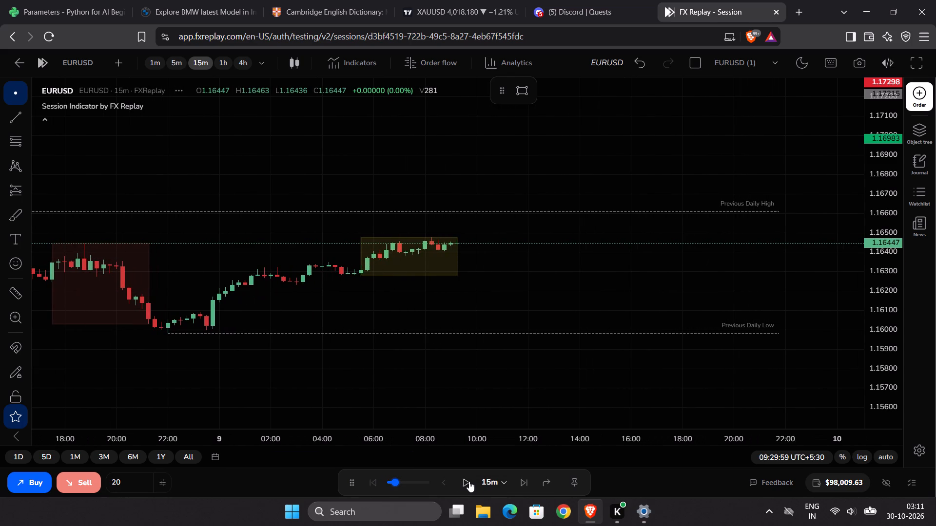
pyautogui.click(463, 482)
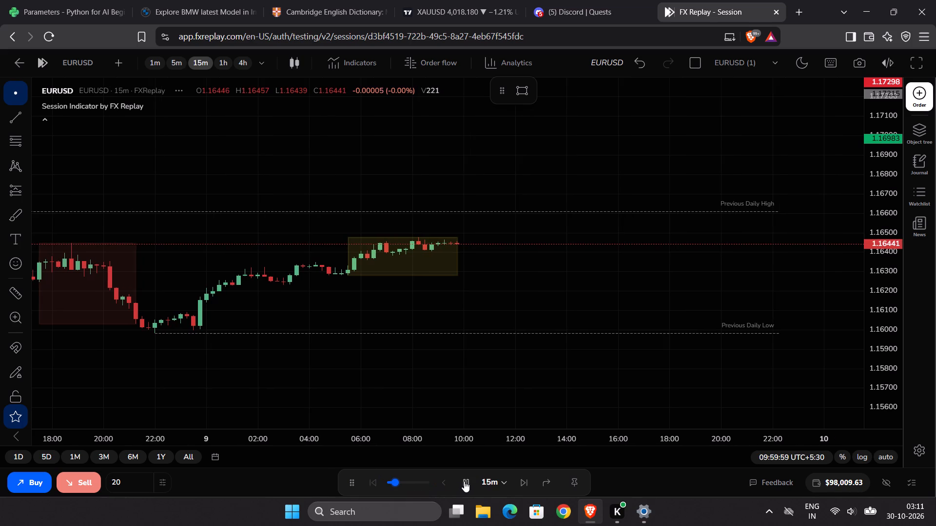
pyautogui.click(464, 481)
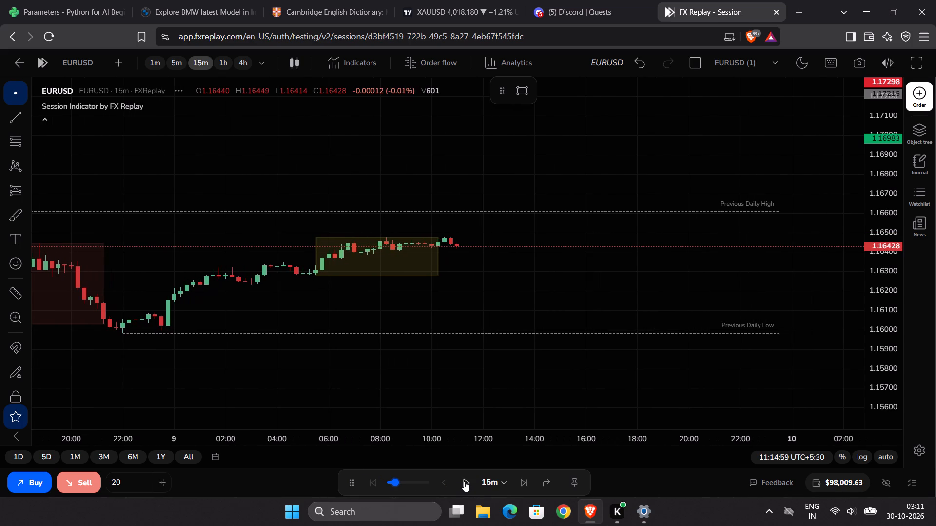
# Review the 9 October price structure on the 5m chart, set the replay interval to 5m and advance to about 11:30.
pyautogui.click(175, 64)
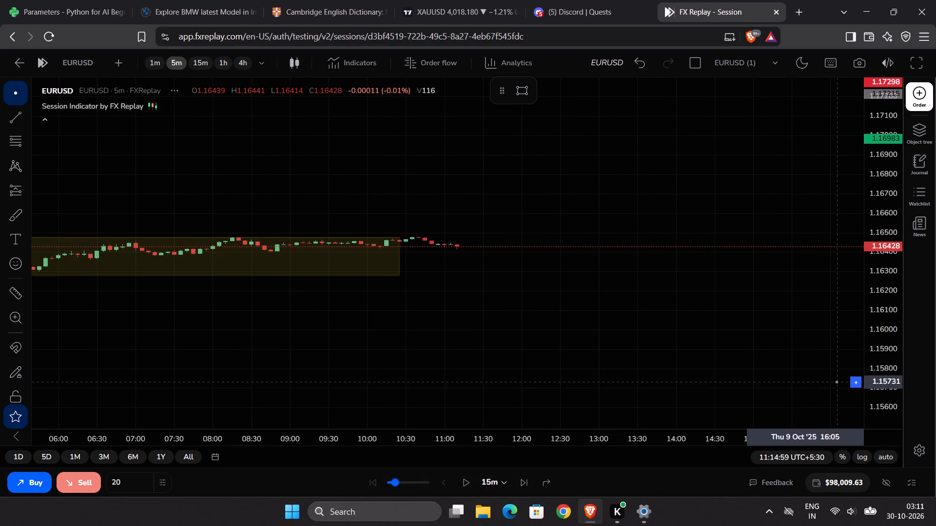
pyautogui.moveTo(890, 385); pyautogui.dragTo(890, 190)
pyautogui.scroll(-4, 704, 250)
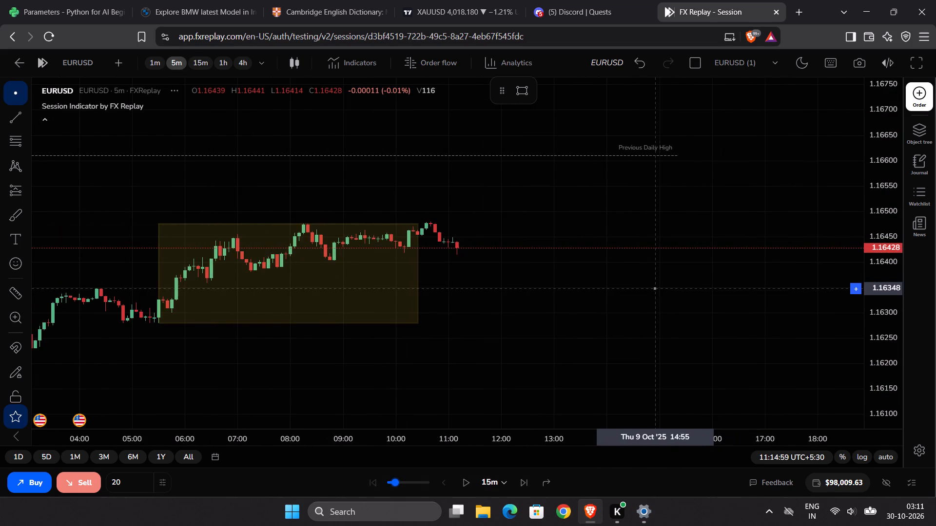
pyautogui.scroll(-5, 654, 290)
pyautogui.moveTo(578, 330); pyautogui.dragTo(672, 265)
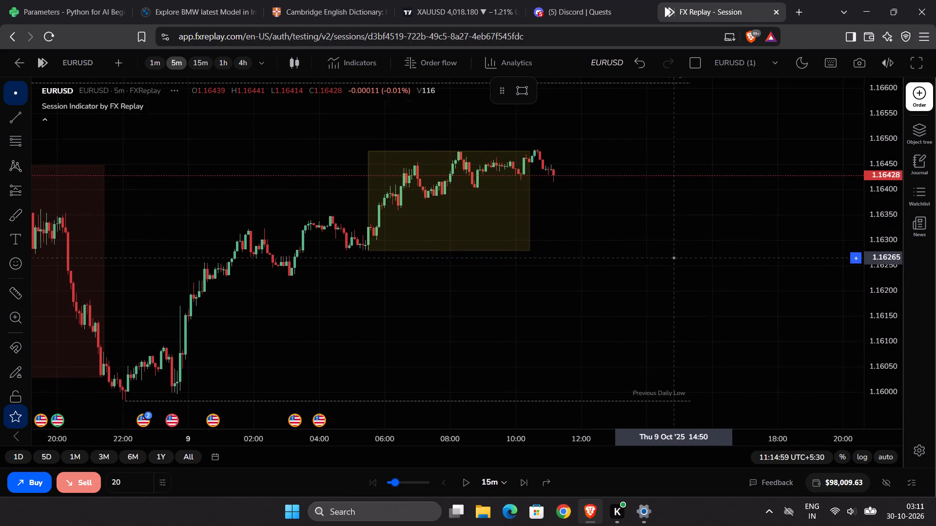
pyautogui.moveTo(672, 265); pyautogui.dragTo(550, 357)
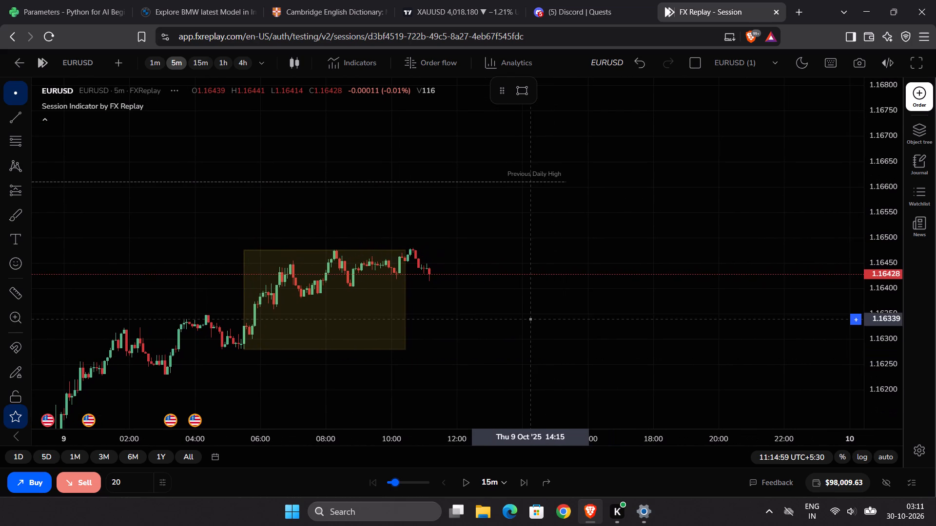
pyautogui.click(484, 479)
pyautogui.scroll(-2, 495, 416)
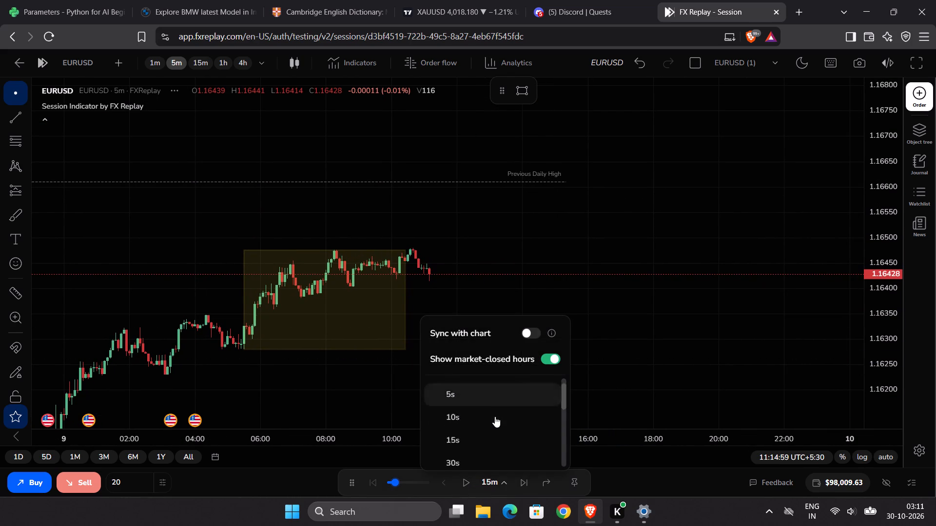
pyautogui.click(455, 427)
pyautogui.click(469, 481)
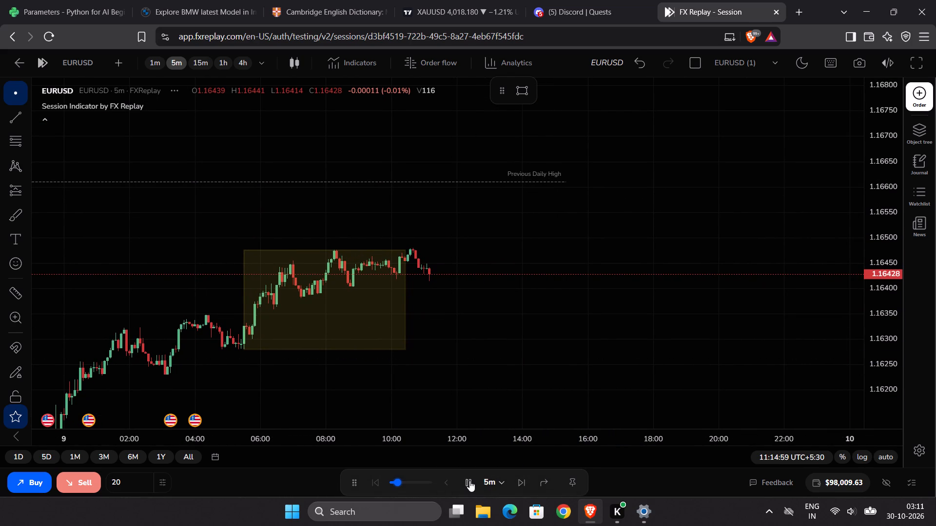
pyautogui.click(469, 481)
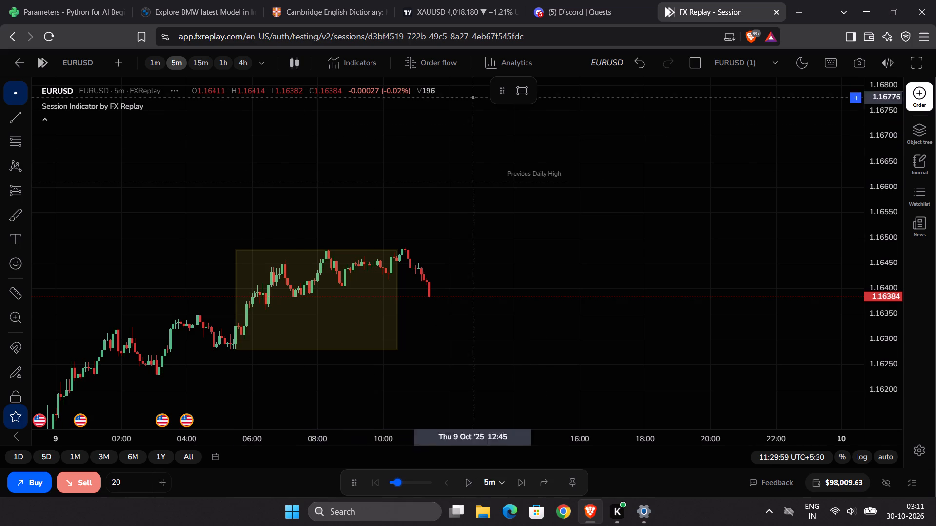
# Prepare a EURUSD market sell order at 1.16384 with a stop loss at 1.16510, above the yellow session box's high.
pyautogui.click(930, 101)
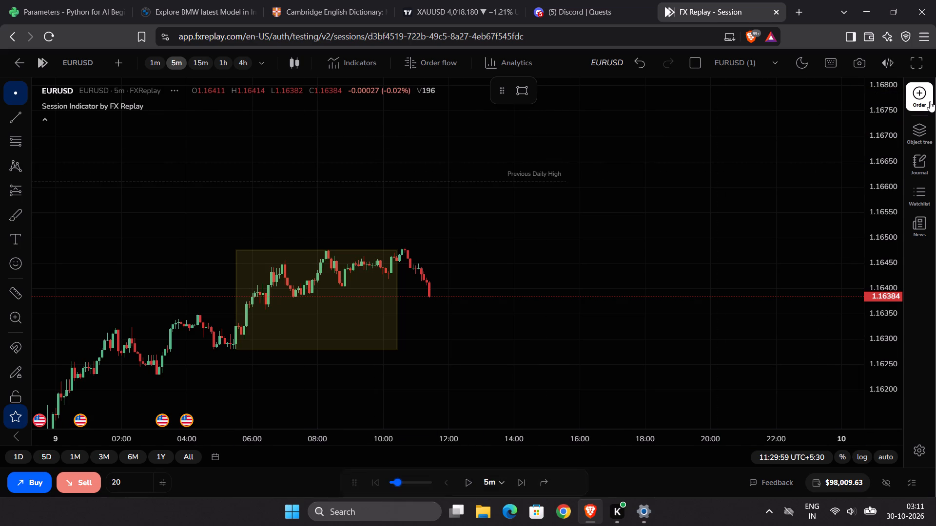
pyautogui.click(750, 126)
pyautogui.moveTo(527, 203); pyautogui.dragTo(650, 199)
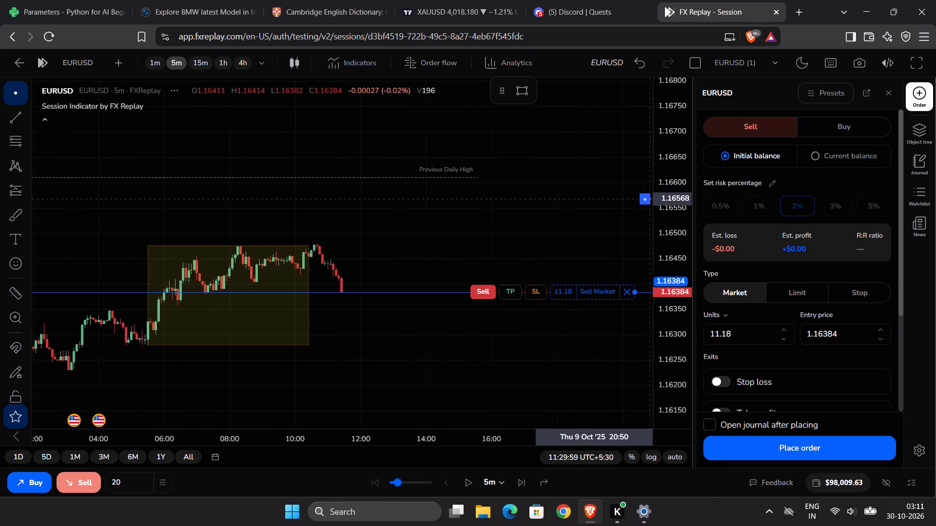
pyautogui.moveTo(650, 199); pyautogui.dragTo(638, 208)
pyautogui.moveTo(533, 299); pyautogui.dragTo(536, 282)
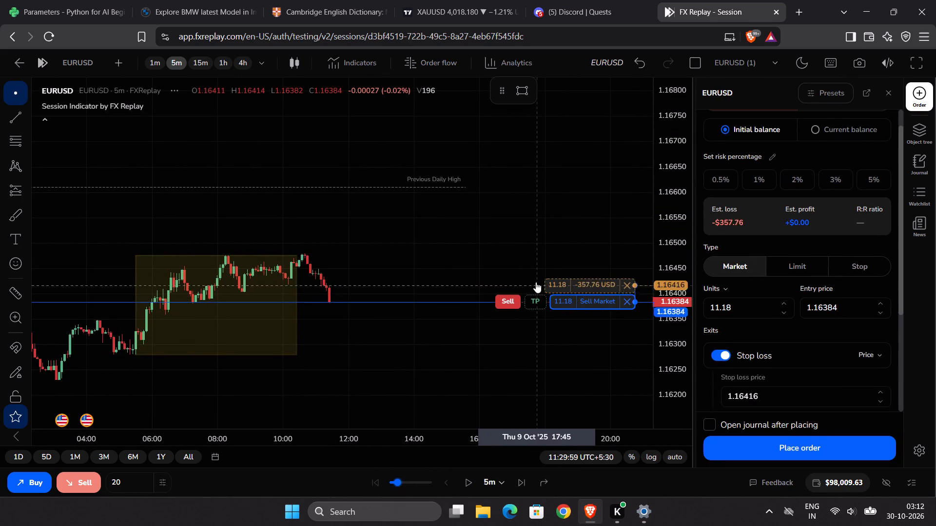
pyautogui.moveTo(536, 282); pyautogui.dragTo(535, 253)
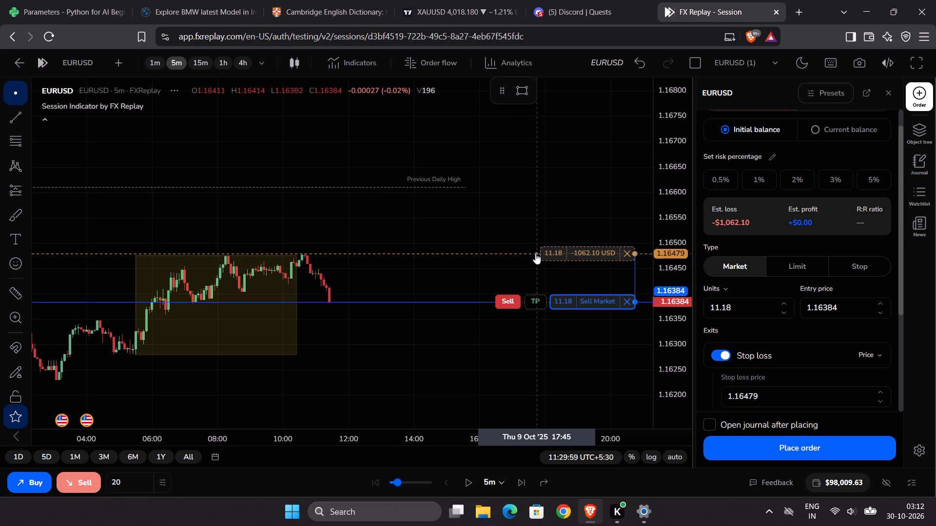
pyautogui.moveTo(535, 253); pyautogui.dragTo(541, 237)
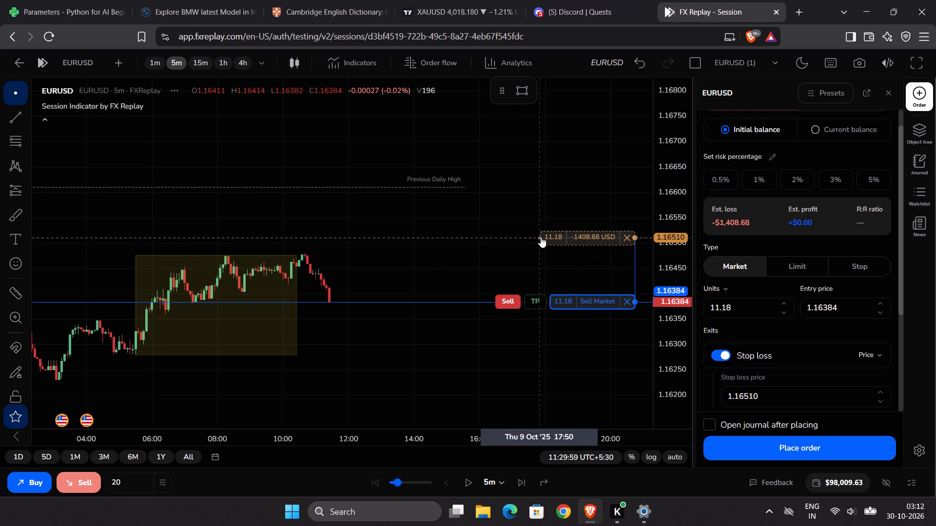
# Raise the pending sell order's stop loss to 1.16563, bringing the risk to 2% of the initial balance.
pyautogui.moveTo(541, 237); pyautogui.dragTo(542, 219)
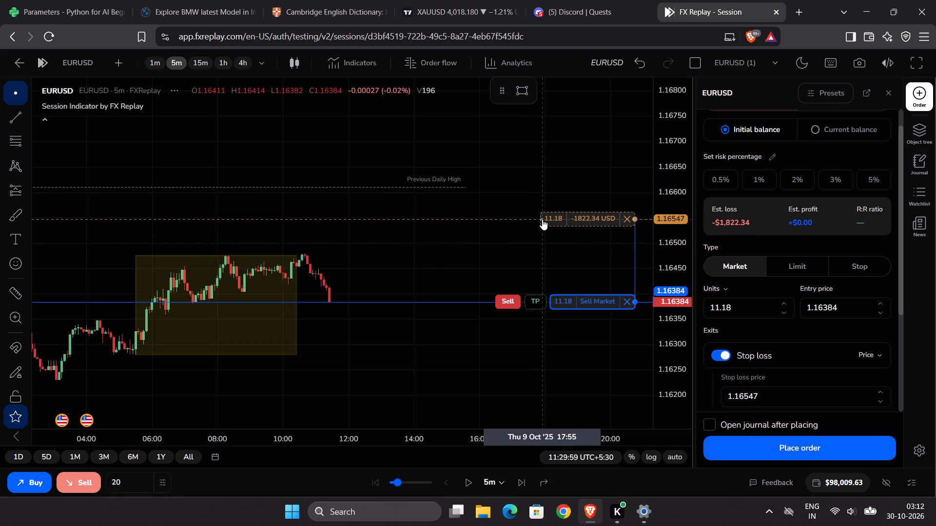
pyautogui.moveTo(542, 219); pyautogui.dragTo(544, 212)
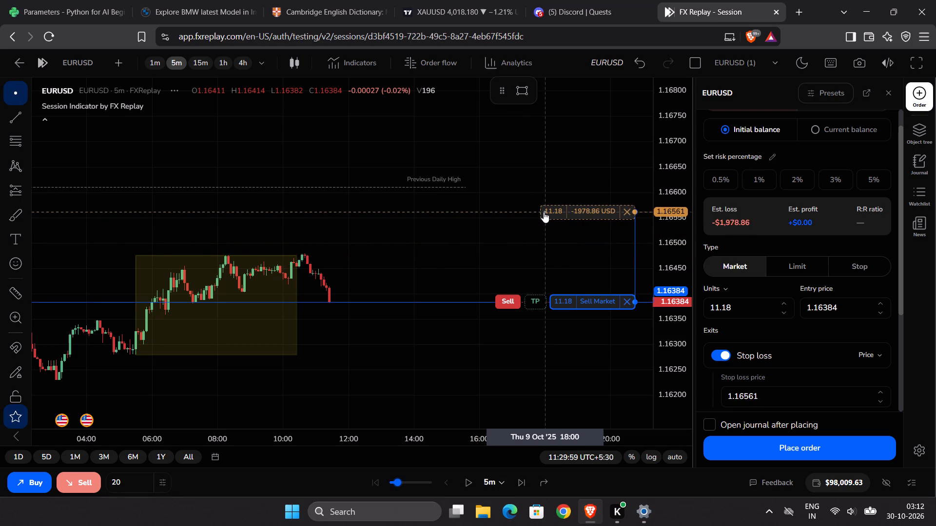
pyautogui.moveTo(544, 212); pyautogui.dragTo(544, 211)
# Add a take profit at 1.16026 for a 1:2 risk-reward ratio and place the EURUSD market sell order.
pyautogui.moveTo(671, 169); pyautogui.dragTo(660, 258)
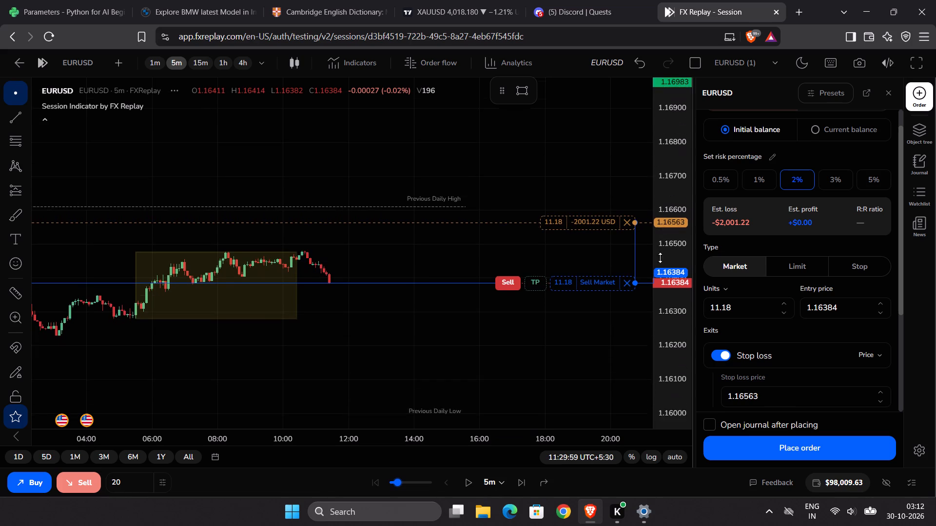
pyautogui.moveTo(660, 258); pyautogui.dragTo(654, 285)
pyautogui.moveTo(538, 274); pyautogui.dragTo(529, 346)
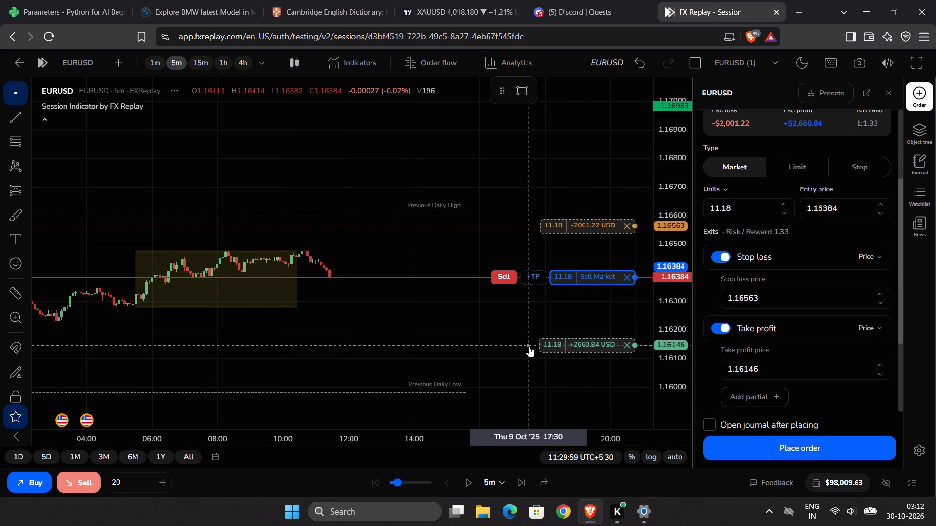
pyautogui.moveTo(529, 346); pyautogui.dragTo(530, 375)
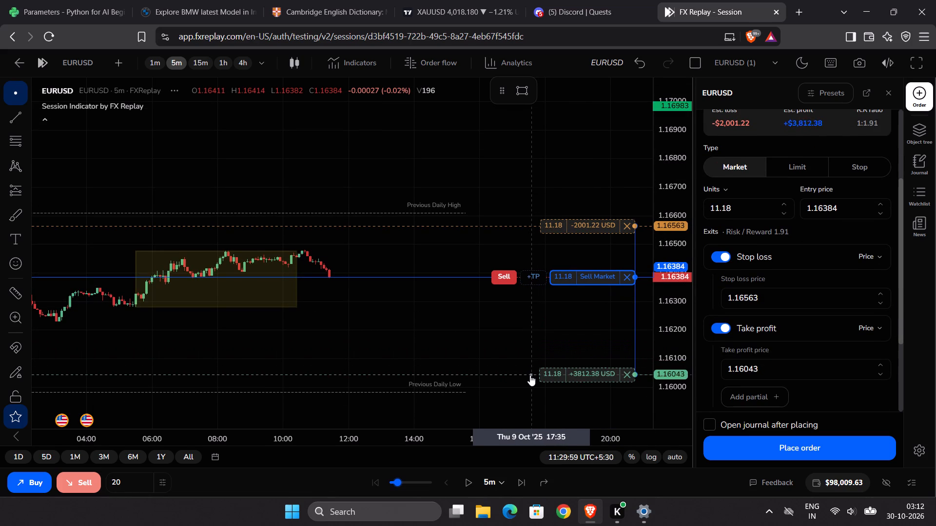
pyautogui.moveTo(530, 375); pyautogui.dragTo(530, 380)
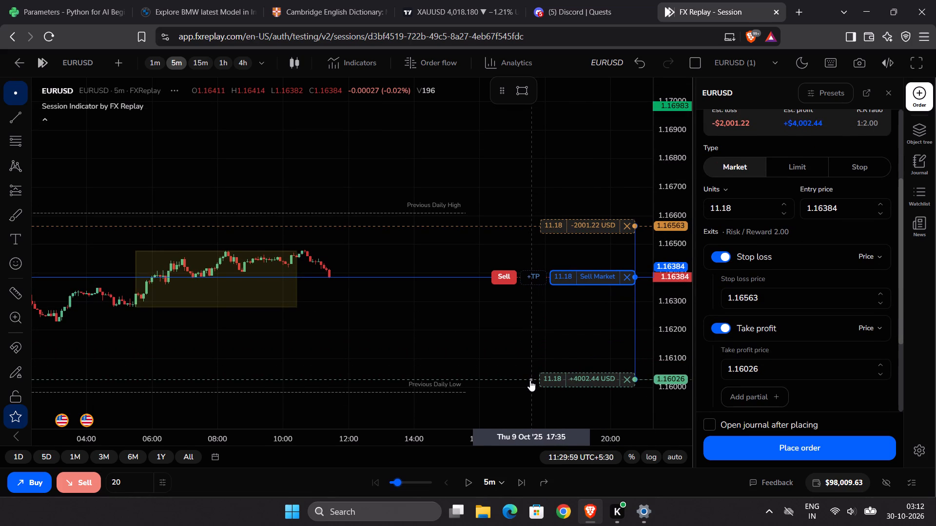
pyautogui.moveTo(530, 380); pyautogui.dragTo(530, 379)
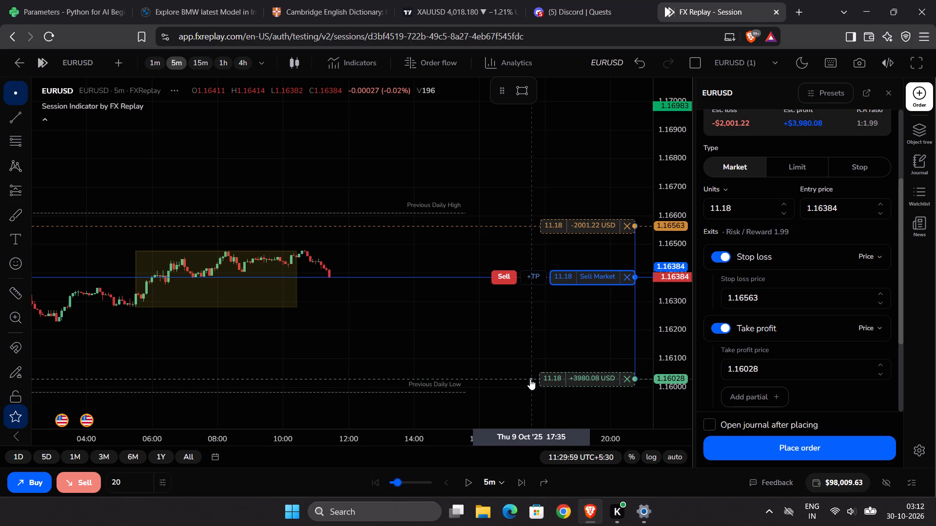
pyautogui.moveTo(530, 379); pyautogui.dragTo(530, 378)
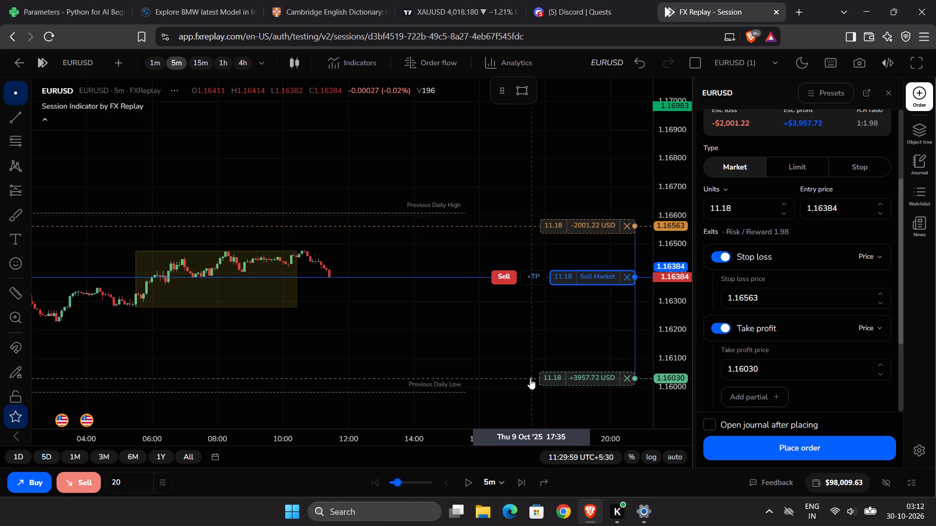
pyautogui.moveTo(530, 378); pyautogui.dragTo(530, 379)
pyautogui.click(501, 277)
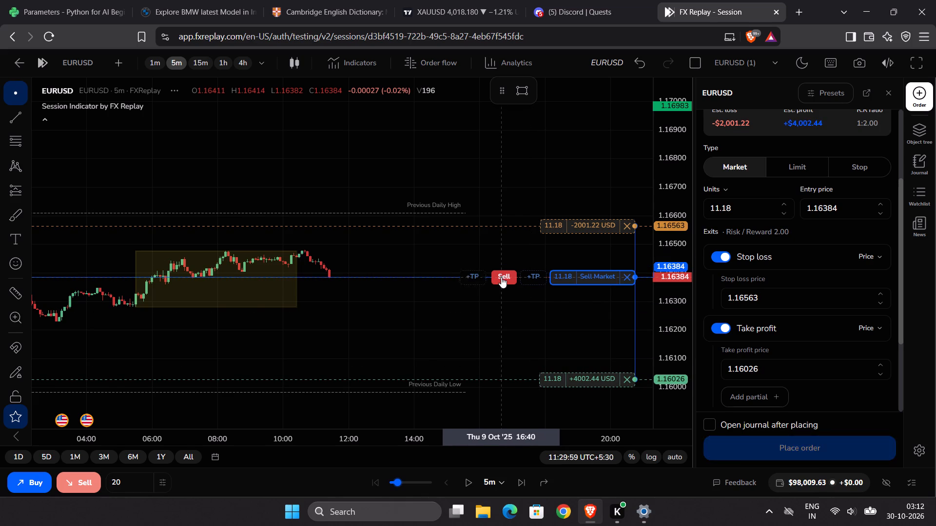
# Replay the open sell trade in 5m steps, slowing to 1x and then using 4x per second, and pause at about 15:15.
pyautogui.moveTo(885, 333); pyautogui.dragTo(890, 290)
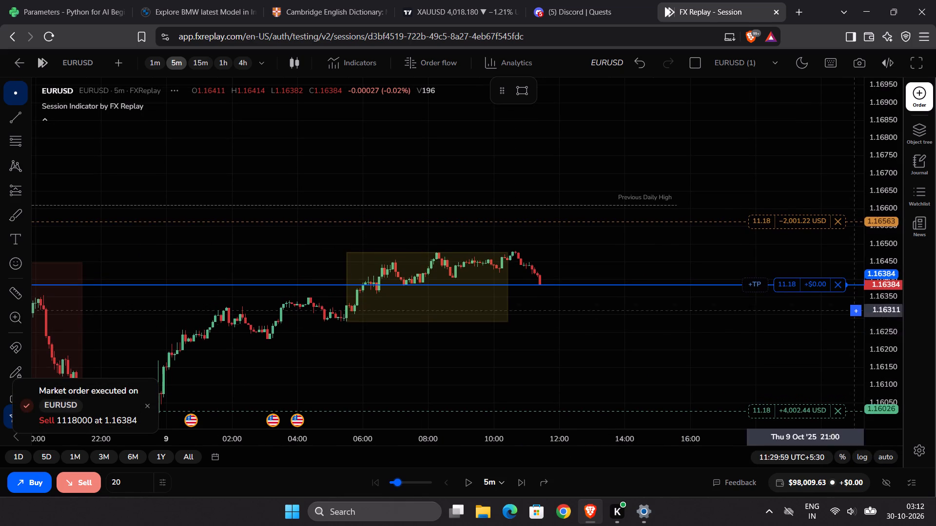
pyautogui.moveTo(787, 334); pyautogui.dragTo(785, 289)
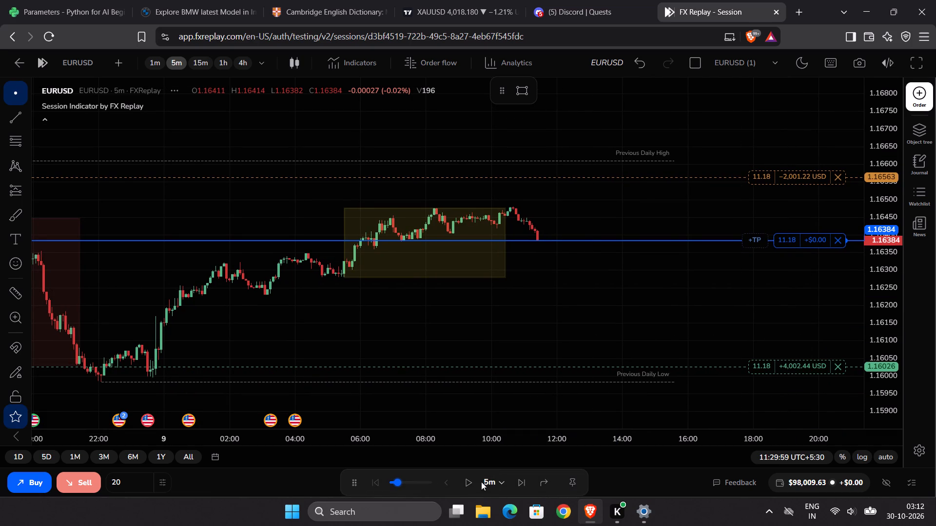
pyautogui.click(466, 479)
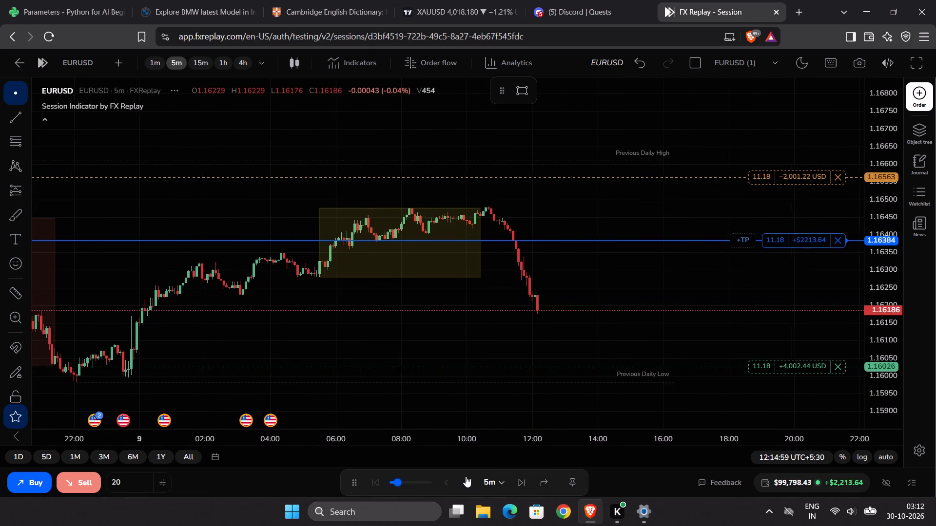
pyautogui.click(466, 476)
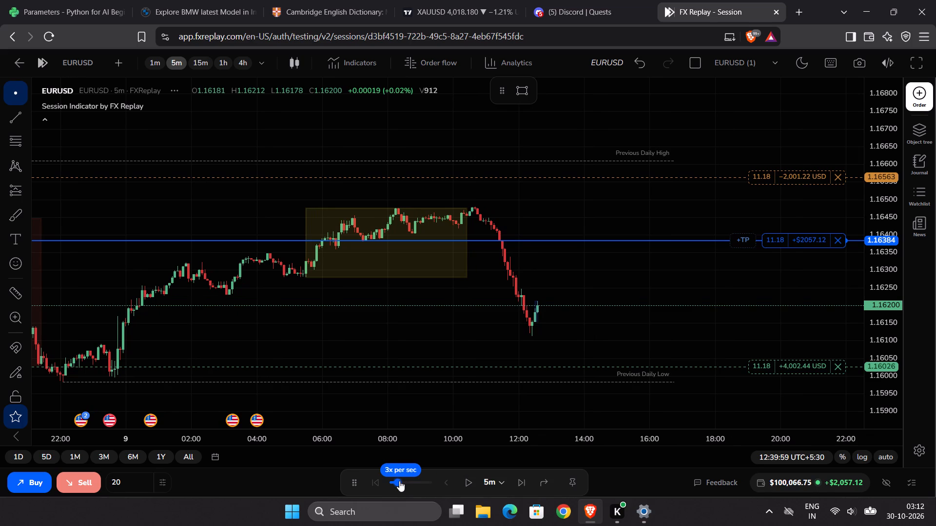
pyautogui.moveTo(399, 481); pyautogui.dragTo(391, 483)
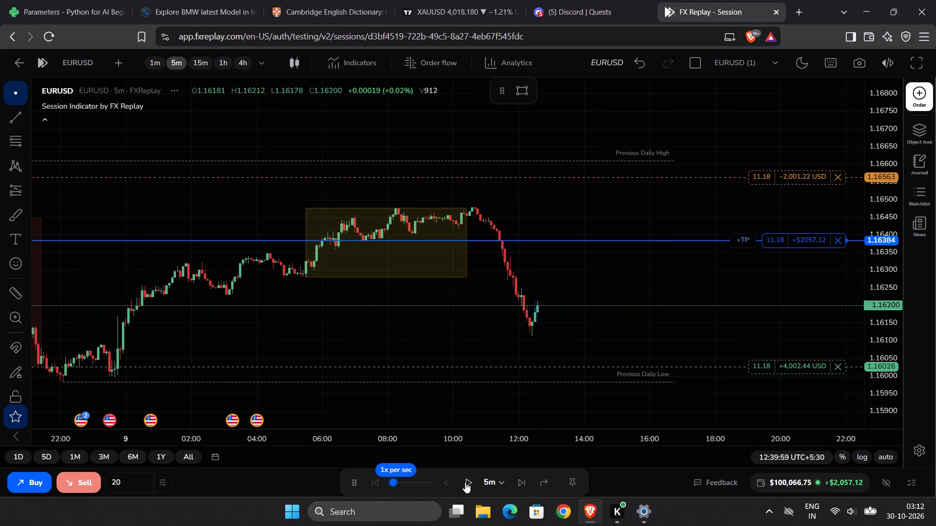
pyautogui.click(467, 482)
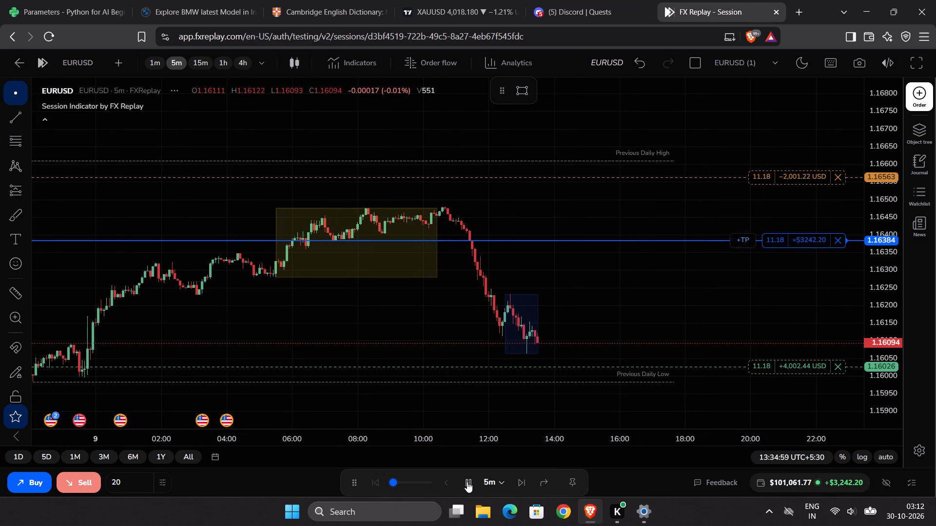
pyautogui.click(401, 476)
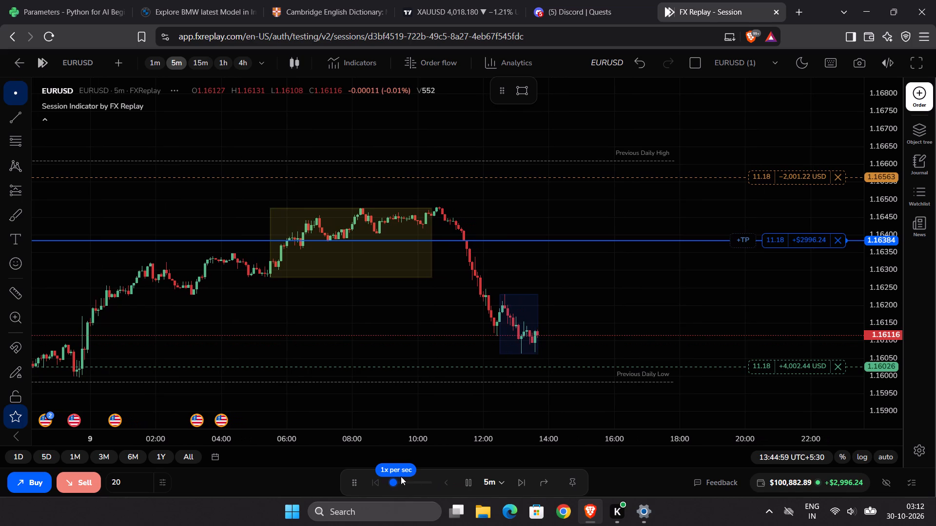
pyautogui.click(400, 479)
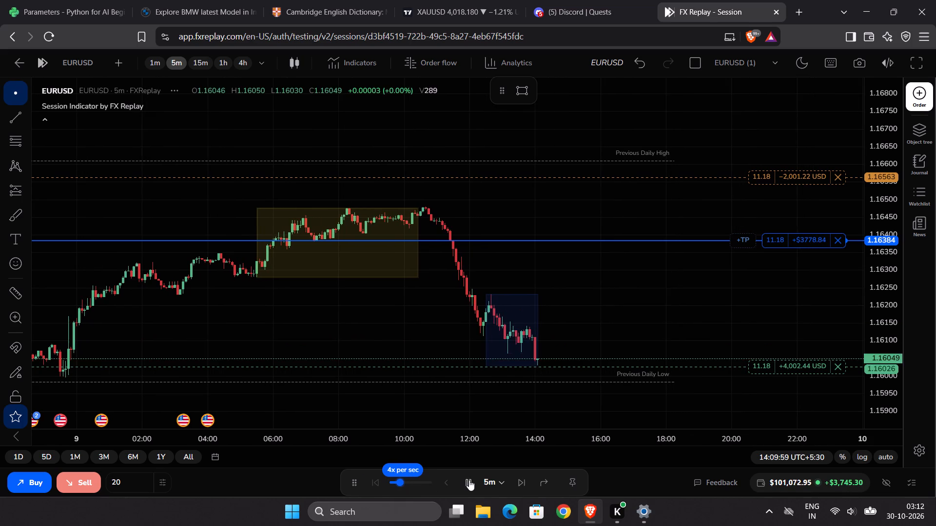
pyautogui.click(469, 480)
pyautogui.click(469, 480)
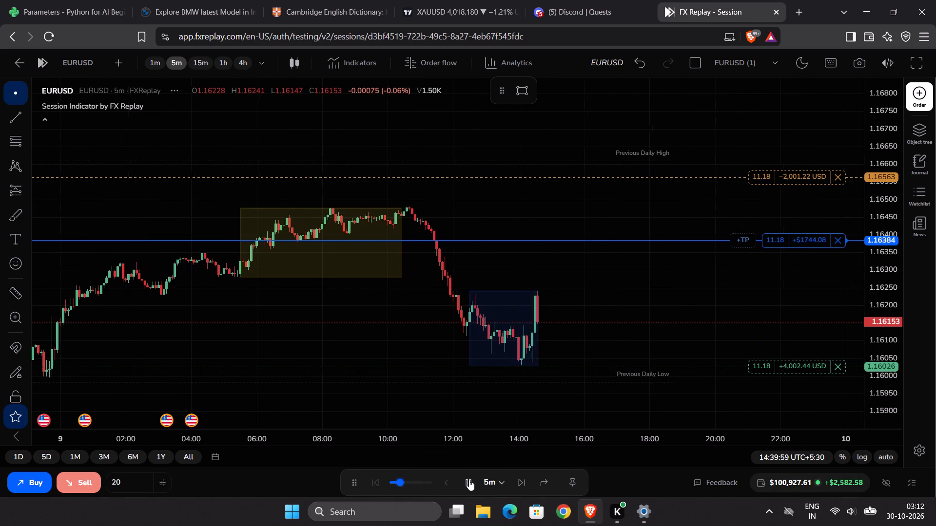
pyautogui.click(469, 480)
pyautogui.click(469, 480)
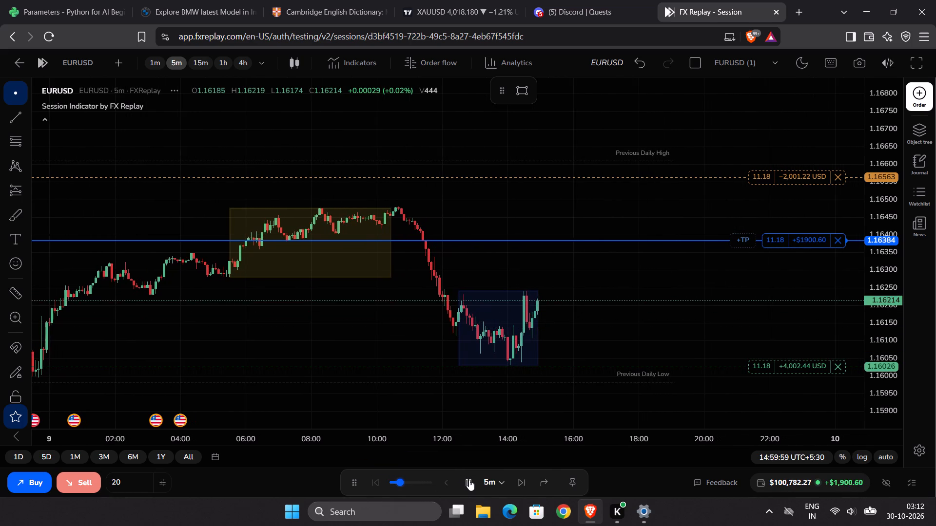
pyautogui.click(469, 480)
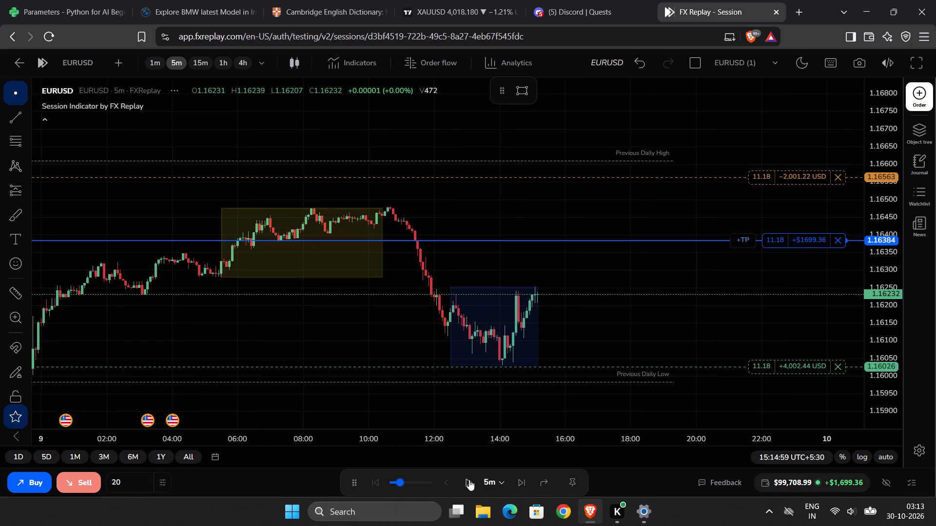
# Move the open sell position's stop loss to about breakeven, at 1.16383.
pyautogui.moveTo(806, 172); pyautogui.dragTo(805, 234)
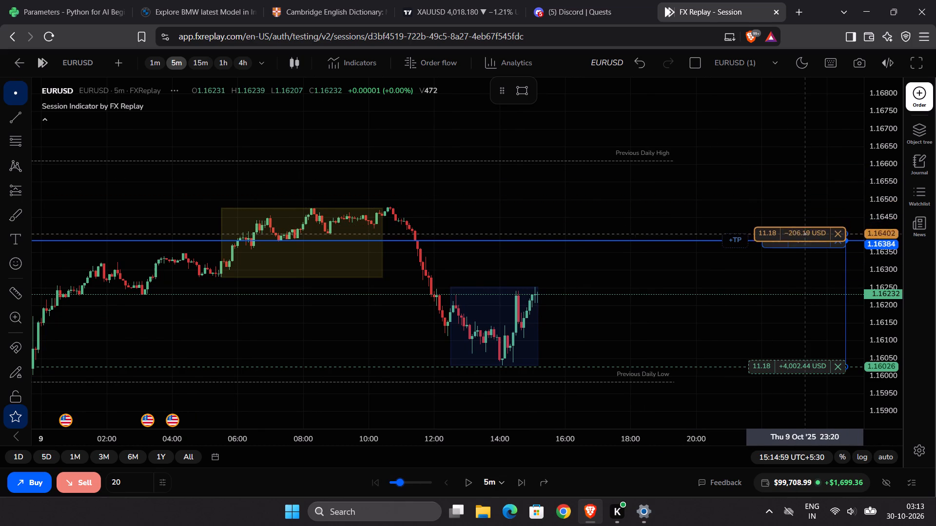
pyautogui.moveTo(805, 234); pyautogui.dragTo(805, 241)
# Resume the 9 October replay, raise the speed to 9x per second and pause at about 19:20, once the take profit is hit.
pyautogui.click(468, 479)
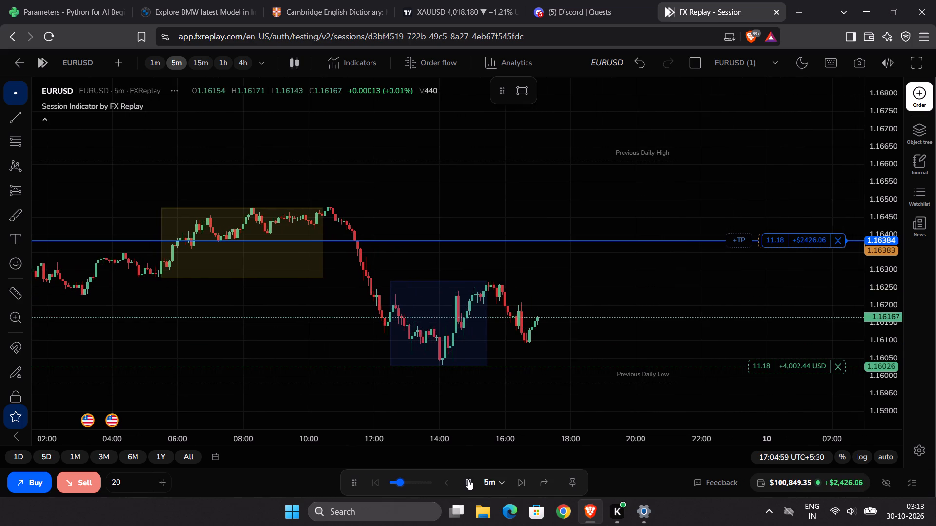
pyautogui.click(411, 482)
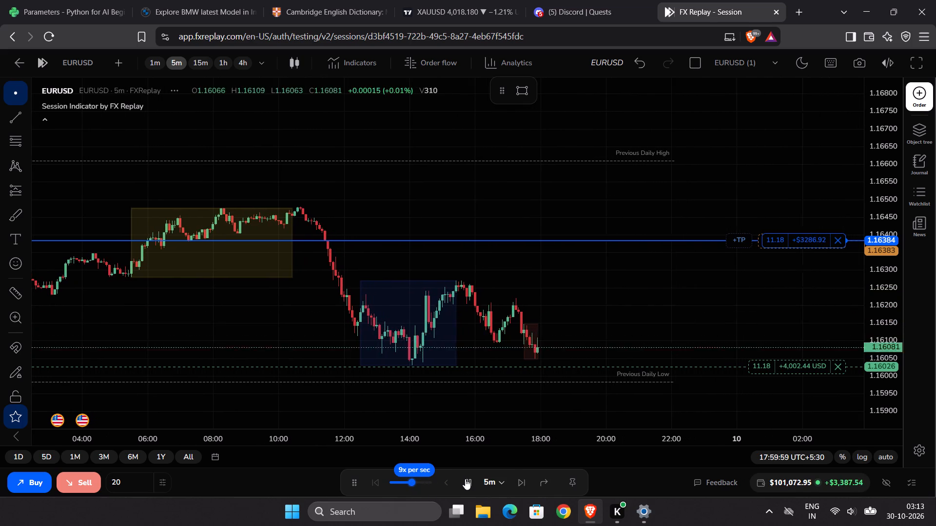
pyautogui.click(465, 479)
pyautogui.click(465, 479)
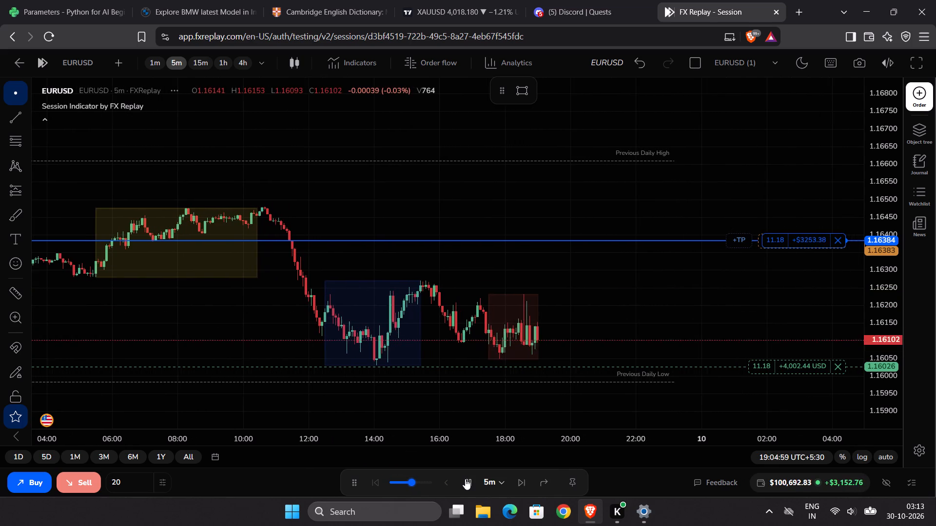
pyautogui.click(465, 479)
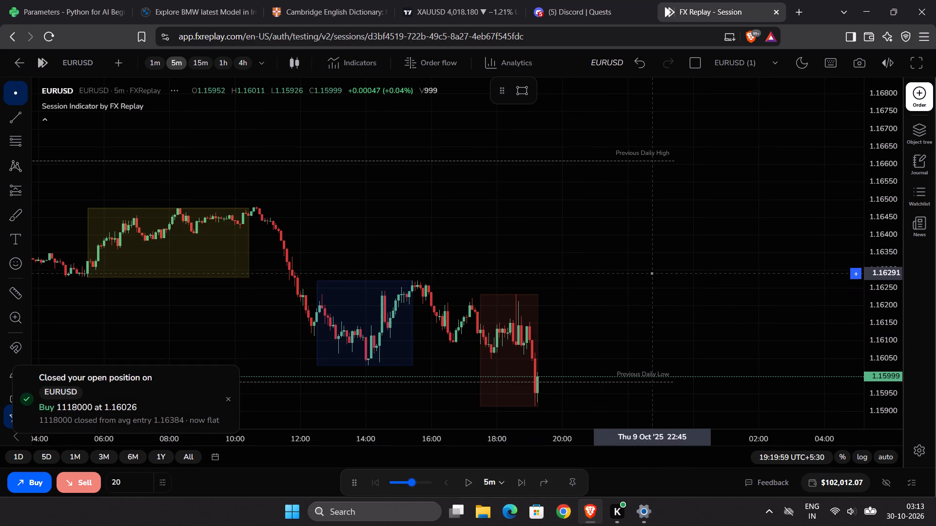
# Review the session's closed trades in the journal and close it again.
pyautogui.scroll(-1, 662, 275)
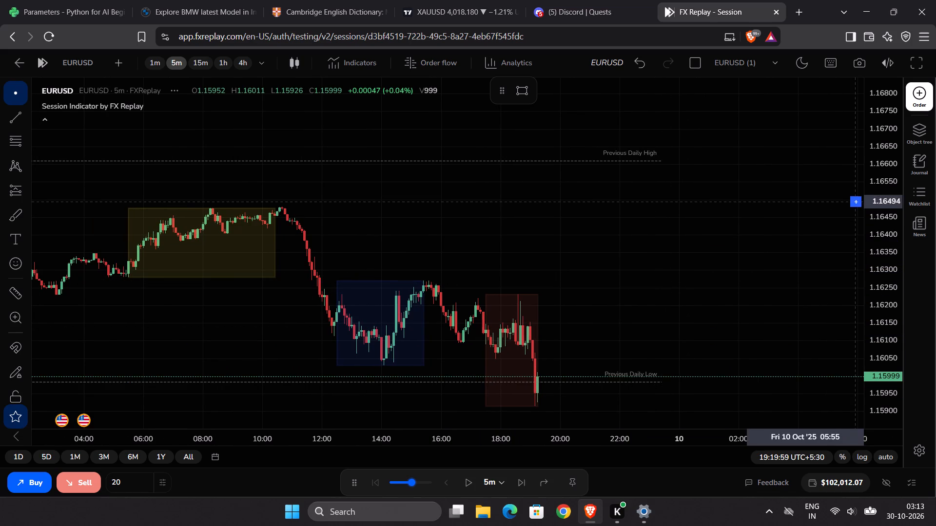
pyautogui.click(917, 159)
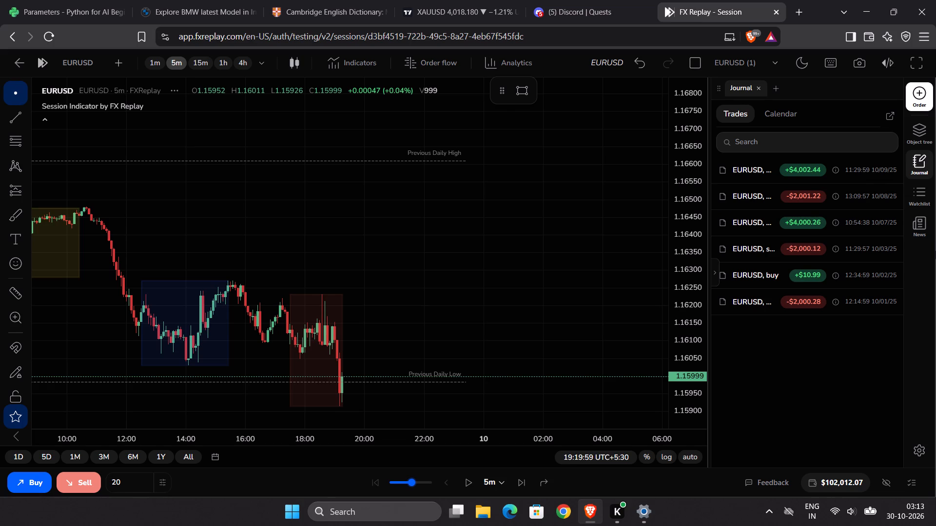
pyautogui.click(927, 163)
# Switch both the chart timeframe and the replay interval to 15m.
pyautogui.click(204, 60)
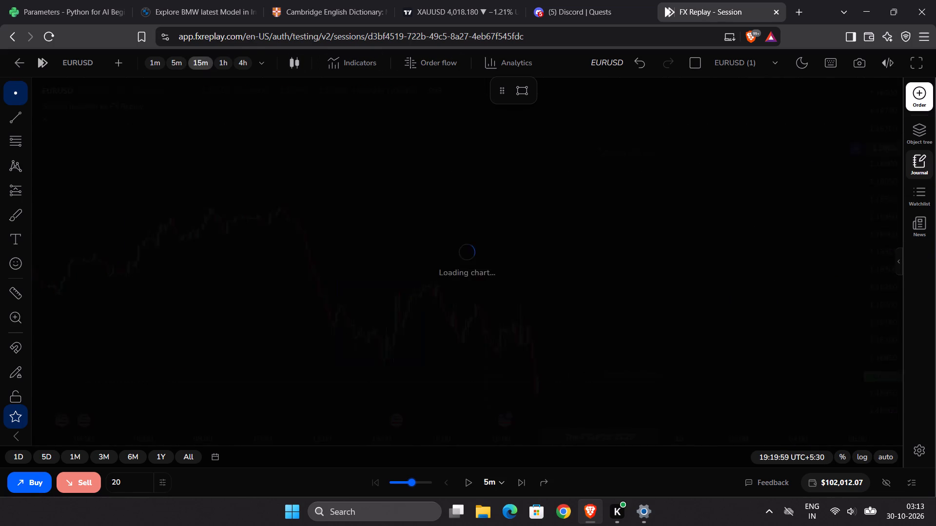
pyautogui.moveTo(885, 155); pyautogui.dragTo(863, 292)
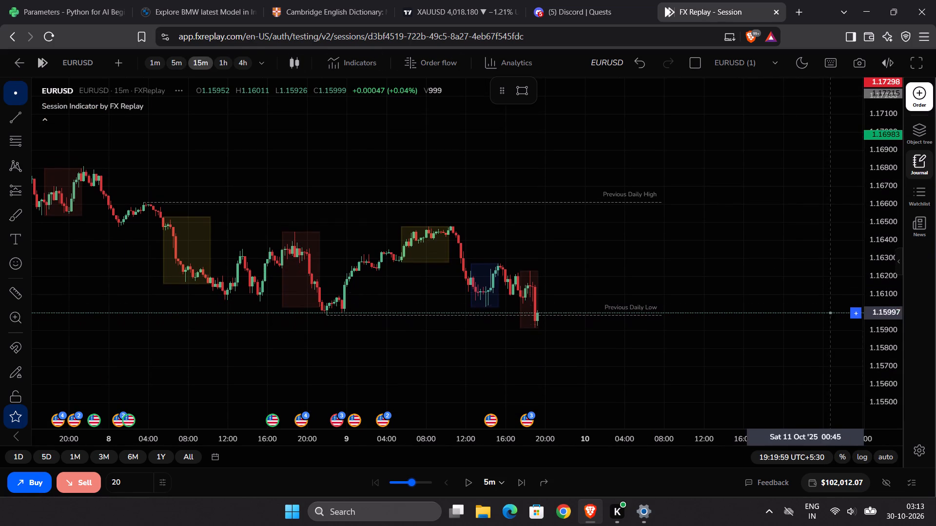
pyautogui.click(485, 484)
pyautogui.scroll(-2, 502, 435)
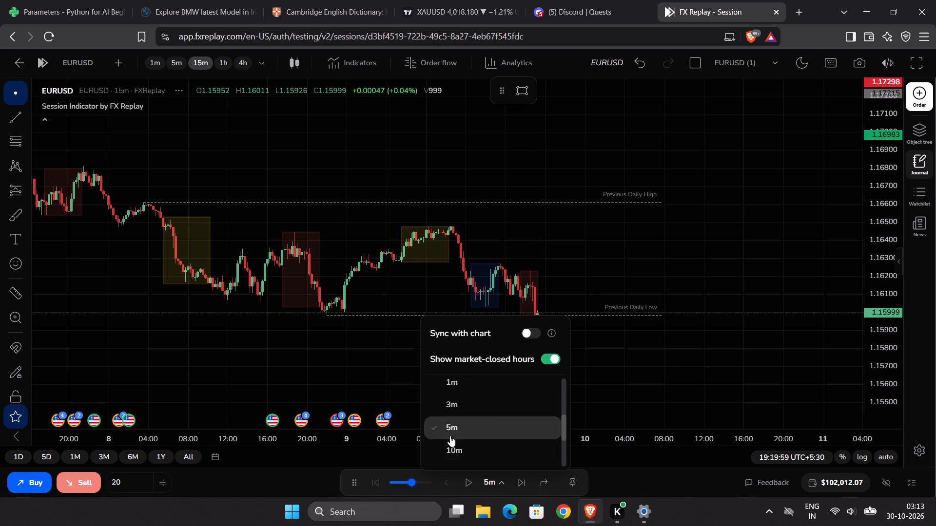
pyautogui.scroll(-1, 462, 430)
pyautogui.click(457, 413)
# Fast-forward the replay at maximum speed and pause at about 03:30 on 10 October.
pyautogui.moveTo(425, 482); pyautogui.dragTo(447, 483)
pyautogui.scroll(4, 606, 353)
pyautogui.moveTo(598, 382); pyautogui.dragTo(597, 344)
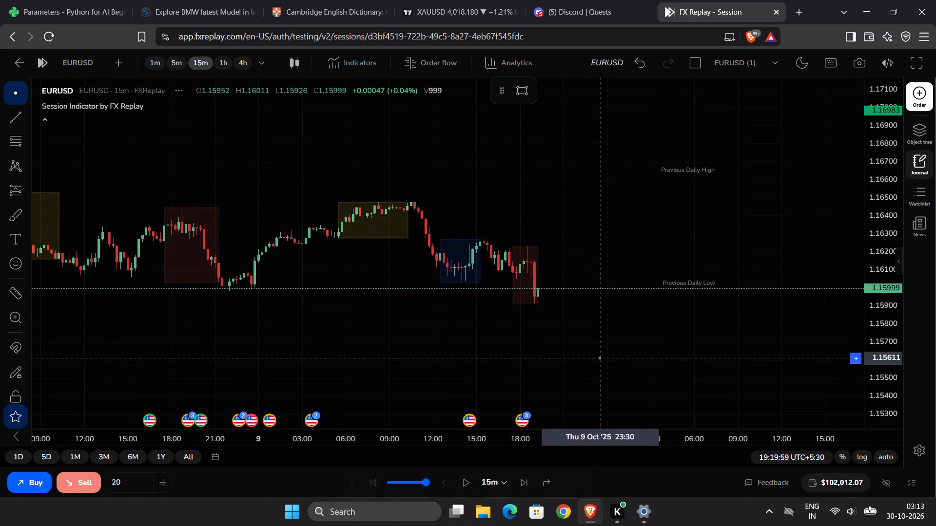
pyautogui.moveTo(597, 344); pyautogui.dragTo(595, 333)
pyautogui.click(466, 482)
pyautogui.scroll(2, 474, 364)
pyautogui.click(470, 480)
pyautogui.click(470, 480)
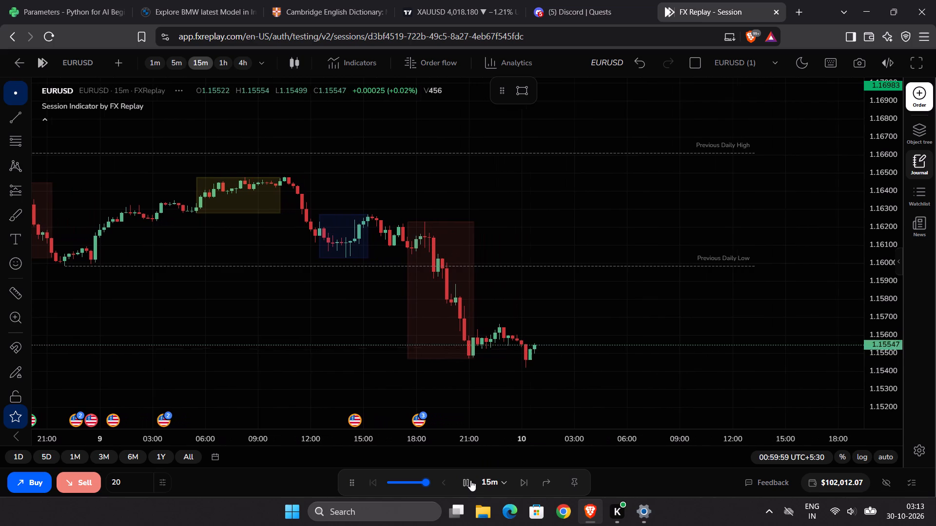
pyautogui.click(470, 480)
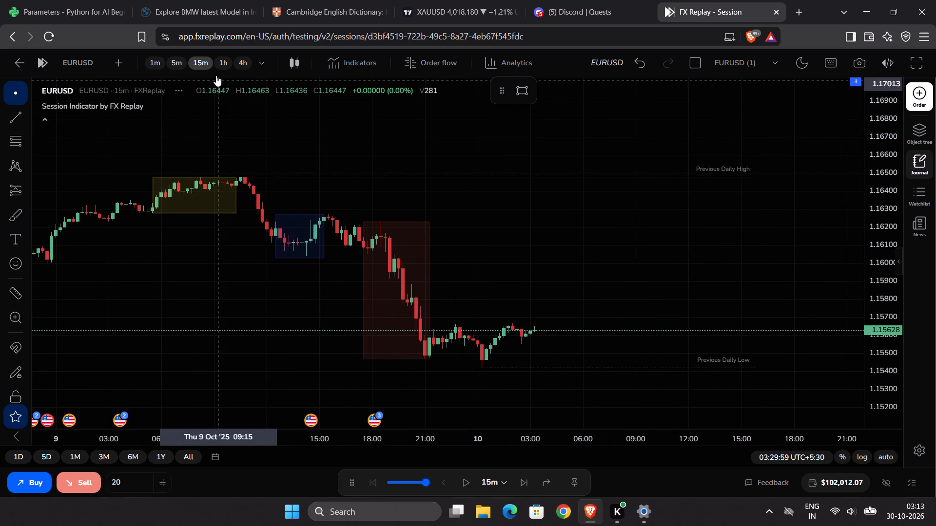
# Slow the replay speed, advance through the 10 October morning session in 15m steps and pause at about 11:45.
pyautogui.moveTo(388, 484); pyautogui.dragTo(396, 483)
pyautogui.click(464, 481)
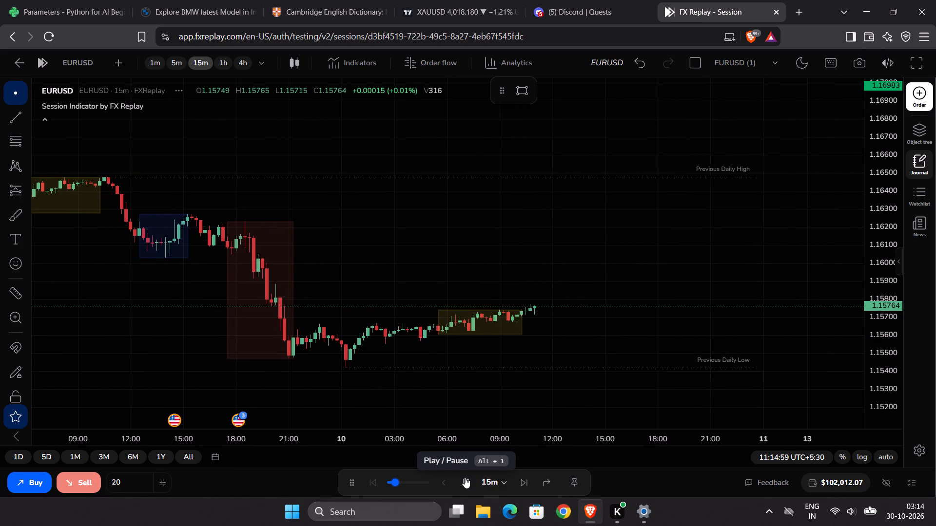
pyautogui.click(465, 477)
# Examine EURUSD's longer-term price structure on the 4h chart, from July to 10 October.
pyautogui.click(238, 60)
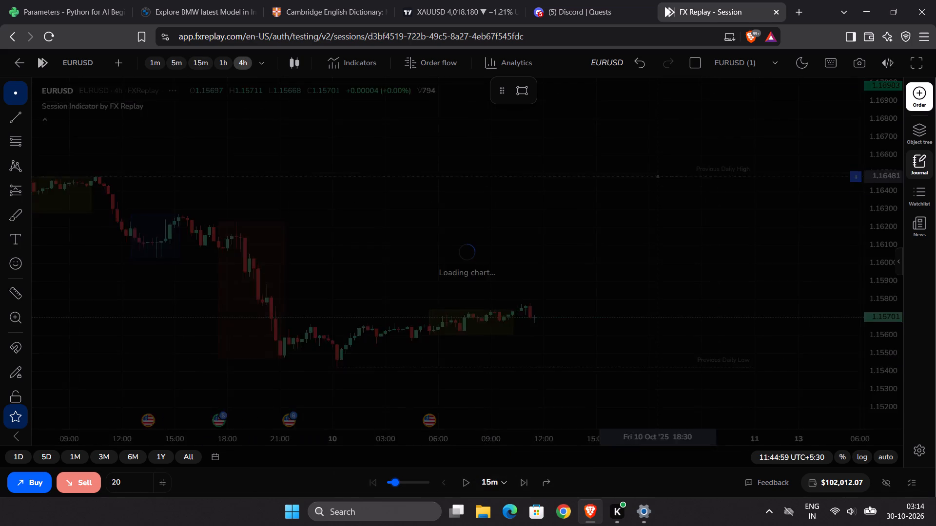
pyautogui.moveTo(888, 111); pyautogui.dragTo(889, 509)
pyautogui.scroll(-2, 721, 302)
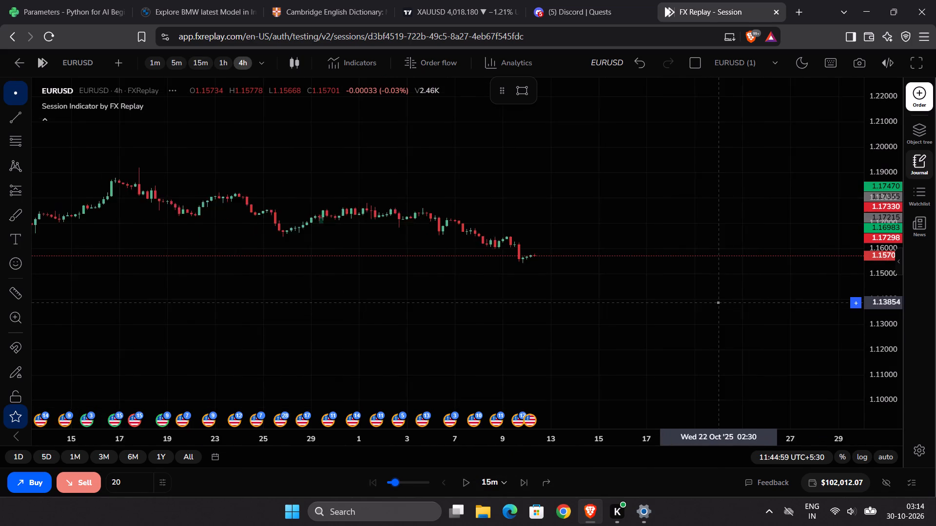
pyautogui.scroll(-13, 720, 302)
pyautogui.moveTo(894, 314); pyautogui.dragTo(897, 166)
pyautogui.scroll(5, 756, 242)
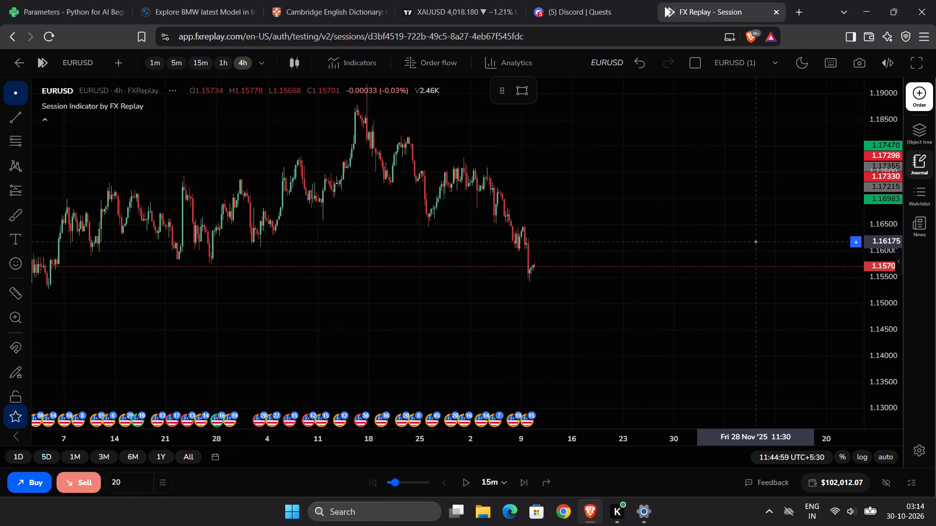
pyautogui.scroll(2, 756, 243)
pyautogui.scroll(-5, 756, 243)
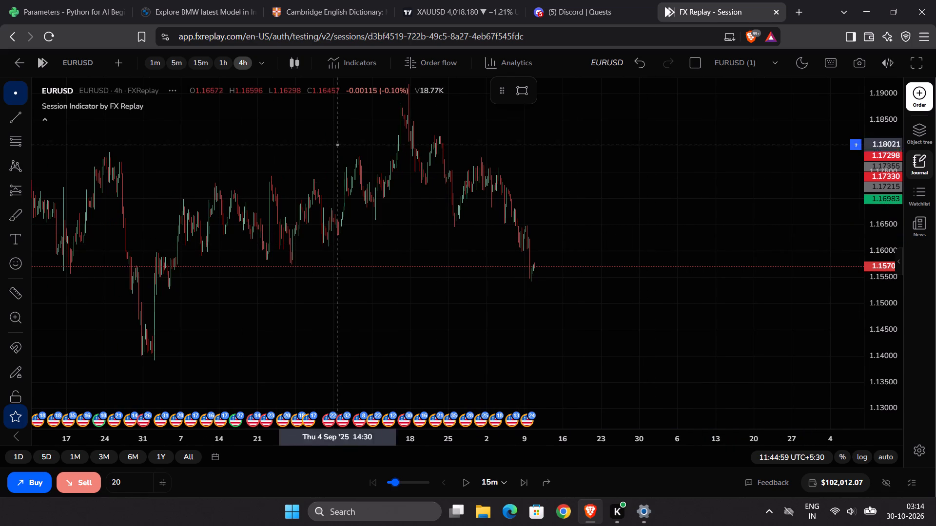
# Switch both the chart timeframe and the replay interval to 5m.
pyautogui.click(178, 63)
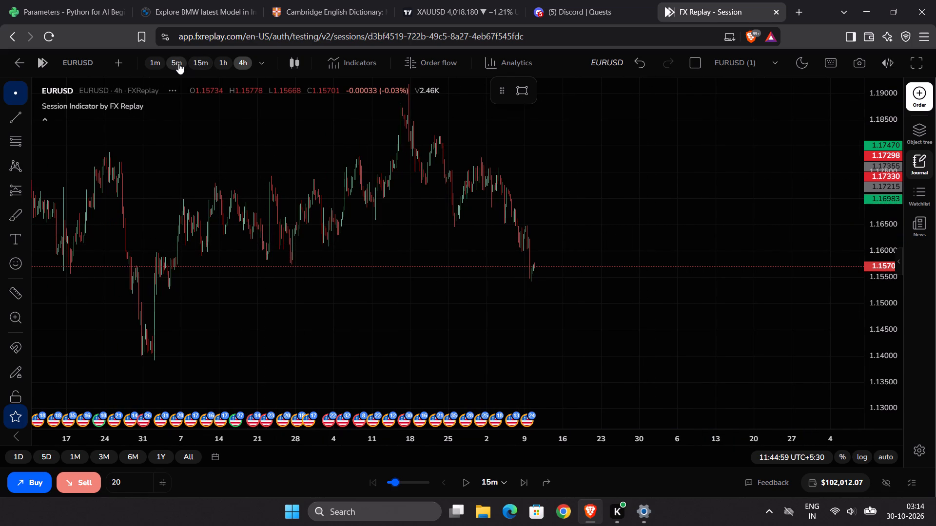
pyautogui.click(480, 481)
pyautogui.scroll(-3, 487, 406)
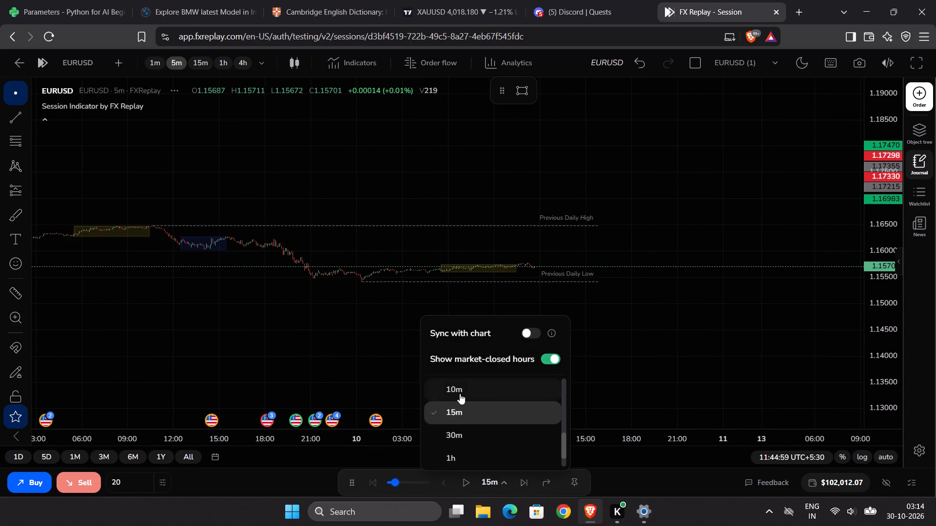
pyautogui.scroll(1, 459, 394)
pyautogui.click(459, 421)
# Slow the replay to 1x per sec and advance 10 October in 5m steps to about 12:20.
pyautogui.moveTo(894, 383); pyautogui.dragTo(894, 131)
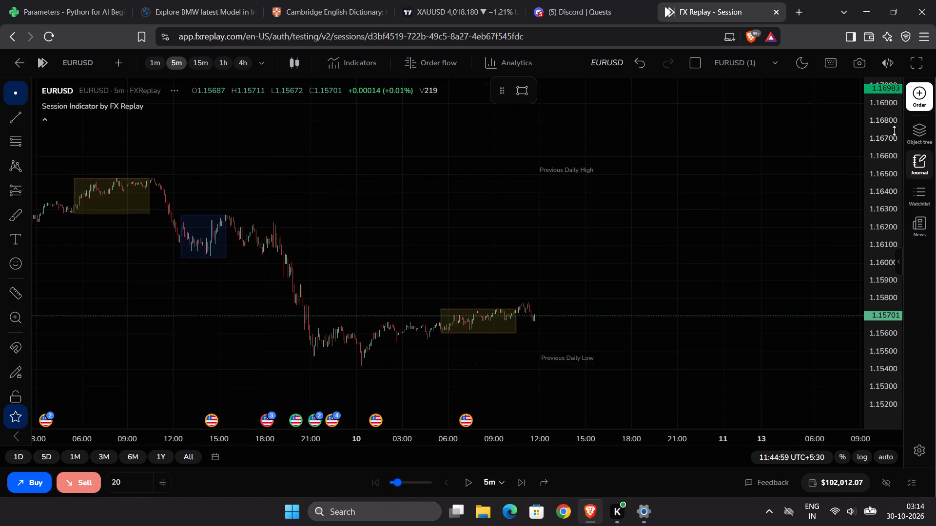
pyautogui.moveTo(894, 131); pyautogui.dragTo(904, 31)
pyautogui.moveTo(805, 260); pyautogui.dragTo(811, 172)
pyautogui.moveTo(887, 357); pyautogui.dragTo(888, 334)
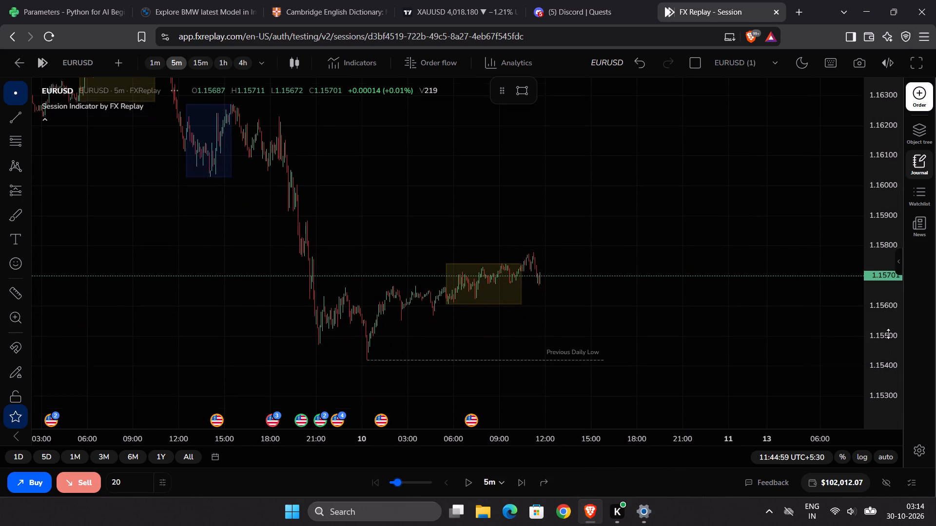
pyautogui.moveTo(888, 334); pyautogui.dragTo(882, 190)
pyautogui.scroll(6, 796, 250)
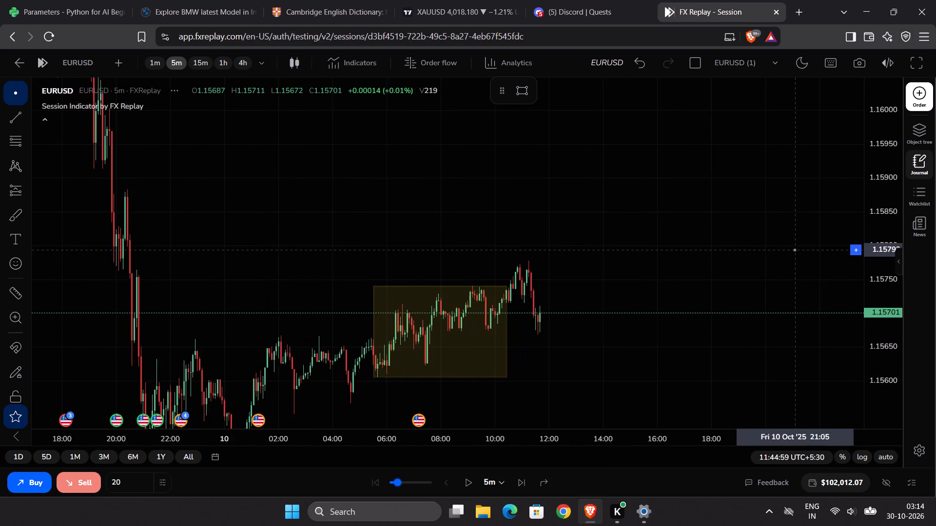
pyautogui.scroll(5, 795, 250)
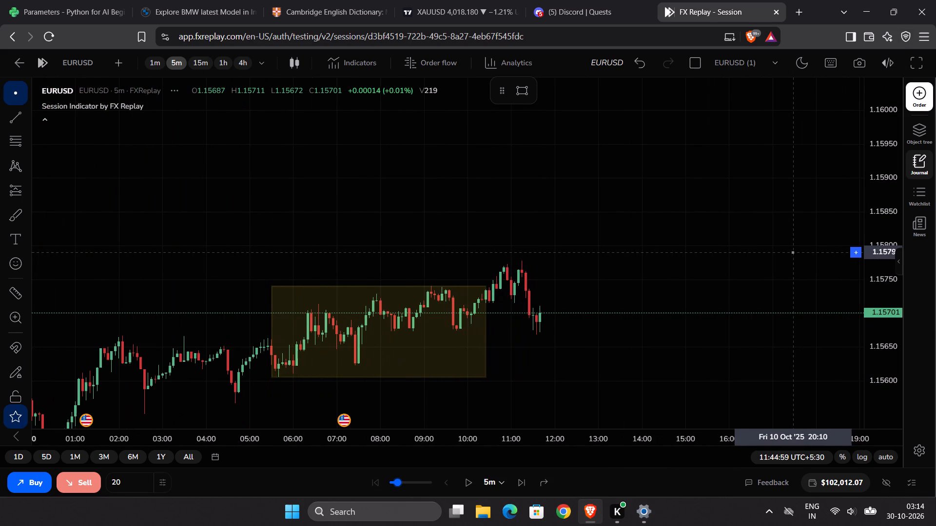
pyautogui.moveTo(775, 266); pyautogui.dragTo(764, 223)
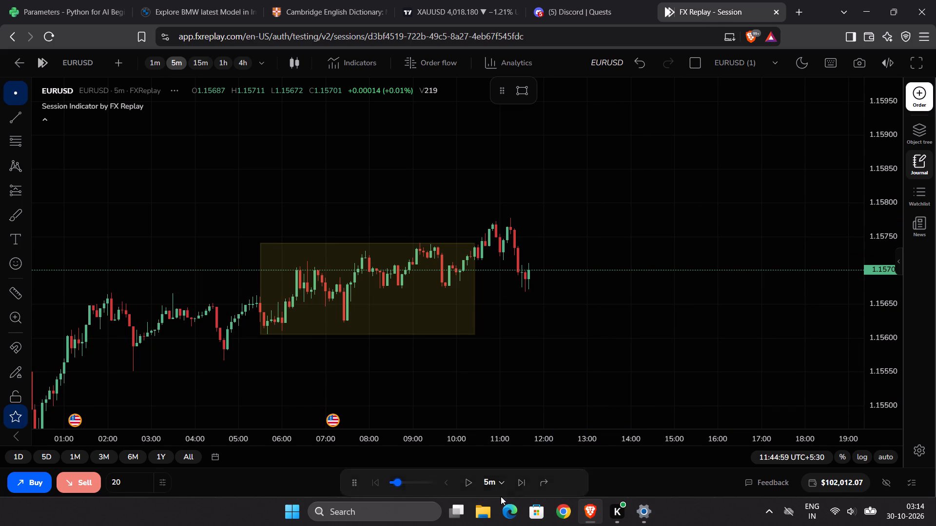
pyautogui.moveTo(399, 482); pyautogui.dragTo(380, 482)
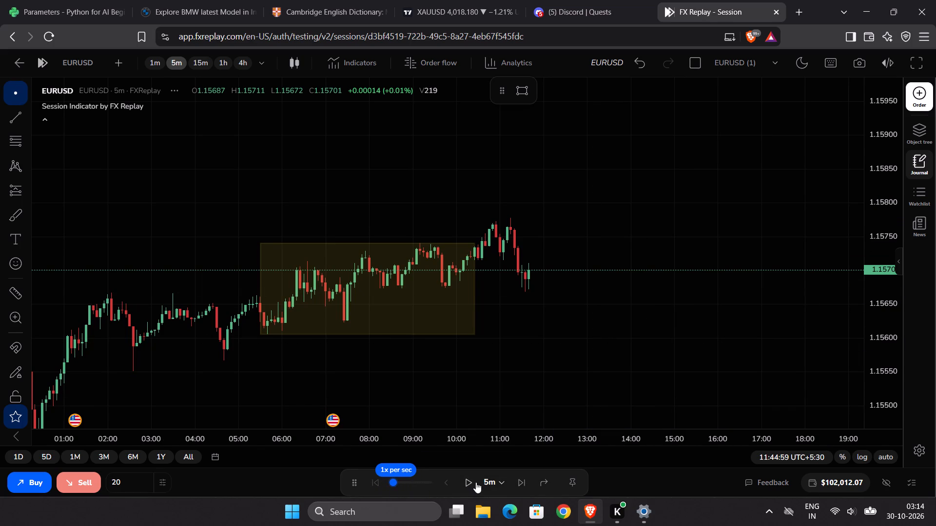
pyautogui.click(467, 480)
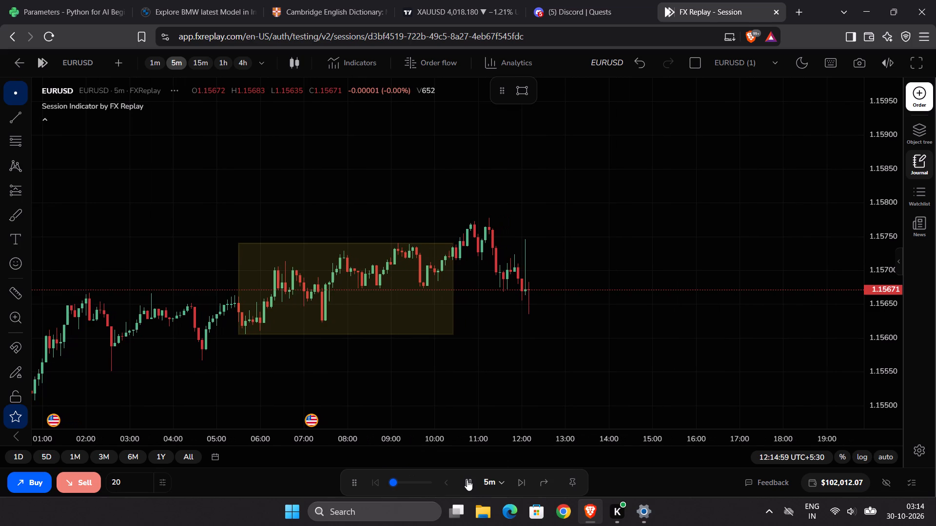
pyautogui.click(467, 480)
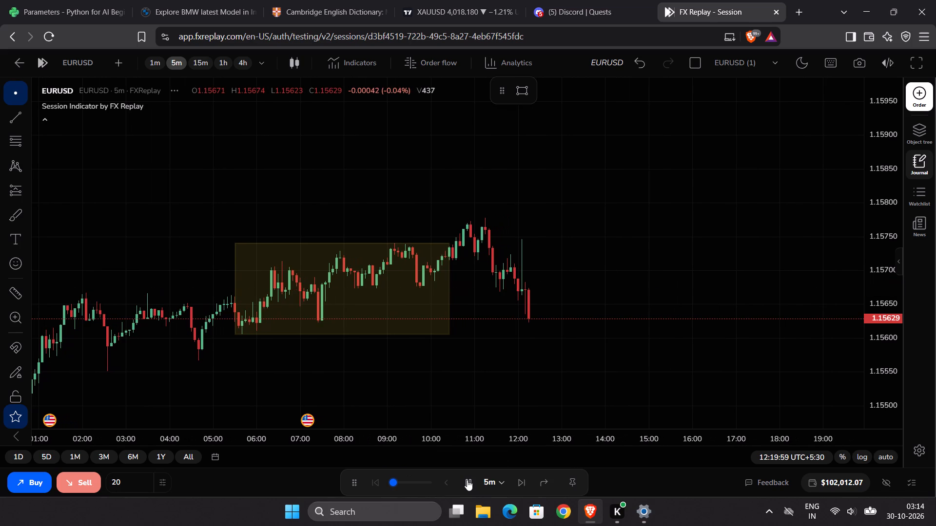
# Advance the replay one 5m candle at a time, pausing after each, to about 12:35.
pyautogui.click(467, 480)
pyautogui.click(467, 480)
pyautogui.click(467, 480)
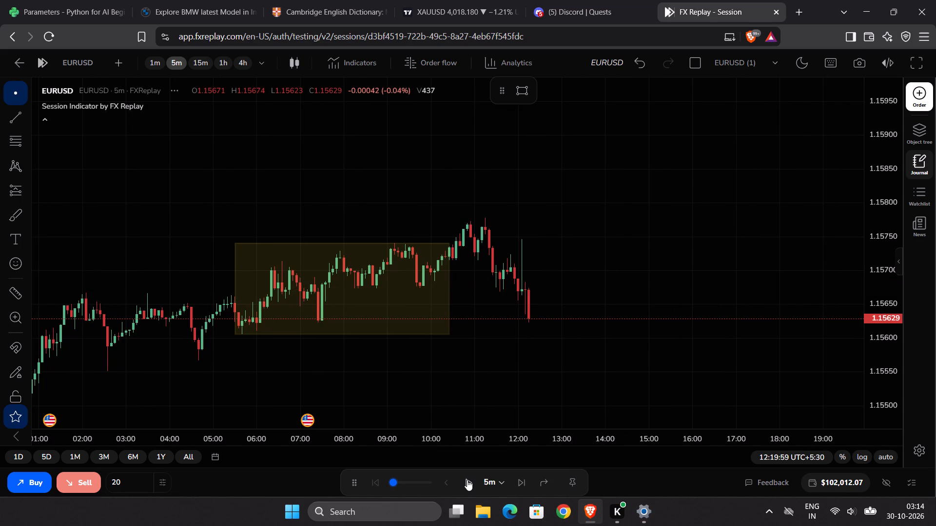
pyautogui.click(467, 480)
pyautogui.click(467, 480)
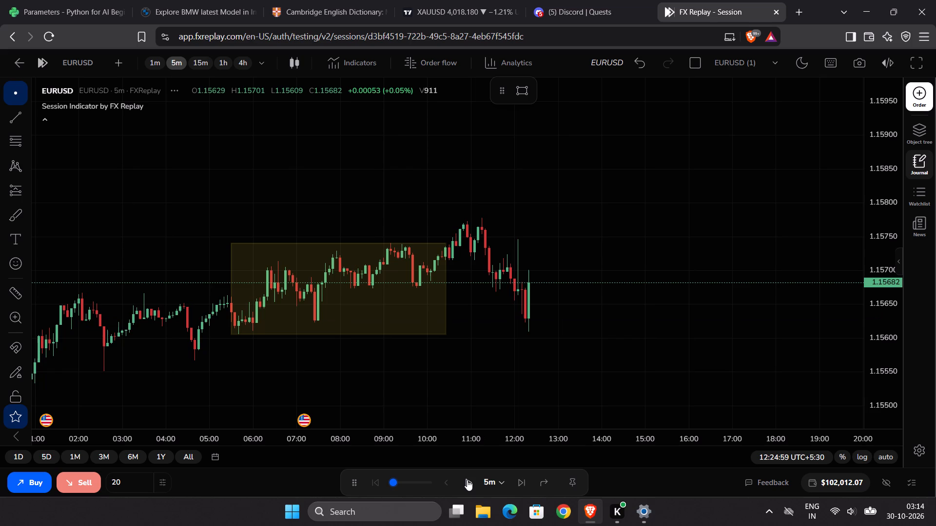
pyautogui.click(467, 480)
pyautogui.click(467, 480)
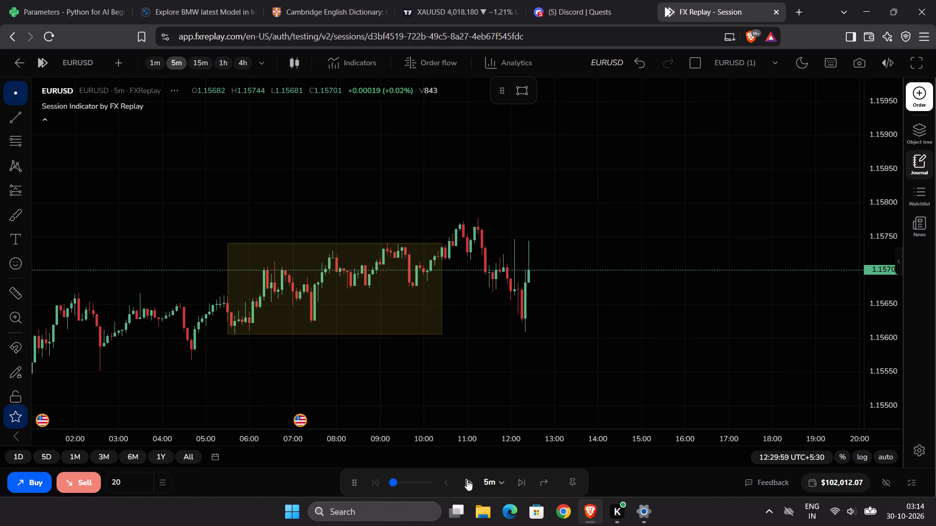
pyautogui.click(467, 480)
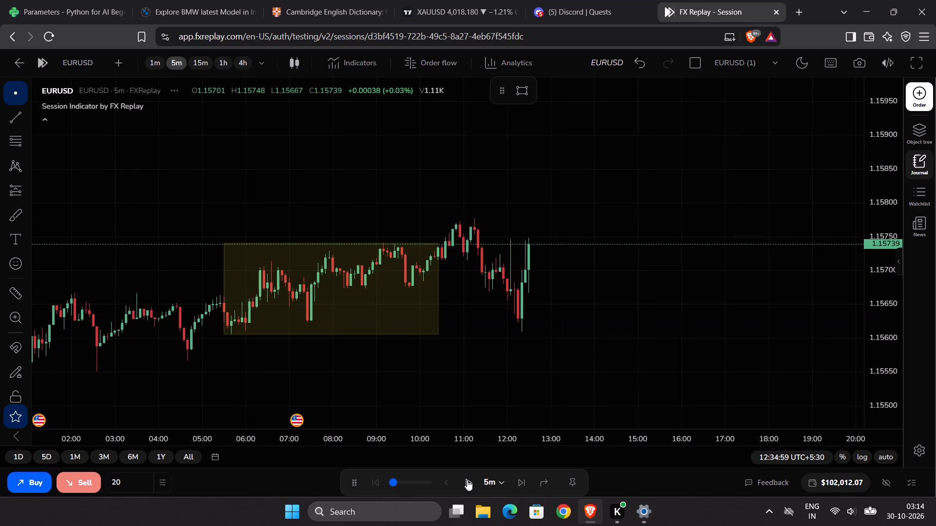
# Resume the 5m replay, raise its speed and play through the afternoon of 10 October, pausing at about 18:30.
pyautogui.click(467, 480)
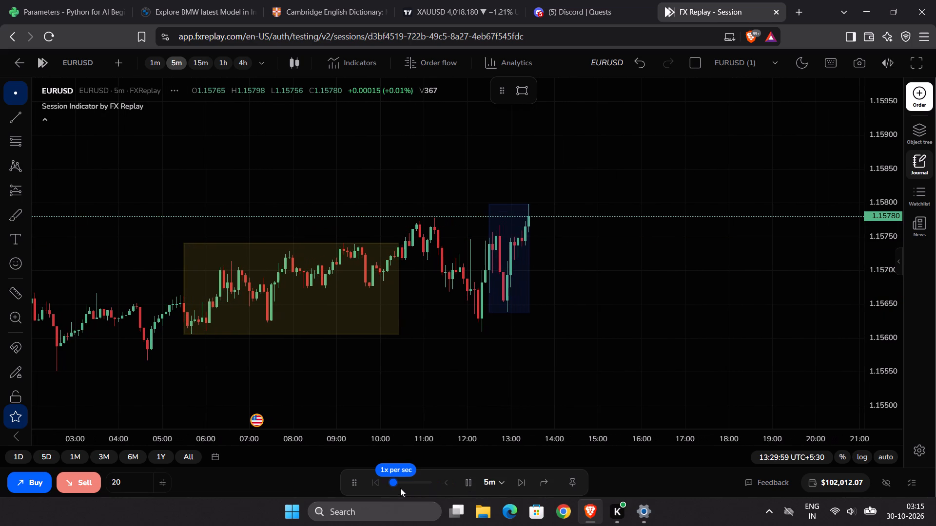
pyautogui.click(400, 481)
pyautogui.click(468, 484)
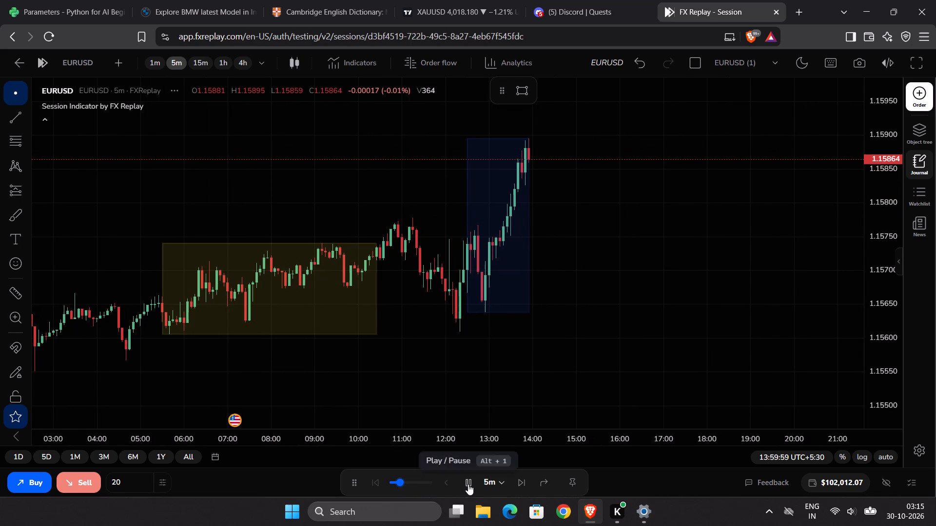
pyautogui.click(468, 481)
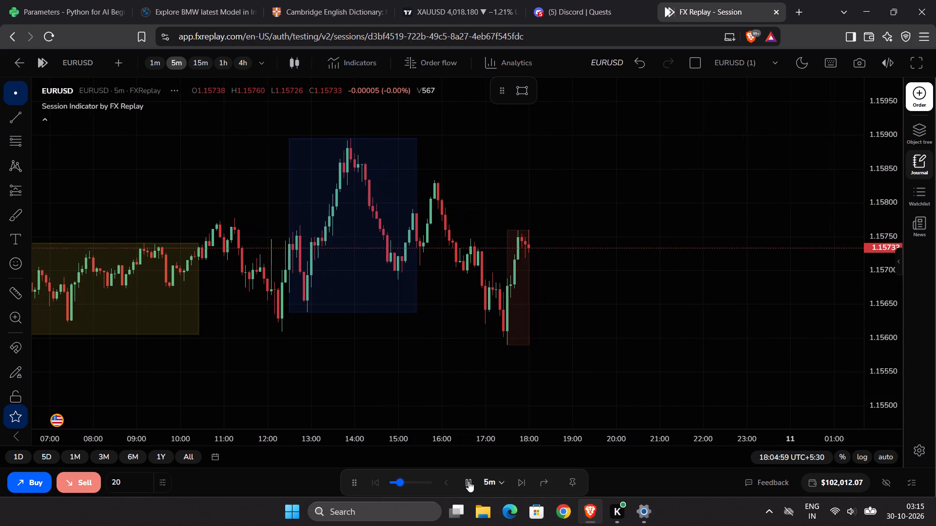
pyautogui.click(468, 481)
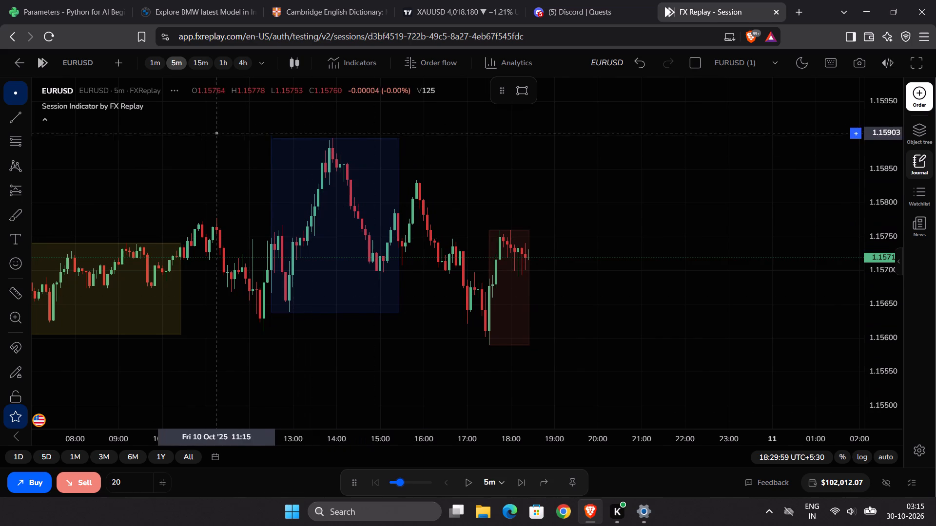
# Switch both the chart timeframe and the replay interval to 15m, with the replay speed at 16x per sec.
pyautogui.click(205, 63)
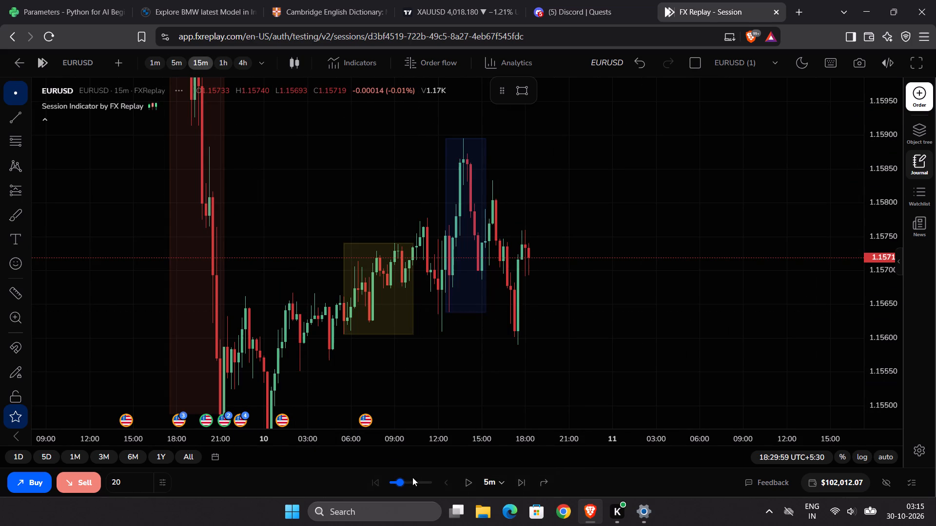
pyautogui.moveTo(420, 479); pyautogui.dragTo(454, 482)
pyautogui.moveTo(877, 206); pyautogui.dragTo(875, 411)
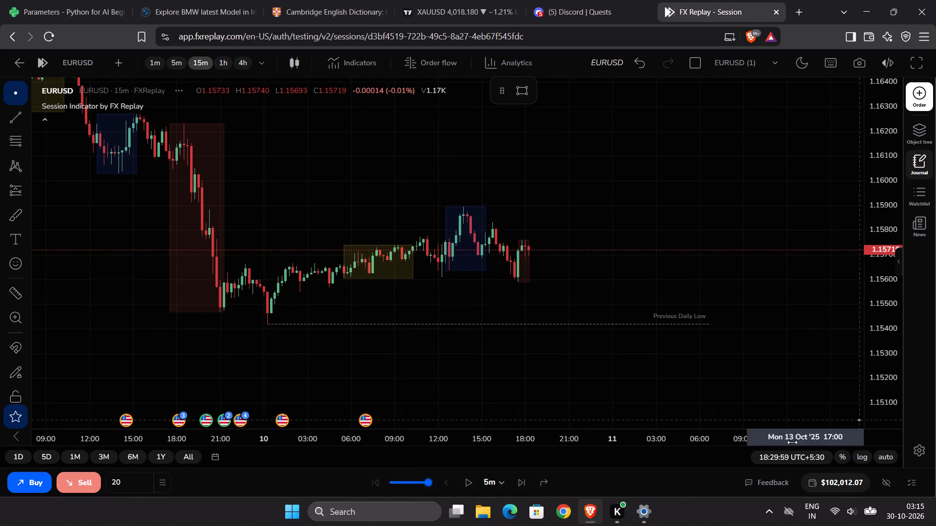
pyautogui.click(497, 483)
pyautogui.scroll(-3, 523, 416)
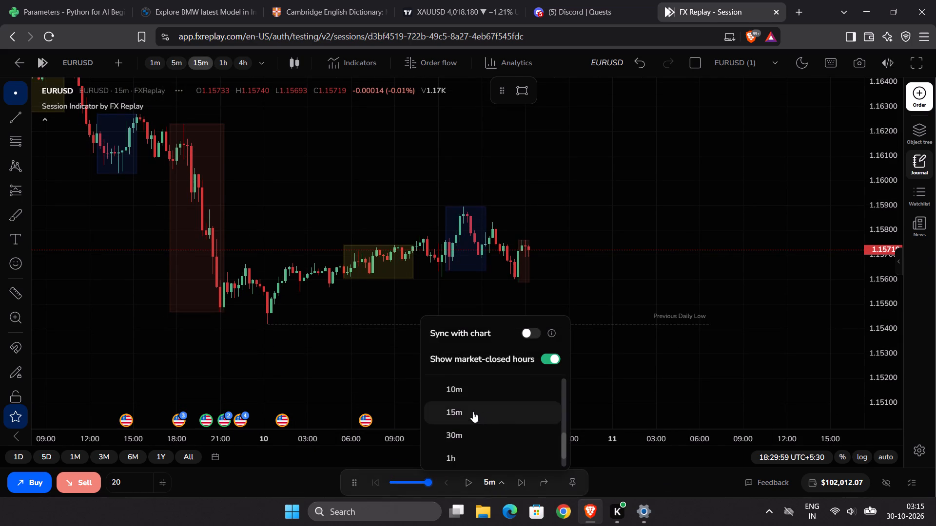
pyautogui.click(473, 412)
# Fast-forward the replay through the end of 10 October and pause at about 03:45 on 13 October.
pyautogui.scroll(7, 545, 324)
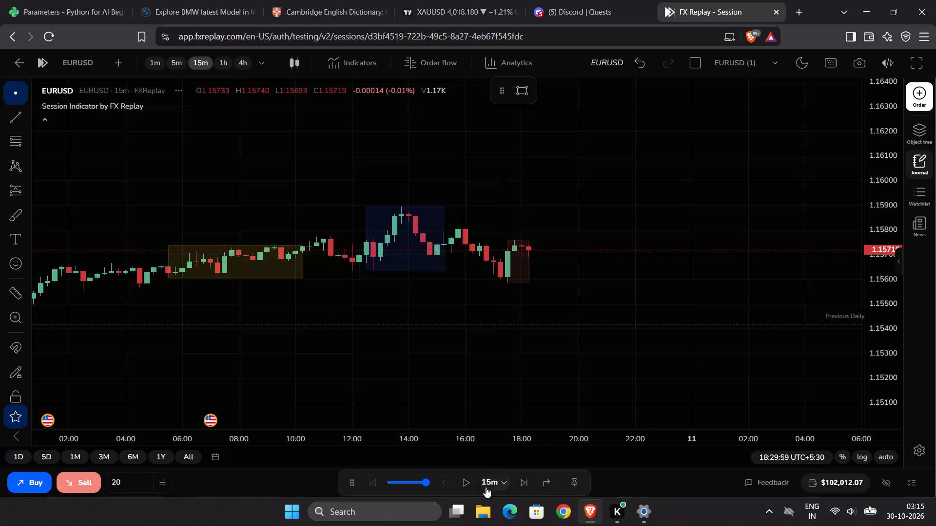
pyautogui.click(461, 478)
pyautogui.click(461, 478)
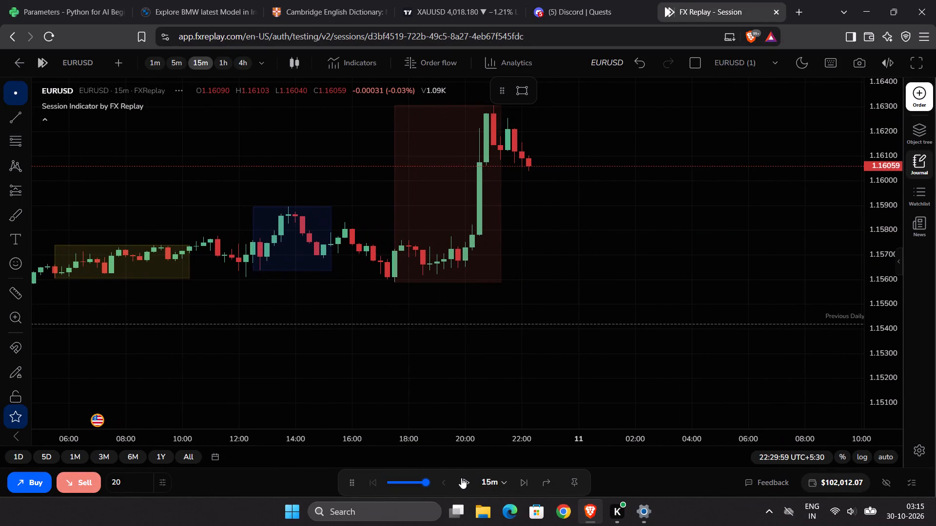
pyautogui.click(461, 478)
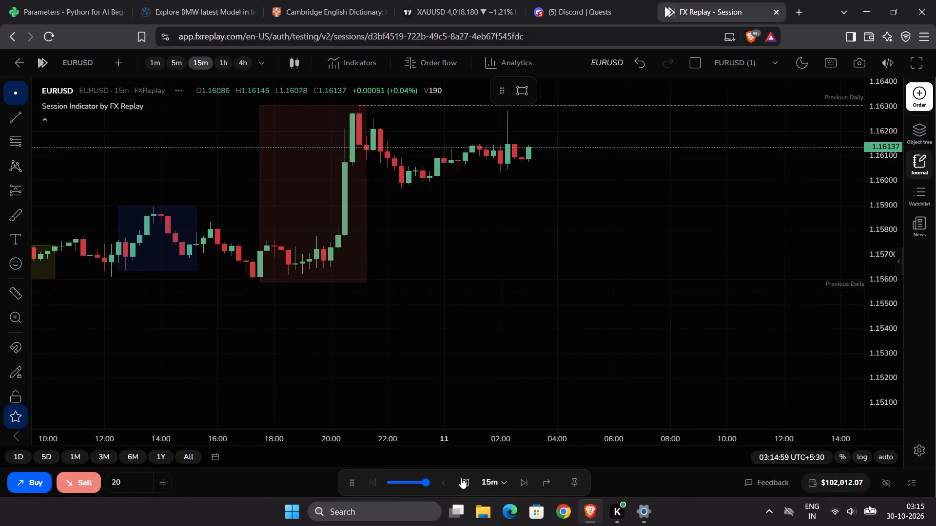
pyautogui.click(461, 478)
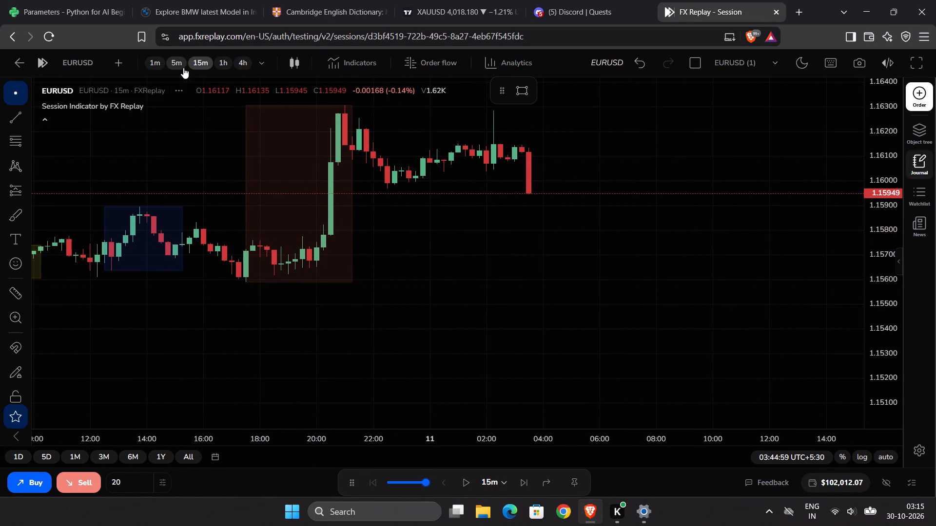
# Slow the replay speed and advance 13 October in 15m steps, pausing at about 04:45.
pyautogui.moveTo(392, 476); pyautogui.dragTo(393, 482)
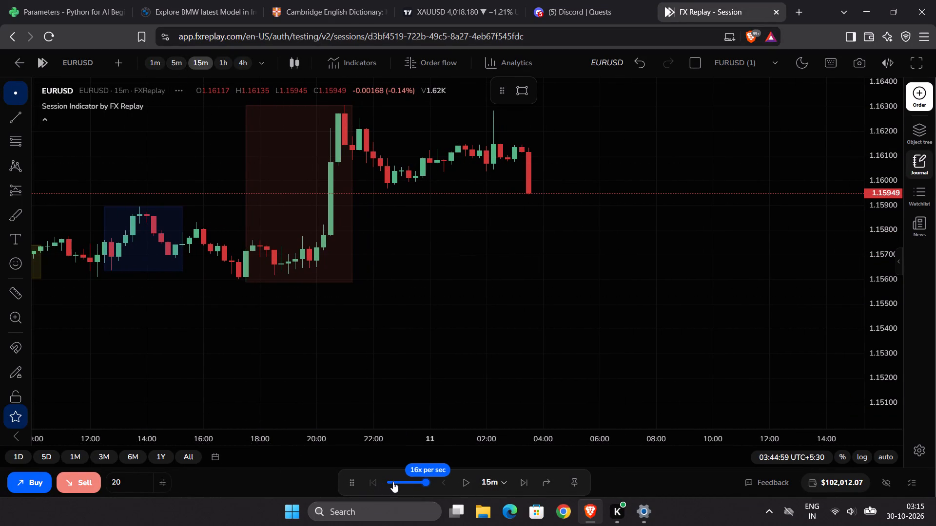
pyautogui.click(393, 482)
pyautogui.moveTo(889, 203); pyautogui.dragTo(881, 319)
pyautogui.scroll(-5, 721, 280)
pyautogui.moveTo(650, 248); pyautogui.dragTo(599, 295)
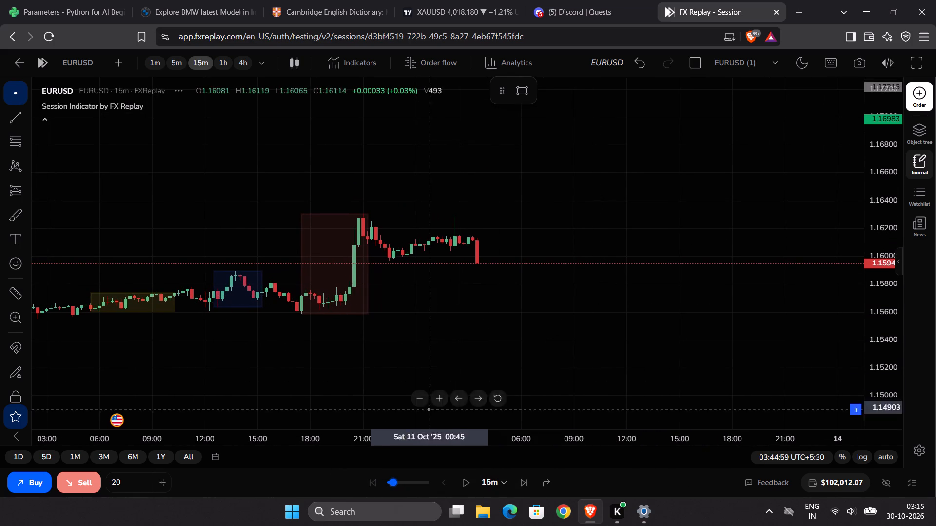
pyautogui.click(465, 484)
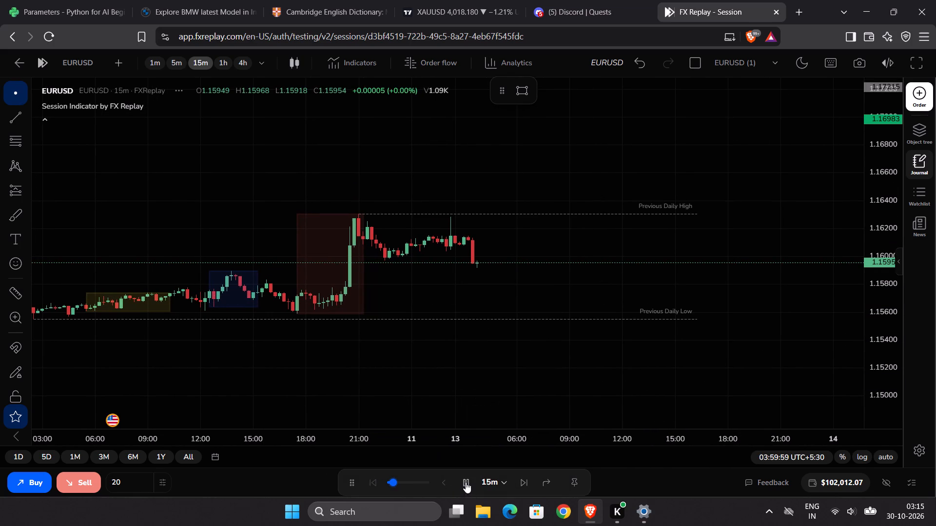
pyautogui.click(466, 482)
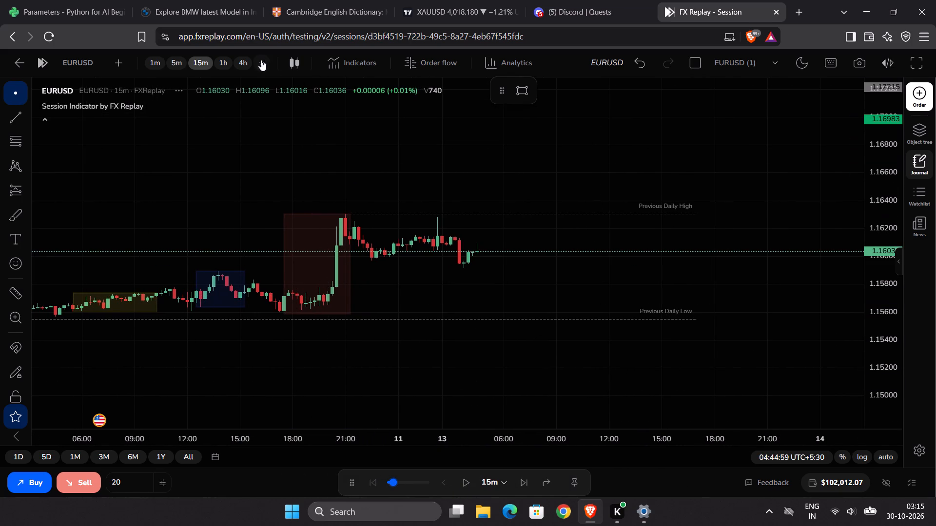
# Examine the EURUSD price structure on the 1h and 4h timeframes, including the decline into the 10 October low.
pyautogui.click(227, 61)
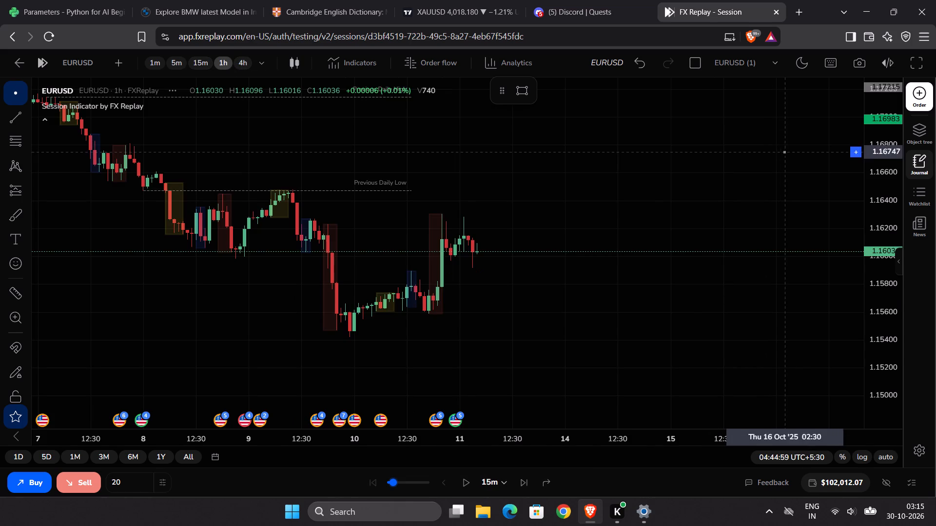
pyautogui.moveTo(885, 156); pyautogui.dragTo(871, 244)
pyautogui.scroll(-6, 834, 215)
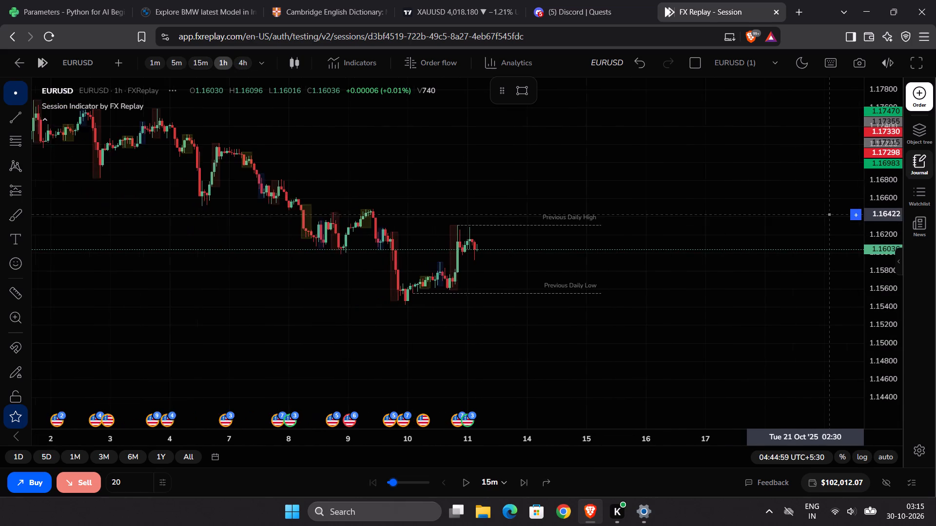
pyautogui.scroll(-1, 830, 214)
pyautogui.moveTo(773, 173); pyautogui.dragTo(834, 266)
pyautogui.scroll(-3, 832, 257)
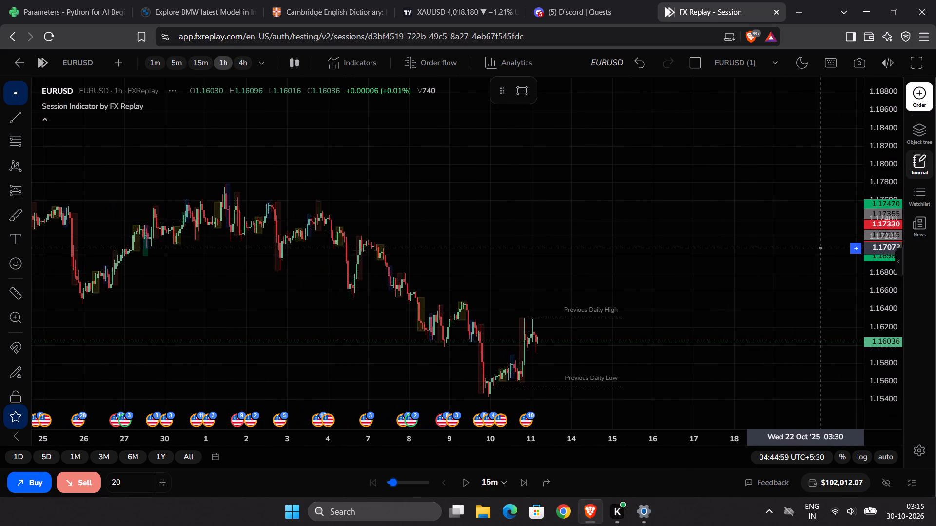
pyautogui.click(238, 57)
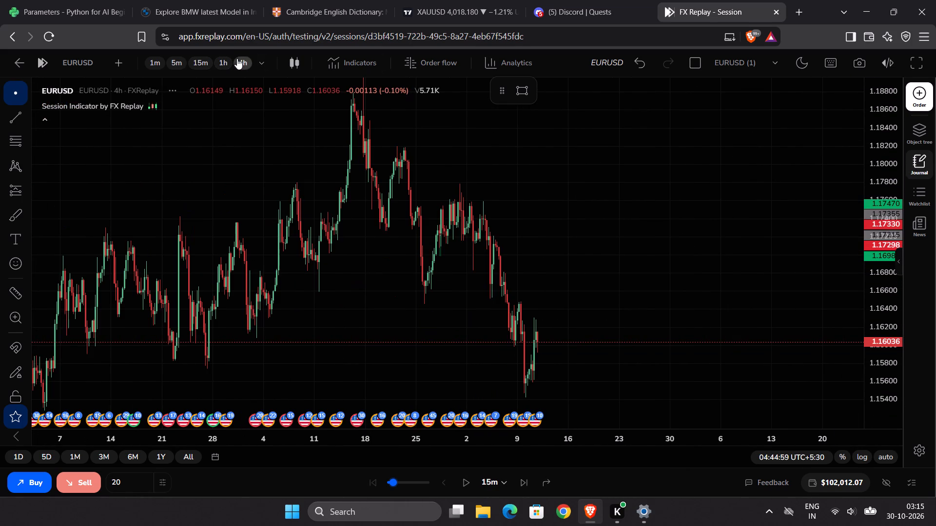
pyautogui.scroll(1, 572, 224)
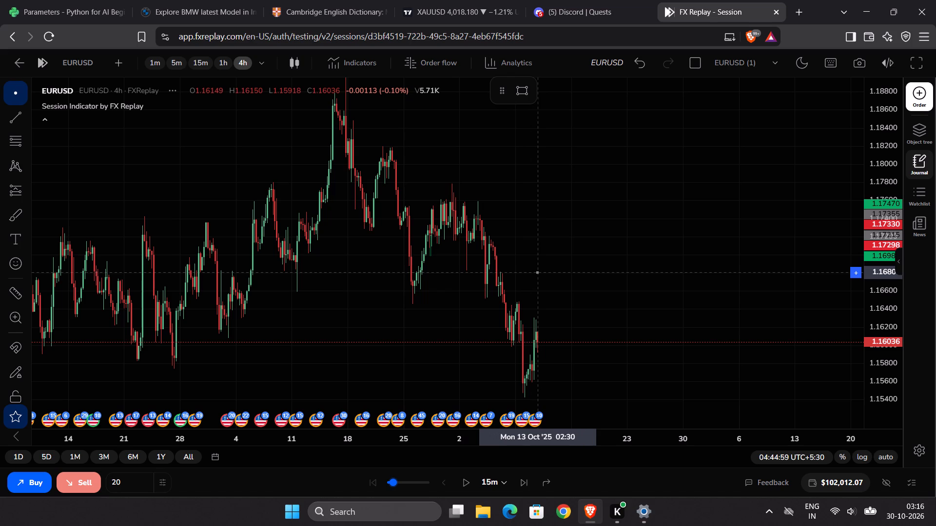
pyautogui.scroll(6, 538, 272)
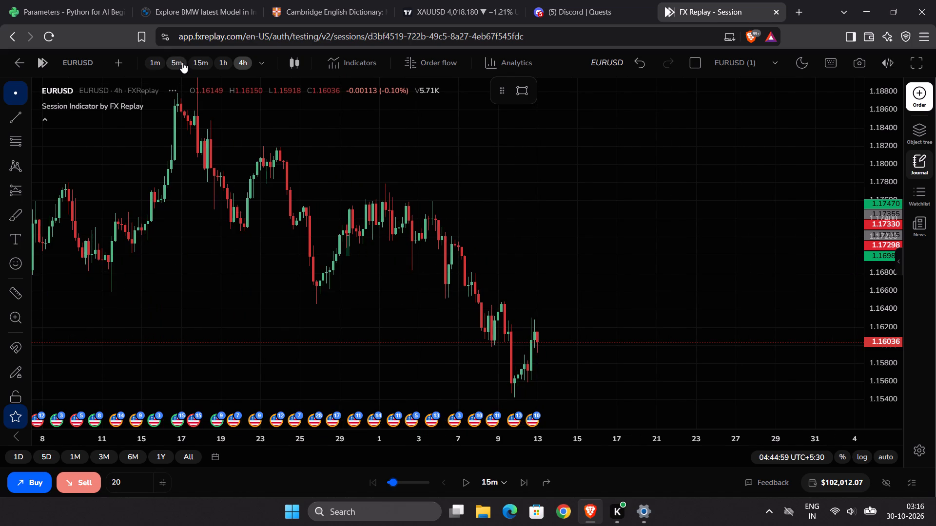
# Return the chart to 15m and replay 13 October from about 04:45 through the morning, pausing at about 11:00.
pyautogui.click(190, 62)
pyautogui.moveTo(869, 369); pyautogui.dragTo(859, 223)
pyautogui.moveTo(710, 314); pyautogui.dragTo(717, 141)
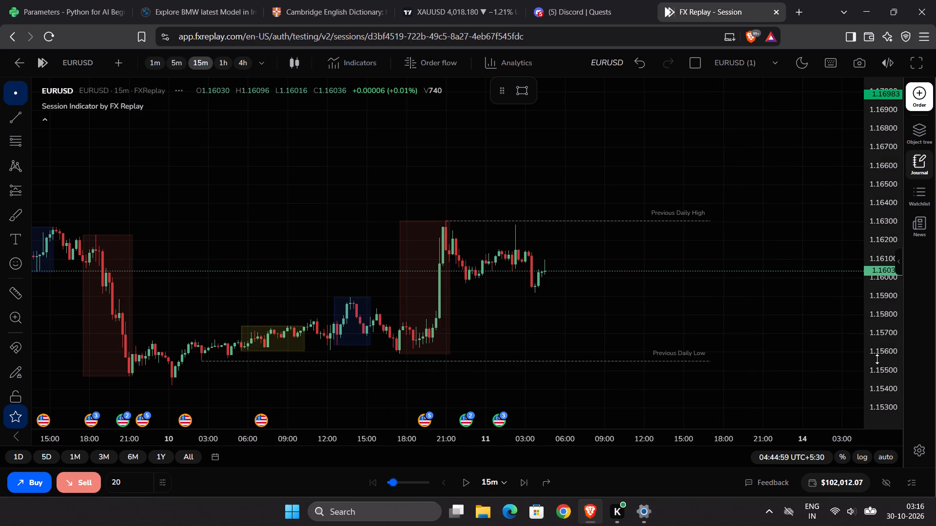
pyautogui.moveTo(882, 362); pyautogui.dragTo(879, 232)
pyautogui.scroll(5, 716, 262)
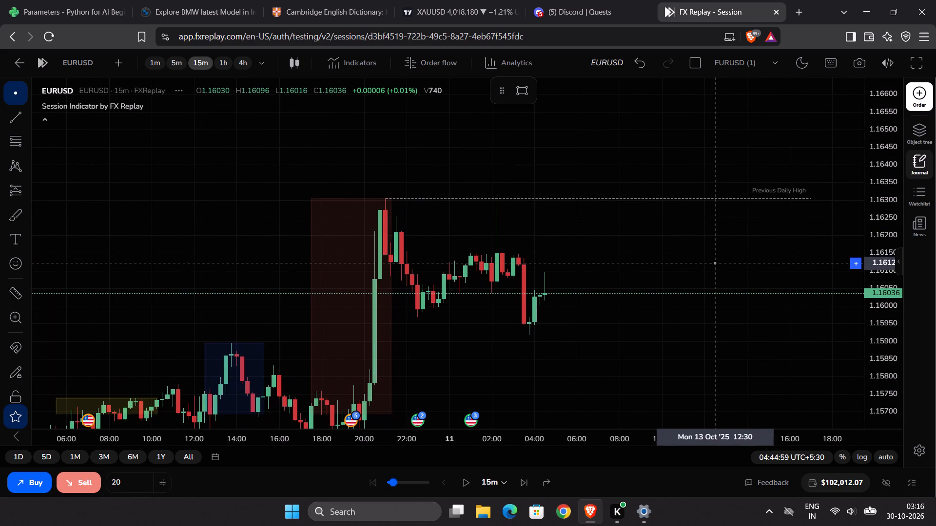
pyautogui.click(464, 478)
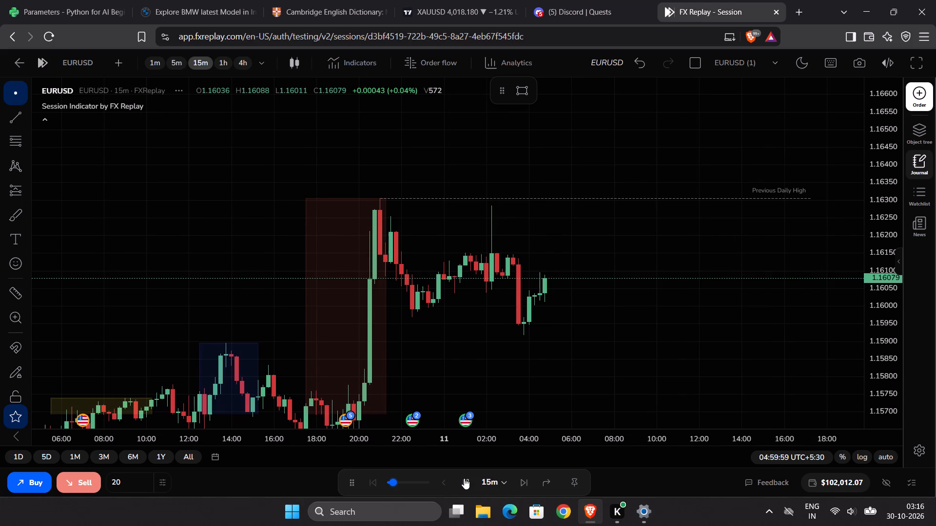
pyautogui.scroll(3, 526, 362)
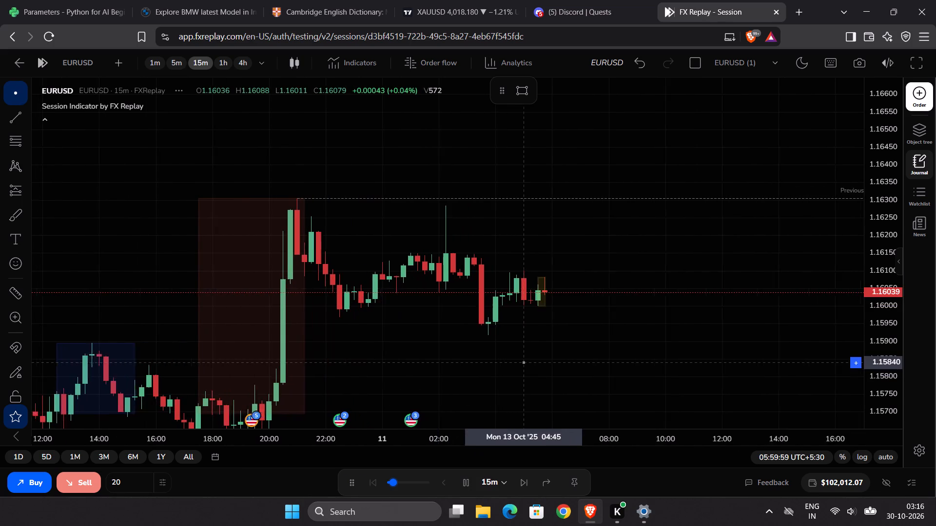
pyautogui.scroll(1, 526, 362)
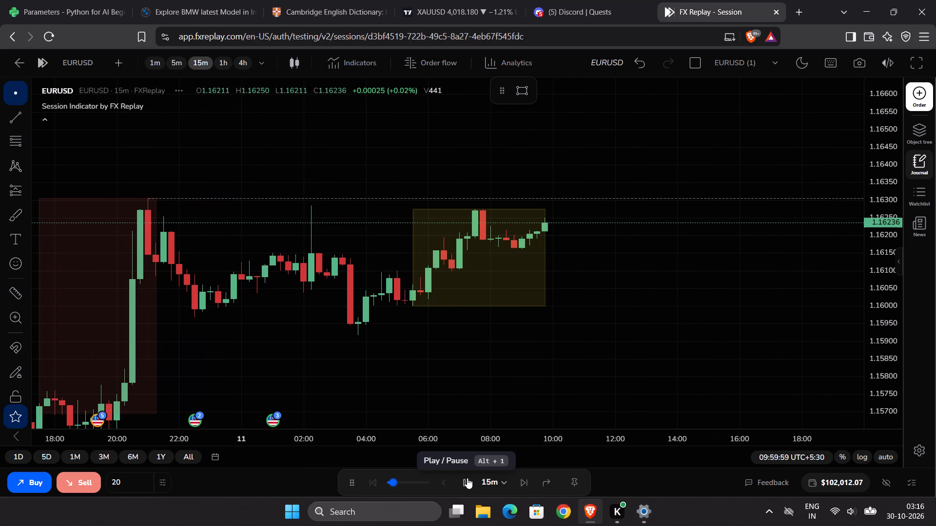
pyautogui.click(467, 478)
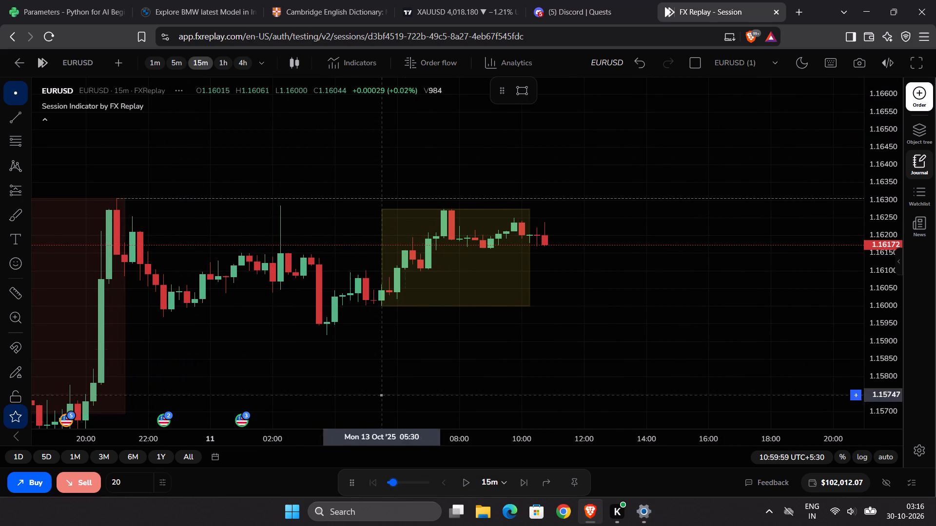
# Slow the replay to 1x per sec and advance 13 October to about 11:30.
pyautogui.moveTo(391, 480); pyautogui.dragTo(374, 480)
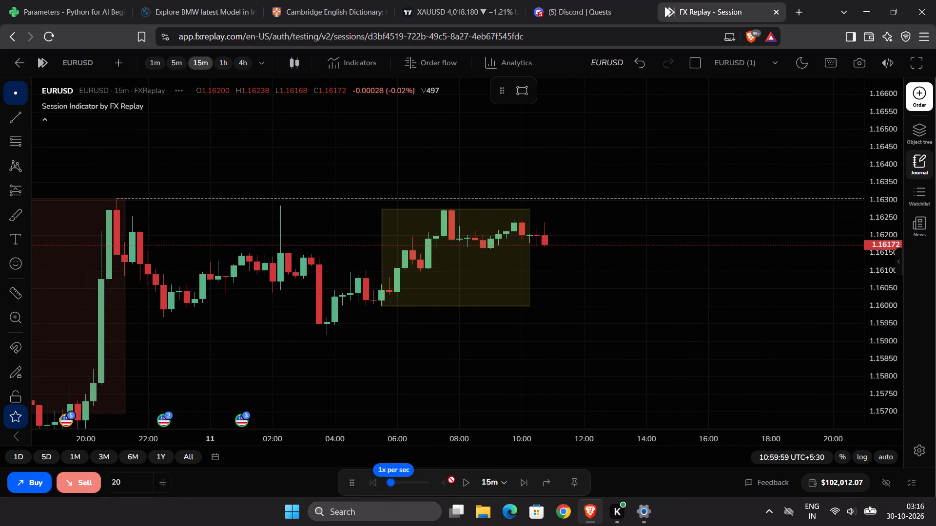
pyautogui.click(466, 481)
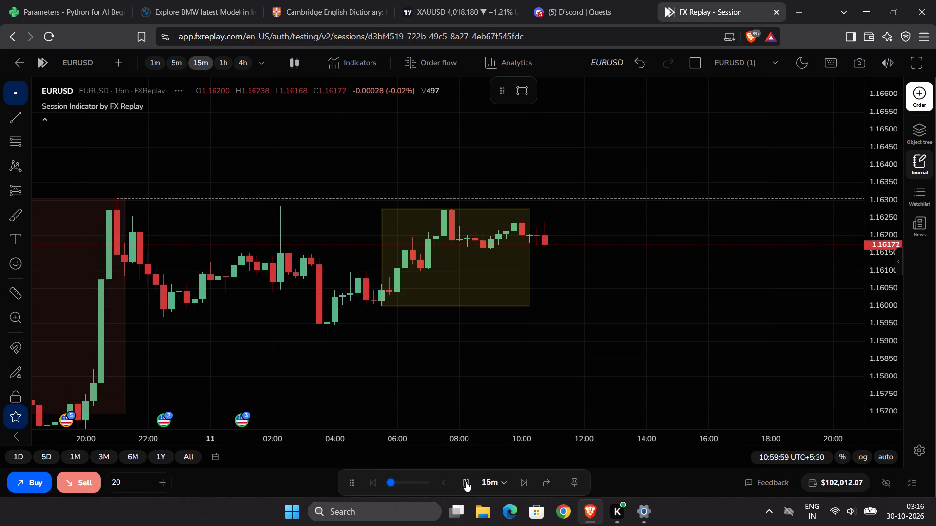
pyautogui.click(466, 481)
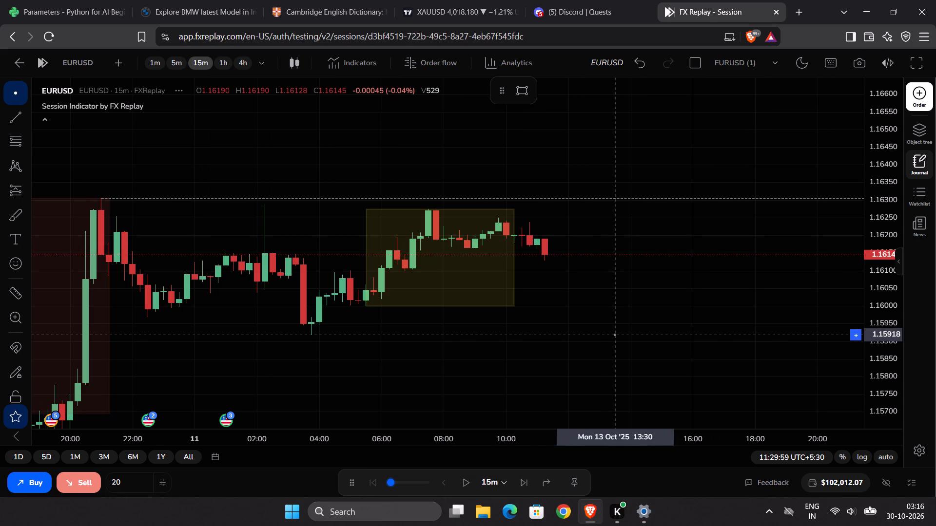
# Prepare a market sell order with the stop loss at 1.16306, at the previous daily high, and the take profit at 1.15920.
pyautogui.scroll(-2, 584, 336)
pyautogui.click(917, 101)
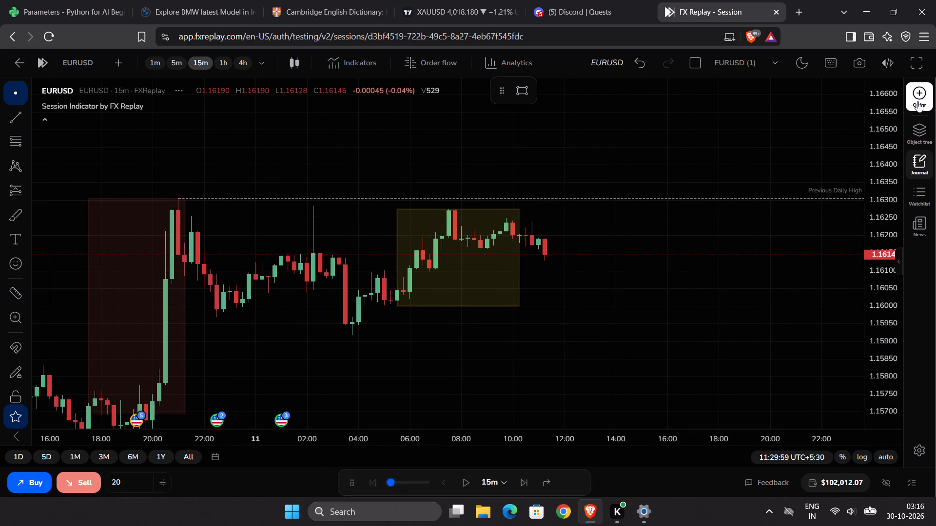
pyautogui.click(754, 130)
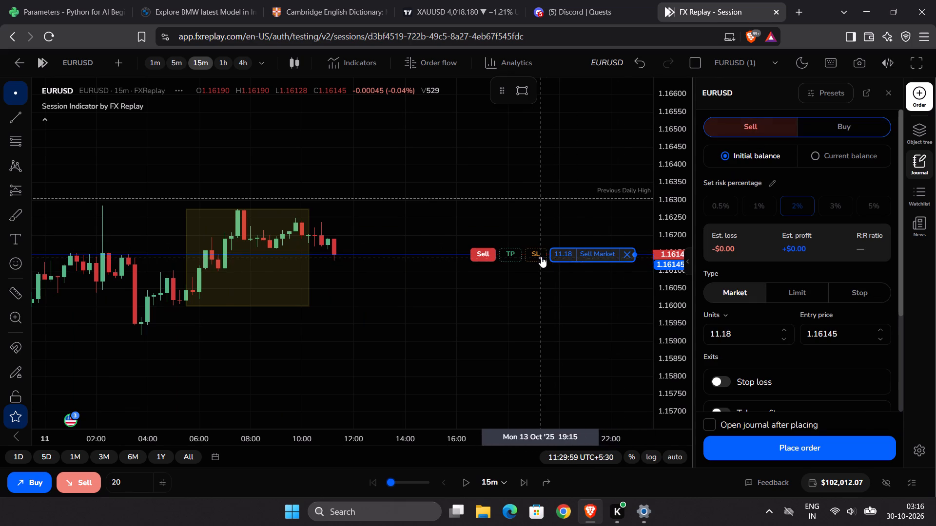
pyautogui.moveTo(540, 255); pyautogui.dragTo(546, 199)
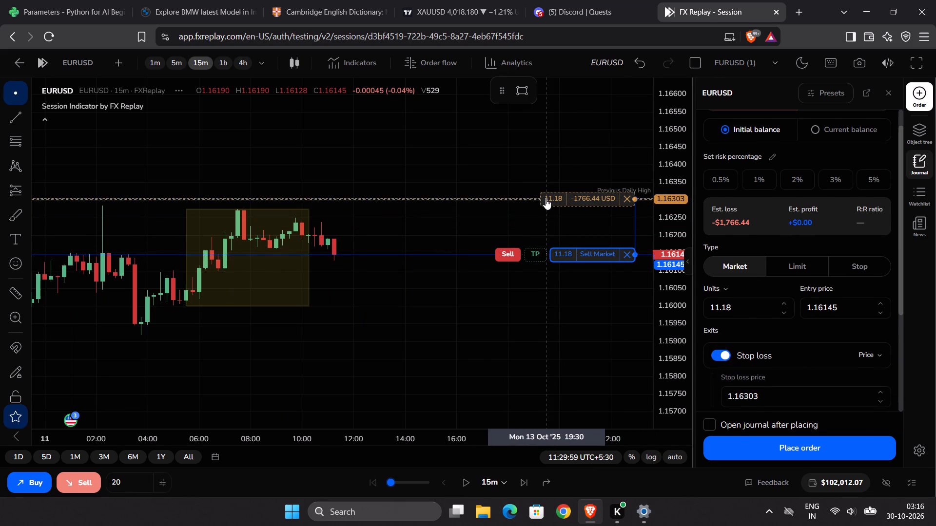
pyautogui.moveTo(546, 199); pyautogui.dragTo(546, 198)
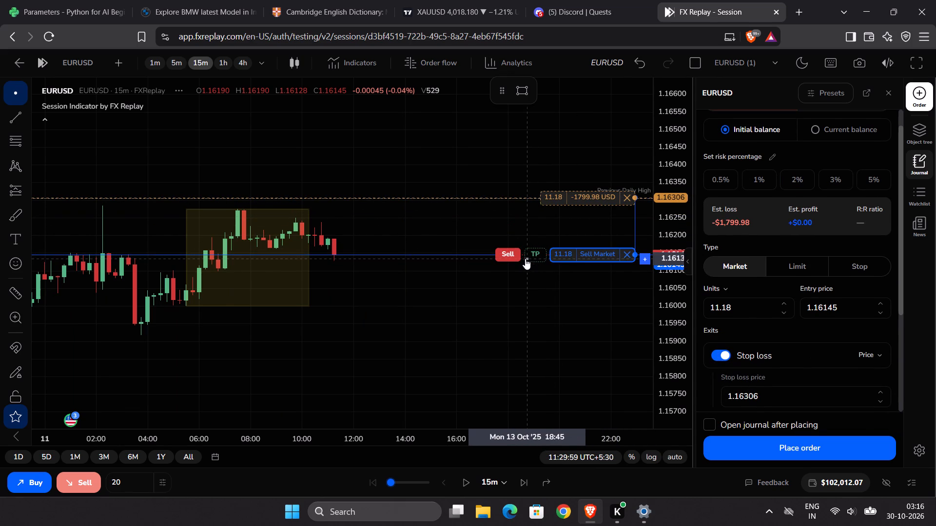
pyautogui.moveTo(531, 251); pyautogui.dragTo(531, 333)
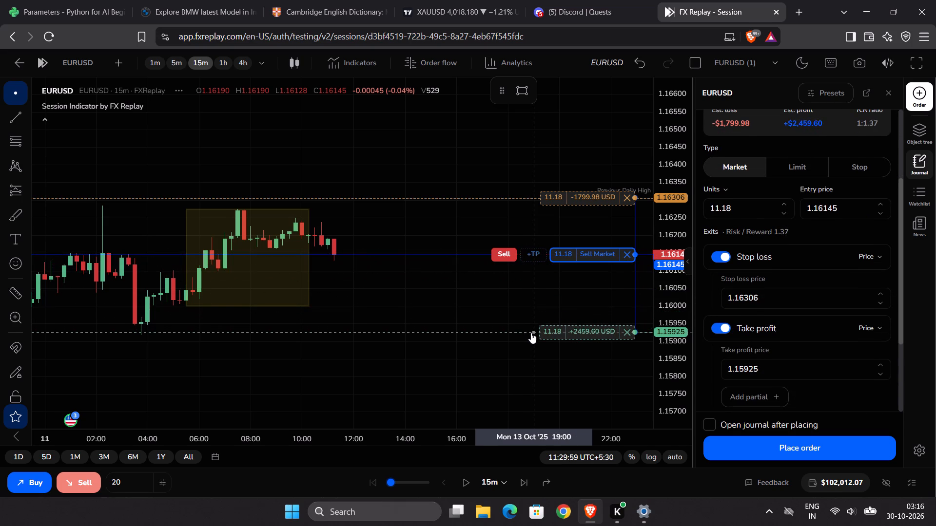
pyautogui.moveTo(531, 333); pyautogui.dragTo(531, 334)
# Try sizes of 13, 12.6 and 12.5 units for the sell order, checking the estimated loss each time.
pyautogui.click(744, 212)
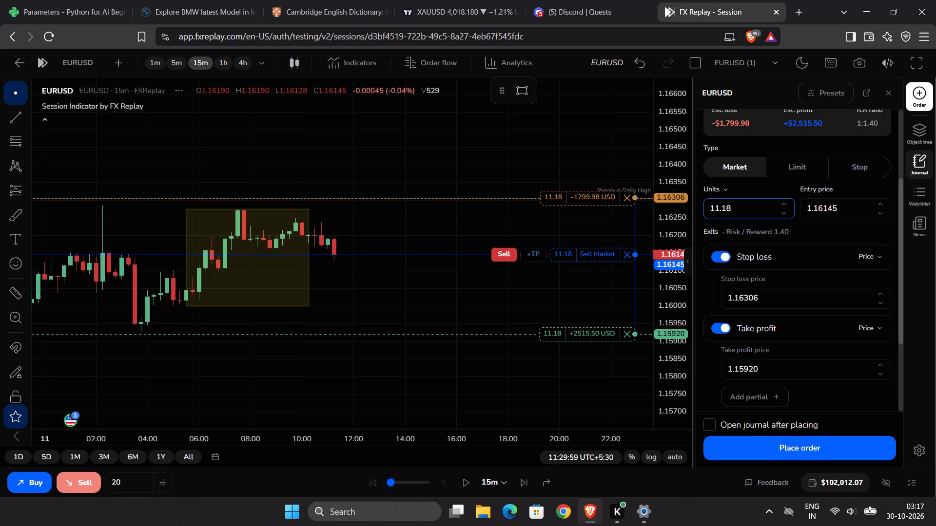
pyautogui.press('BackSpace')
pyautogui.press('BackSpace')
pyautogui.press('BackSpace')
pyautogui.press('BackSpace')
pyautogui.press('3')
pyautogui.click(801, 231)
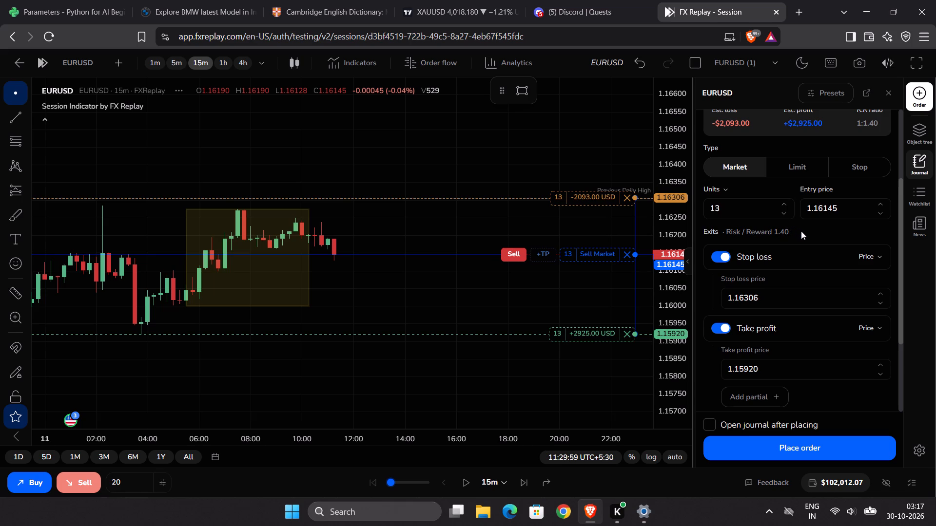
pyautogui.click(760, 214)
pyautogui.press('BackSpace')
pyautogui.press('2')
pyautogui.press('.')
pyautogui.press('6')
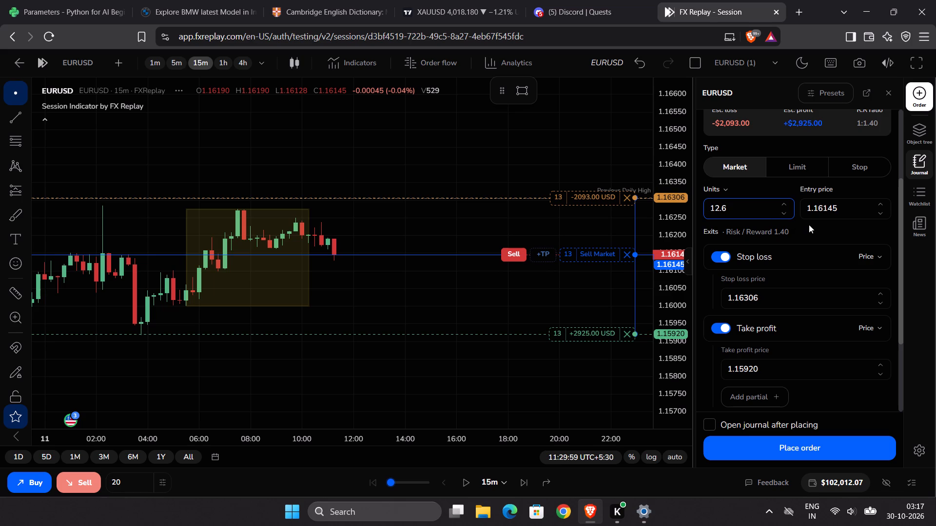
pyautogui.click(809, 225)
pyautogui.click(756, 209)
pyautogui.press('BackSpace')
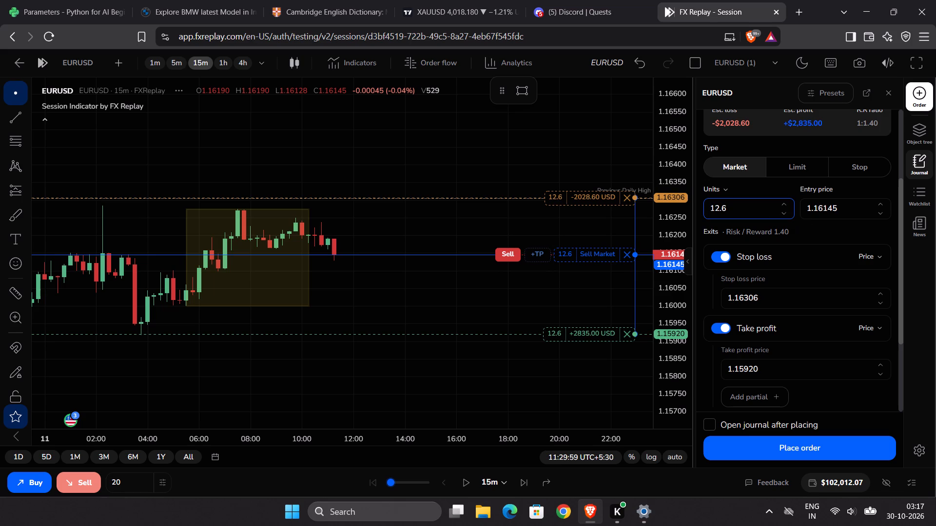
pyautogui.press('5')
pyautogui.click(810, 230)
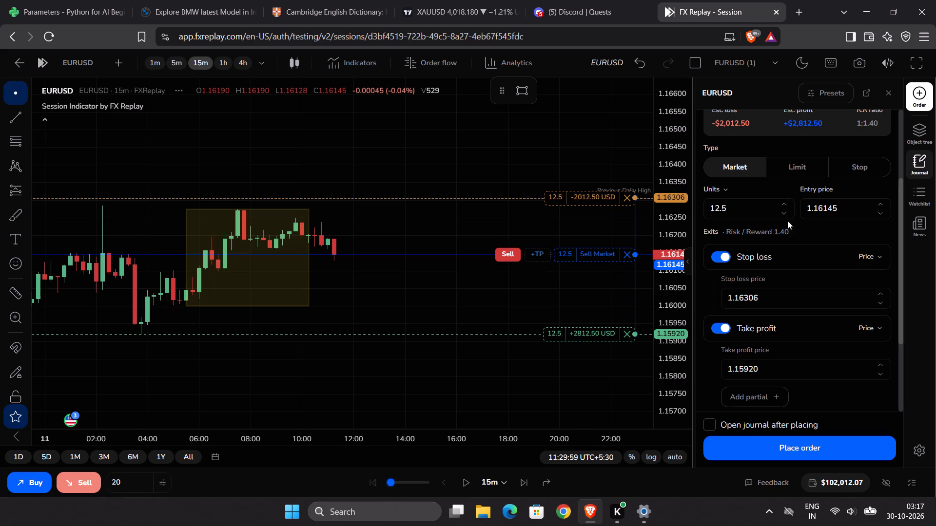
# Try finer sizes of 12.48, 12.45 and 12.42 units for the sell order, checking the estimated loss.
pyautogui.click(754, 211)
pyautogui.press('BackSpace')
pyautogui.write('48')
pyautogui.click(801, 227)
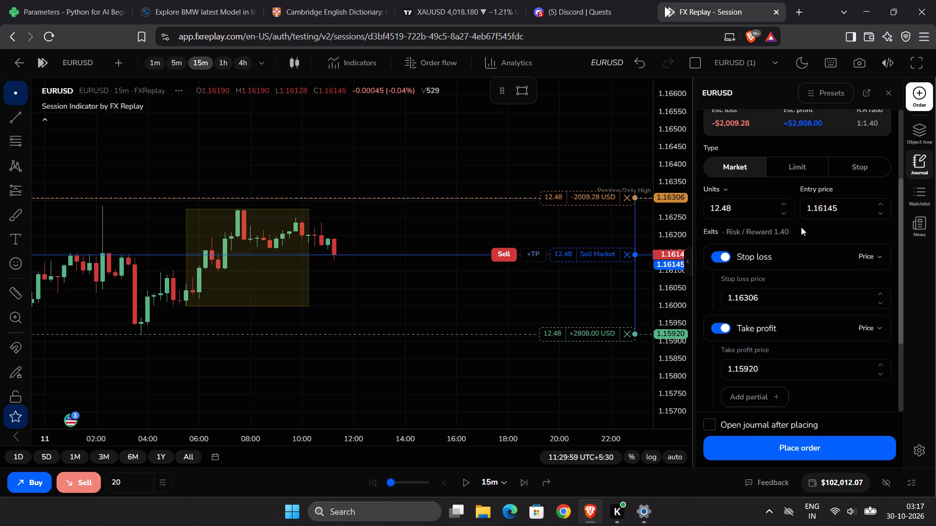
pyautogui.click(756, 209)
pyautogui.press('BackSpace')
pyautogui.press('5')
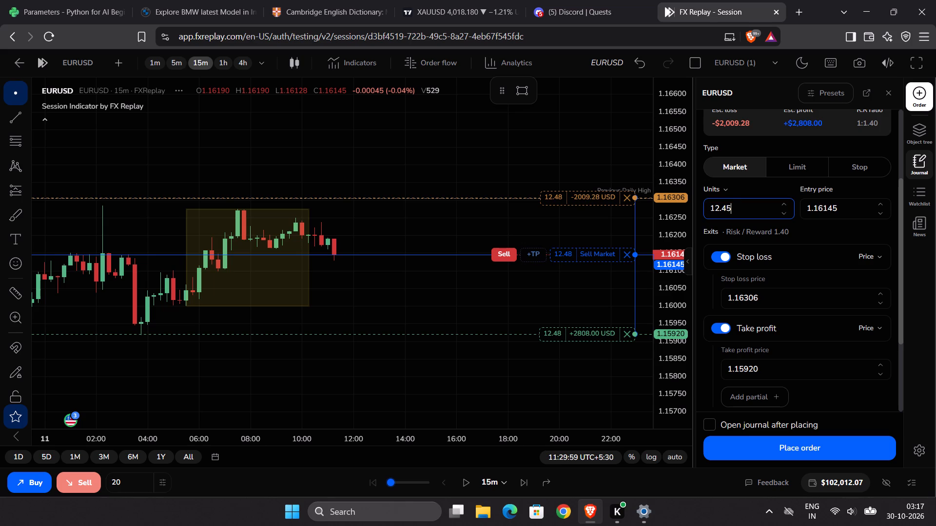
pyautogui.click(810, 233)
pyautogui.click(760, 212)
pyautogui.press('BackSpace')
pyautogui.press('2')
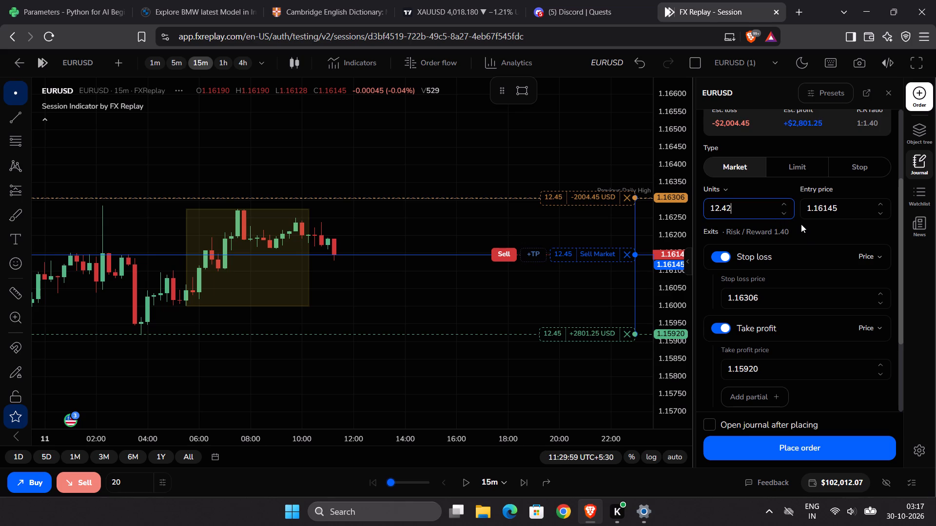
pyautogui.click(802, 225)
# Set the sell order's size to 12.43 units.
pyautogui.click(758, 206)
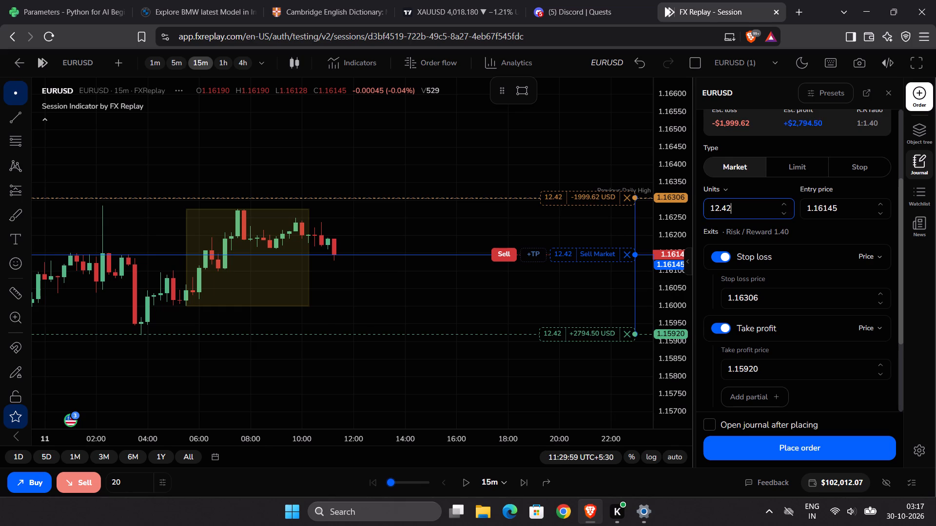
pyautogui.press('BackSpace')
pyautogui.press('3')
pyautogui.click(798, 223)
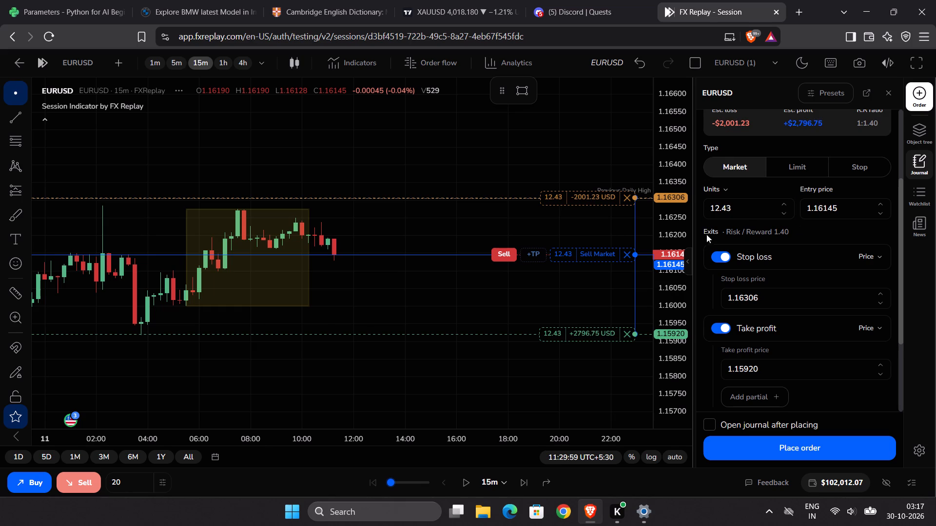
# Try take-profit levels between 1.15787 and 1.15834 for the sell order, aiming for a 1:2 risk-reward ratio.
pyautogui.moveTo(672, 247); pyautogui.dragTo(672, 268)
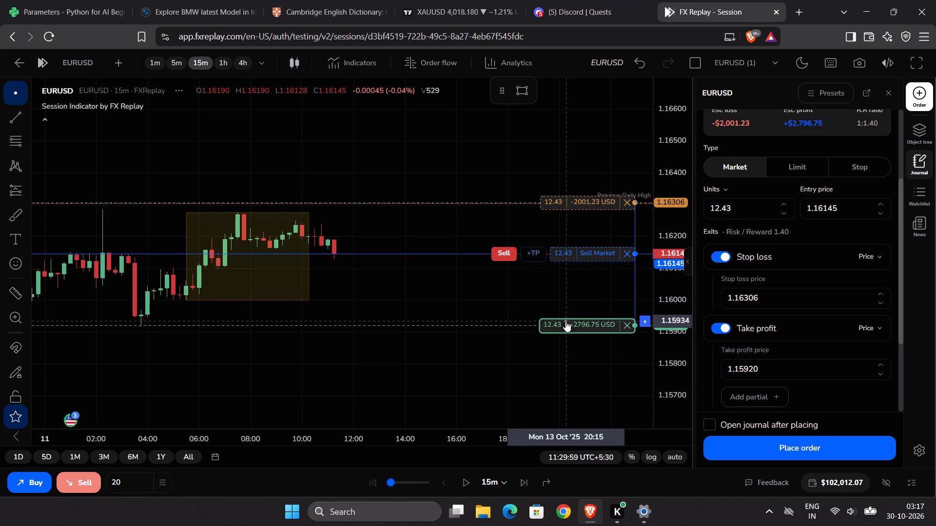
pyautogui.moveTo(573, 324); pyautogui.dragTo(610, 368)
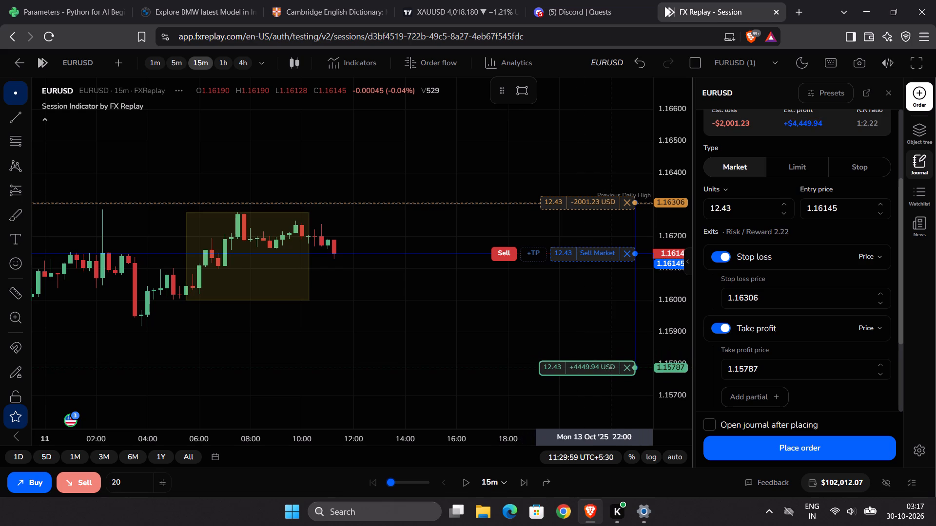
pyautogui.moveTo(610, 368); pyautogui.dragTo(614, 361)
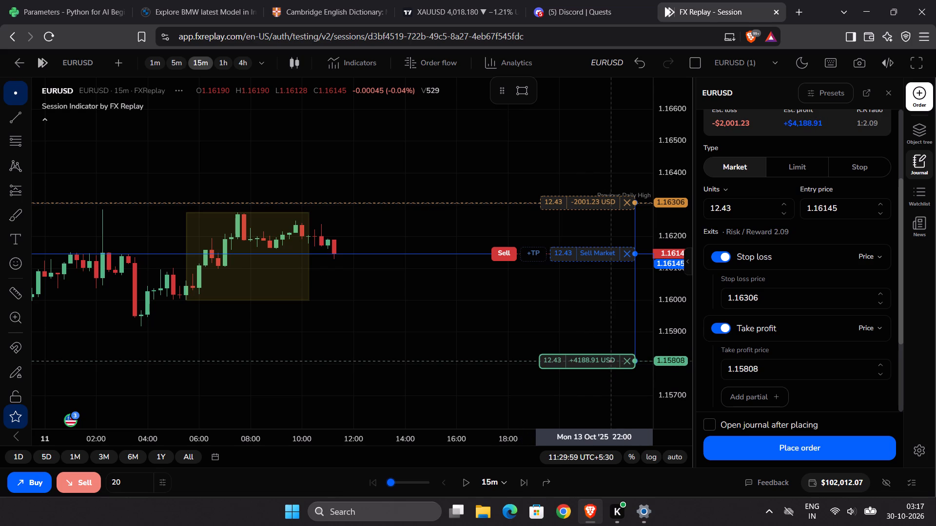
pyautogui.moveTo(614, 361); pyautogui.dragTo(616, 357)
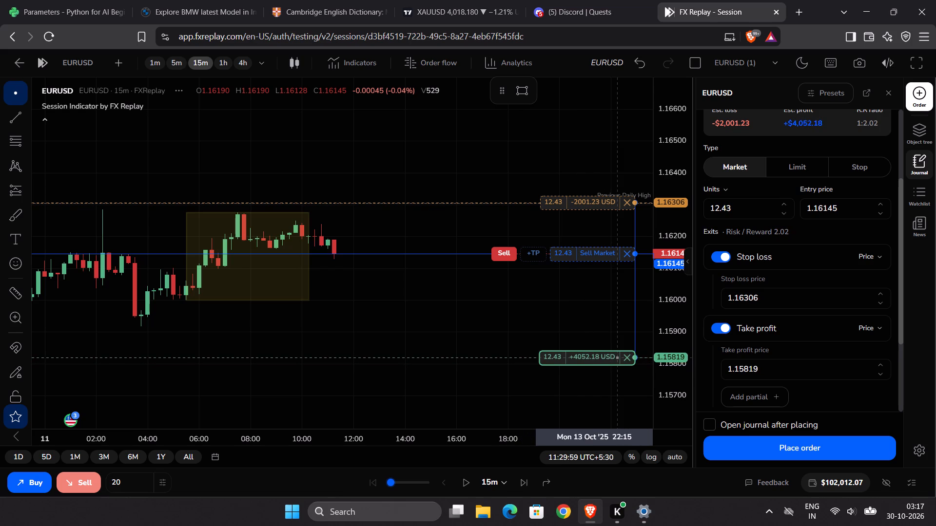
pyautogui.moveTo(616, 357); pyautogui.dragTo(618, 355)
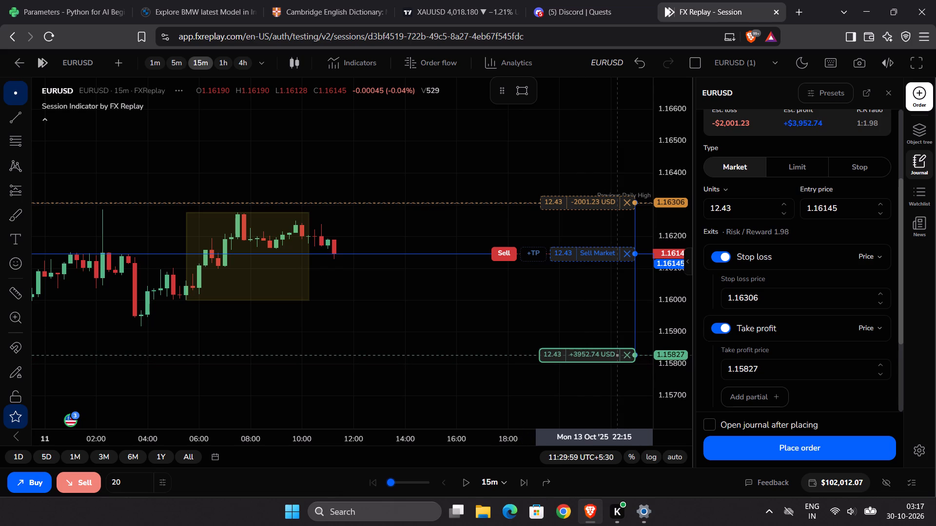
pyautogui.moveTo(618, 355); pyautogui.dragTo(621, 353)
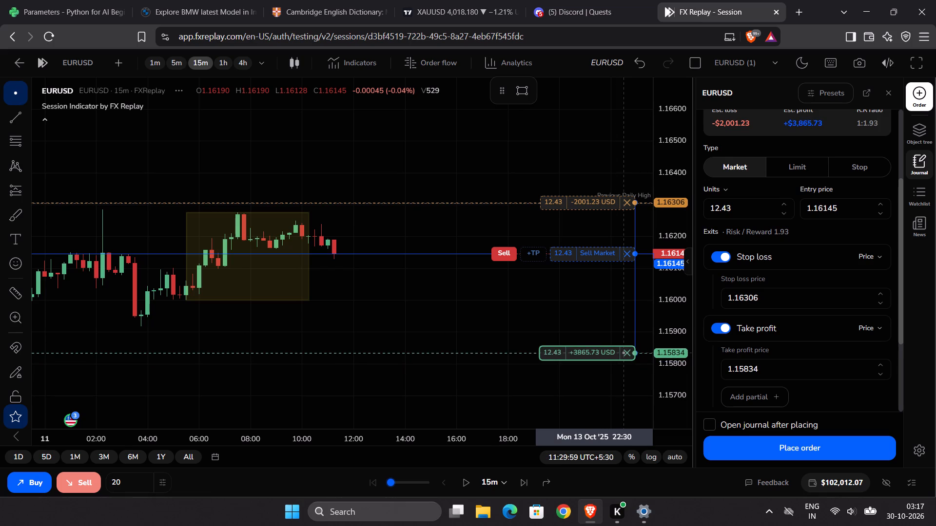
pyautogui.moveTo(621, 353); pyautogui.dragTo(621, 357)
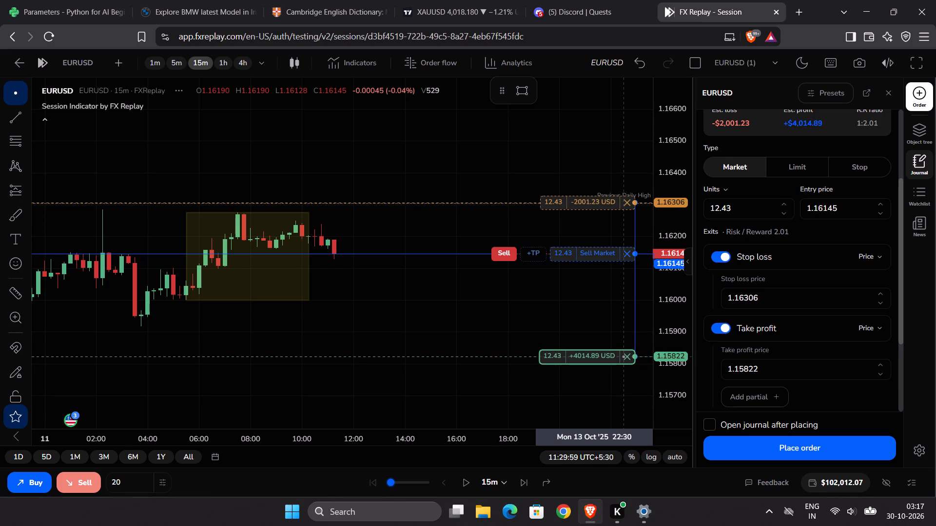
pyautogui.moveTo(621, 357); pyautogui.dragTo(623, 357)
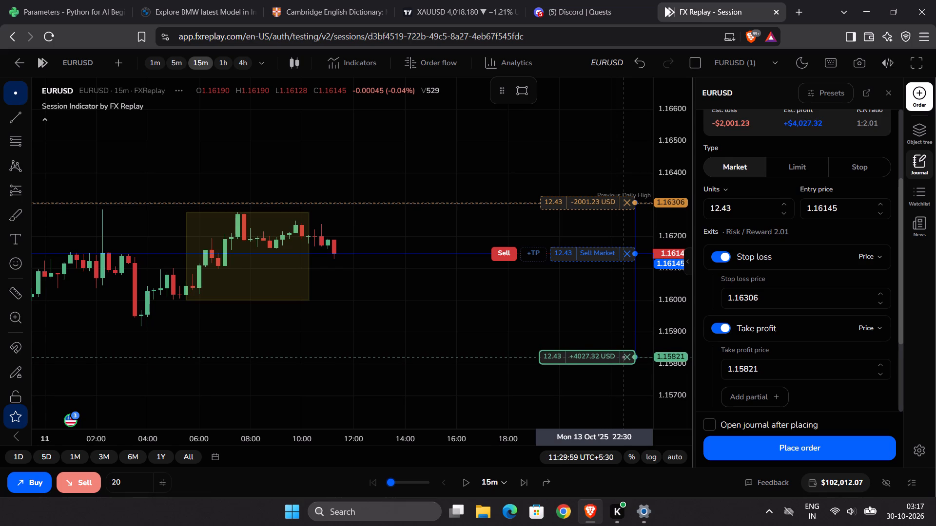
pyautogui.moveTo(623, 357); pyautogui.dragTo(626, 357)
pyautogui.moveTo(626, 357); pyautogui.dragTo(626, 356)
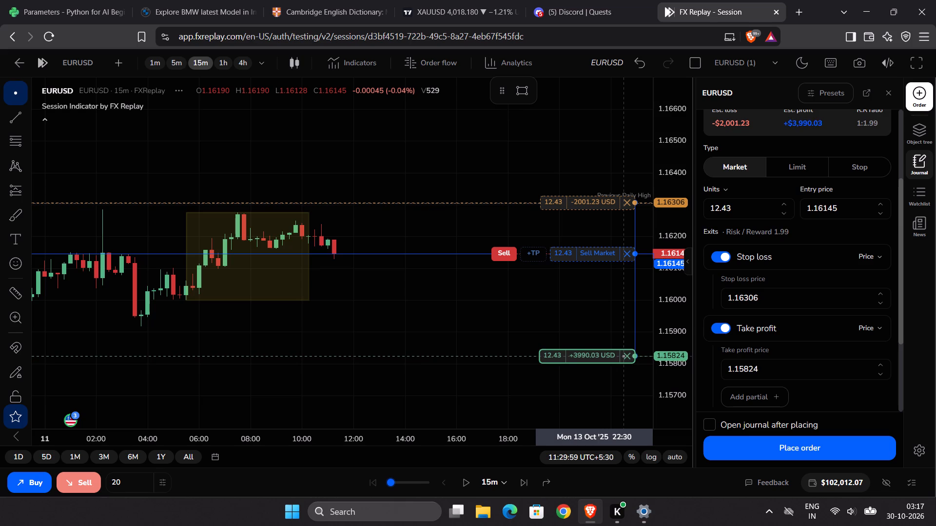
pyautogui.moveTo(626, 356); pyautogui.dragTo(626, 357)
# Fine-tune the sell order's take profit to 1.15823 for a risk-reward ratio of 2.00.
pyautogui.moveTo(624, 310); pyautogui.dragTo(610, 251)
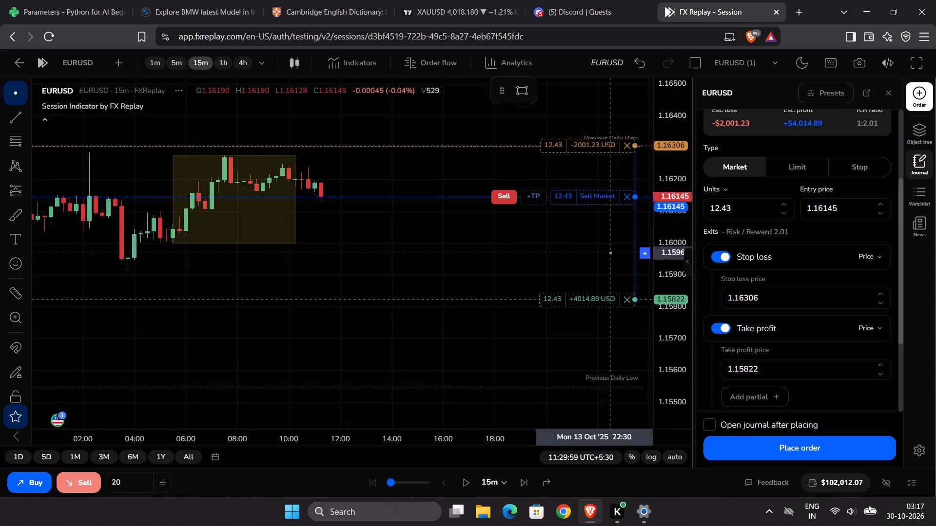
pyautogui.moveTo(610, 251); pyautogui.dragTo(610, 249)
pyautogui.moveTo(663, 366); pyautogui.dragTo(673, 237)
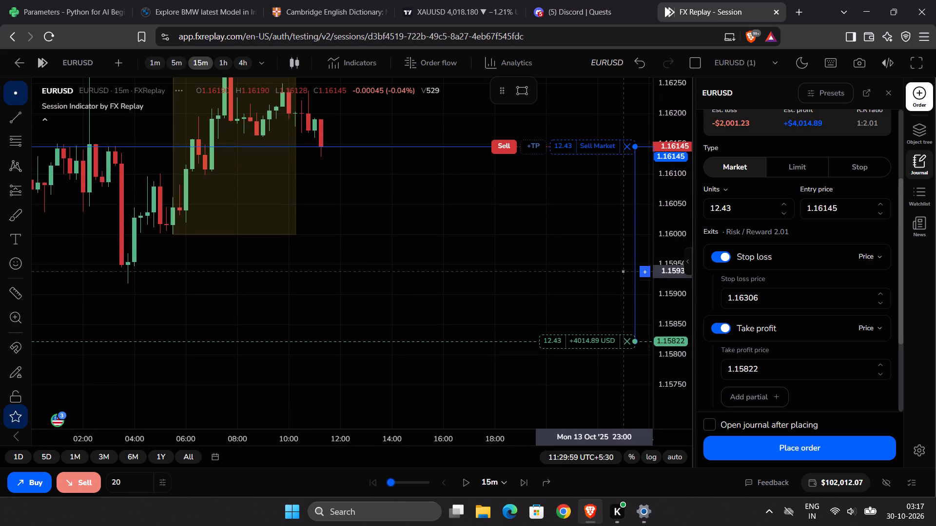
pyautogui.moveTo(597, 286); pyautogui.dragTo(582, 260)
pyautogui.moveTo(604, 313); pyautogui.dragTo(616, 317)
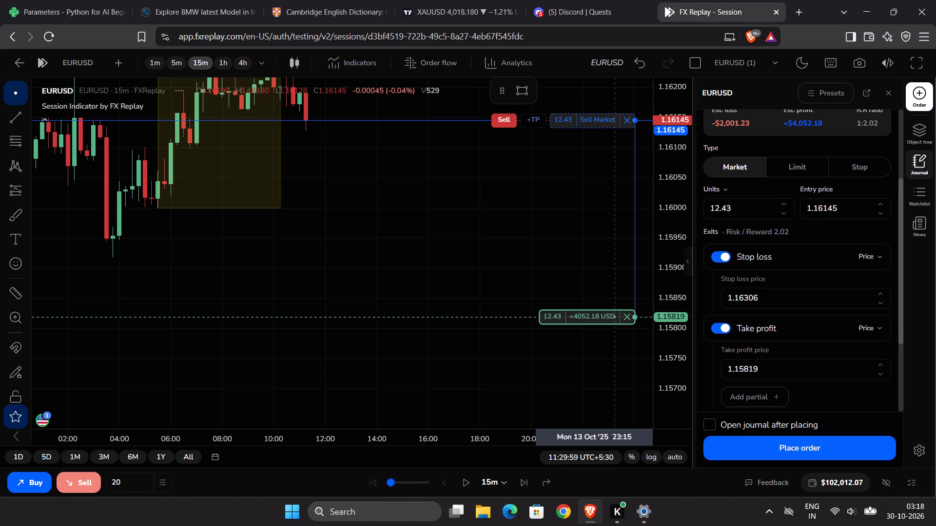
pyautogui.moveTo(616, 317); pyautogui.dragTo(619, 316)
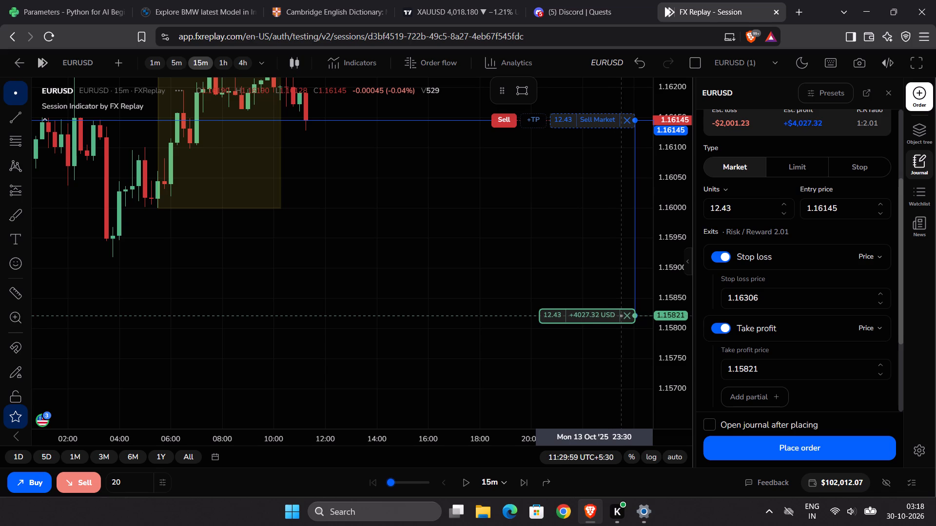
pyautogui.moveTo(619, 316); pyautogui.dragTo(621, 315)
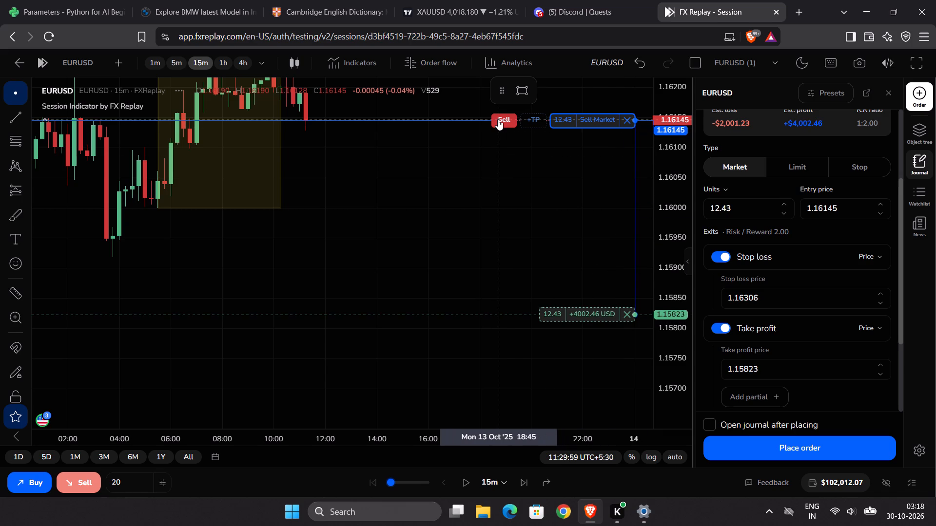
# Place the 12.43-unit EURUSD market sell order with its stop loss and take profit.
pyautogui.click(498, 119)
# Set the replay step interval to 5 minutes.
pyautogui.moveTo(704, 208); pyautogui.dragTo(627, 239)
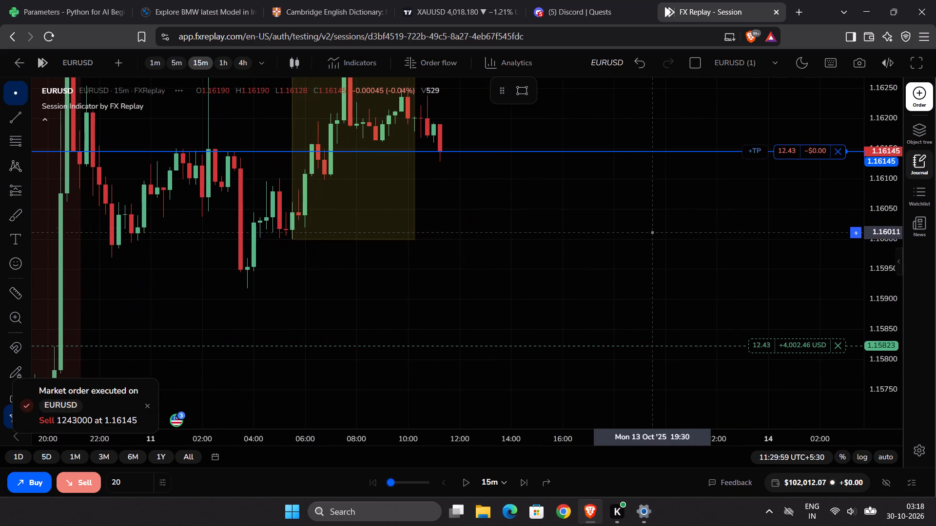
pyautogui.moveTo(888, 176); pyautogui.dragTo(870, 334)
pyautogui.scroll(-5, 658, 256)
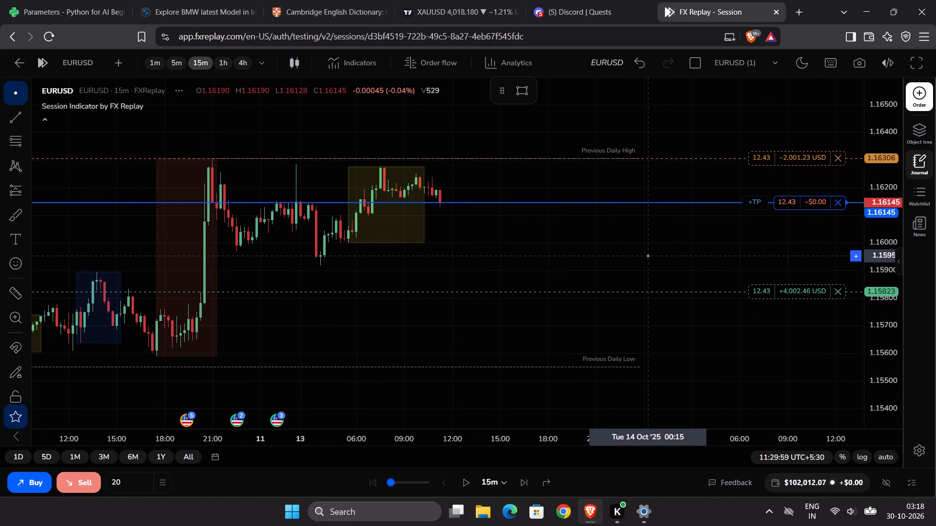
pyautogui.scroll(-1, 645, 252)
pyautogui.moveTo(590, 242); pyautogui.dragTo(573, 250)
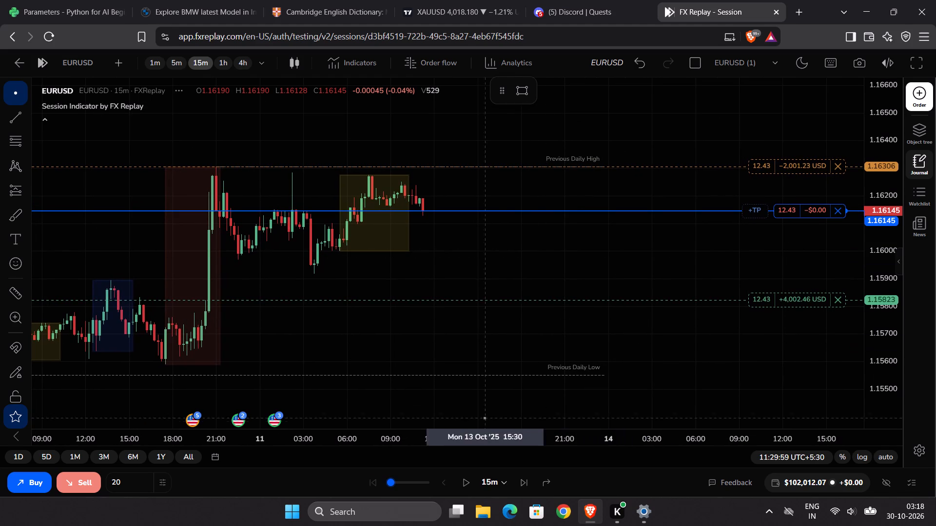
pyautogui.click(490, 481)
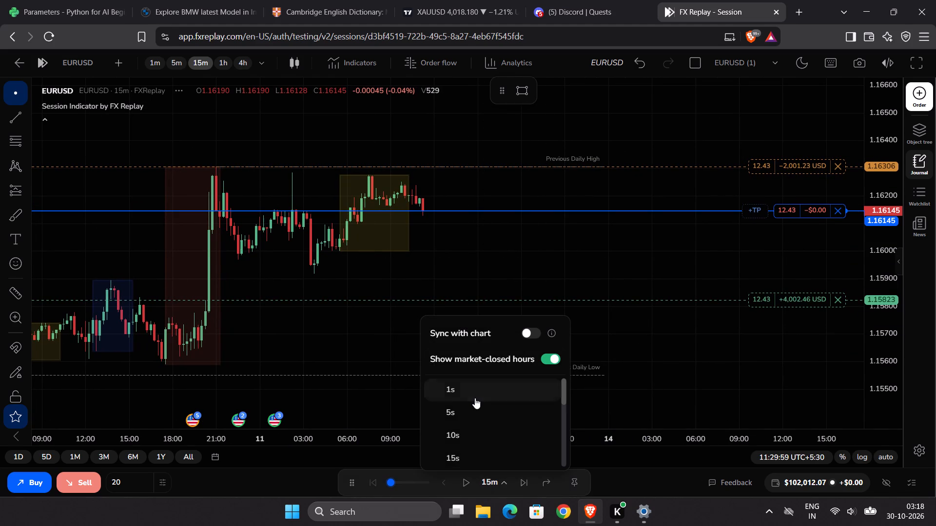
pyautogui.scroll(-2, 476, 398)
pyautogui.click(464, 432)
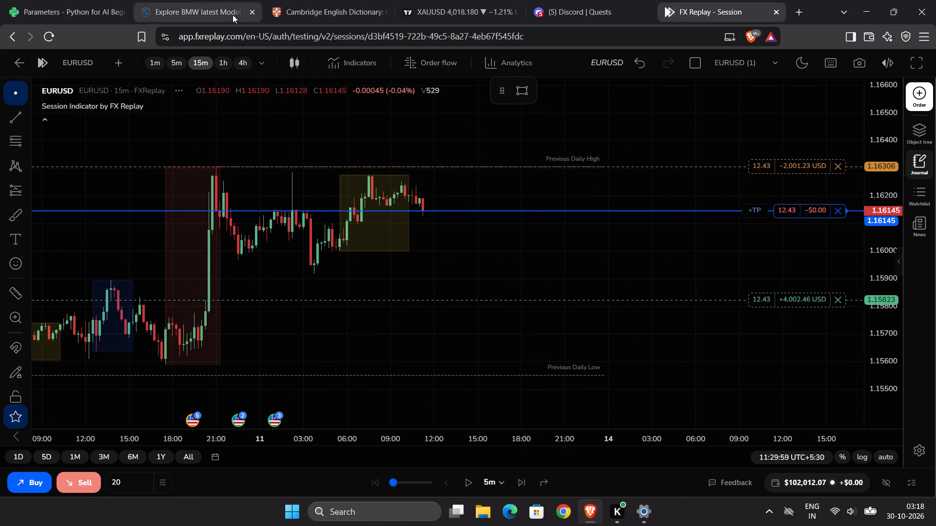
# Switch the EURUSD chart to the 5-minute timeframe, framing the open sell position with its stop and target.
pyautogui.click(173, 66)
pyautogui.scroll(-7, 377, 111)
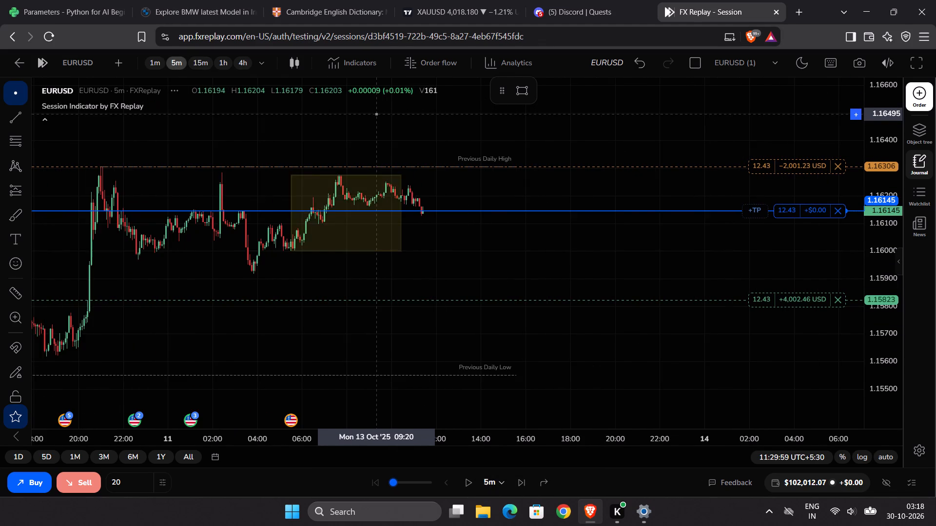
pyautogui.scroll(-3, 377, 114)
pyautogui.moveTo(892, 330); pyautogui.dragTo(891, 225)
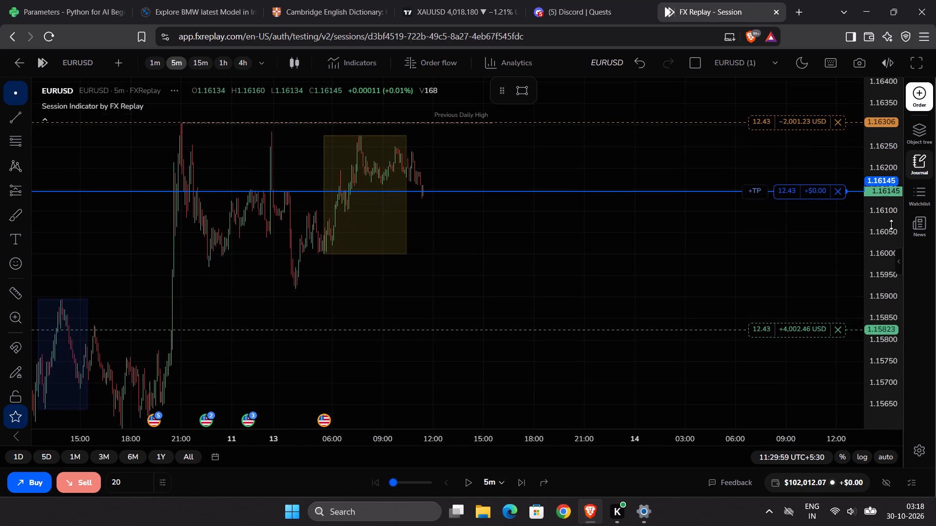
pyautogui.moveTo(891, 225); pyautogui.dragTo(891, 211)
pyautogui.moveTo(776, 230); pyautogui.dragTo(755, 276)
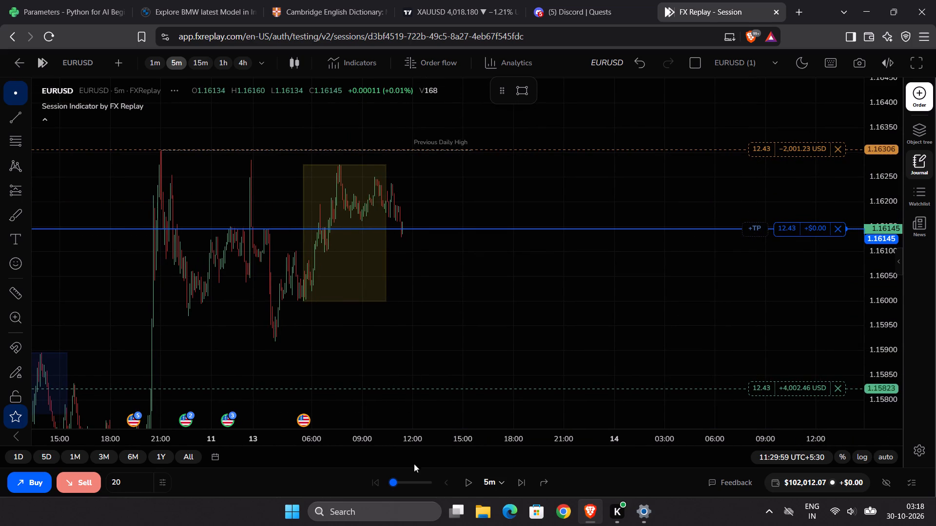
# Replay the open sell trade in short bursts at 3x per second, pausing at 12:29:59 on 13 October 2025.
pyautogui.click(403, 480)
pyautogui.click(398, 481)
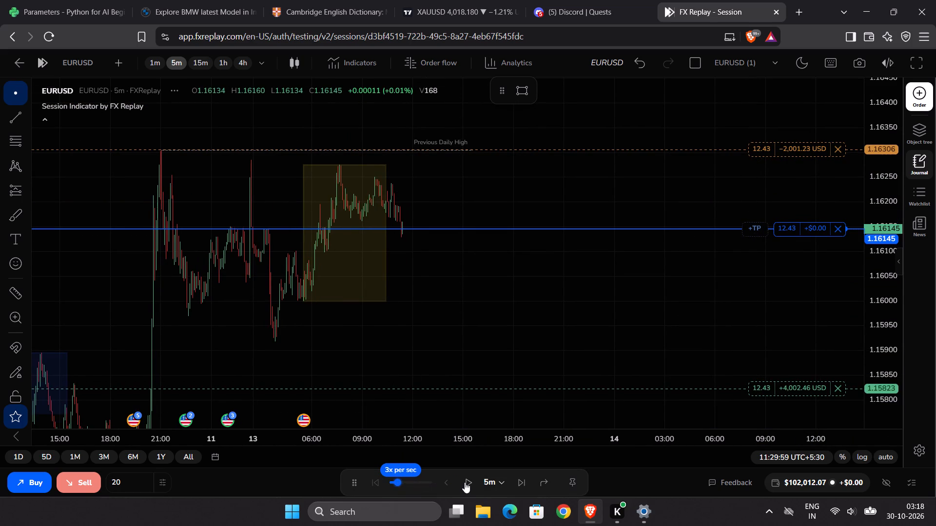
pyautogui.click(468, 483)
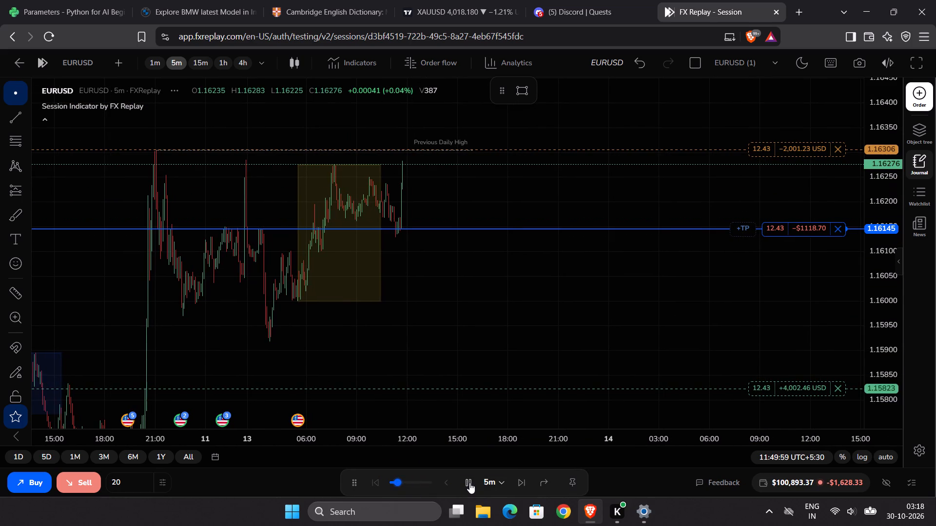
pyautogui.click(469, 483)
pyautogui.click(469, 483)
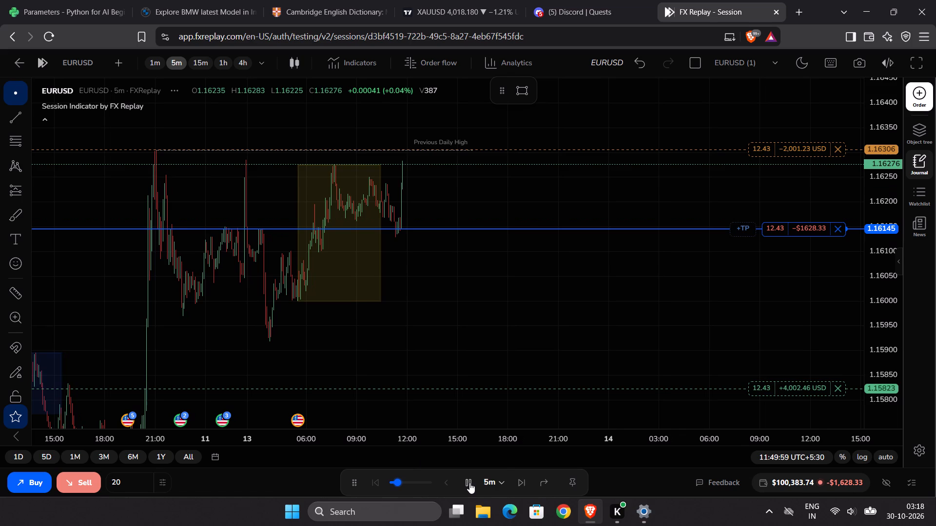
pyautogui.click(469, 483)
pyautogui.click(469, 483)
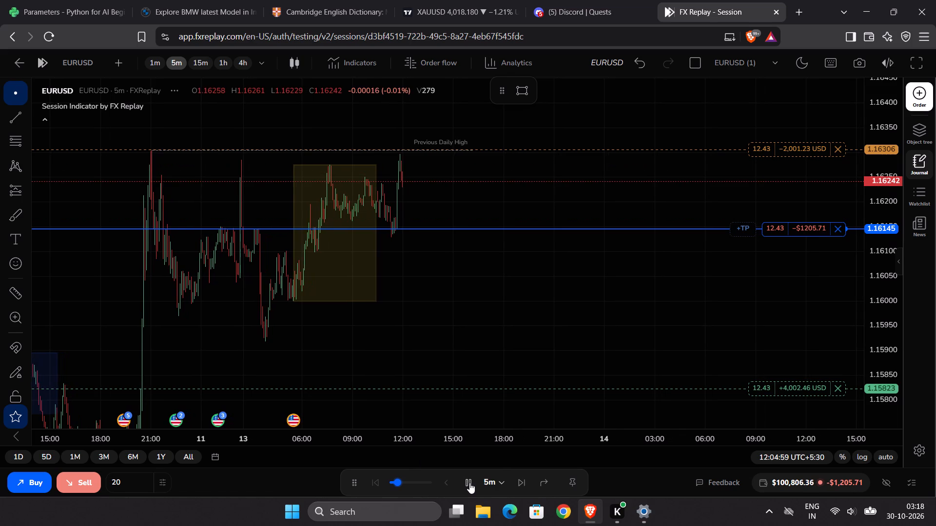
pyautogui.click(469, 483)
pyautogui.click(469, 483)
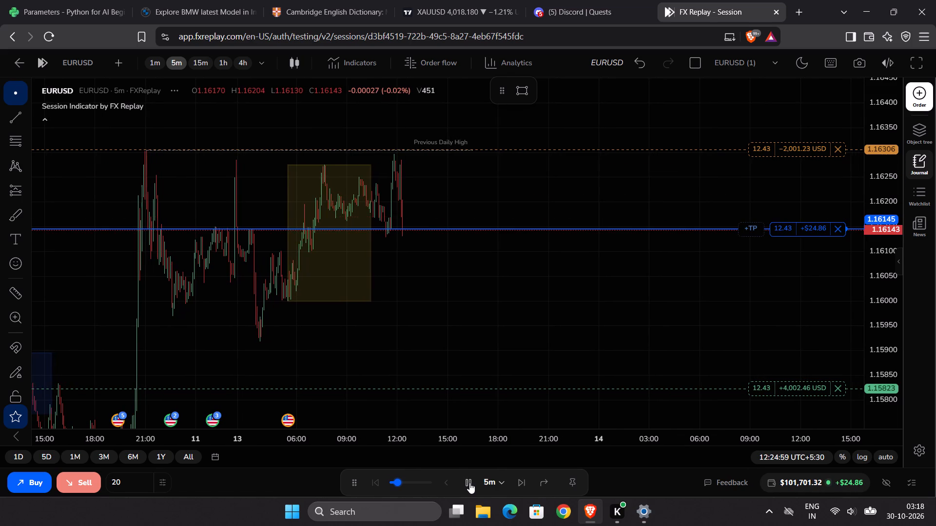
pyautogui.click(469, 483)
# Continue the replay in short bursts at the same speed, pausing at 12:54:59.
pyautogui.scroll(2, 420, 351)
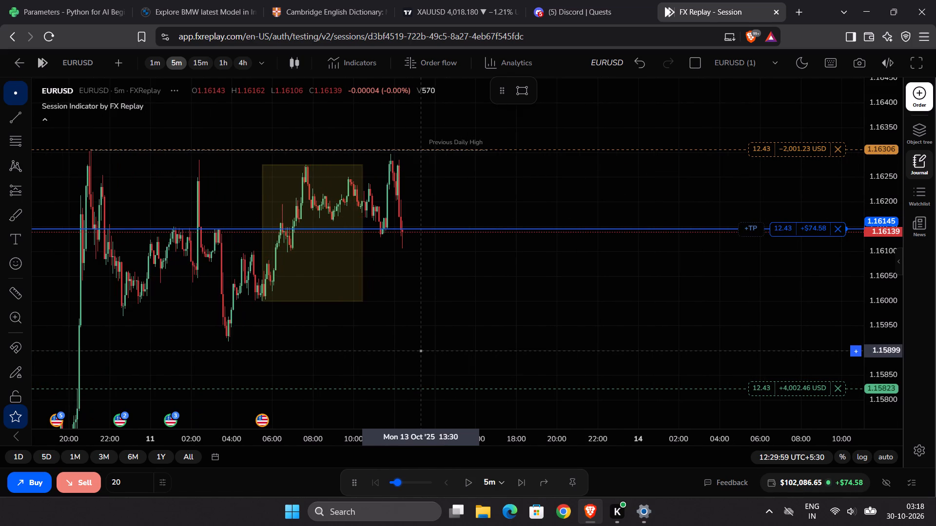
pyautogui.scroll(3, 420, 351)
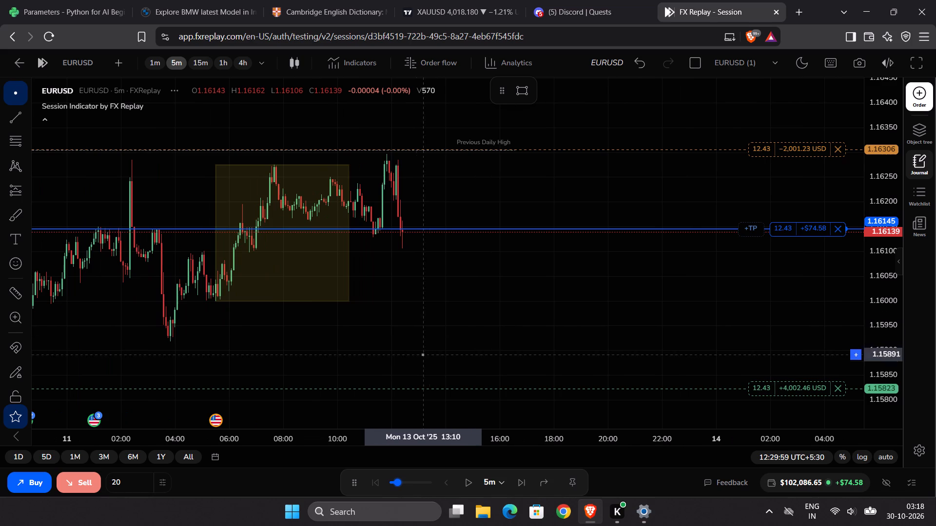
pyautogui.click(465, 479)
pyautogui.click(465, 479)
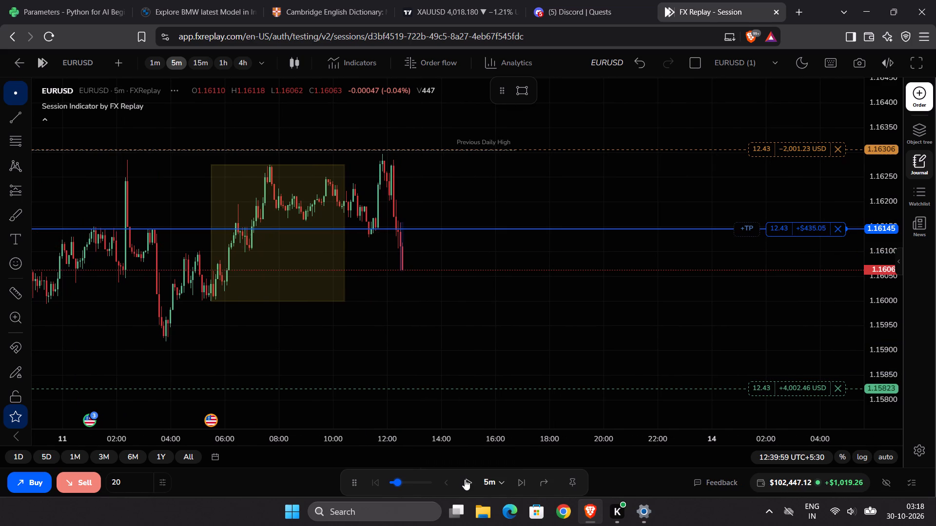
pyautogui.click(465, 479)
pyautogui.click(465, 479)
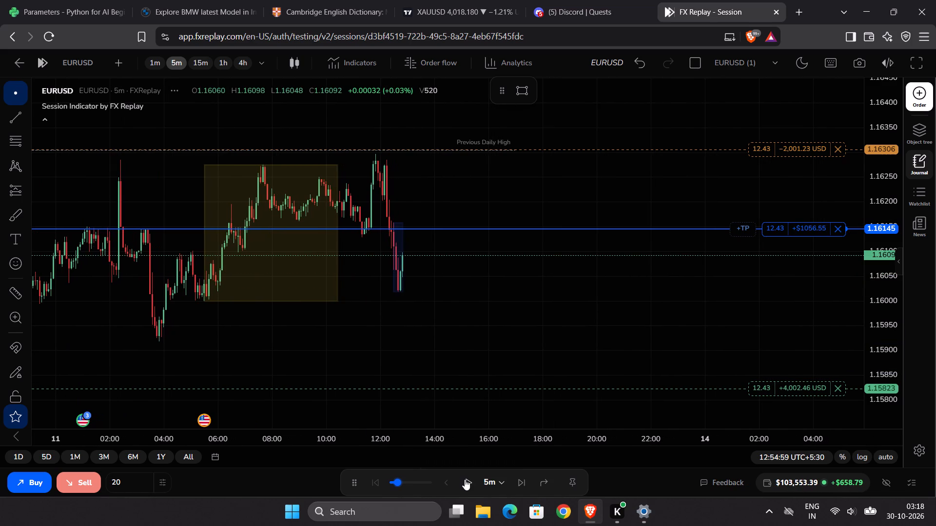
# Slow the replay to 1x per second and advance it to 12:59:59.
pyautogui.moveTo(395, 483); pyautogui.dragTo(386, 483)
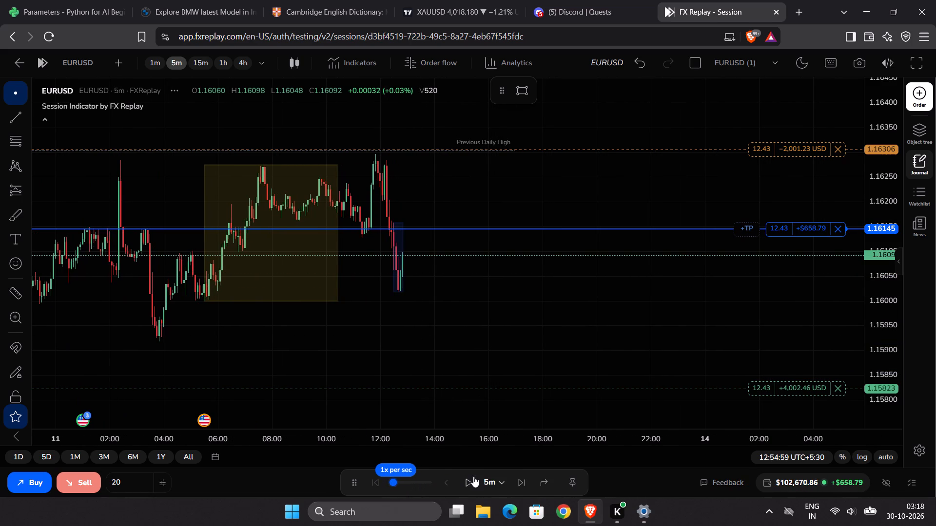
pyautogui.click(470, 482)
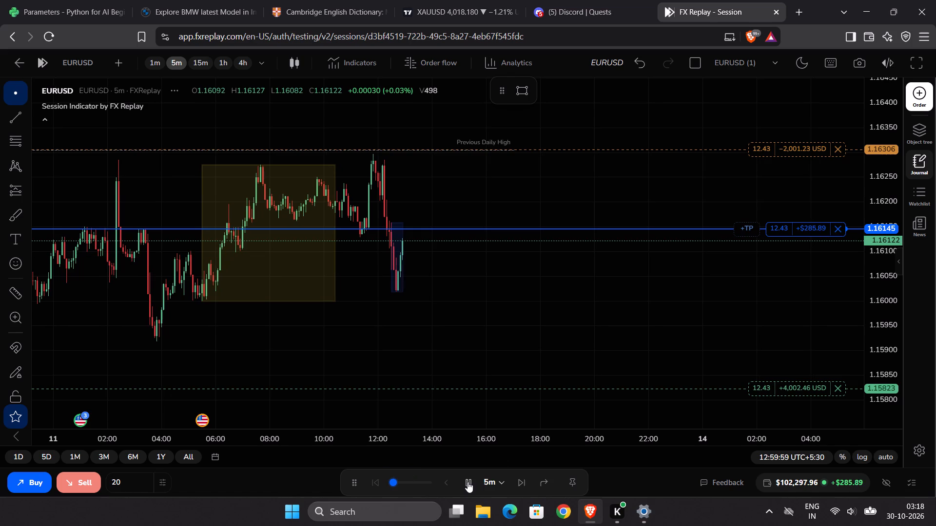
pyautogui.click(468, 482)
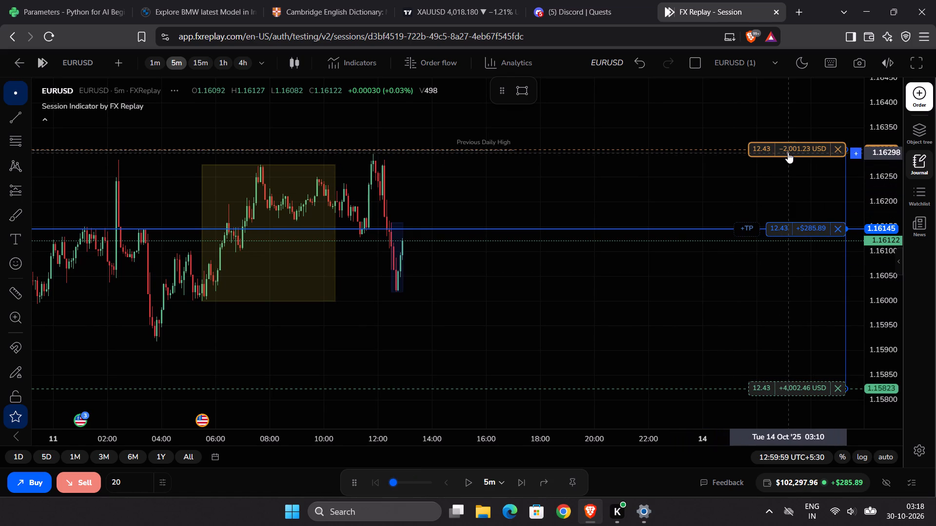
# Move the open sell position's stop loss down to 1.16146, just above the entry price.
pyautogui.moveTo(790, 150); pyautogui.dragTo(797, 225)
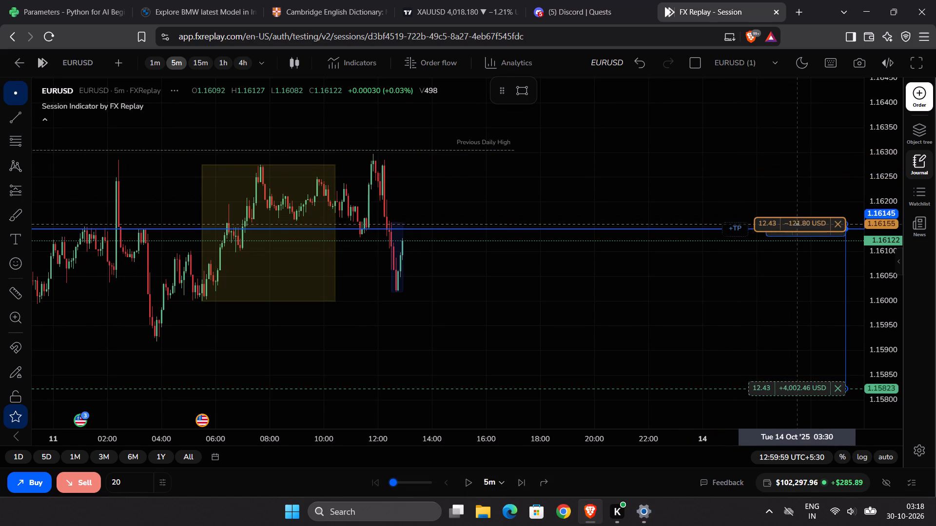
pyautogui.moveTo(797, 225); pyautogui.dragTo(799, 228)
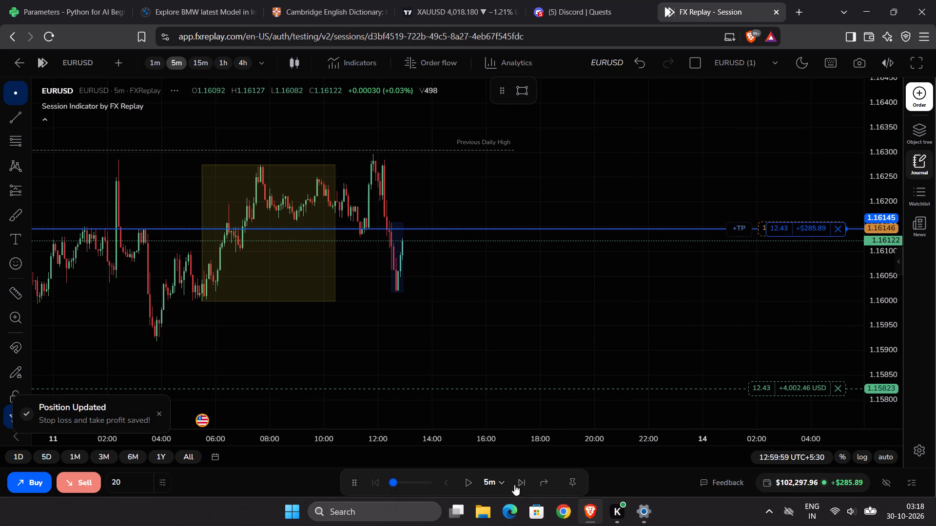
# Replay the open sell trade, raising the replay speed partway, and pause at 14:14:59 on 13 October 2025.
pyautogui.click(467, 479)
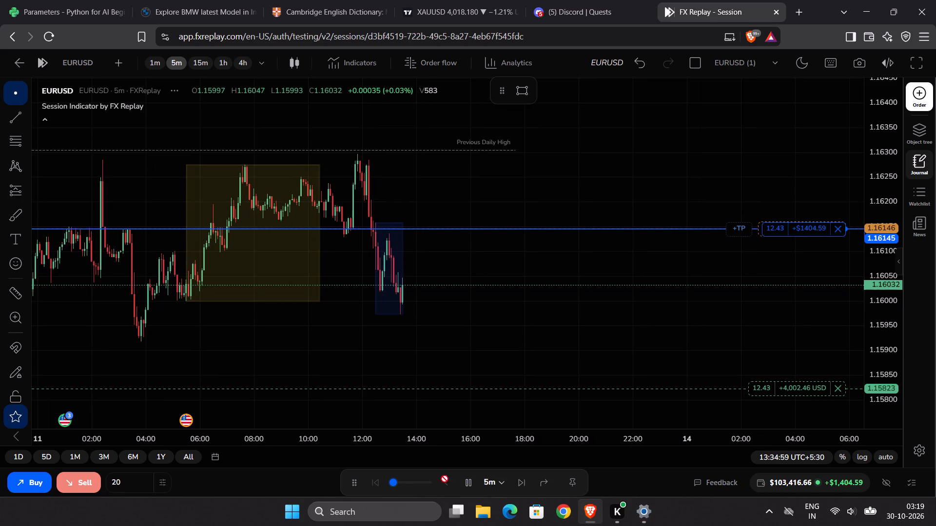
pyautogui.click(401, 480)
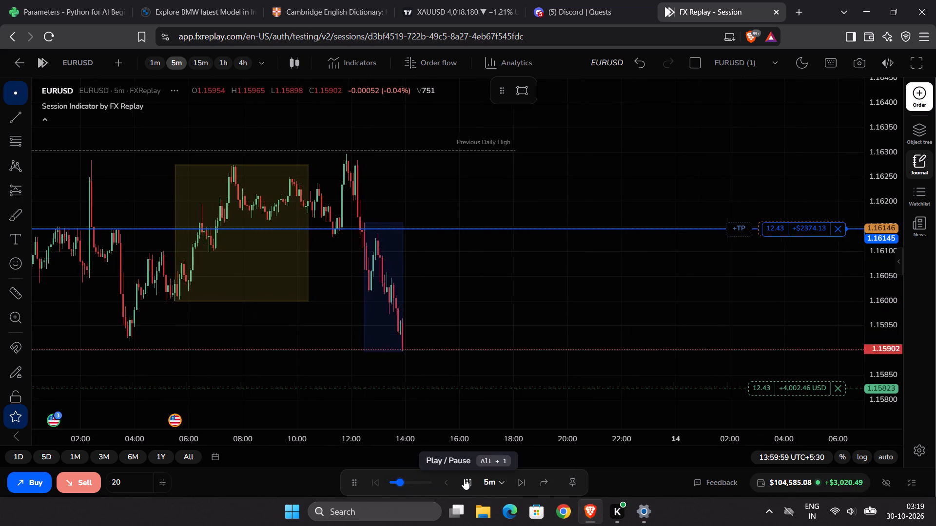
pyautogui.click(464, 479)
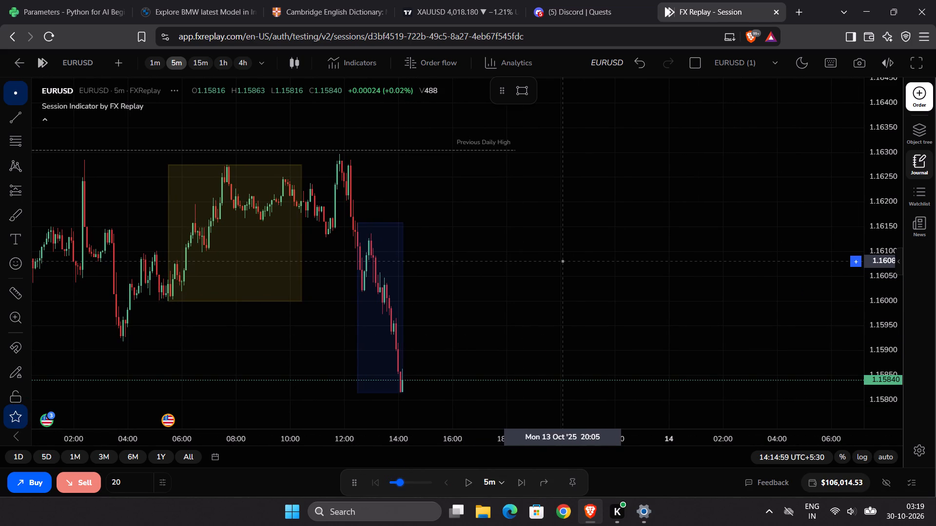
# Examine EURUSD structure on the 1-hour timeframe, from late September to the previous daily high and low around 13 October.
pyautogui.scroll(1, 563, 261)
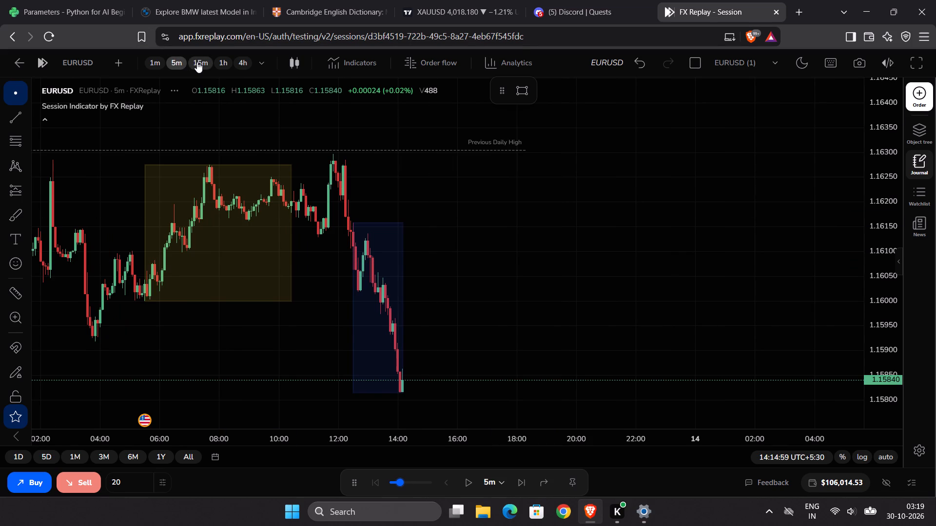
pyautogui.click(233, 63)
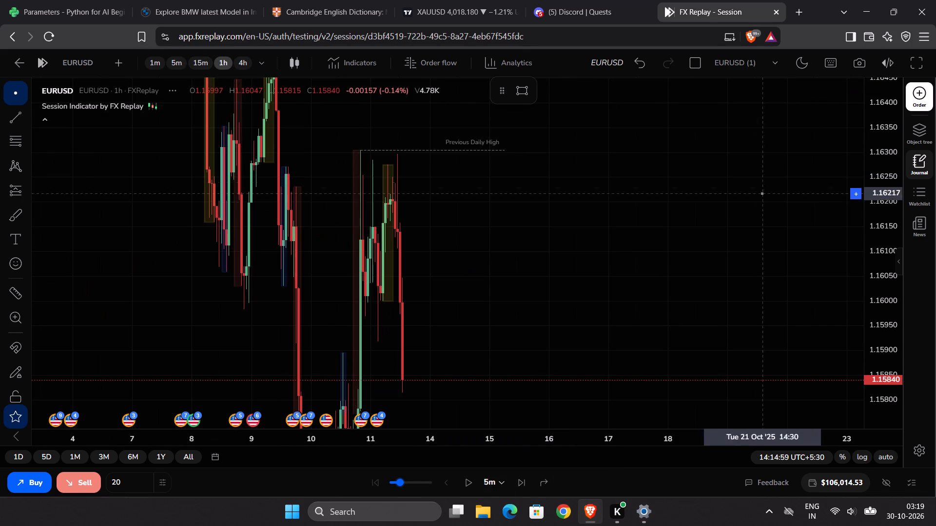
pyautogui.moveTo(887, 197); pyautogui.dragTo(883, 365)
pyautogui.scroll(2, 741, 309)
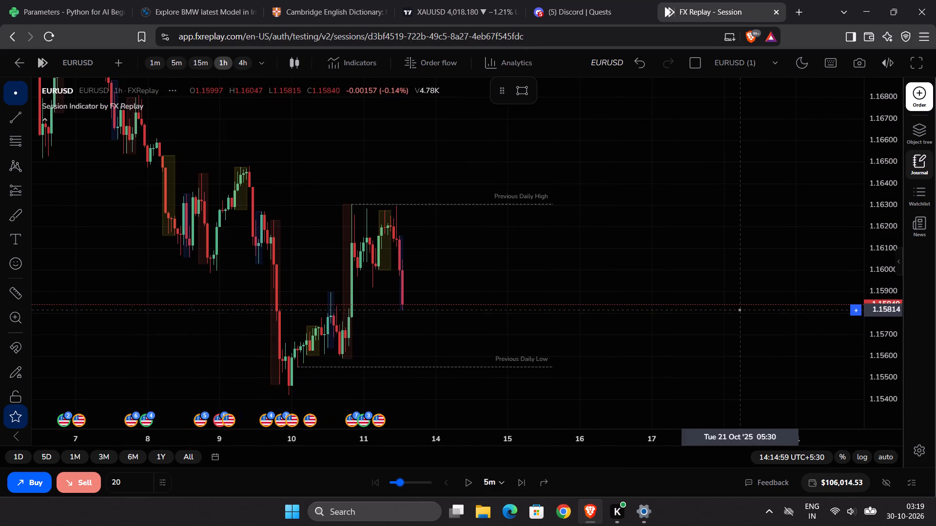
pyautogui.scroll(-4, 646, 217)
pyautogui.moveTo(873, 157); pyautogui.dragTo(876, 265)
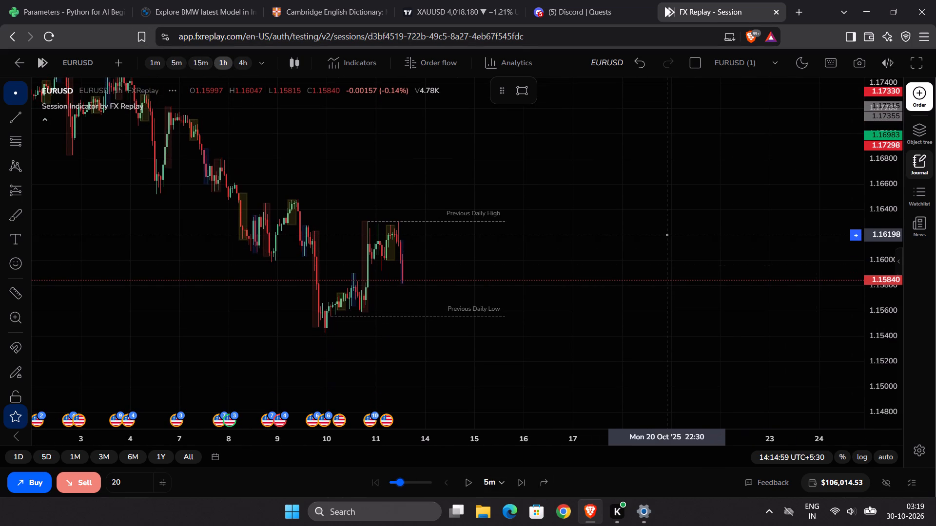
pyautogui.scroll(-3, 667, 235)
pyautogui.moveTo(540, 161); pyautogui.dragTo(655, 241)
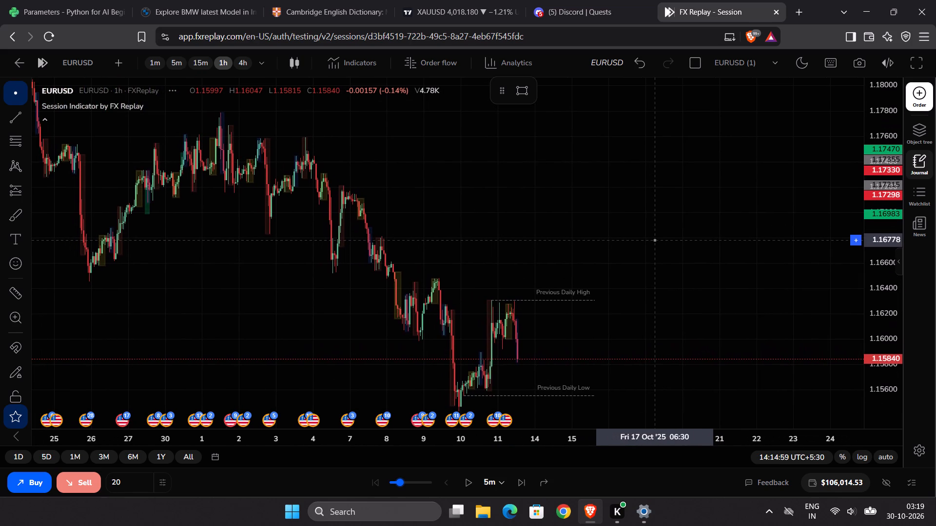
pyautogui.moveTo(655, 241); pyautogui.dragTo(584, 182)
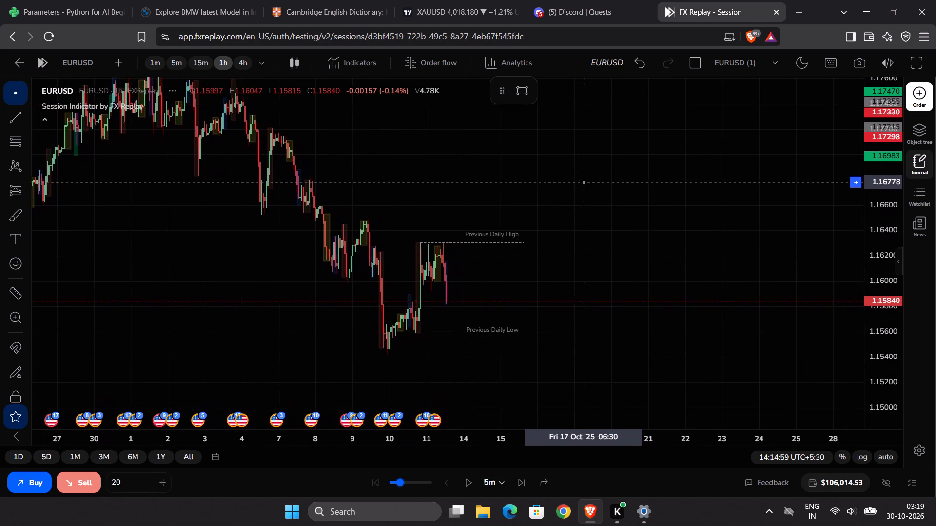
pyautogui.moveTo(584, 182); pyautogui.dragTo(583, 182)
pyautogui.scroll(3, 575, 181)
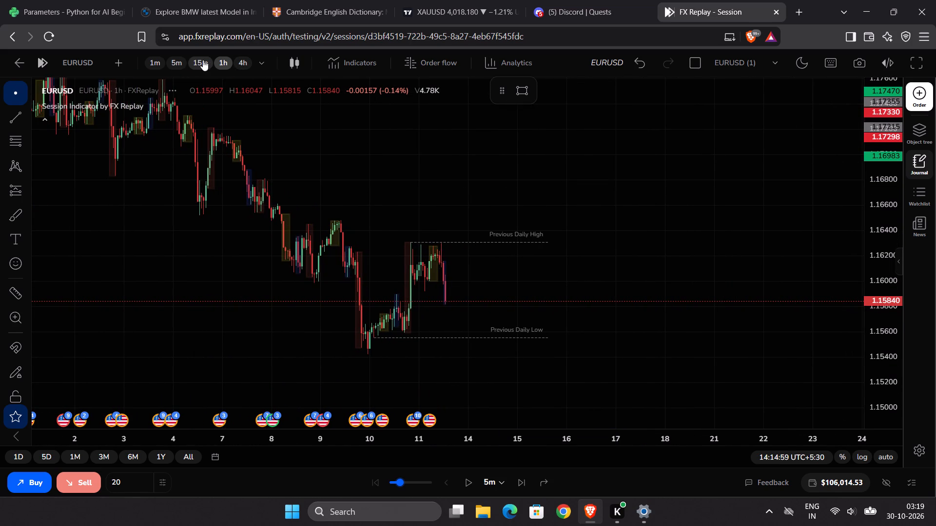
# Switch the EURUSD chart to the 15-minute timeframe, framing price between the previous daily high and low.
pyautogui.click(199, 60)
pyautogui.moveTo(890, 251); pyautogui.dragTo(888, 286)
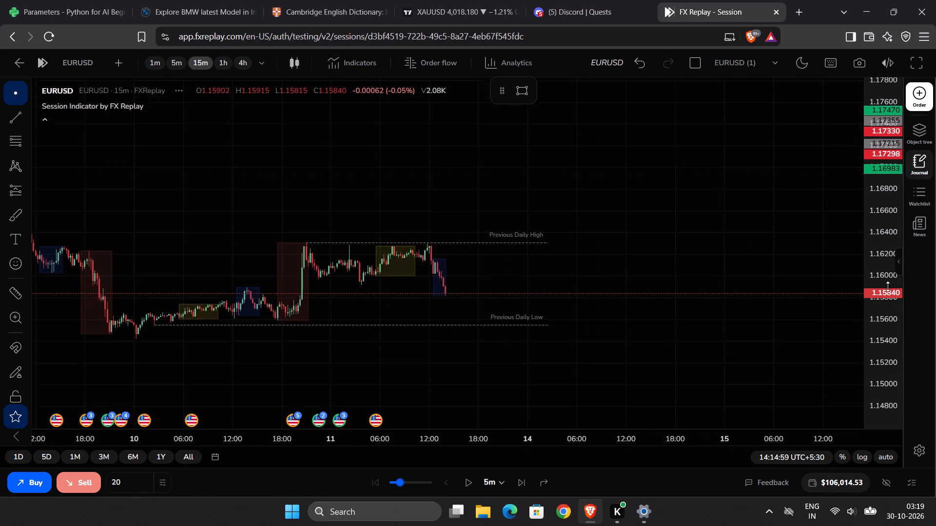
pyautogui.moveTo(888, 286); pyautogui.dragTo(887, 295)
pyautogui.scroll(5, 752, 270)
pyautogui.scroll(3, 575, 375)
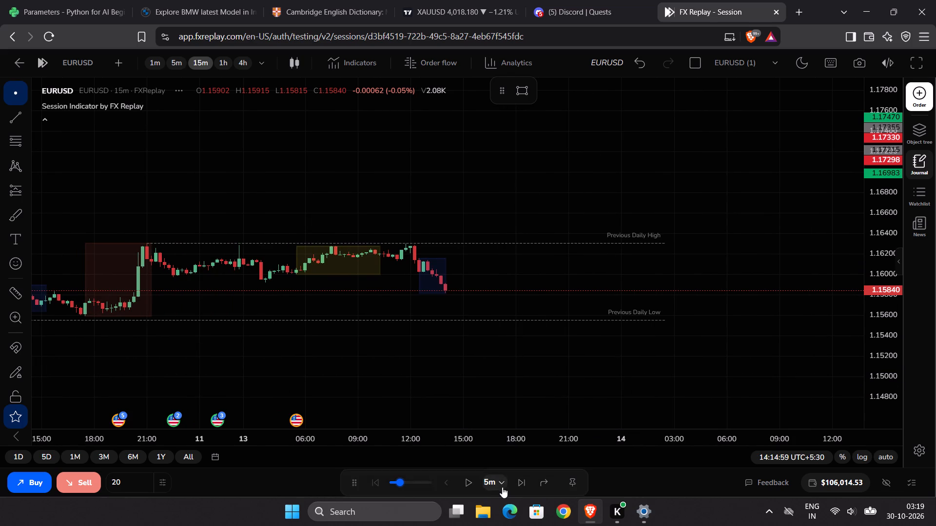
# Set the replay interval to 15 minutes at maximum speed and replay in bursts to 06:29:59 on 14 October 2025.
pyautogui.click(503, 489)
pyautogui.scroll(-3, 485, 406)
pyautogui.click(464, 412)
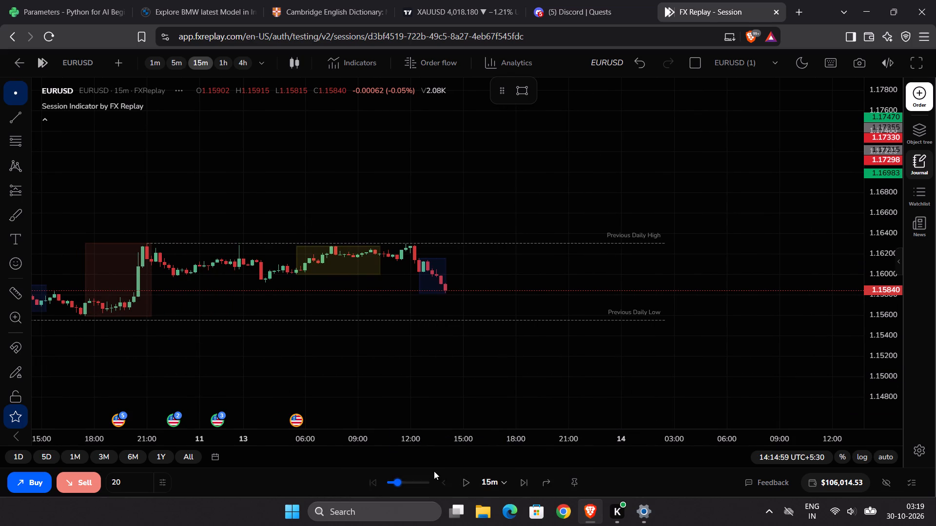
pyautogui.moveTo(424, 479); pyautogui.dragTo(437, 481)
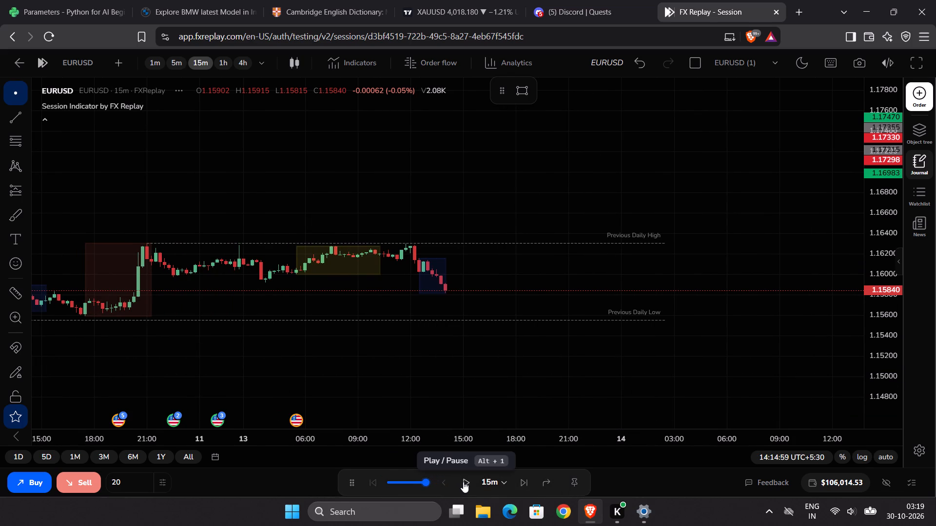
pyautogui.click(463, 482)
pyautogui.scroll(5, 468, 372)
pyautogui.click(463, 482)
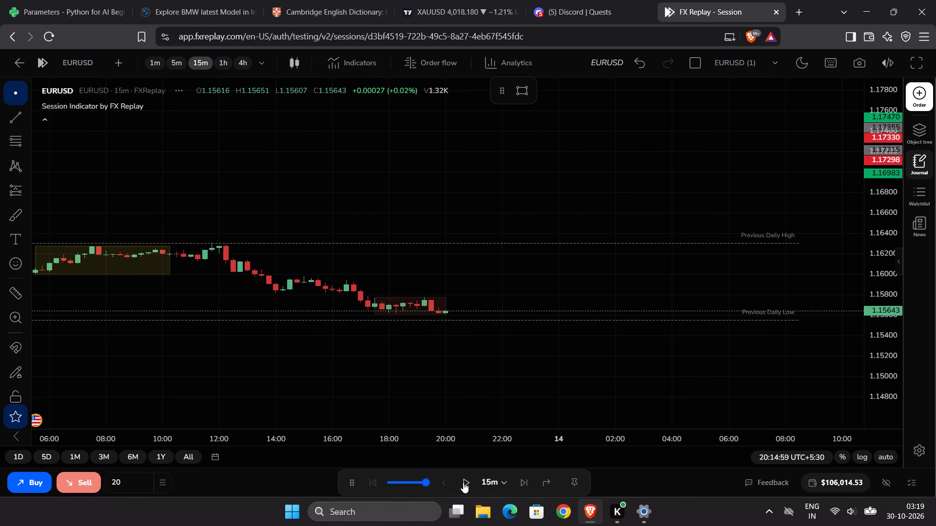
pyautogui.click(463, 482)
pyautogui.click(463, 482)
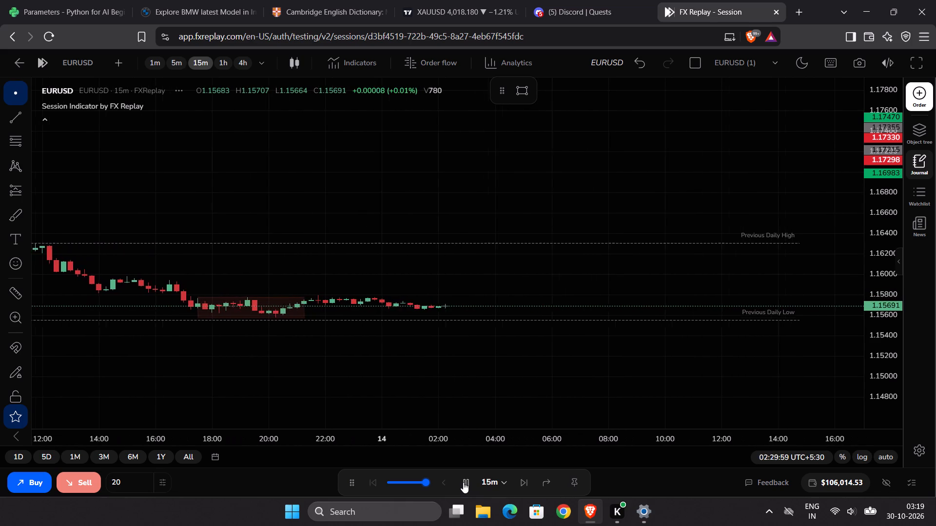
pyautogui.click(463, 478)
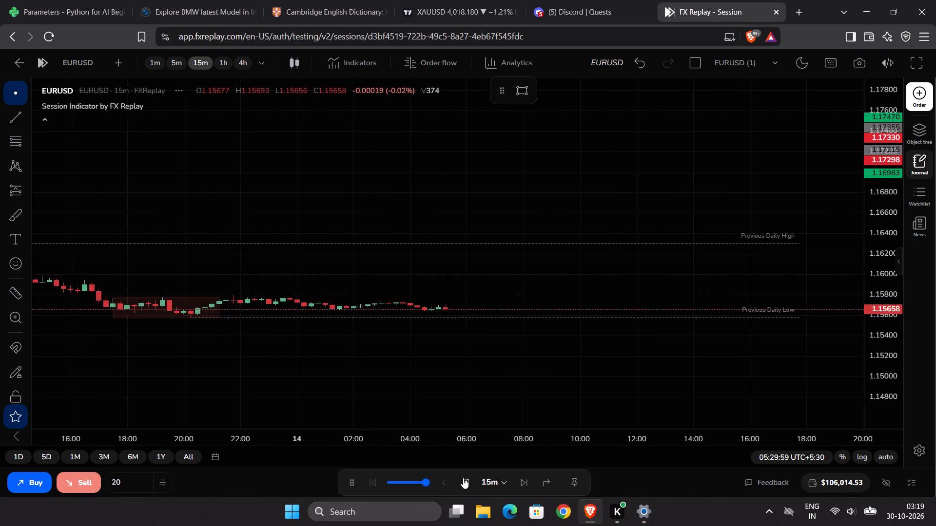
pyautogui.click(463, 478)
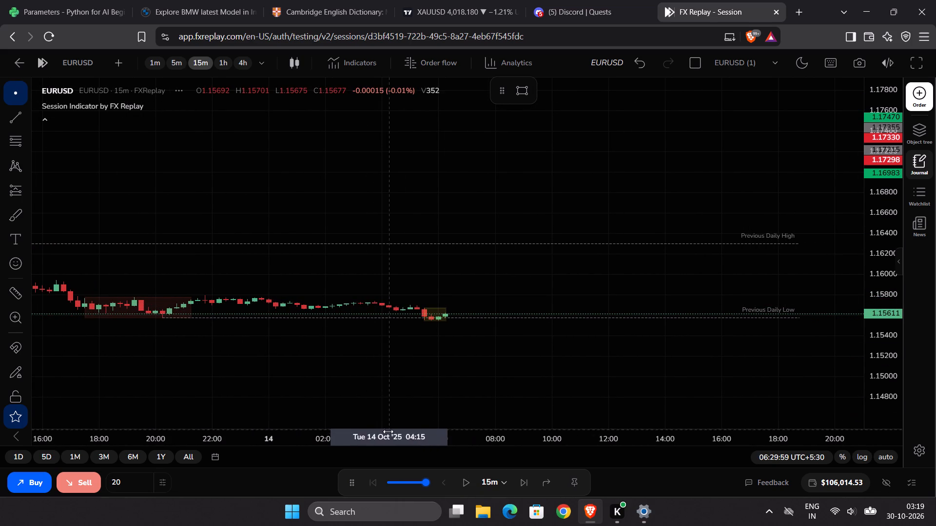
# Slow the replay speed to 2x per second.
pyautogui.click(393, 481)
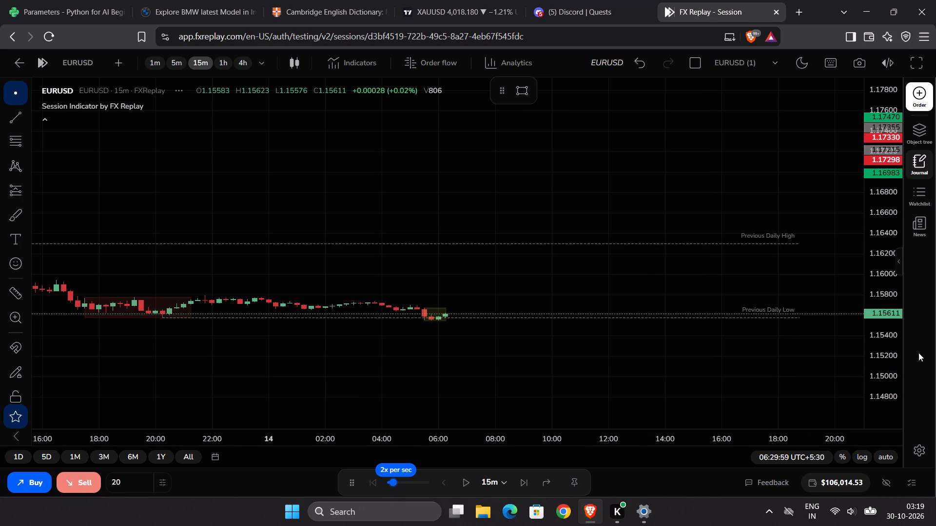
# Examine the 15-minute structure of 13–14 October, comparing the current session with the previous daily high and low.
pyautogui.moveTo(877, 379); pyautogui.dragTo(875, 149)
pyautogui.moveTo(740, 344); pyautogui.dragTo(793, 160)
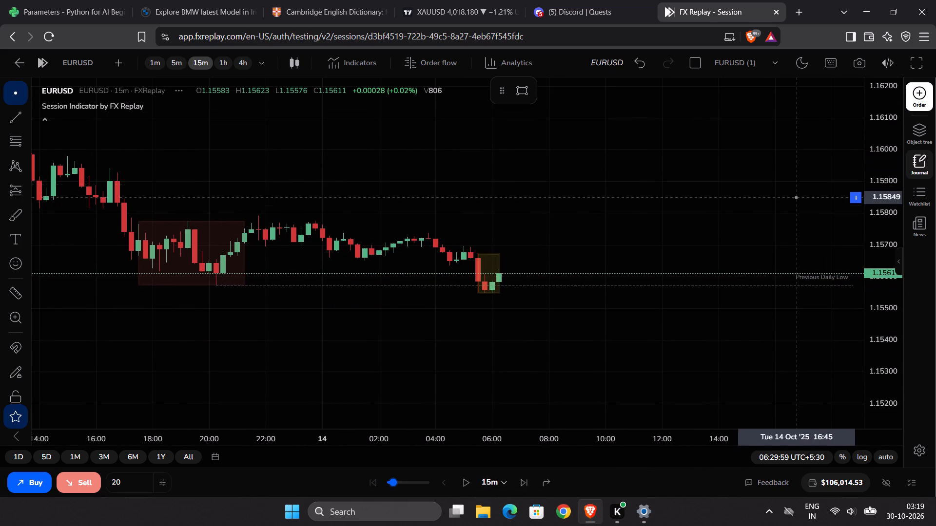
pyautogui.scroll(-12, 792, 209)
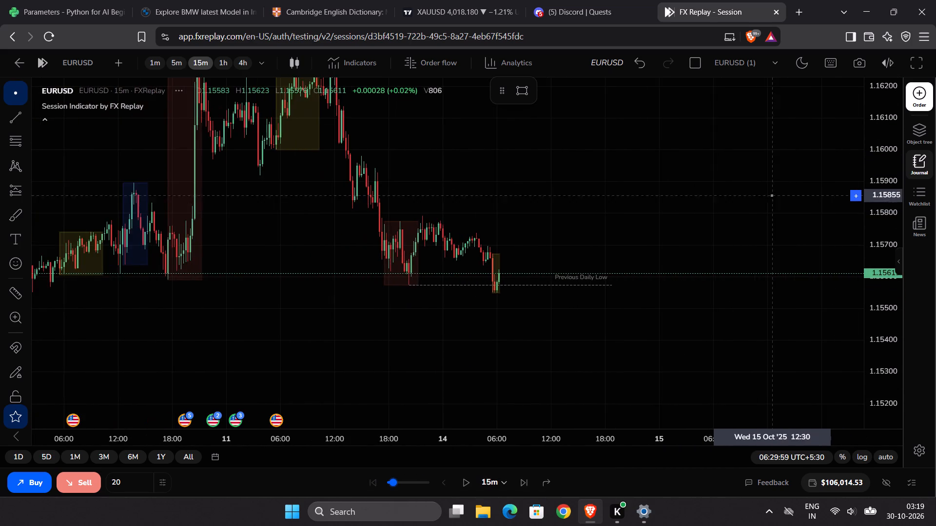
pyautogui.moveTo(746, 174); pyautogui.dragTo(780, 268)
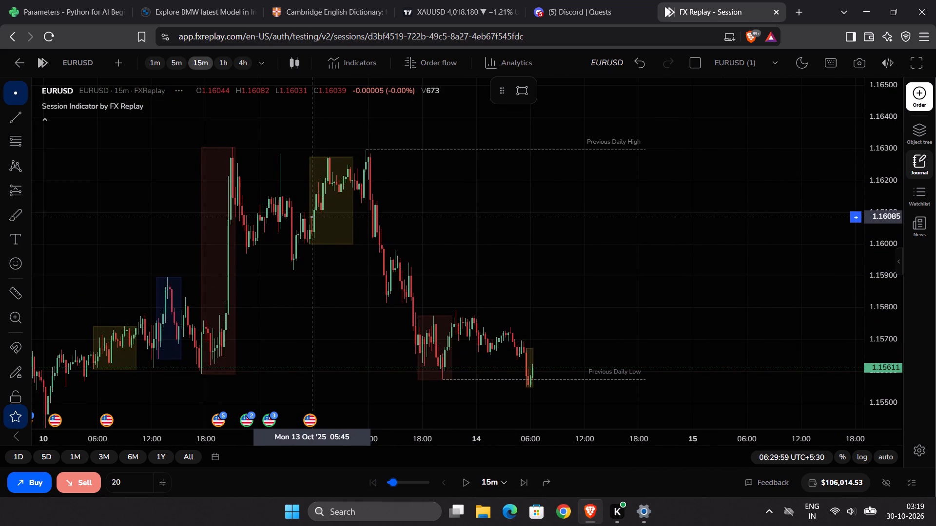
pyautogui.scroll(8, 494, 204)
pyautogui.moveTo(628, 229); pyautogui.dragTo(627, 225)
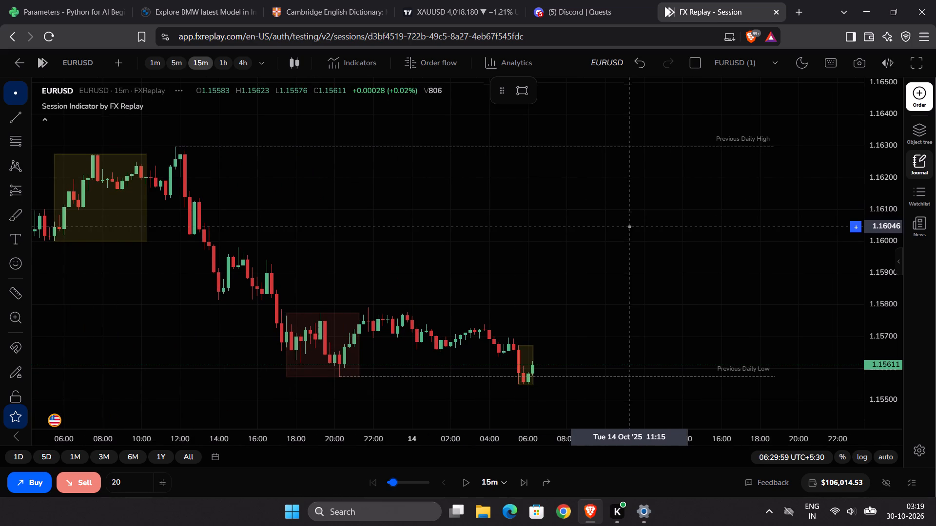
pyautogui.moveTo(627, 225); pyautogui.dragTo(531, 204)
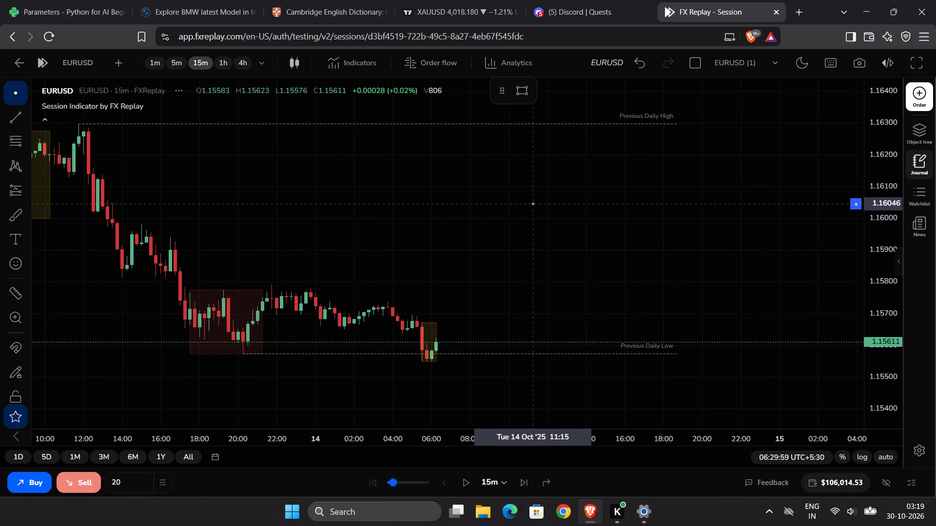
pyautogui.scroll(3, 531, 206)
pyautogui.moveTo(877, 344); pyautogui.dragTo(862, 259)
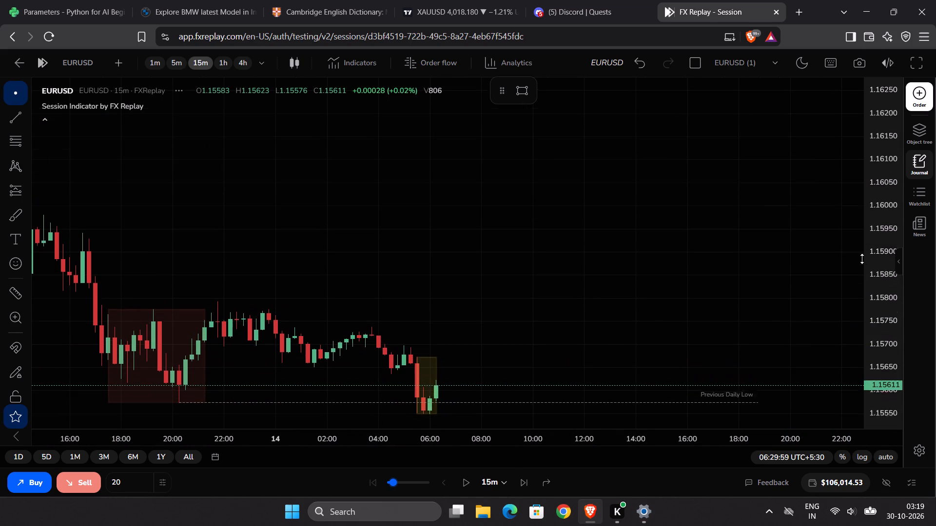
pyautogui.moveTo(862, 259); pyautogui.dragTo(860, 254)
pyautogui.moveTo(704, 310); pyautogui.dragTo(688, 176)
pyautogui.scroll(3, 536, 244)
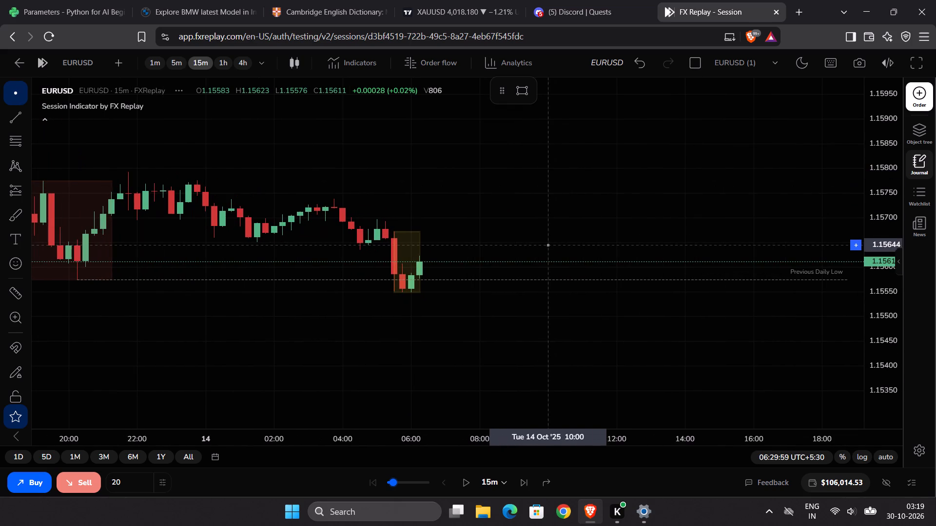
pyautogui.scroll(-2, 705, 226)
pyautogui.moveTo(867, 226); pyautogui.dragTo(870, 251)
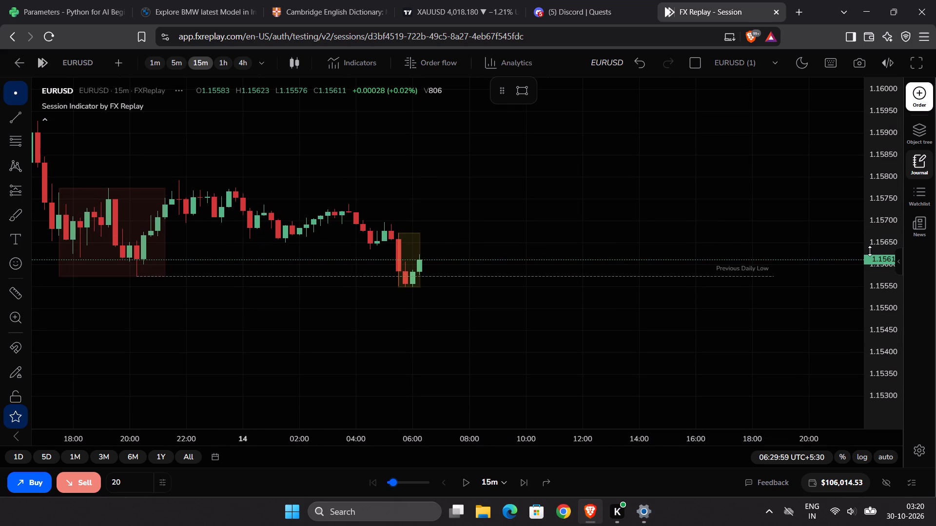
# Replay the 14 October morning session in bursts at 2x per second, pausing at 10:14:59.
pyautogui.click(468, 480)
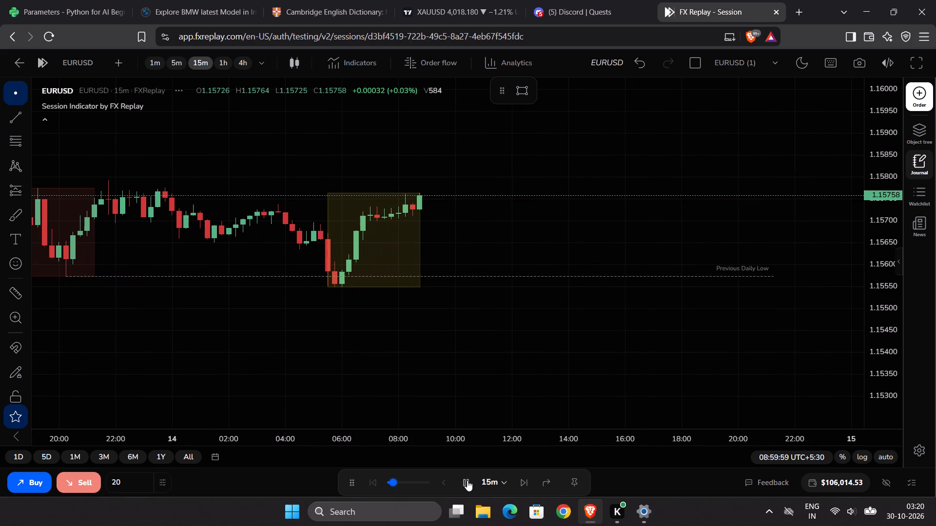
pyautogui.click(467, 480)
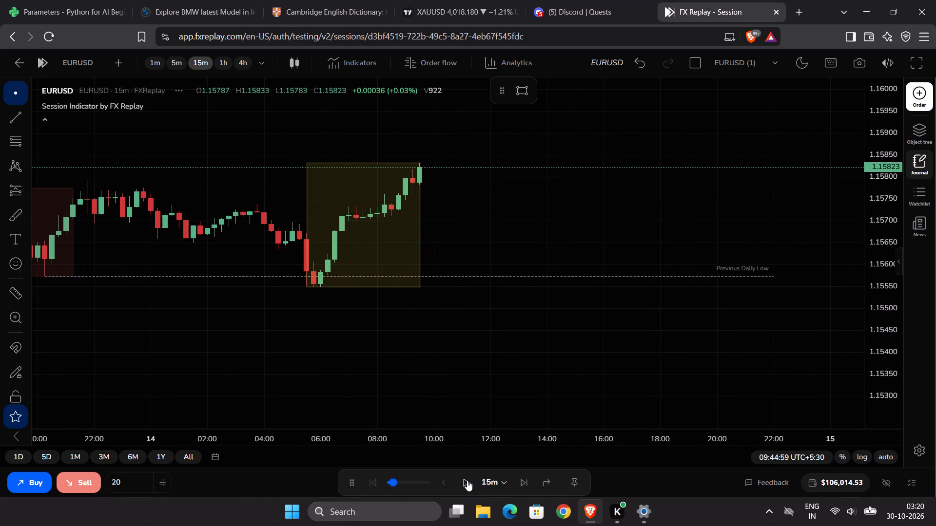
pyautogui.click(467, 480)
pyautogui.click(462, 481)
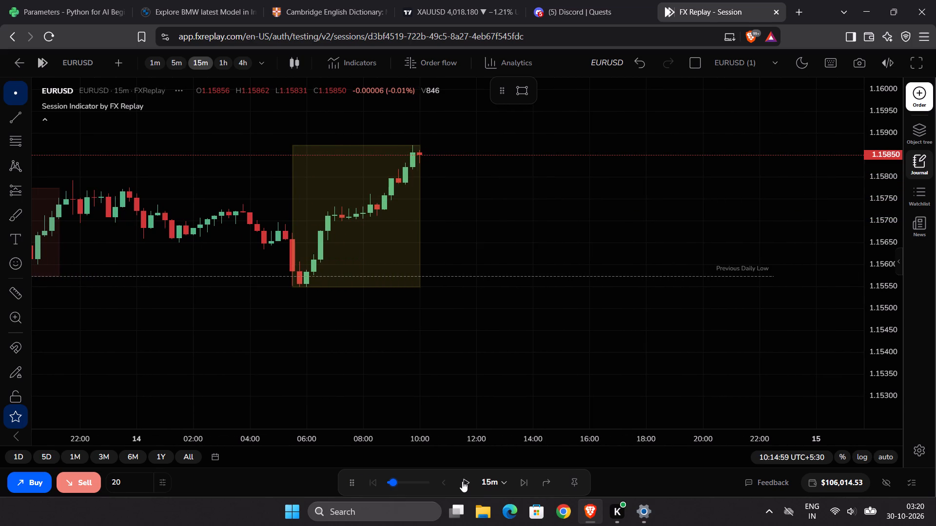
# Slow the replay to 1x per second and advance it to 10:29:59, framing the current session's range.
pyautogui.moveTo(393, 482); pyautogui.dragTo(377, 482)
pyautogui.click(462, 481)
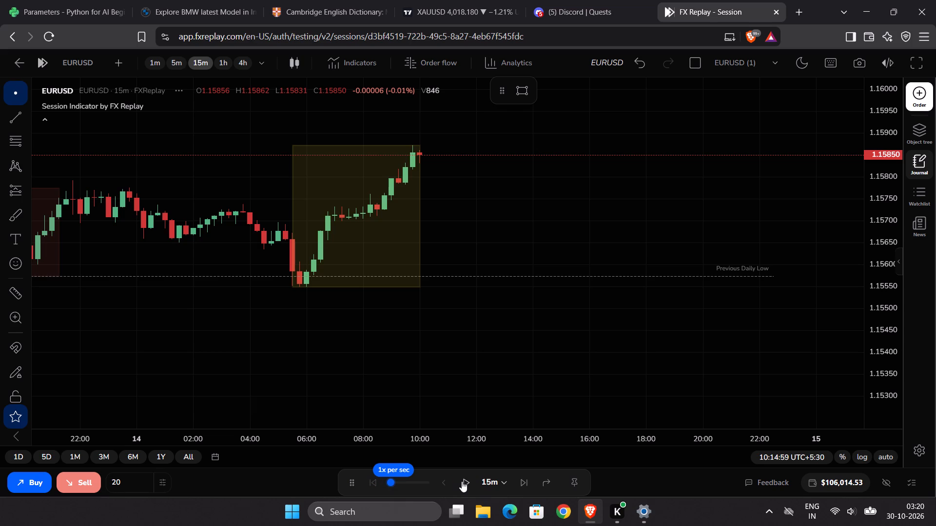
pyautogui.click(462, 481)
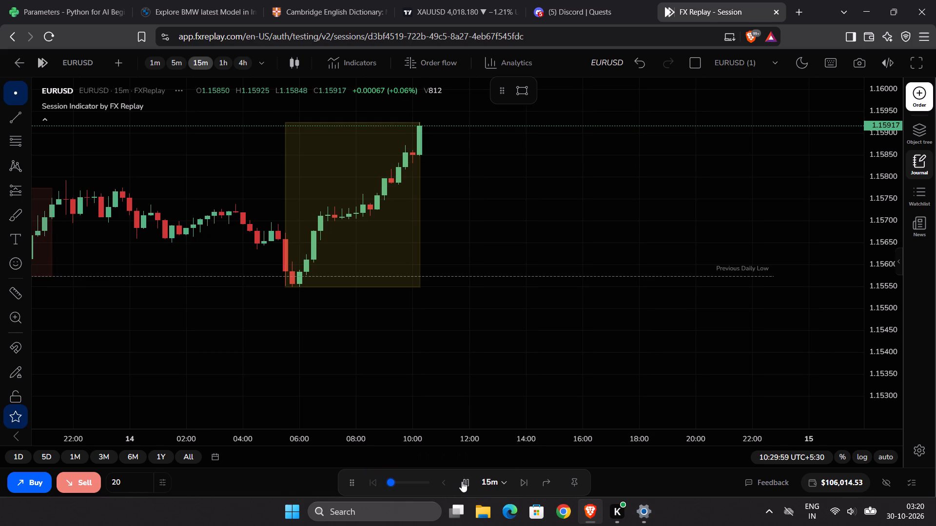
pyautogui.moveTo(478, 389); pyautogui.dragTo(461, 442)
pyautogui.scroll(2, 470, 368)
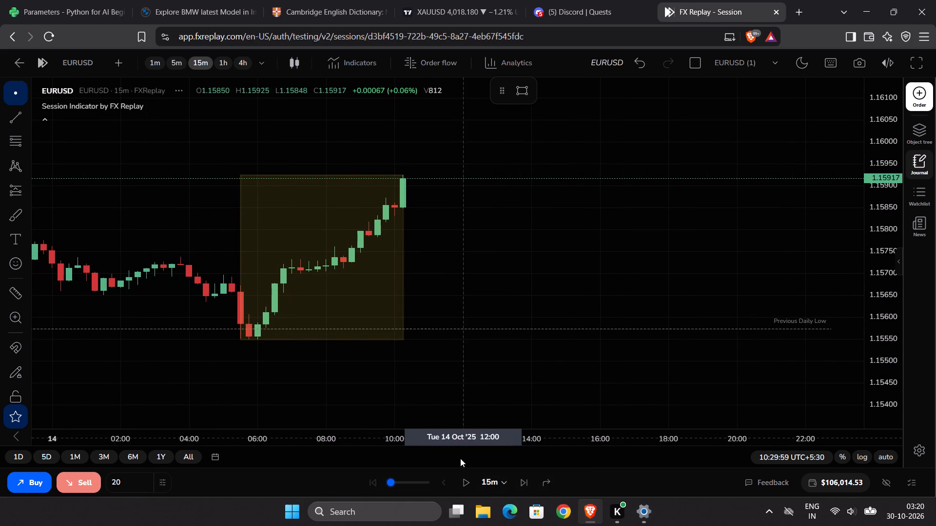
# Replay 14 October at 1x per second on the 15-minute chart and pause at 10:44:59.
pyautogui.click(468, 485)
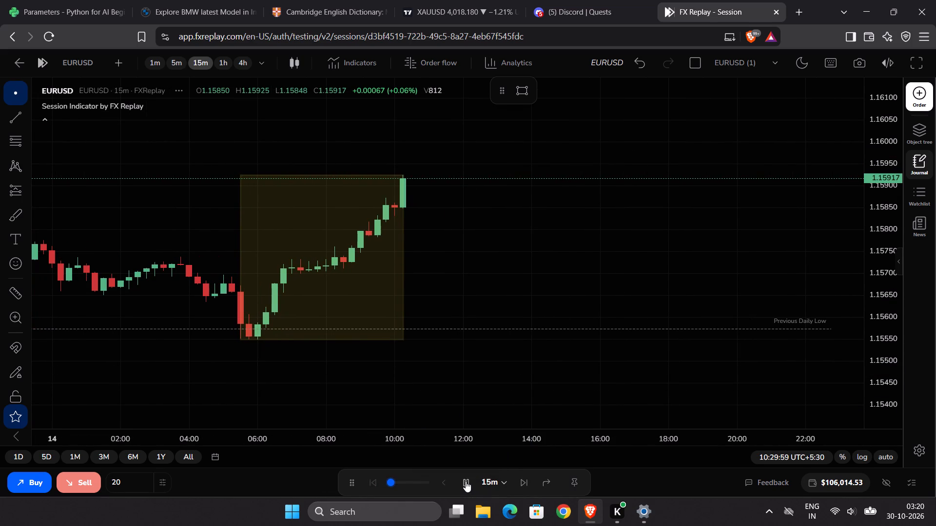
pyautogui.click(466, 481)
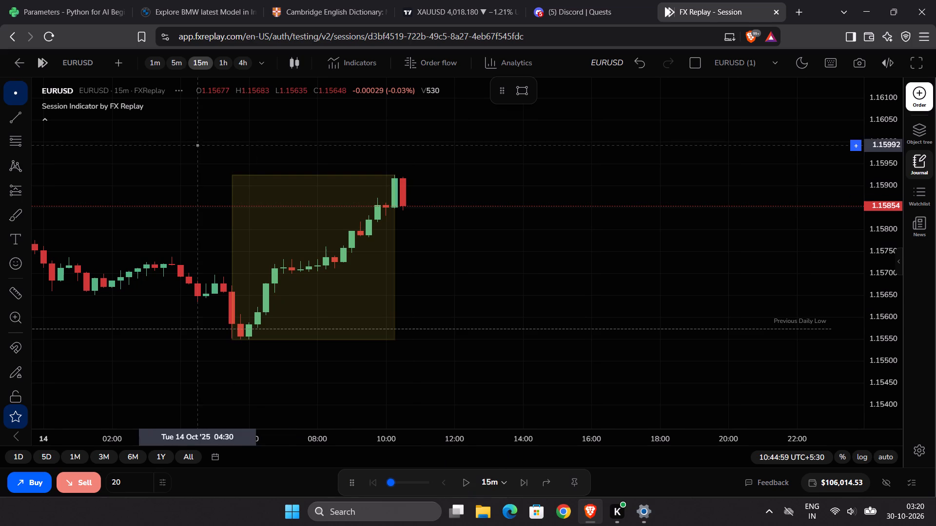
# Switch the chart to the 5-minute timeframe, framing the whole current session range and the previous daily low.
pyautogui.click(176, 63)
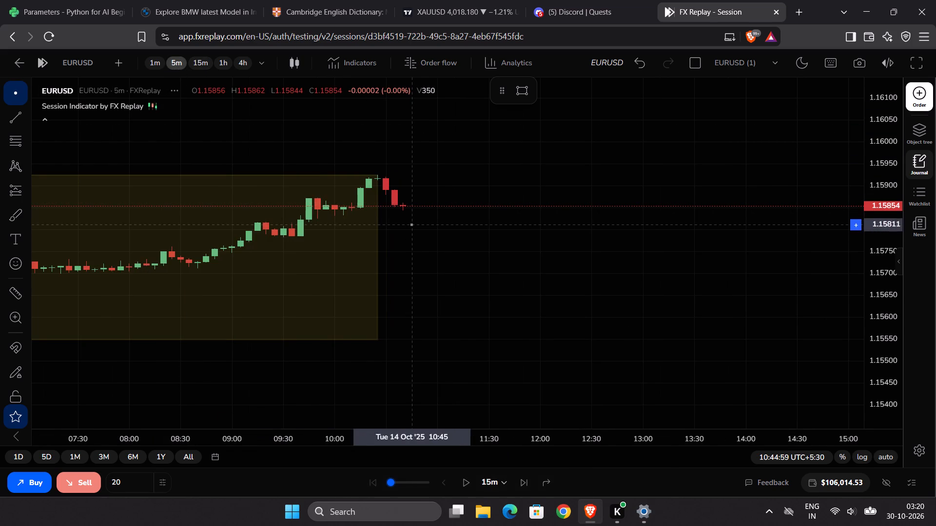
pyautogui.scroll(-5, 419, 227)
pyautogui.scroll(-2, 605, 228)
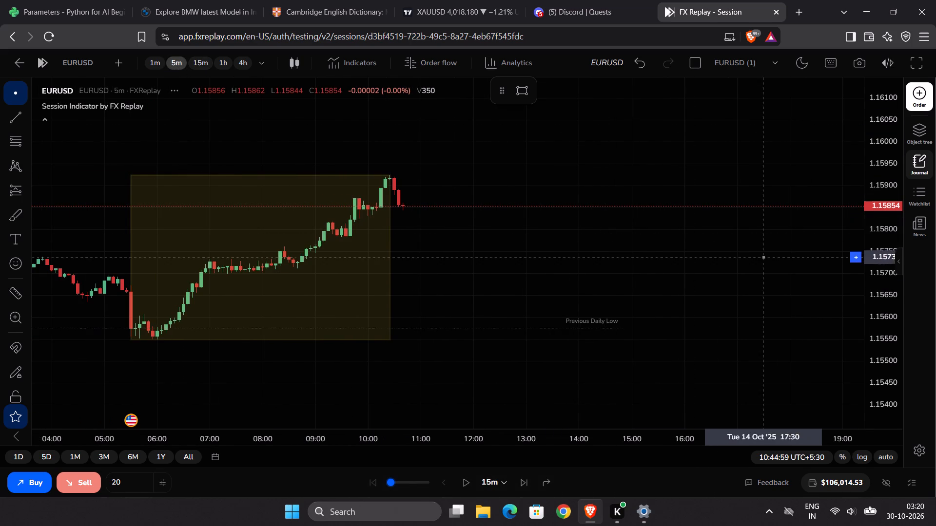
pyautogui.moveTo(893, 322); pyautogui.dragTo(893, 294)
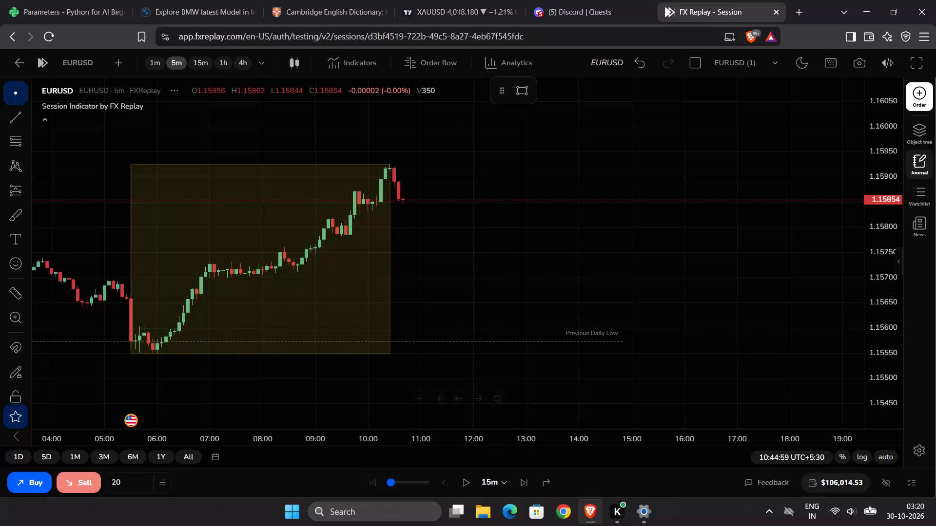
# Set the replay step interval to 5m.
pyautogui.click(497, 488)
pyautogui.scroll(-3, 485, 429)
pyautogui.scroll(1, 477, 424)
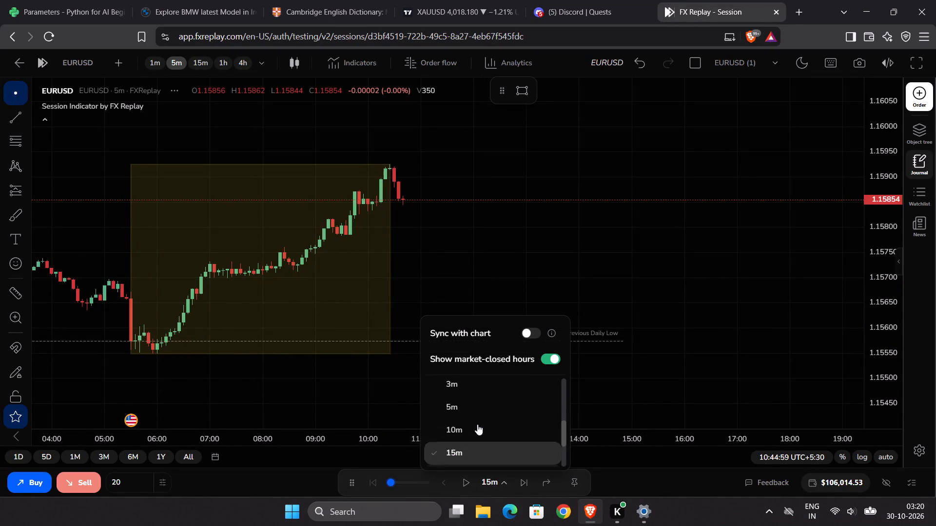
pyautogui.click(457, 416)
pyautogui.click(494, 487)
pyautogui.scroll(-1, 488, 435)
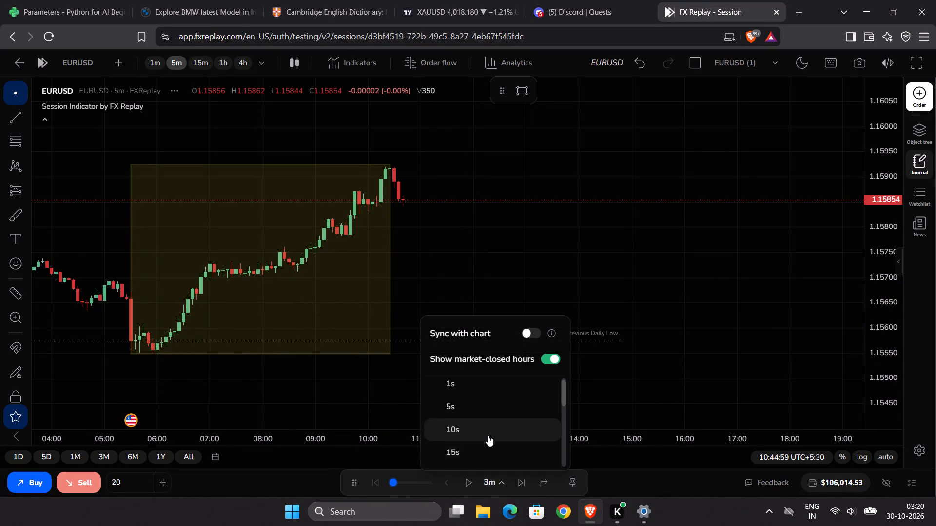
pyautogui.scroll(-1, 458, 413)
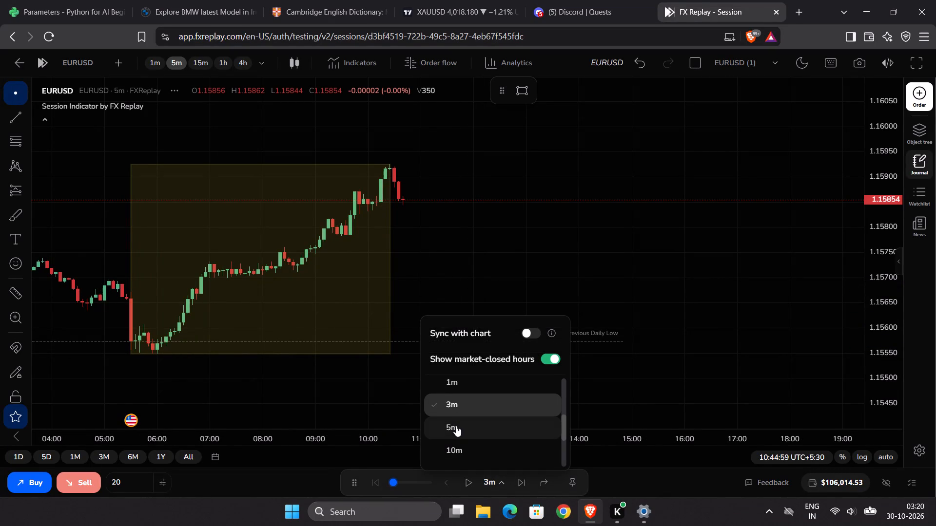
pyautogui.click(456, 426)
# Examine recent price structure on the 5-minute and 15-minute charts, comparing the current session with the previous daily high and low.
pyautogui.scroll(-1, 465, 371)
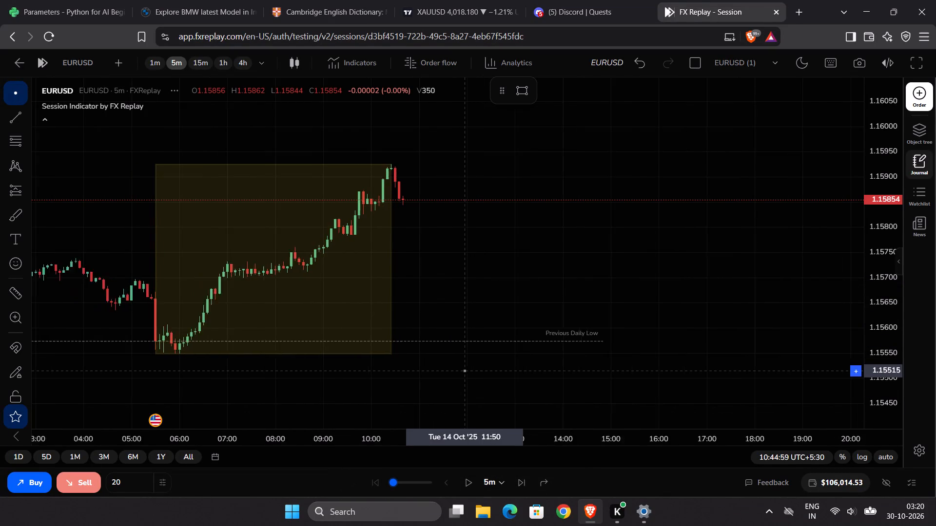
pyautogui.scroll(-3, 464, 372)
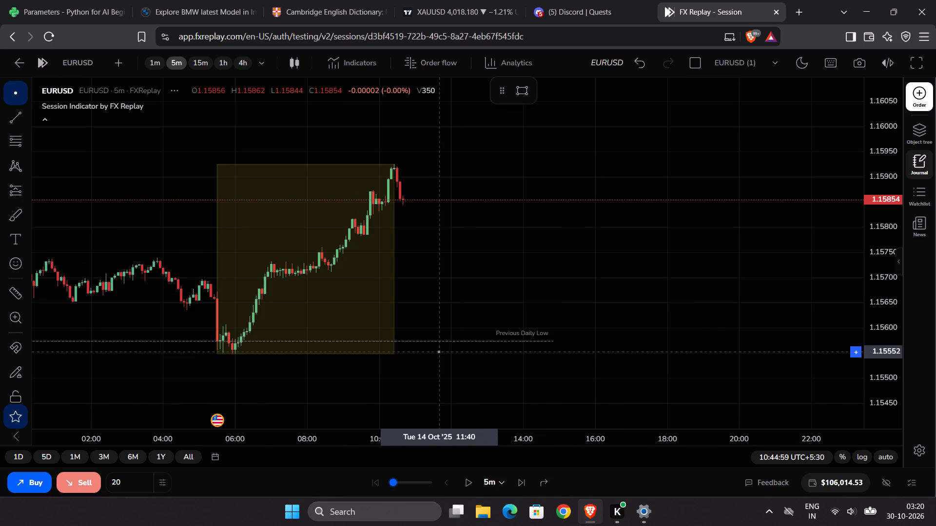
pyautogui.scroll(-8, 427, 329)
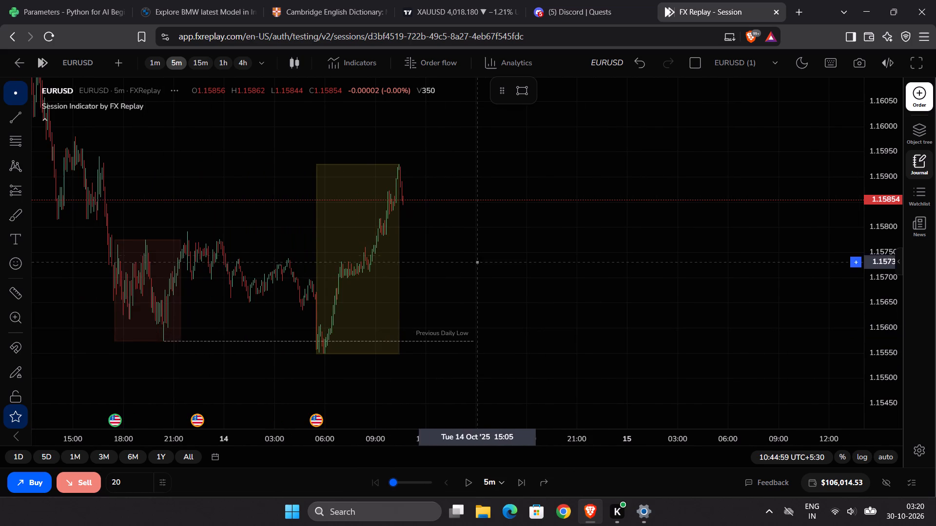
pyautogui.moveTo(487, 254); pyautogui.dragTo(631, 383)
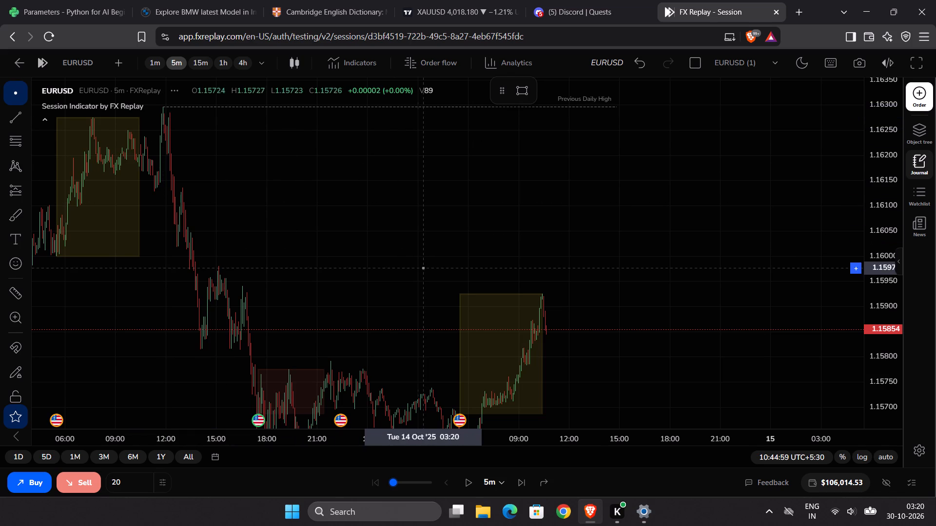
pyautogui.click(195, 59)
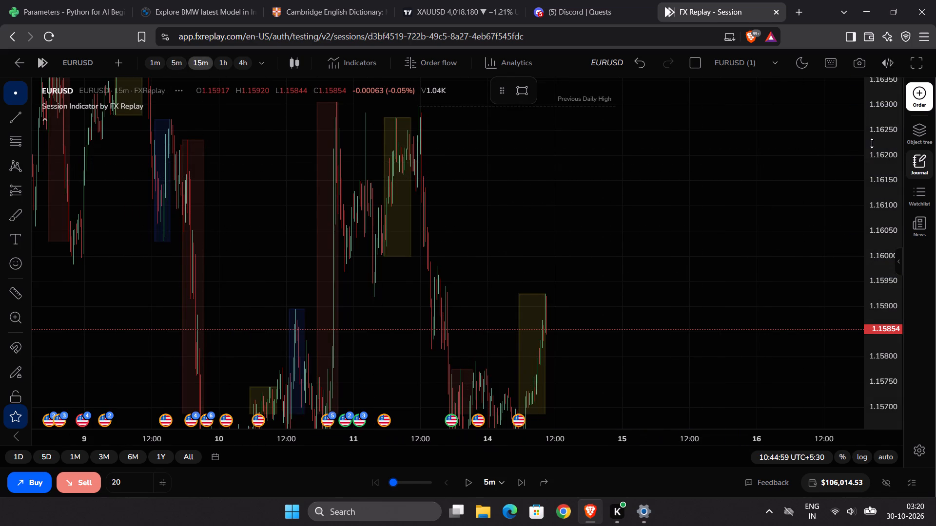
pyautogui.moveTo(874, 147); pyautogui.dragTo(879, 309)
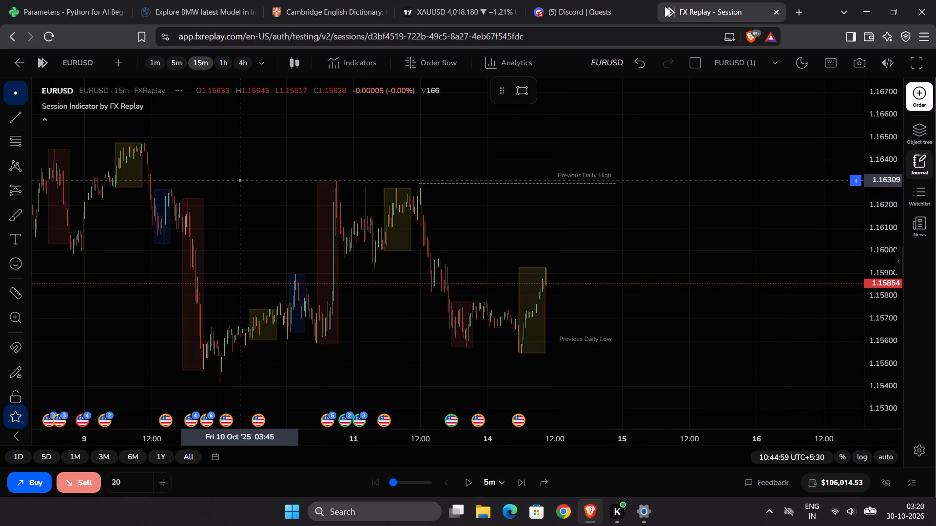
pyautogui.scroll(-4, 123, 151)
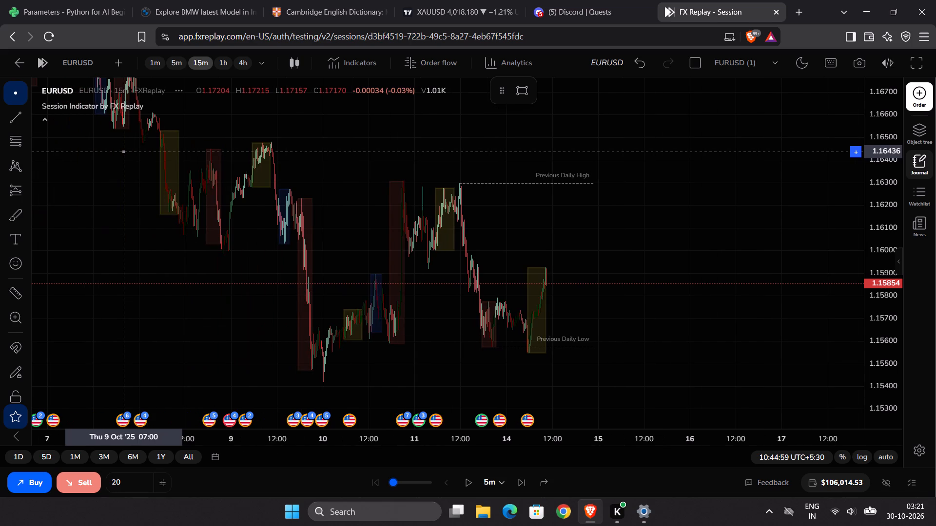
pyautogui.scroll(5, 123, 151)
pyautogui.click(169, 61)
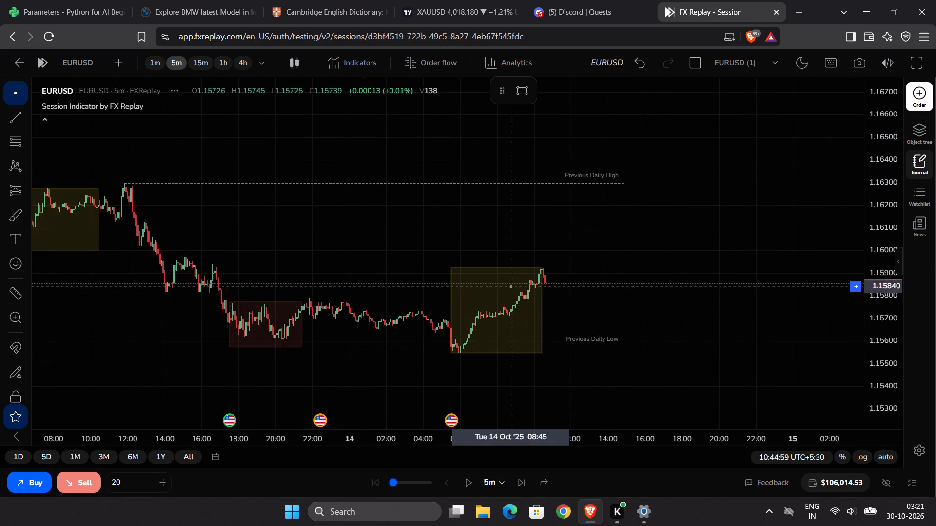
pyautogui.moveTo(889, 374); pyautogui.dragTo(887, 157)
pyautogui.scroll(4, 748, 251)
pyautogui.moveTo(701, 292); pyautogui.dragTo(651, 152)
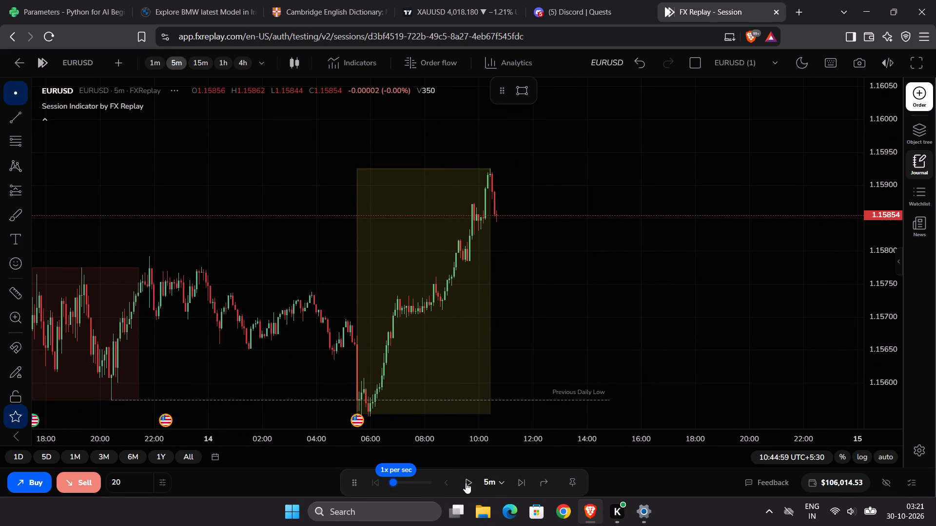
# Replay 14 October in 5-minute steps and pause at 11:54:59.
pyautogui.click(469, 482)
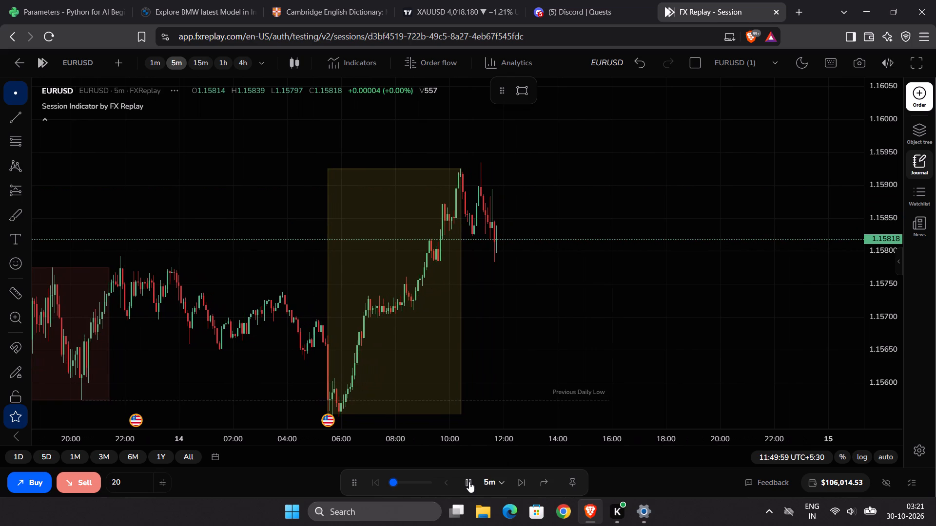
pyautogui.click(469, 482)
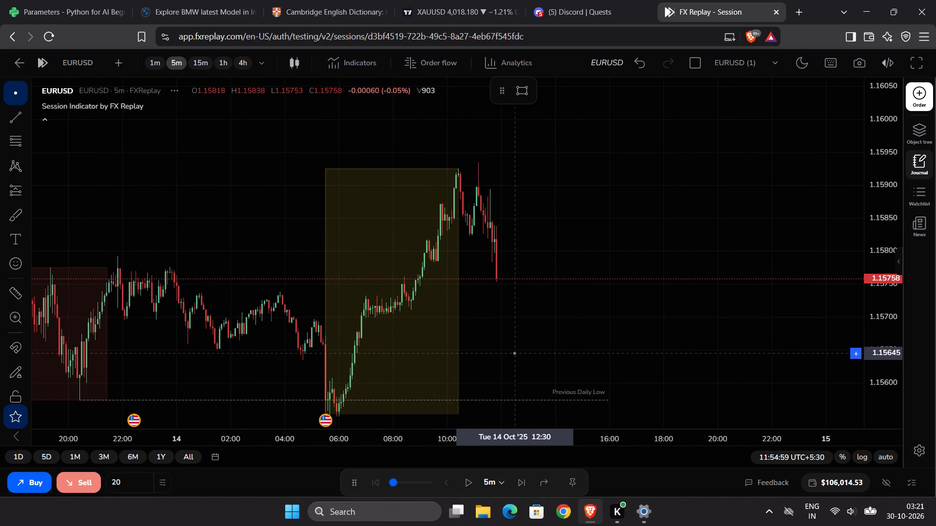
# Draft a EURUSD market sell order with its stop loss at 1.15933, at the high above the session range.
pyautogui.scroll(2, 526, 319)
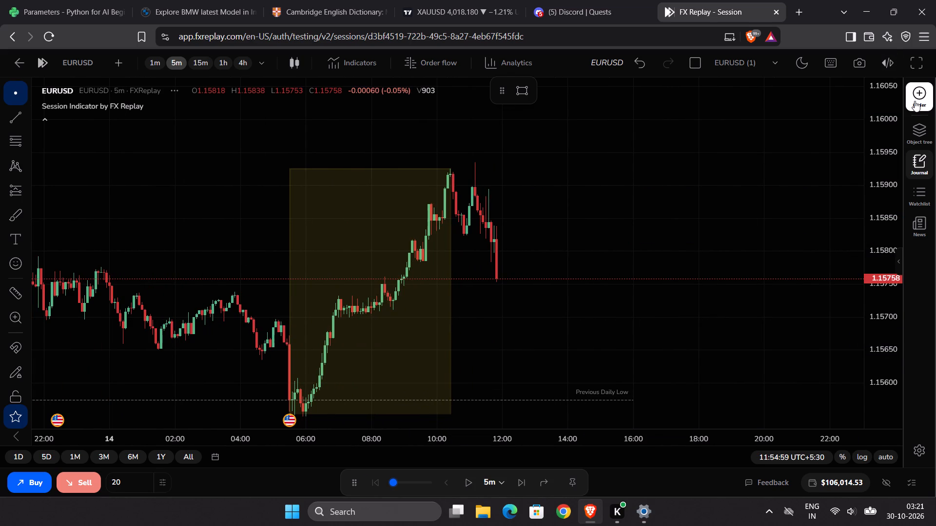
pyautogui.click(915, 101)
pyautogui.click(755, 126)
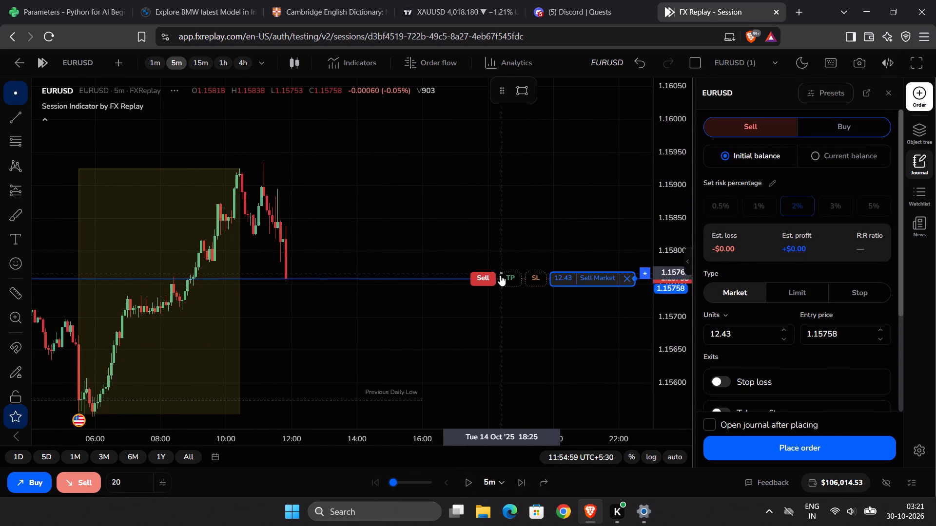
pyautogui.moveTo(533, 273); pyautogui.dragTo(522, 166)
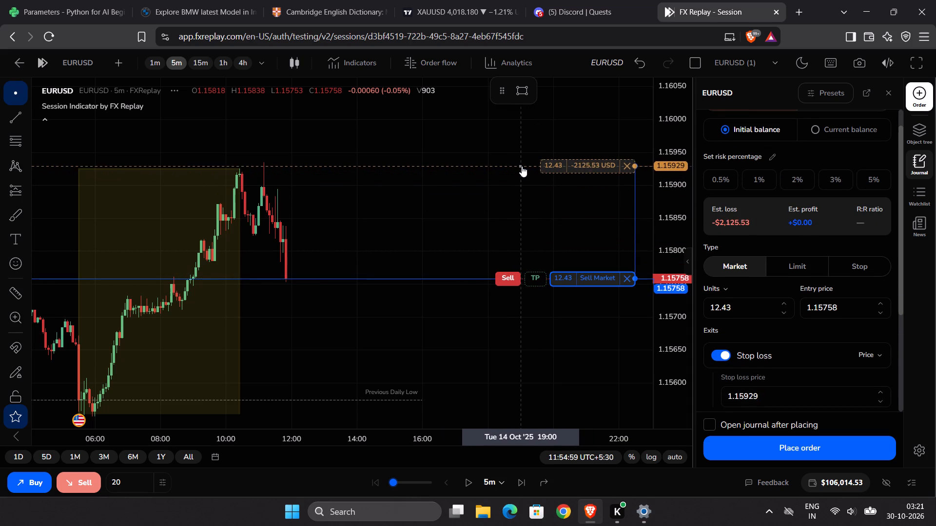
pyautogui.moveTo(522, 166); pyautogui.dragTo(522, 163)
# Add a take profit at about 1.15414 below the previous daily low and size the sell order to 2% risk.
pyautogui.moveTo(679, 182); pyautogui.dragTo(679, 209)
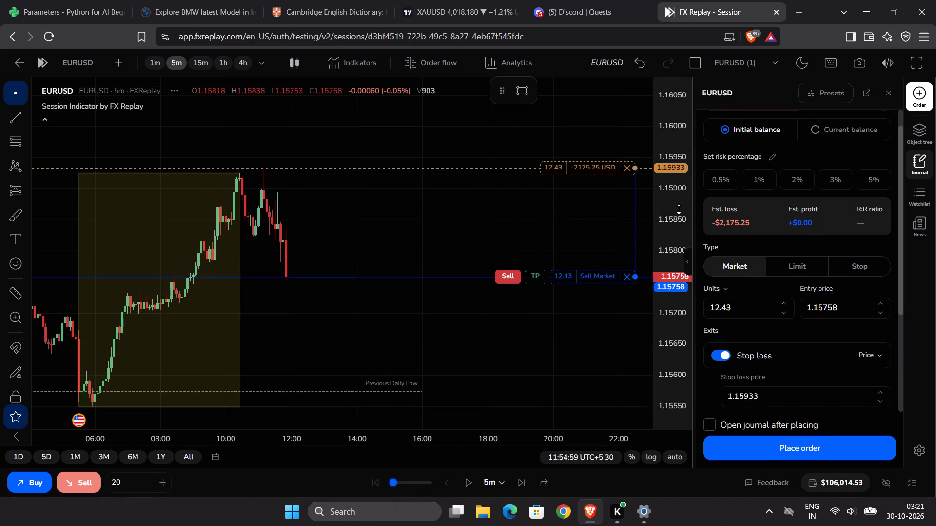
pyautogui.moveTo(679, 209); pyautogui.dragTo(679, 284)
pyautogui.moveTo(533, 265); pyautogui.dragTo(533, 349)
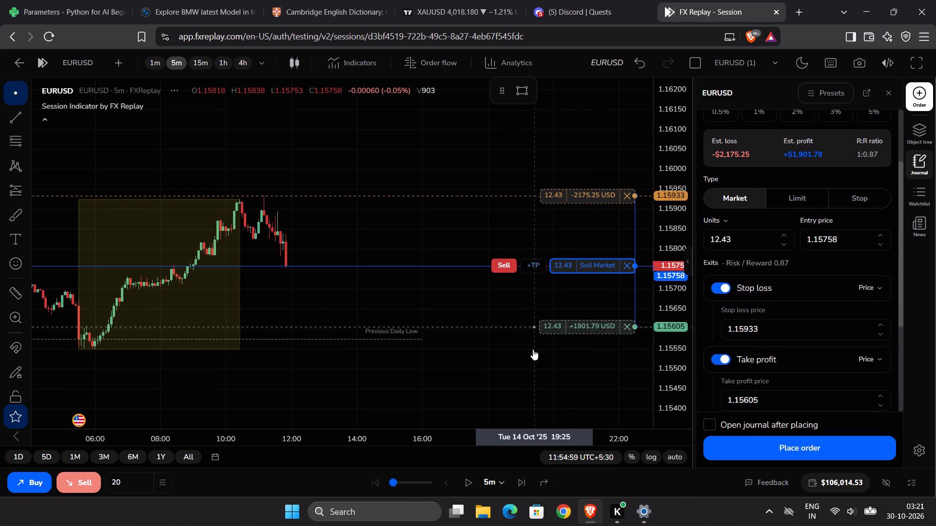
pyautogui.moveTo(533, 349); pyautogui.dragTo(535, 403)
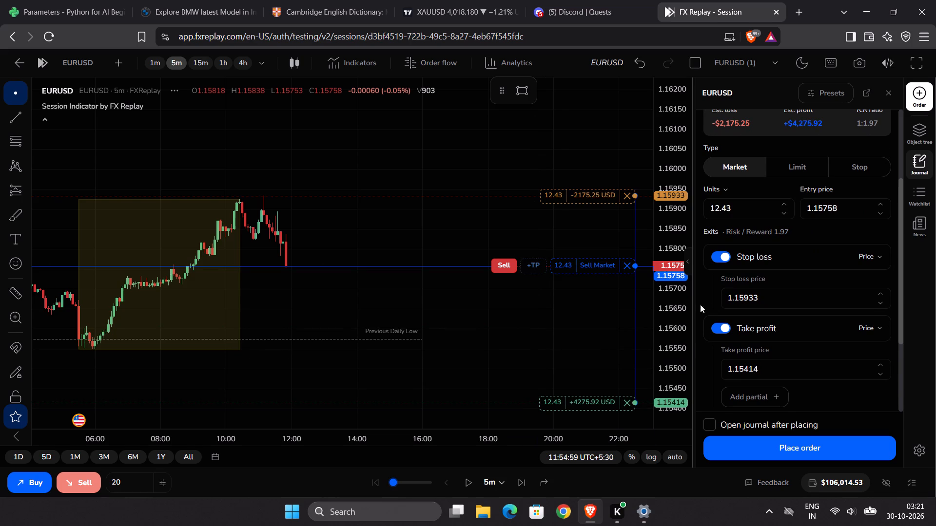
pyautogui.scroll(4, 785, 291)
pyautogui.click(789, 205)
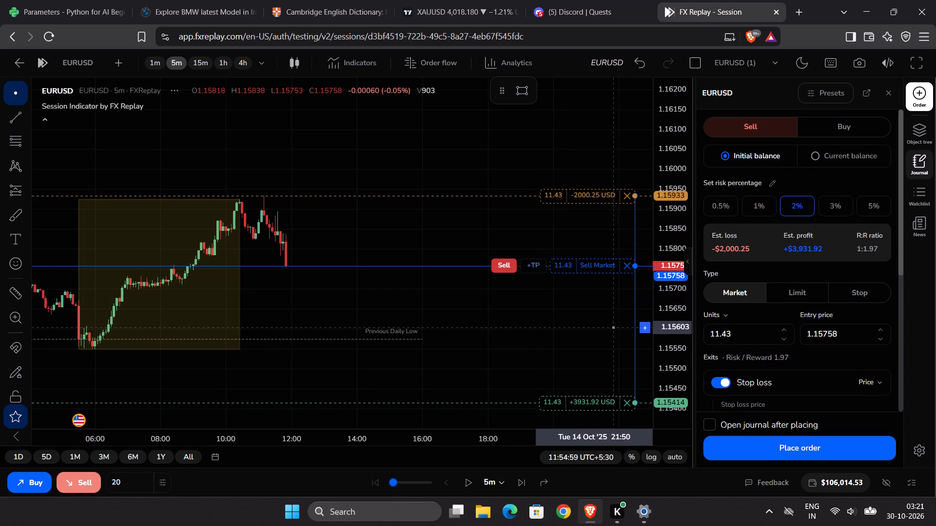
# Adjust the take profit to 1.15408 for a 1:2 risk-reward ratio and place the market sell order.
pyautogui.moveTo(602, 329); pyautogui.dragTo(596, 281)
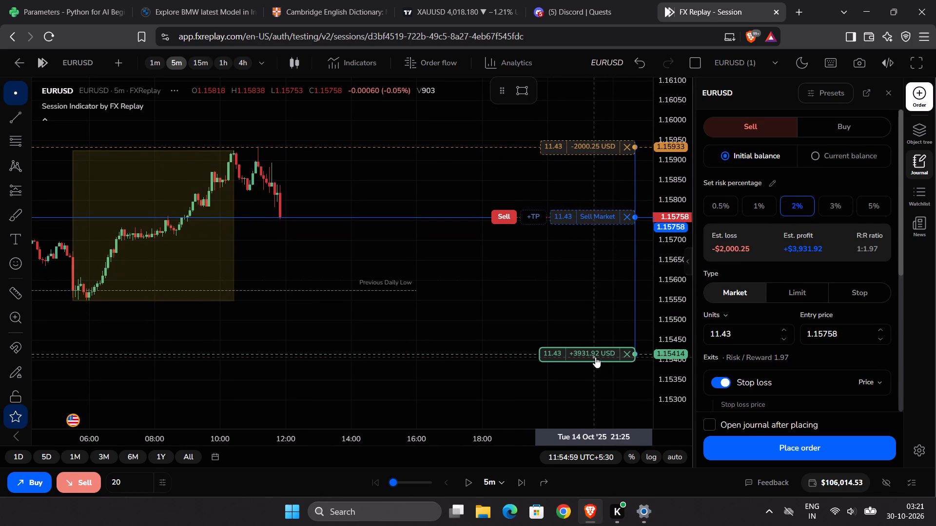
pyautogui.moveTo(596, 357); pyautogui.dragTo(602, 357)
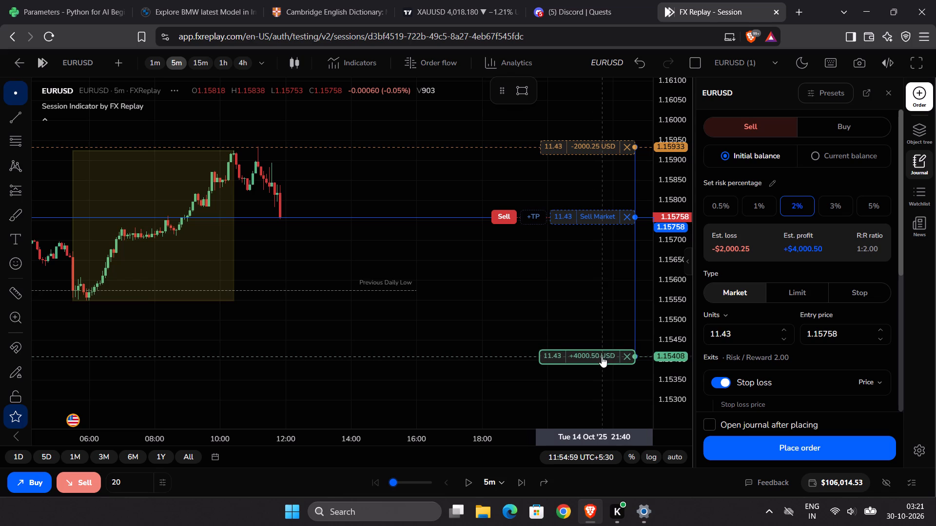
pyautogui.click(509, 219)
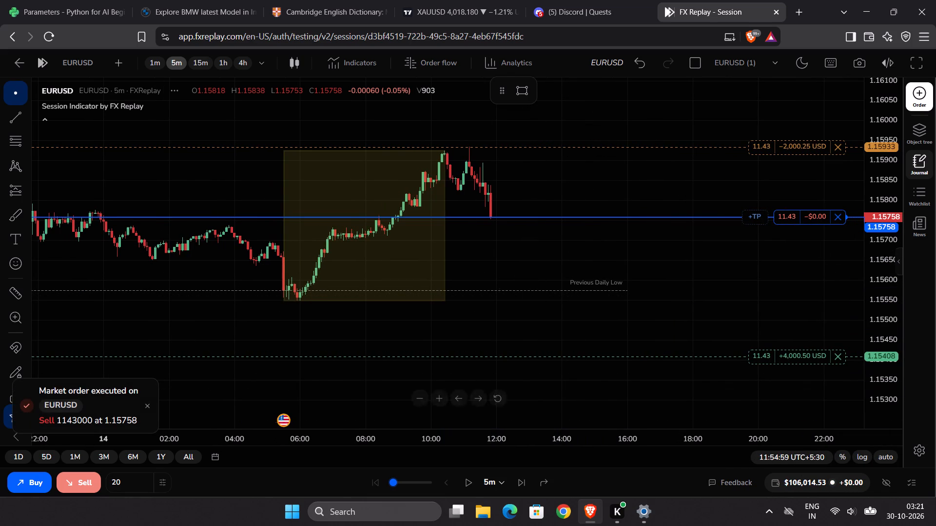
# Replay the open sell trade in bursts from 11:54:59 to 13:54:59 on 14 October.
pyautogui.click(468, 480)
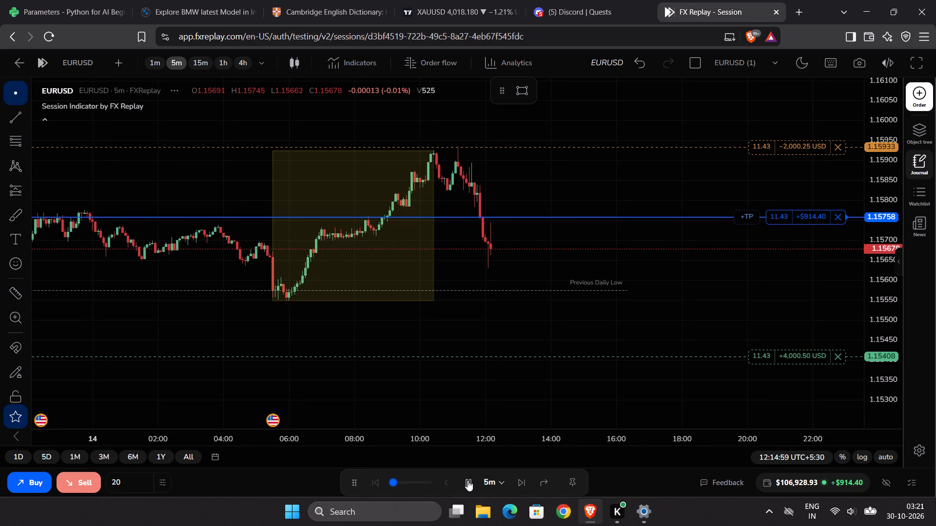
pyautogui.click(468, 480)
pyautogui.click(468, 480)
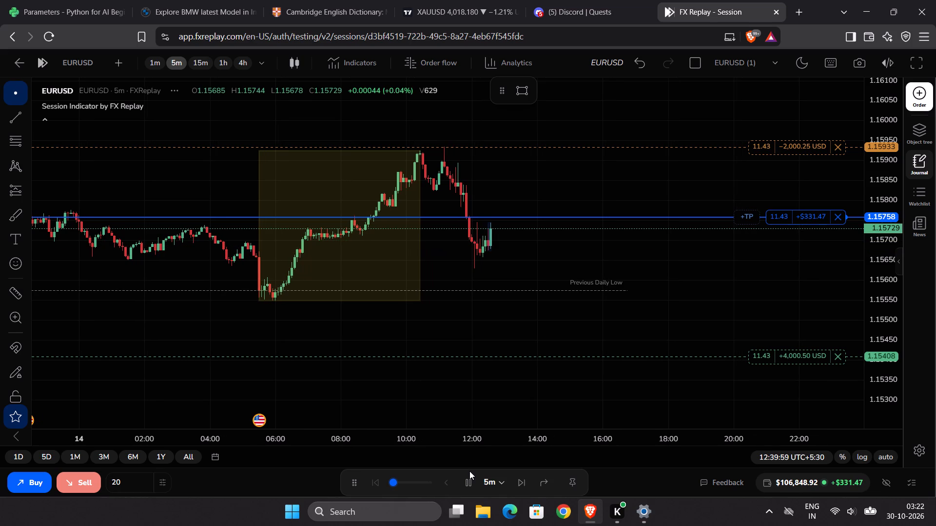
pyautogui.click(469, 471)
pyautogui.click(469, 471)
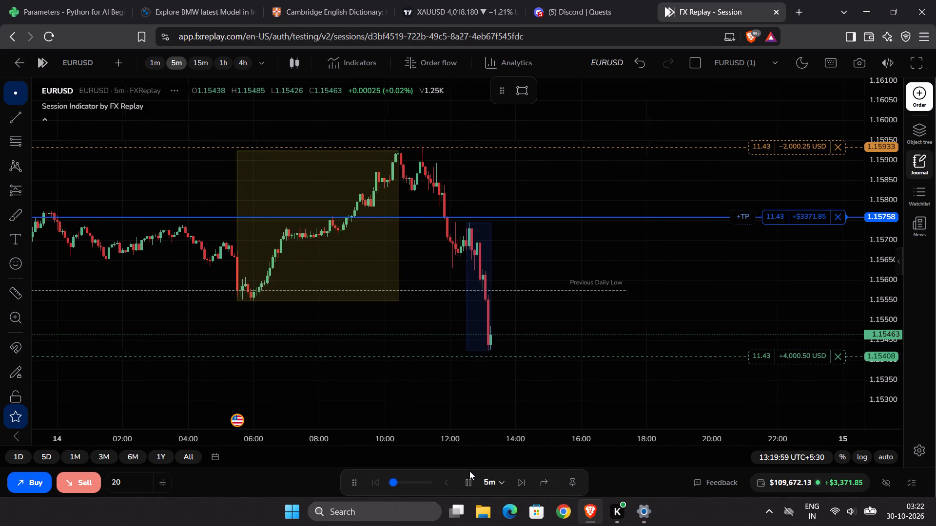
pyautogui.click(469, 471)
pyautogui.click(469, 471)
pyautogui.click(469, 479)
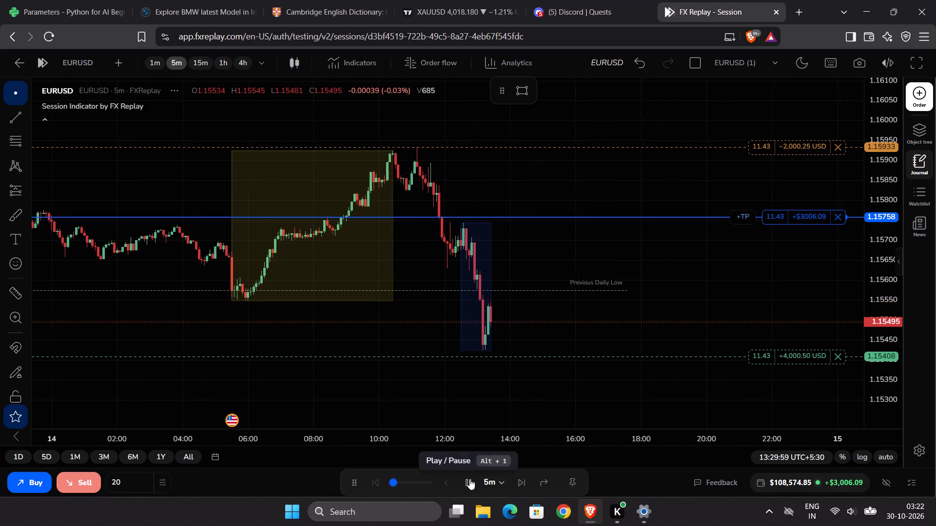
pyautogui.click(469, 479)
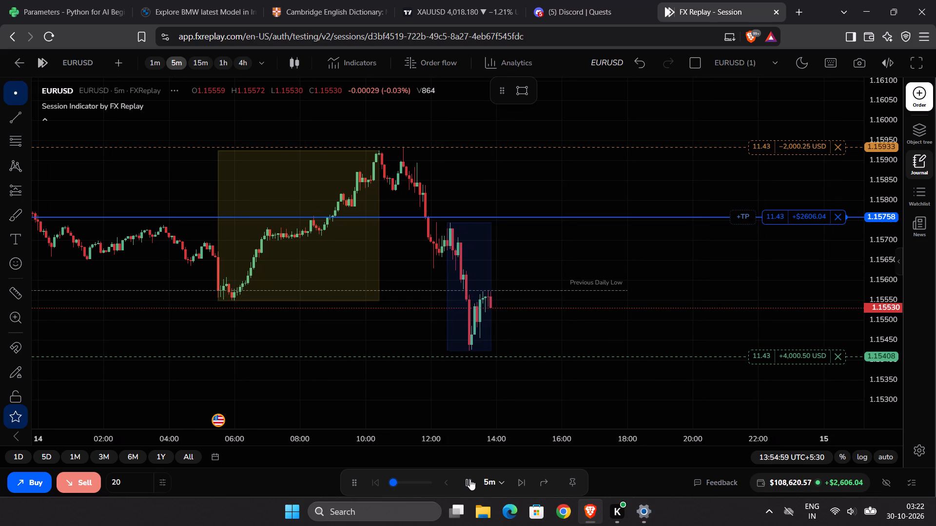
# Replay the open sell trade from 13:54:59 to 18:44:59 on 14 October, raising the speed to 9x per second partway.
pyautogui.click(397, 479)
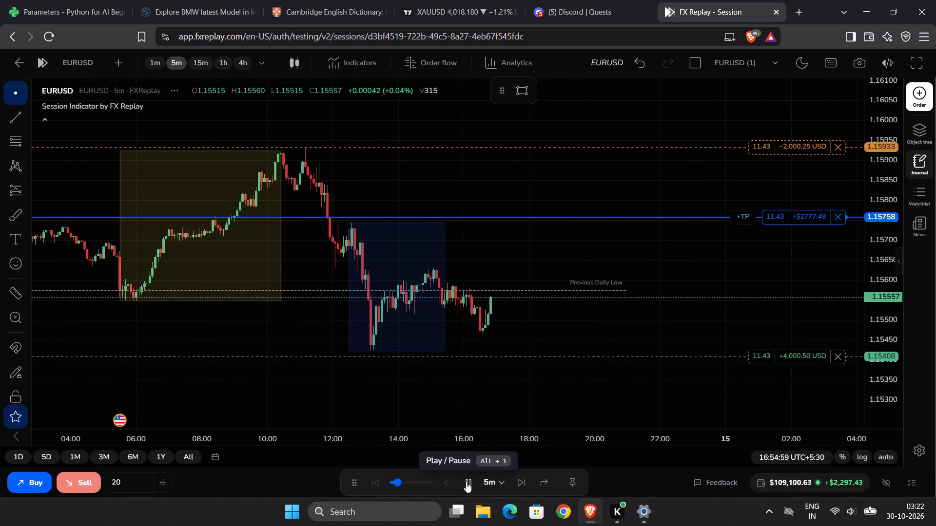
pyautogui.click(466, 482)
pyautogui.click(412, 481)
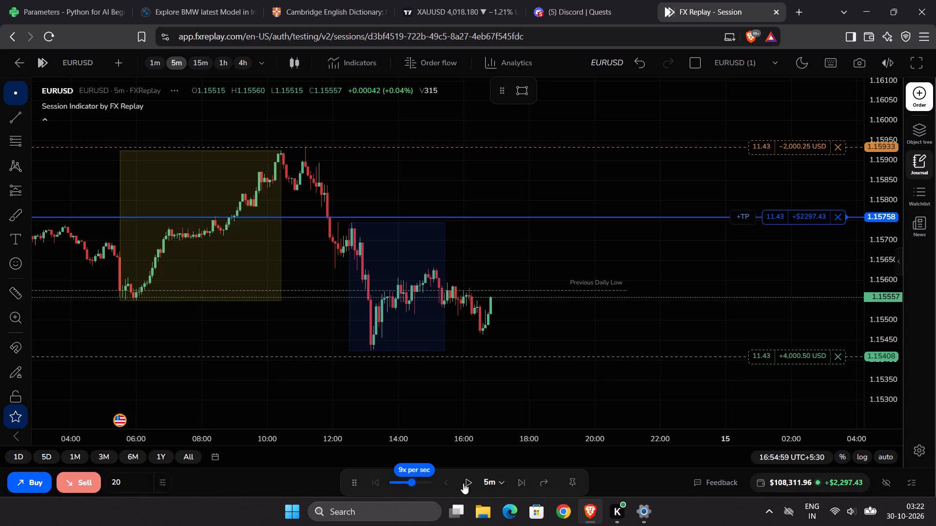
pyautogui.click(465, 483)
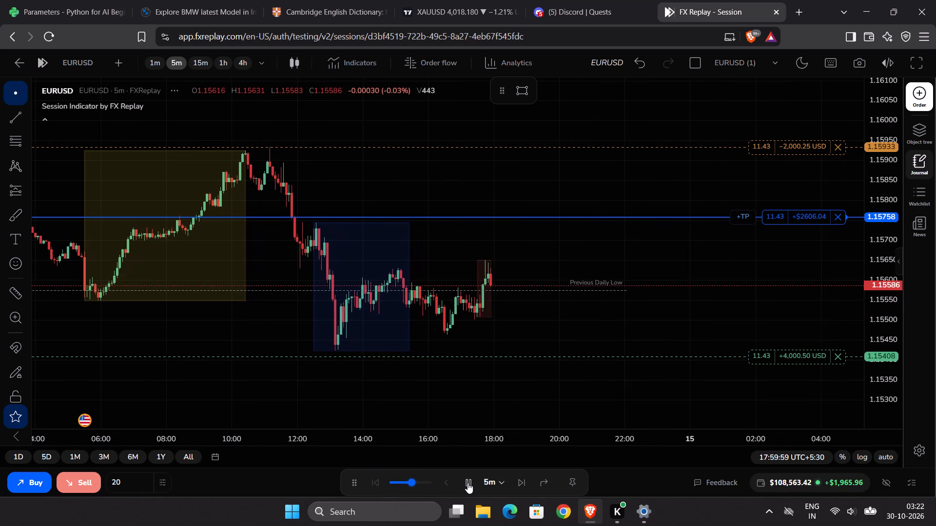
pyautogui.click(468, 483)
pyautogui.click(468, 483)
pyautogui.click(468, 483)
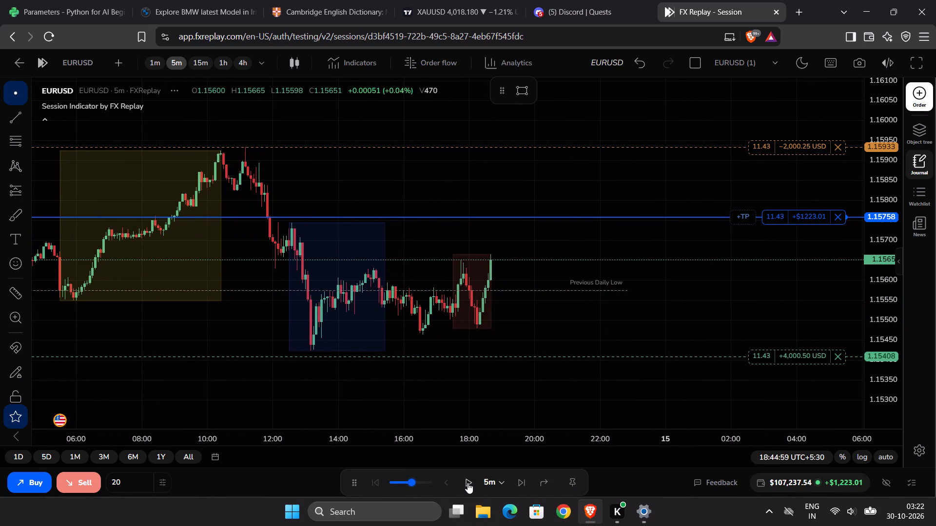
# Slow the replay to 1x per second and advance the open sell trade in bursts to 19:29:59.
pyautogui.click(393, 481)
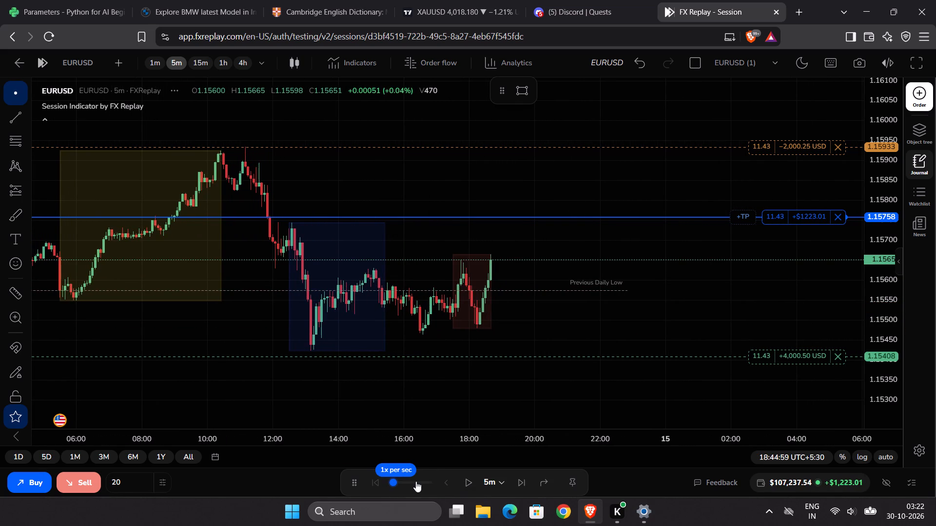
pyautogui.click(468, 483)
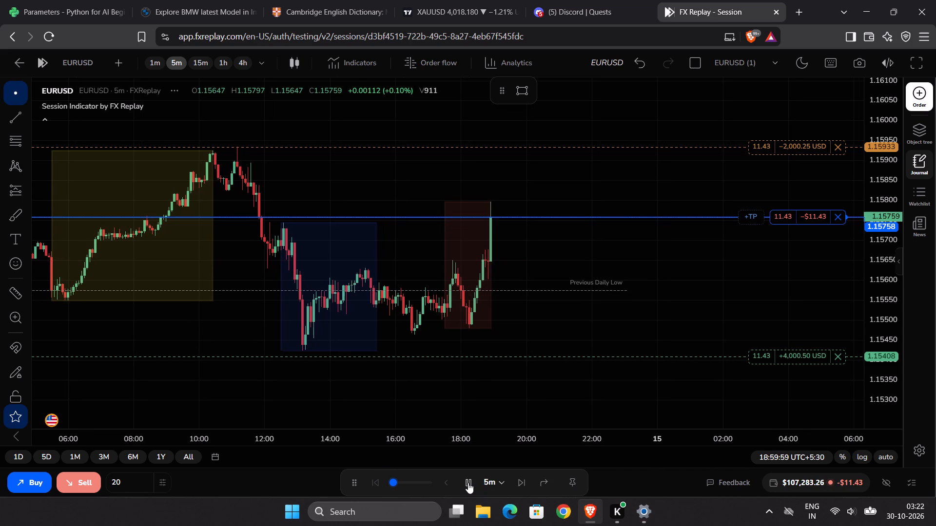
pyautogui.click(468, 483)
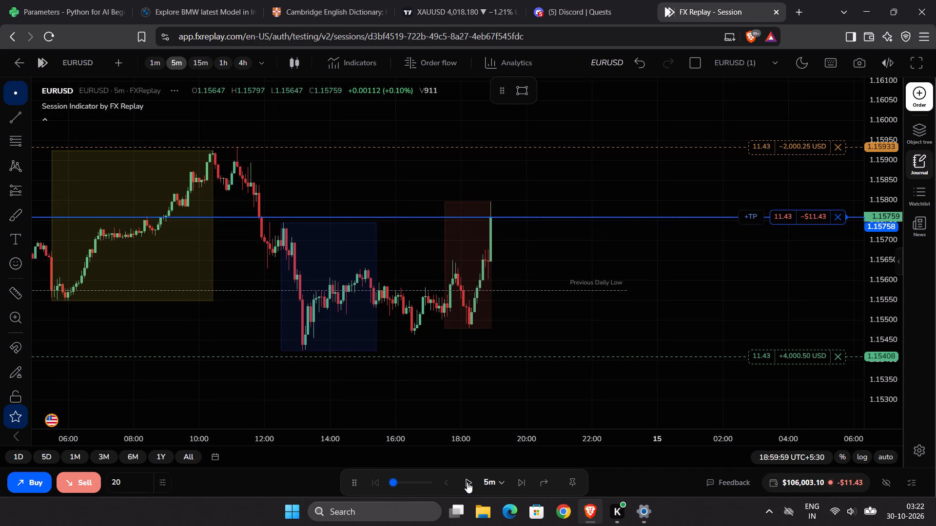
pyautogui.click(464, 479)
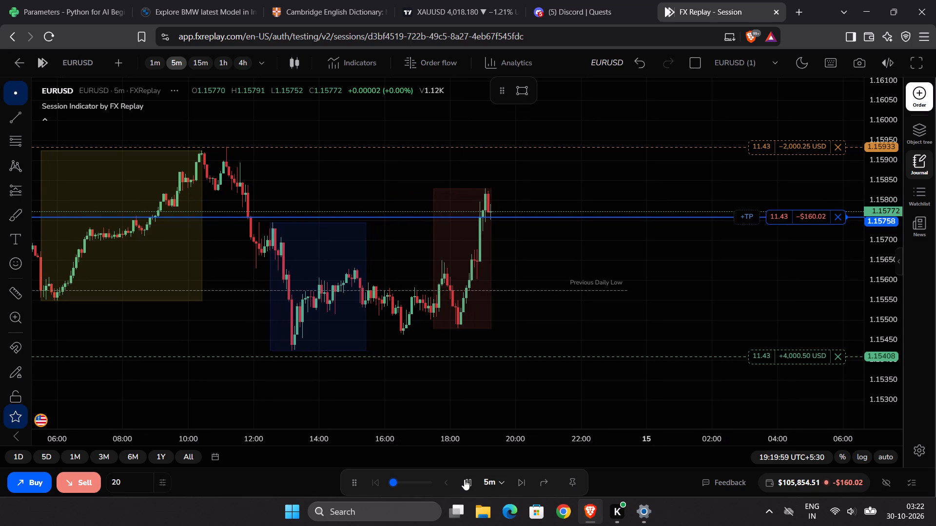
pyautogui.click(464, 479)
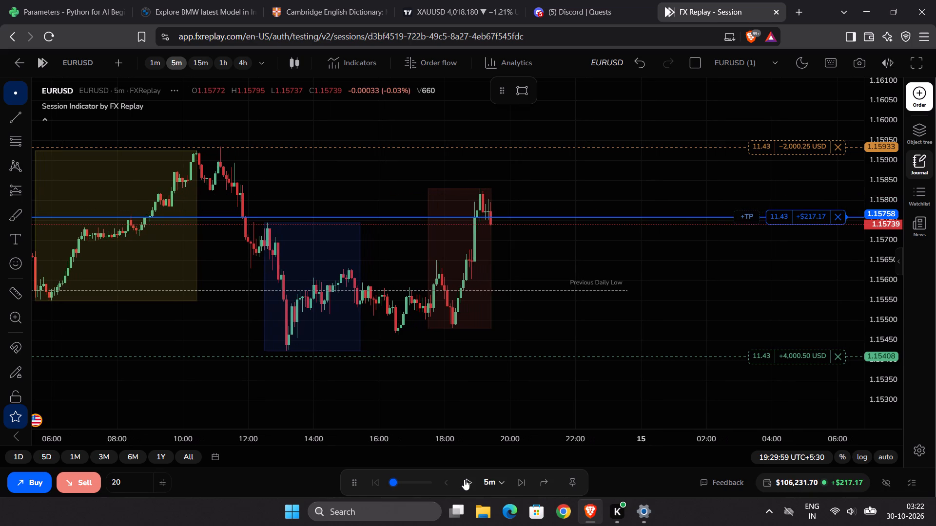
# Move the sell position's stop loss down to about breakeven at 1.15757.
pyautogui.moveTo(803, 146); pyautogui.dragTo(805, 197)
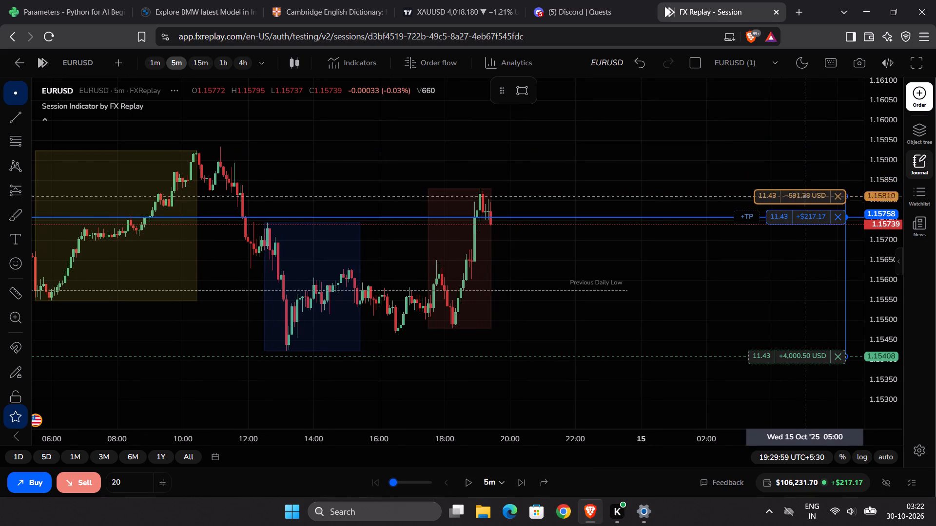
pyautogui.moveTo(805, 197); pyautogui.dragTo(809, 216)
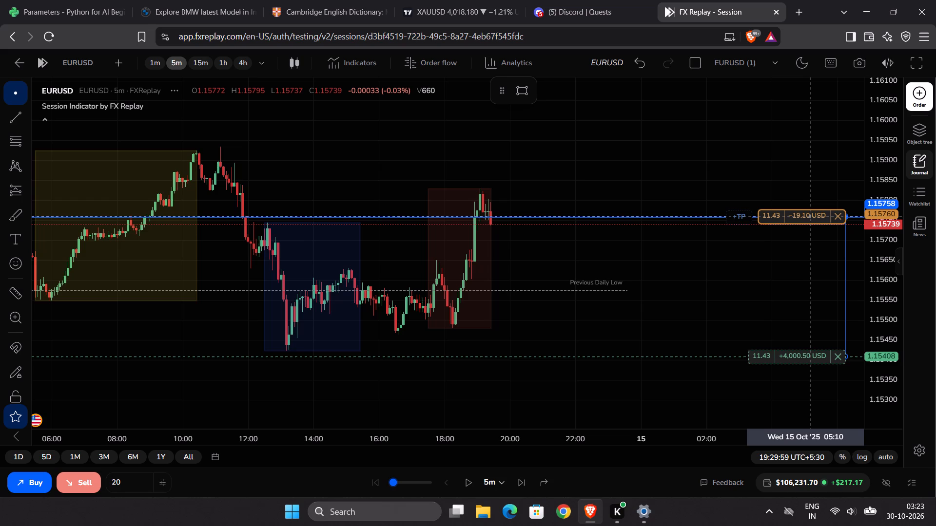
pyautogui.moveTo(809, 216); pyautogui.dragTo(810, 217)
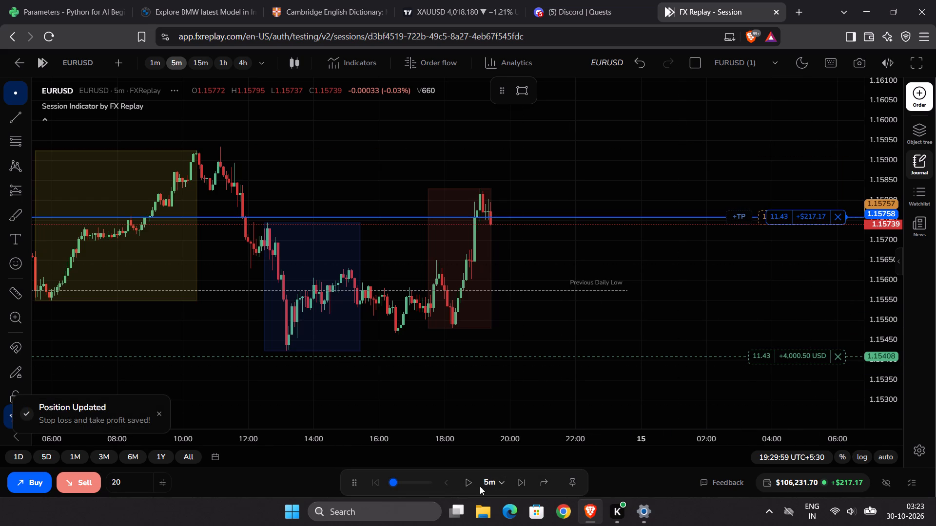
# Replay to 19:34:59 and check the latest EURUSD sell trade's result in the trade journal.
pyautogui.click(468, 483)
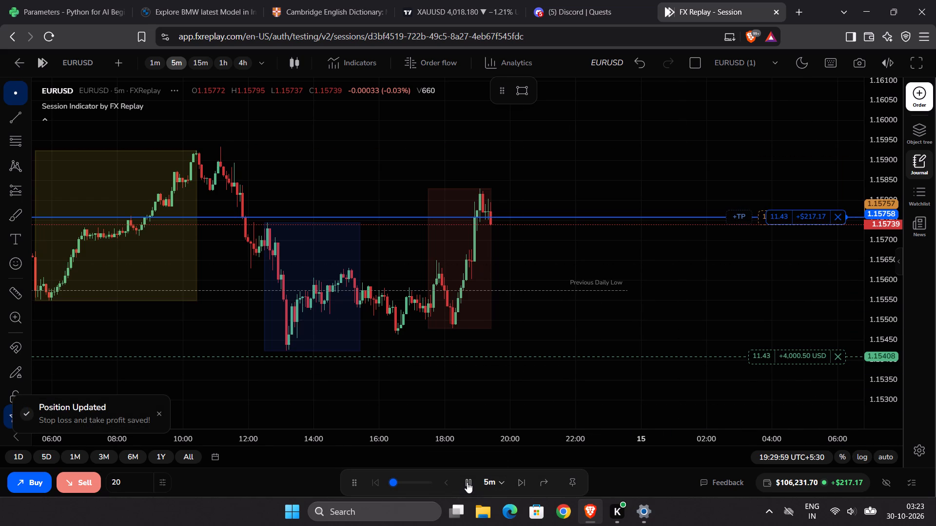
pyautogui.click(467, 482)
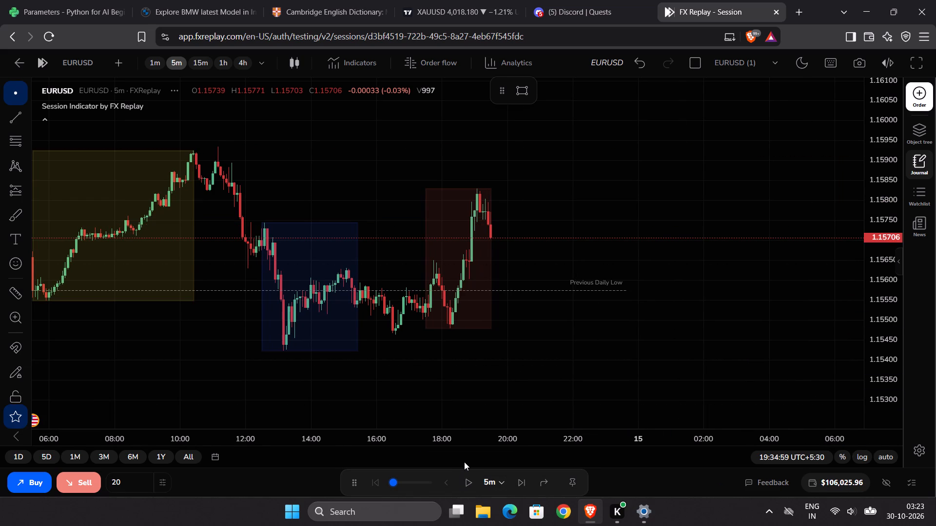
pyautogui.click(919, 157)
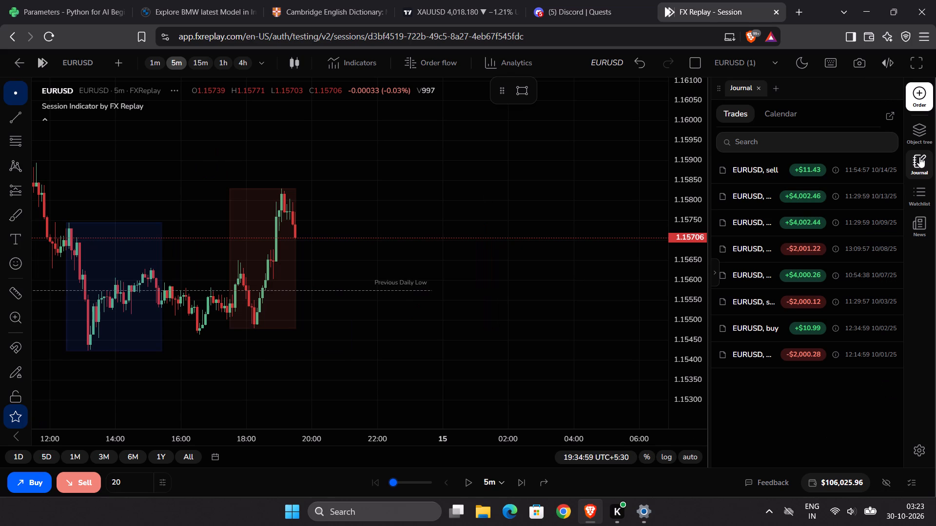
pyautogui.click(919, 157)
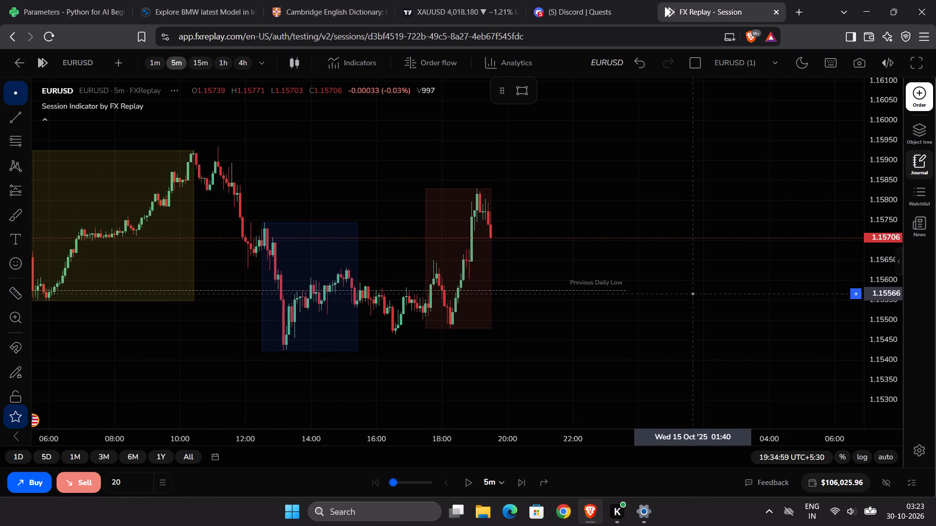
# Switch the chart to the 15-minute timeframe, set the replay interval to 15m and raise the replay speed to maximum.
pyautogui.click(196, 59)
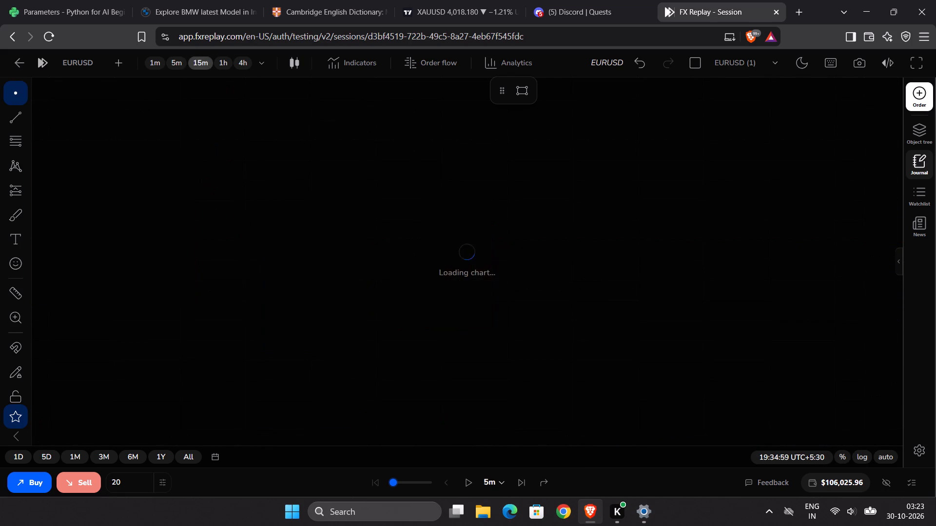
pyautogui.scroll(4, 713, 224)
pyautogui.moveTo(883, 184); pyautogui.dragTo(883, 184)
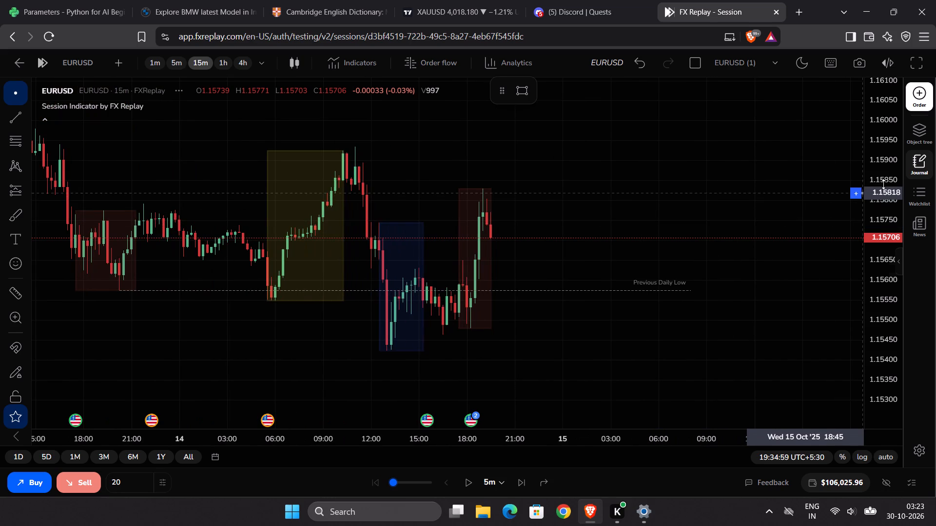
pyautogui.moveTo(883, 184); pyautogui.dragTo(880, 259)
pyautogui.scroll(4, 724, 240)
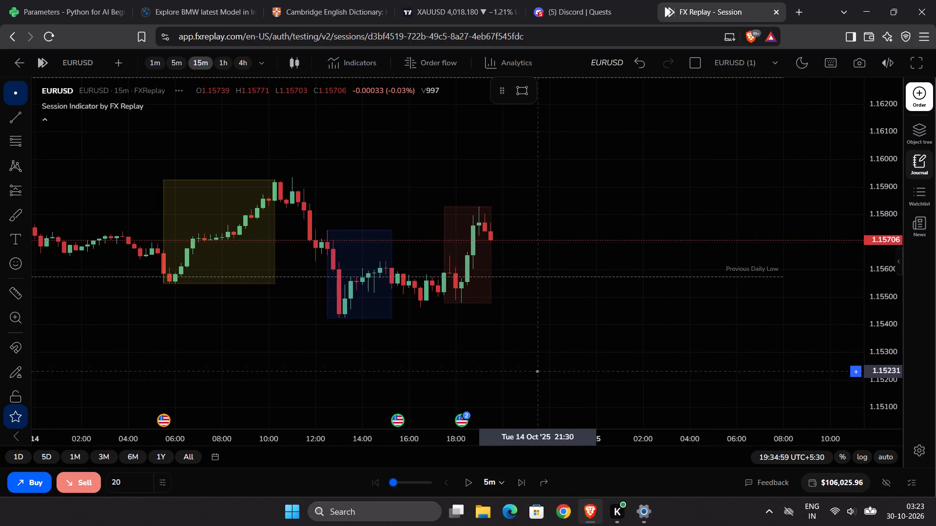
pyautogui.click(485, 480)
pyautogui.scroll(-3, 498, 425)
pyautogui.click(456, 409)
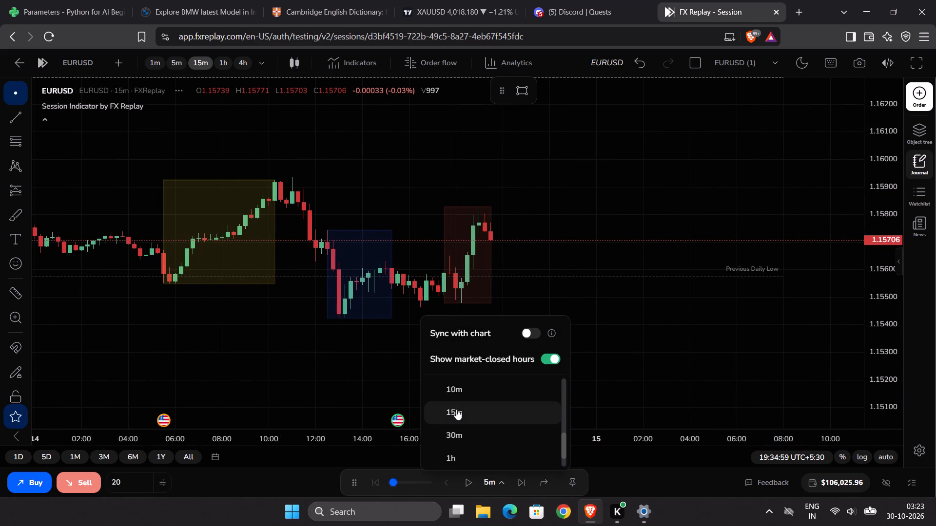
pyautogui.moveTo(416, 481); pyautogui.dragTo(441, 481)
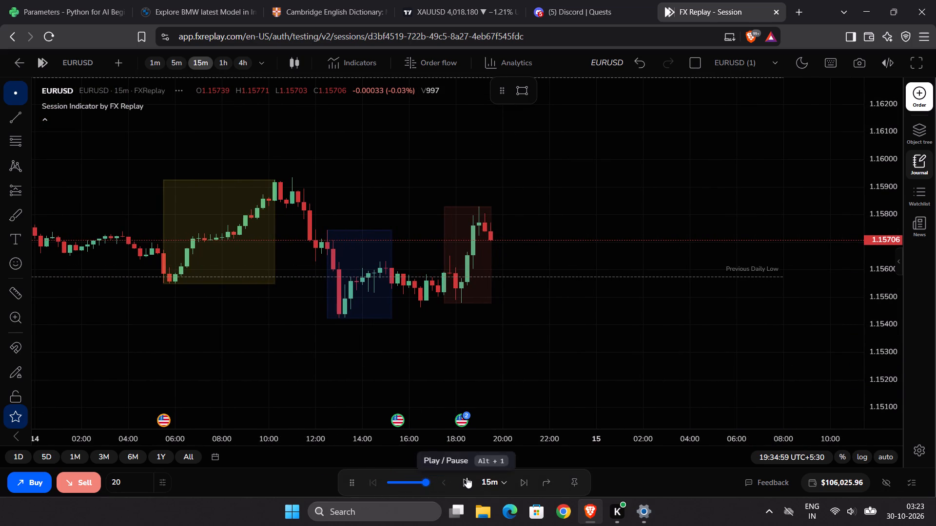
# Replay the rest of 14 October in bursts up to 04:44:59 on 15 October.
pyautogui.scroll(6, 489, 319)
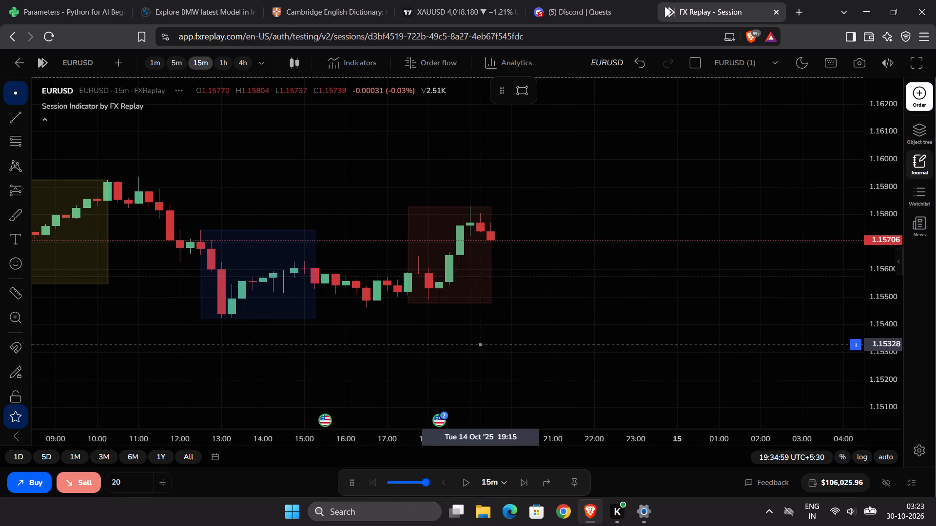
pyautogui.click(467, 483)
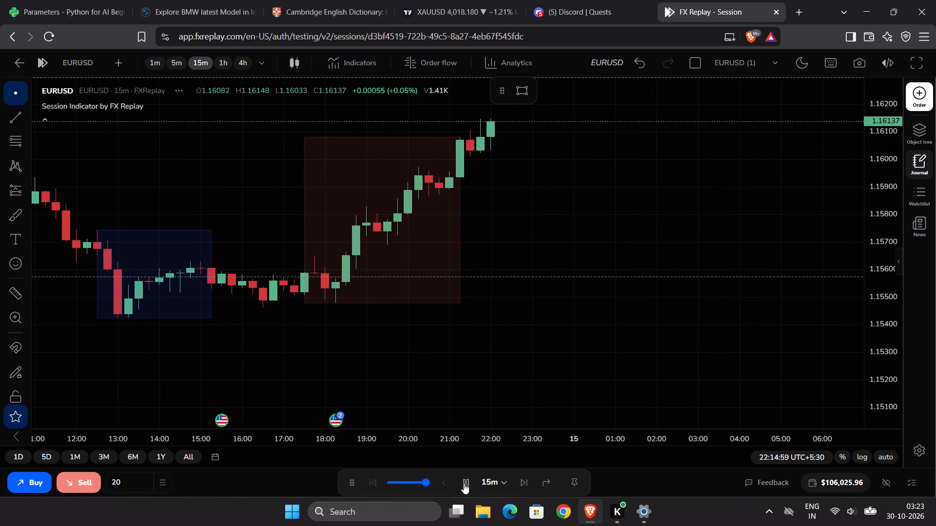
pyautogui.click(464, 483)
pyautogui.scroll(3, 482, 357)
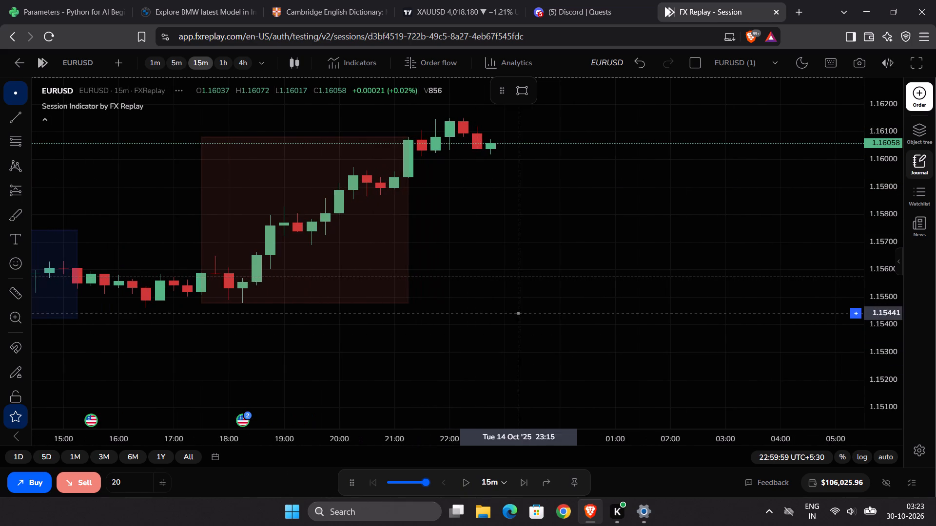
pyautogui.moveTo(526, 309); pyautogui.dragTo(378, 319)
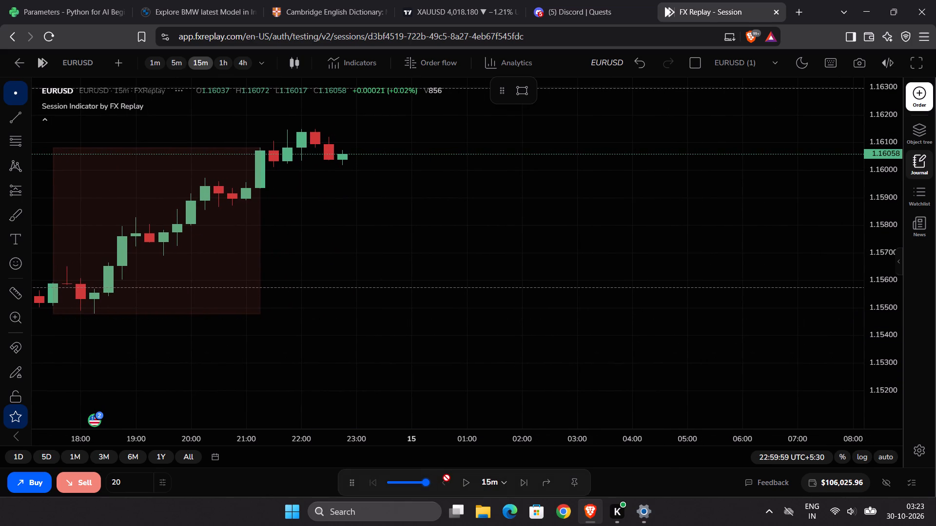
pyautogui.click(461, 483)
pyautogui.click(461, 483)
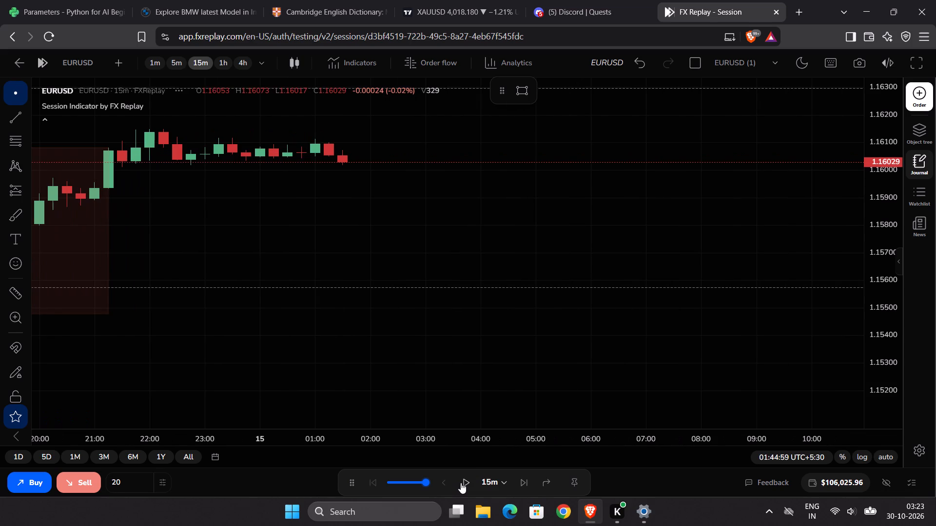
pyautogui.click(461, 483)
pyautogui.click(461, 483)
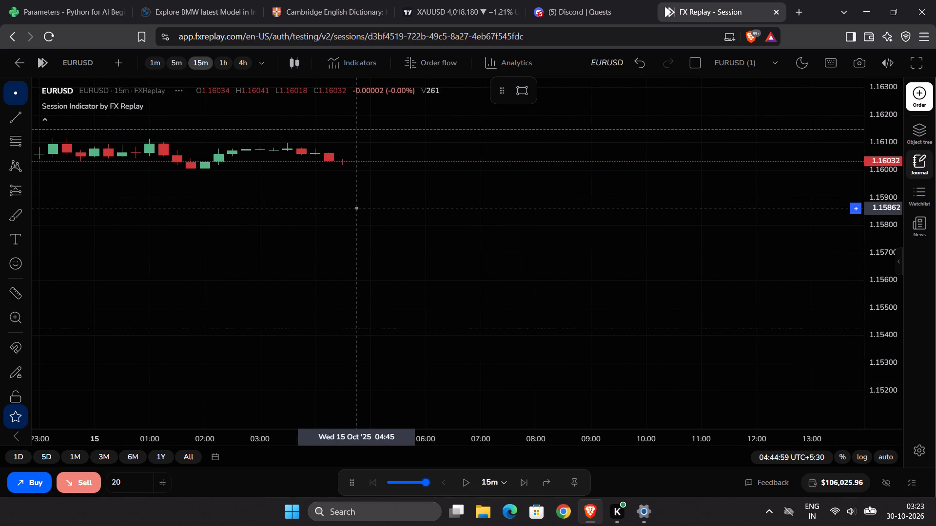
# Slow the replay to 2x per second and advance through the morning session to 10:59:59 on 15 October.
pyautogui.click(393, 485)
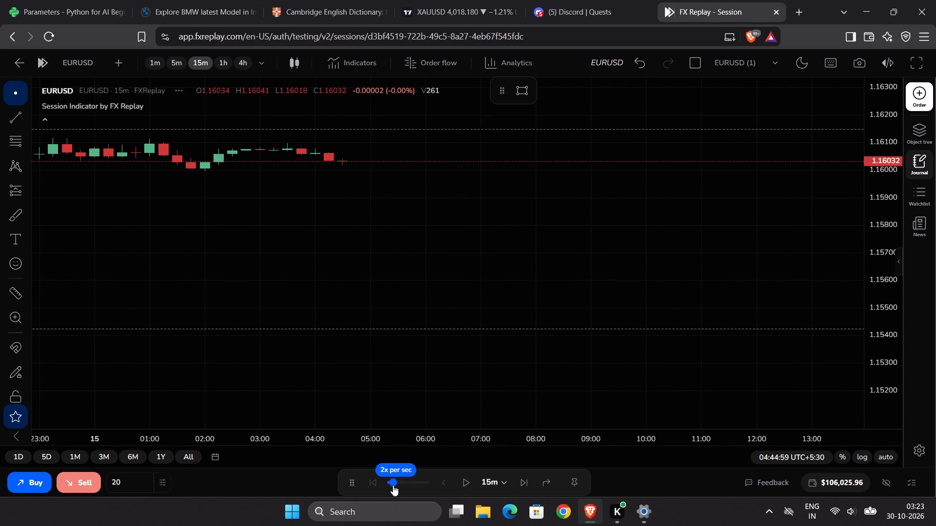
pyautogui.moveTo(887, 194); pyautogui.dragTo(887, 265)
pyautogui.scroll(-6, 750, 238)
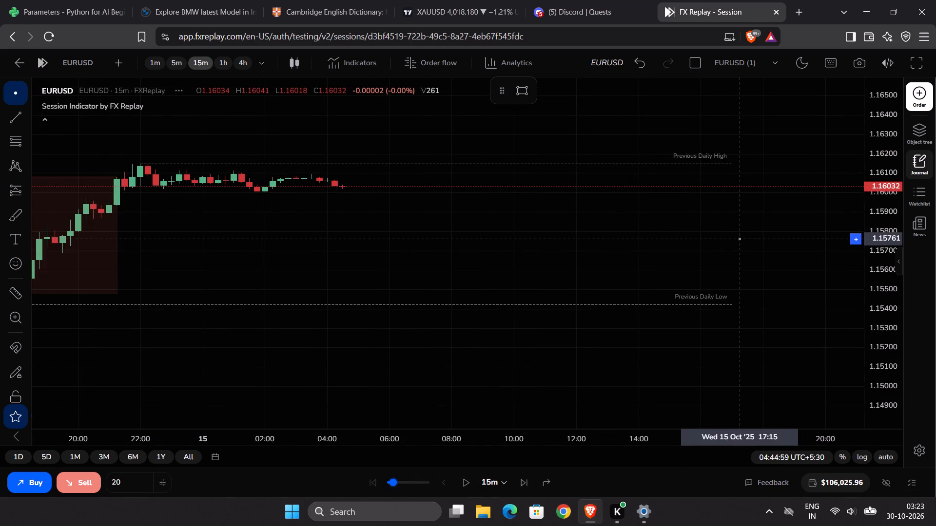
pyautogui.scroll(-6, 741, 238)
pyautogui.moveTo(611, 212); pyautogui.dragTo(717, 325)
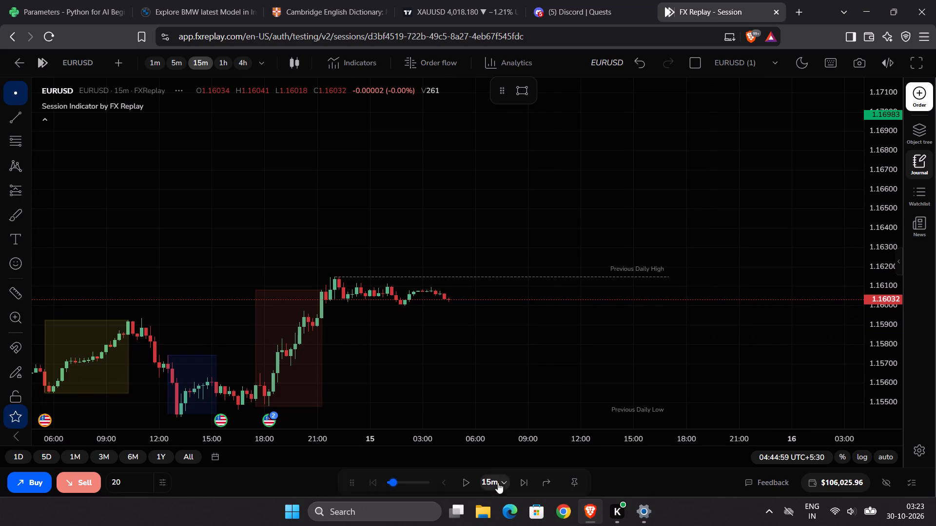
pyautogui.click(465, 481)
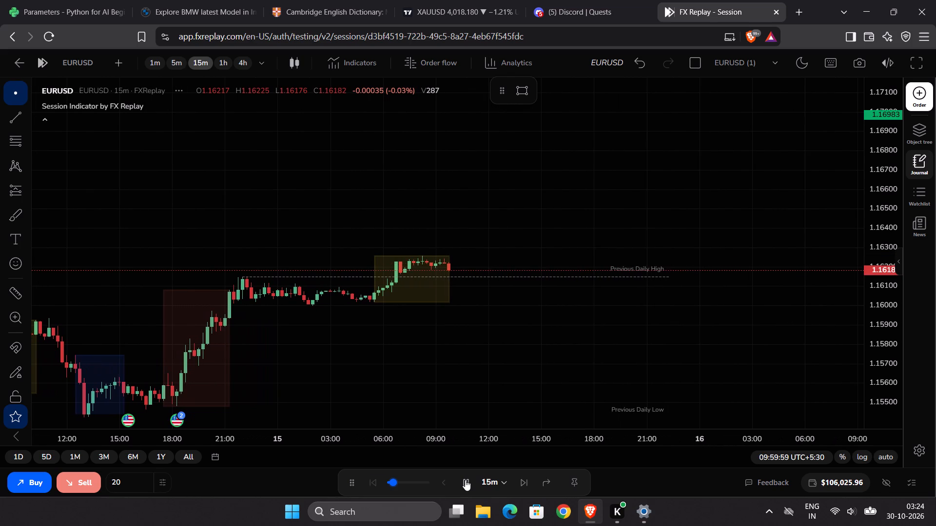
pyautogui.click(465, 480)
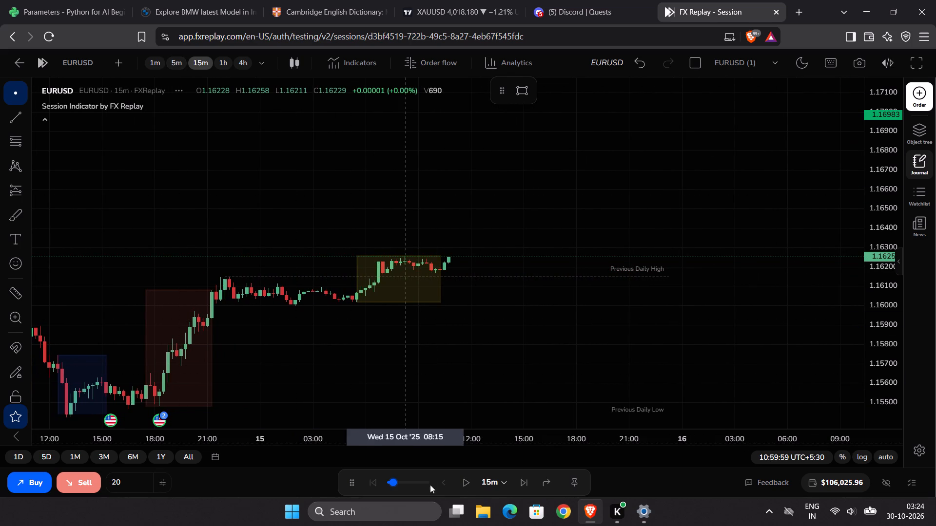
# Reduce the replay speed to 1x per second and advance to 11:14:59 on 15 October.
pyautogui.moveTo(390, 483); pyautogui.dragTo(374, 483)
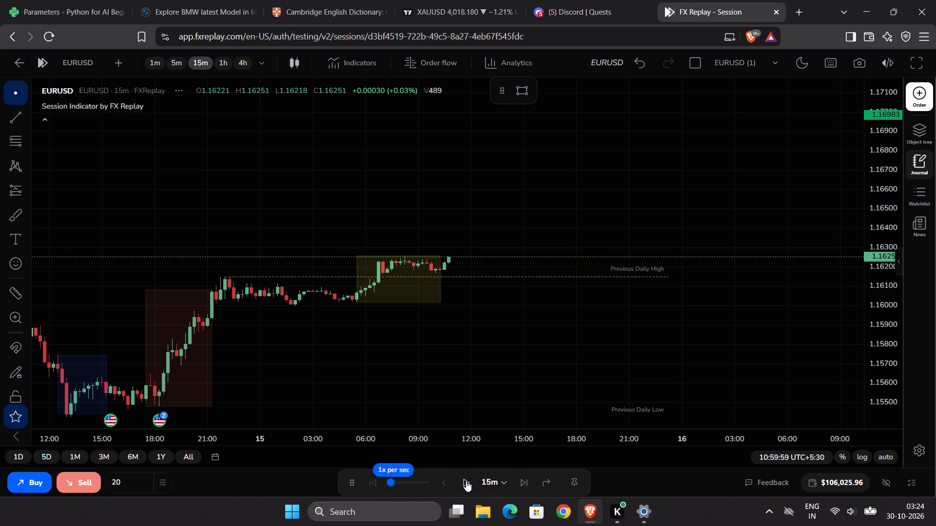
pyautogui.click(466, 481)
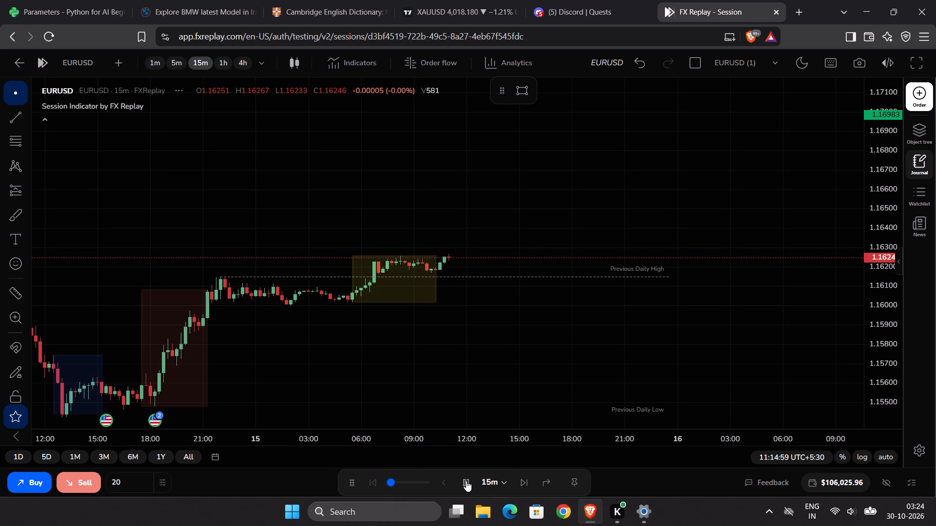
pyautogui.click(466, 481)
# Switch the EURUSD chart to the 5-minute timeframe and set the replay interval to 5m.
pyautogui.click(176, 63)
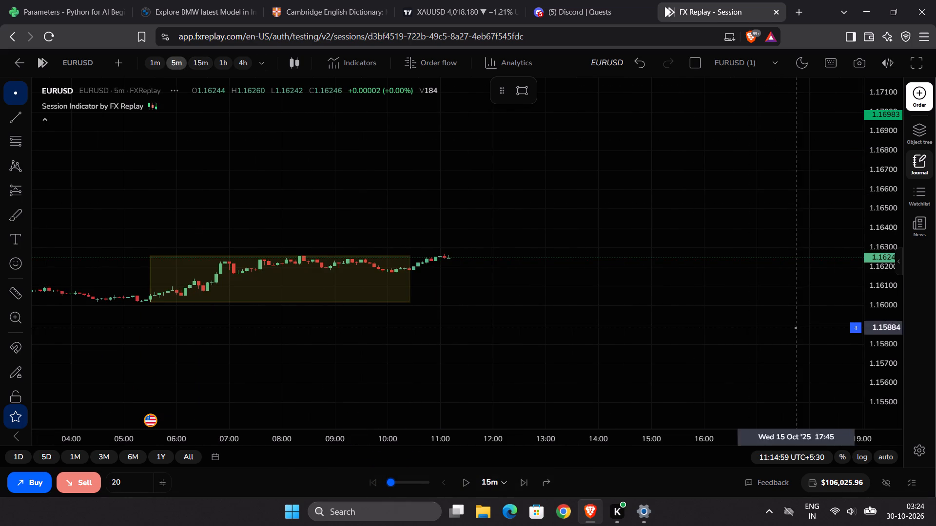
pyautogui.moveTo(884, 360); pyautogui.dragTo(879, 80)
pyautogui.moveTo(739, 328); pyautogui.dragTo(746, 267)
pyautogui.click(485, 480)
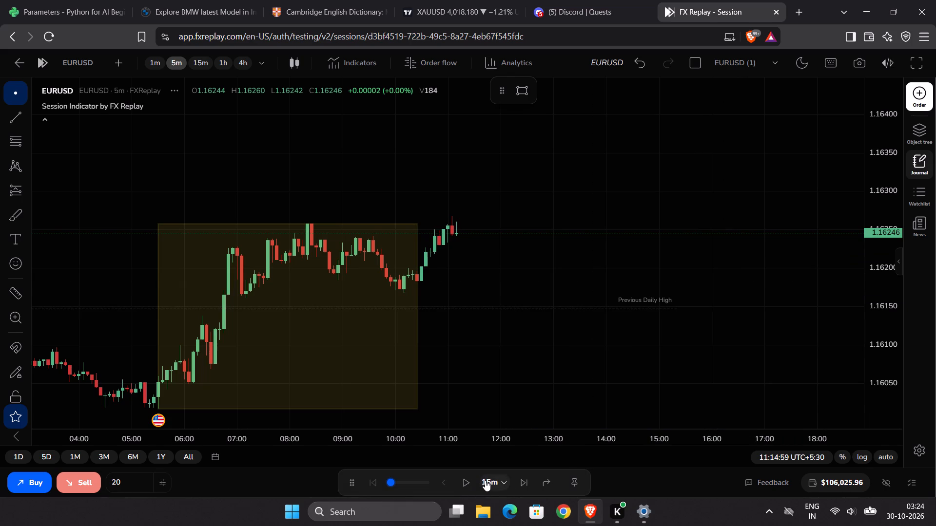
pyautogui.scroll(-2, 495, 444)
pyautogui.click(458, 422)
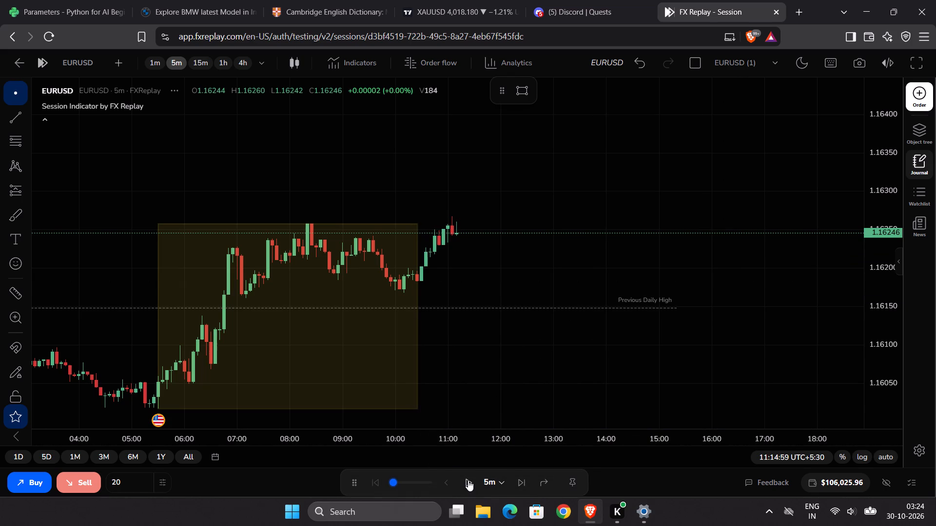
# Replay the late morning of 15 October in short bursts up to 12:19:59.
pyautogui.click(470, 474)
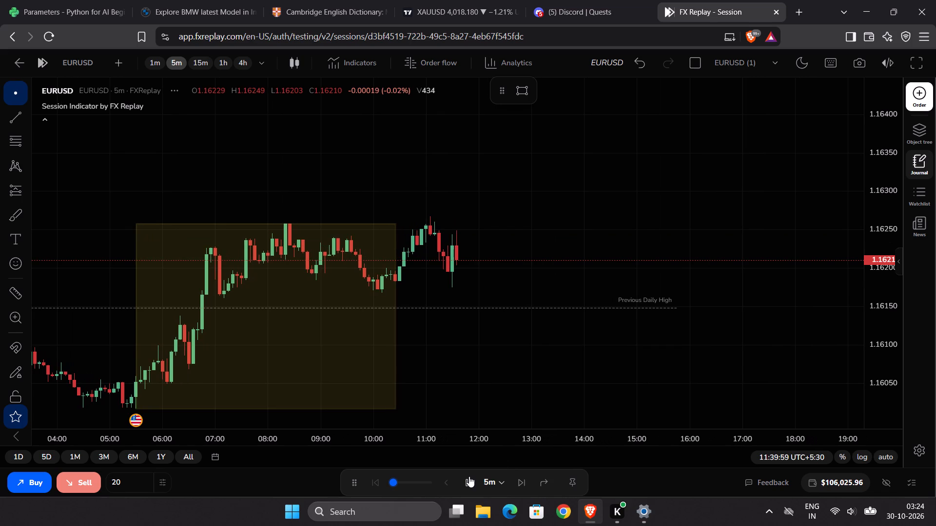
pyautogui.click(469, 476)
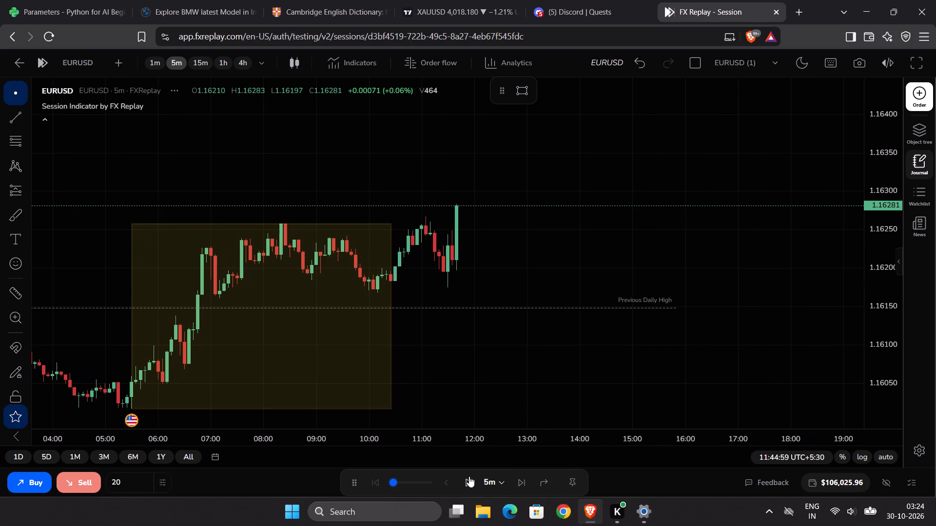
pyautogui.click(469, 476)
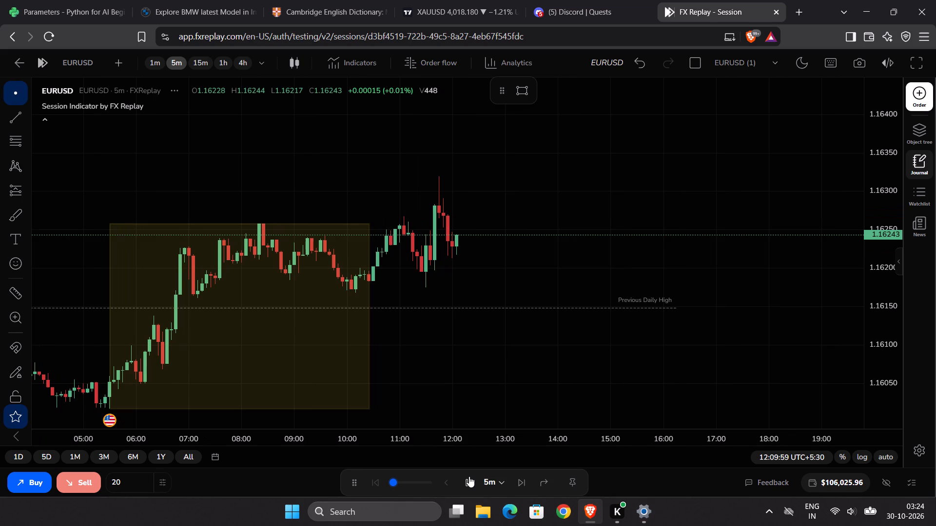
pyautogui.click(469, 476)
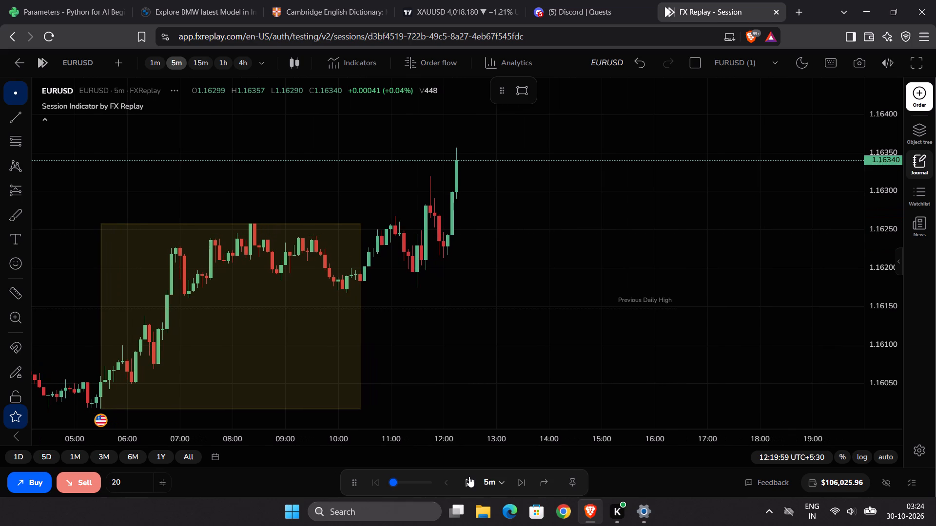
# Examine the 1-hour and 4-hour charts for recent swing structure and the wider price history around the current price.
pyautogui.scroll(-5, 577, 304)
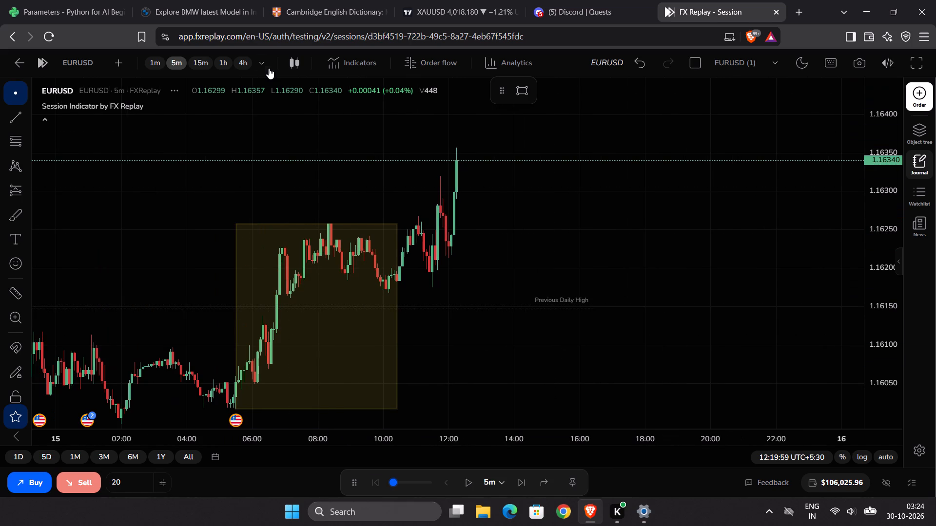
pyautogui.click(215, 63)
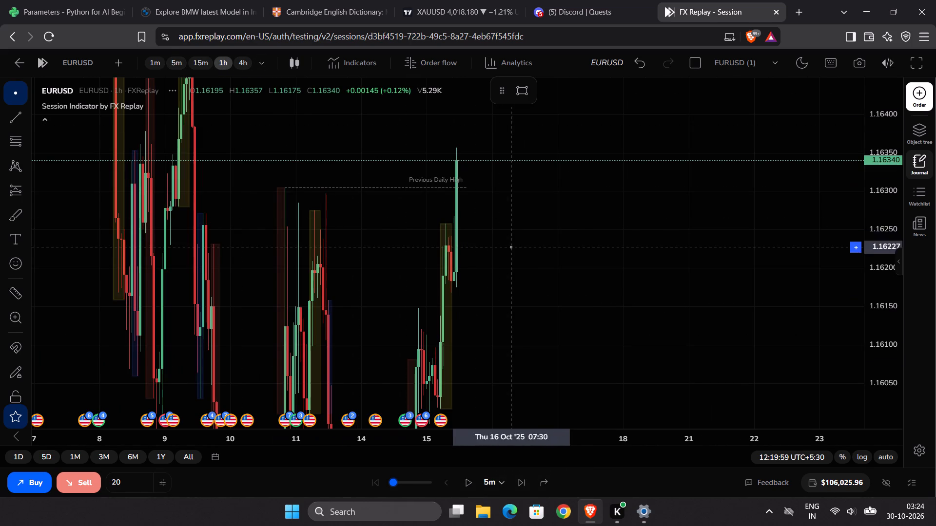
pyautogui.moveTo(882, 155); pyautogui.dragTo(871, 411)
pyautogui.scroll(1, 742, 343)
pyautogui.moveTo(731, 328); pyautogui.dragTo(774, 265)
pyautogui.click(240, 57)
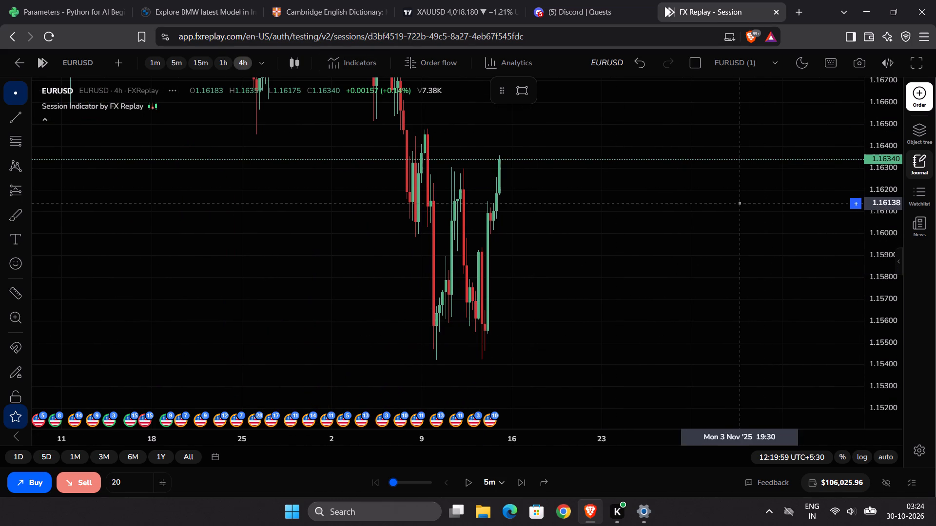
pyautogui.moveTo(884, 131); pyautogui.dragTo(881, 424)
pyautogui.scroll(-14, 730, 338)
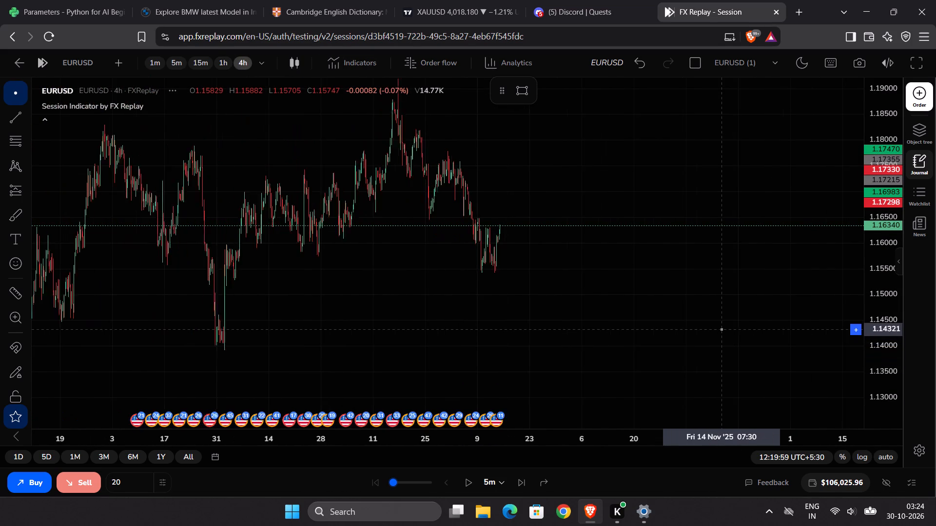
pyautogui.scroll(-5, 722, 329)
pyautogui.moveTo(699, 260); pyautogui.dragTo(701, 254)
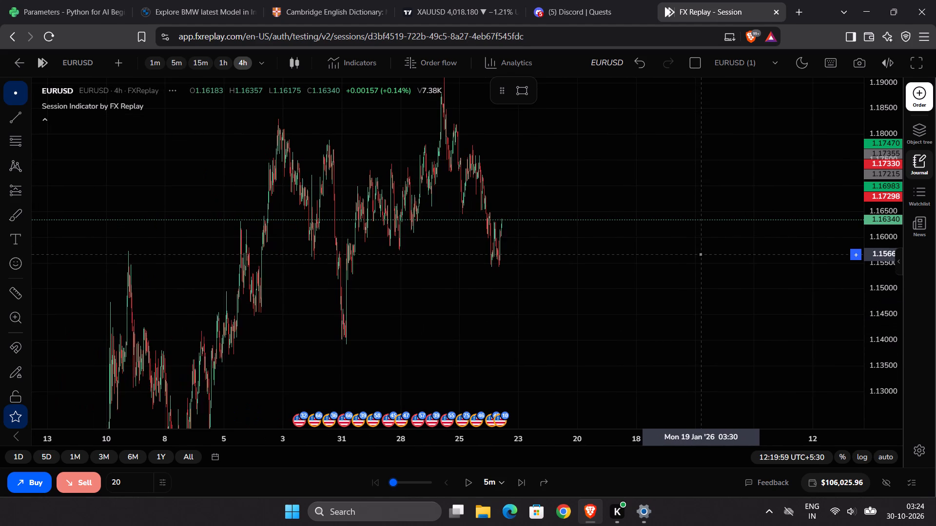
pyautogui.moveTo(701, 254); pyautogui.dragTo(667, 310)
pyautogui.scroll(5, 635, 302)
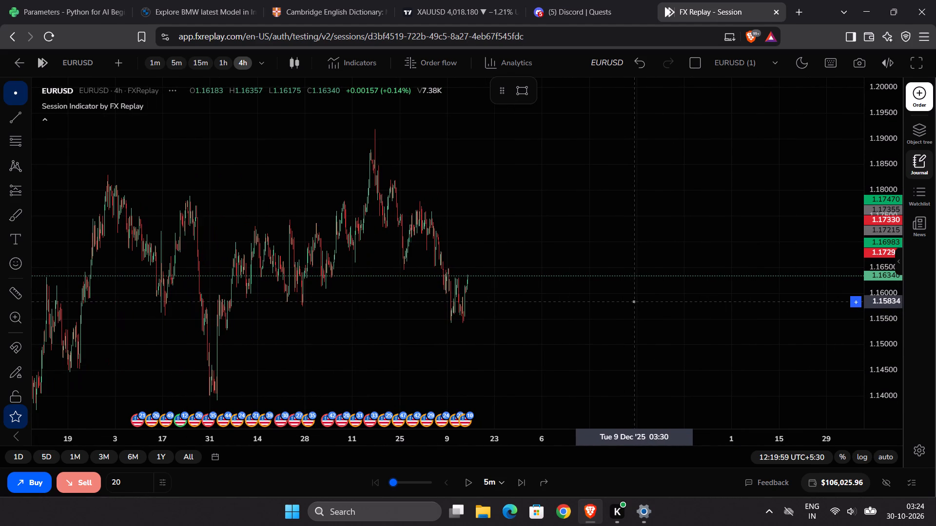
# Return the chart to the 5-minute timeframe and advance the replay one candle to 12:24:59 on 15 October.
pyautogui.click(175, 59)
pyautogui.moveTo(879, 373); pyautogui.dragTo(887, 137)
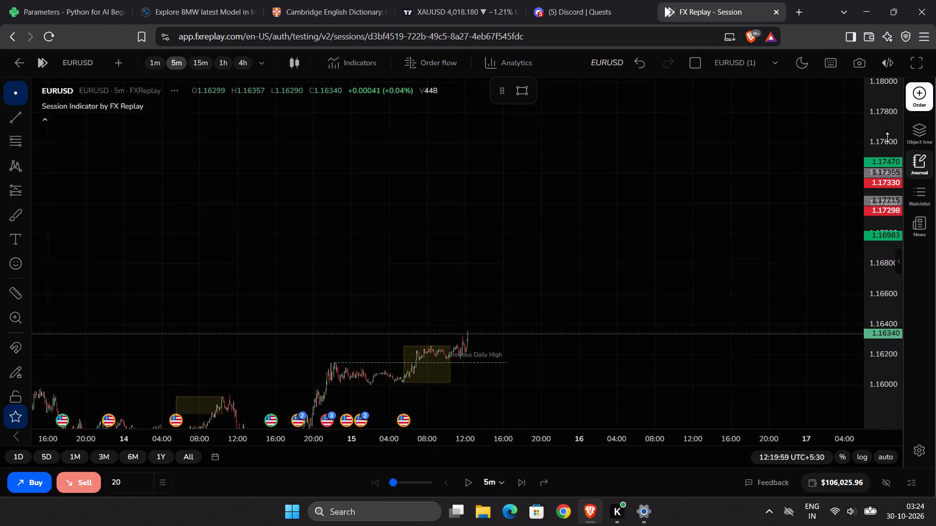
pyautogui.moveTo(887, 137); pyautogui.dragTo(887, 74)
pyautogui.moveTo(889, 196); pyautogui.dragTo(893, 95)
pyautogui.moveTo(745, 336); pyautogui.dragTo(763, 113)
pyautogui.scroll(13, 700, 264)
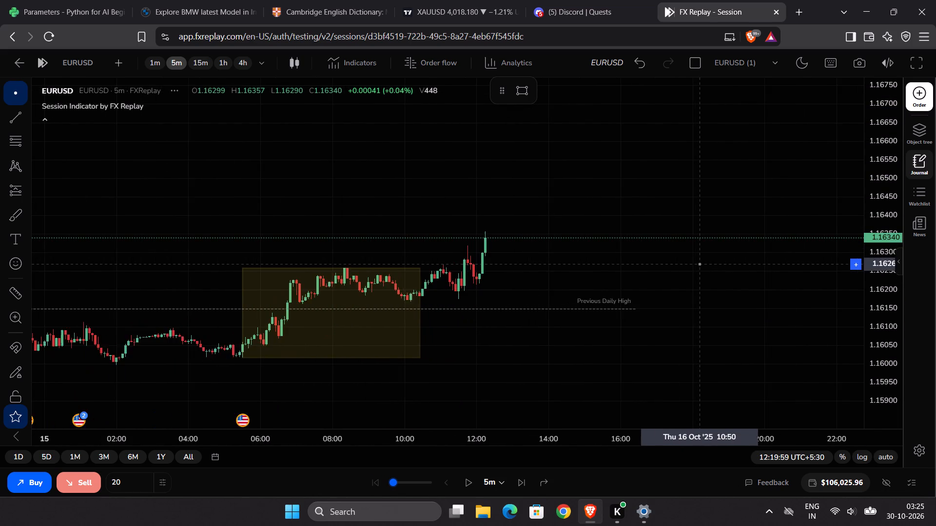
pyautogui.scroll(2, 700, 264)
pyautogui.scroll(-3, 698, 266)
pyautogui.moveTo(696, 266); pyautogui.dragTo(664, 298)
pyautogui.scroll(2, 662, 299)
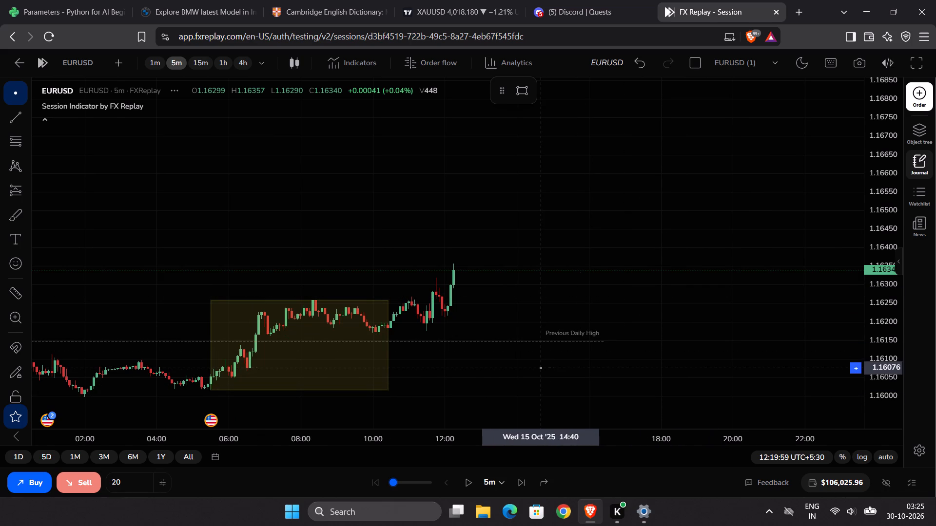
pyautogui.click(468, 482)
pyautogui.click(468, 482)
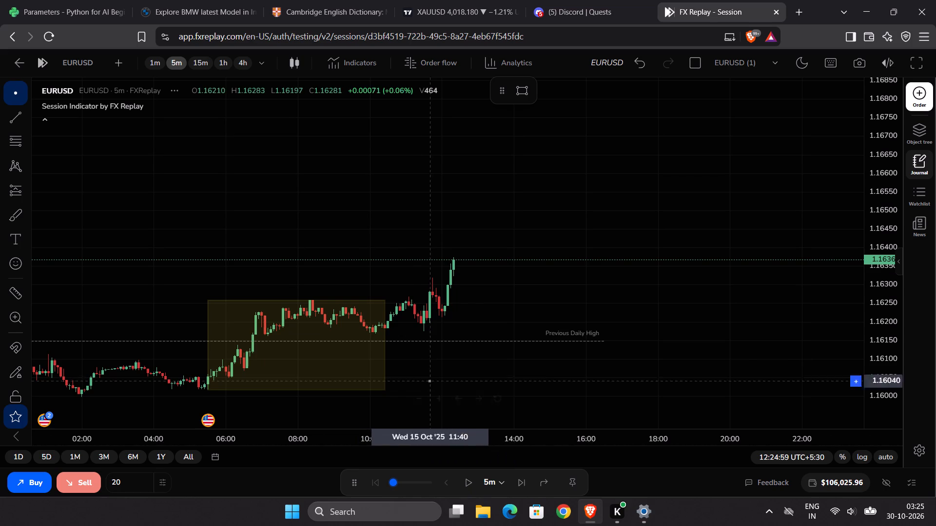
# Prepare a EURUSD market buy order at 1.16368 with 2% risk and a stop loss at 1.16147, near the previous daily high.
pyautogui.click(912, 98)
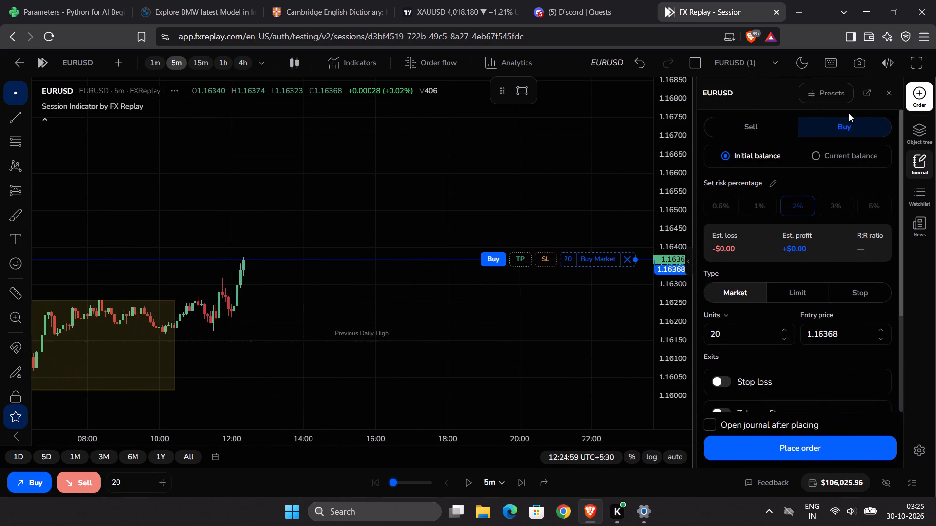
pyautogui.moveTo(541, 257); pyautogui.dragTo(523, 323)
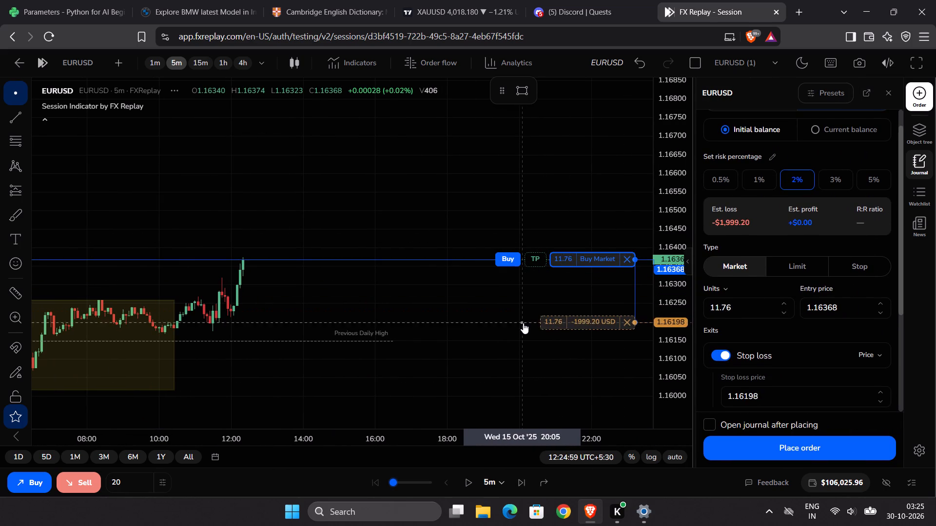
pyautogui.moveTo(523, 323); pyautogui.dragTo(522, 341)
pyautogui.moveTo(670, 171); pyautogui.dragTo(671, 226)
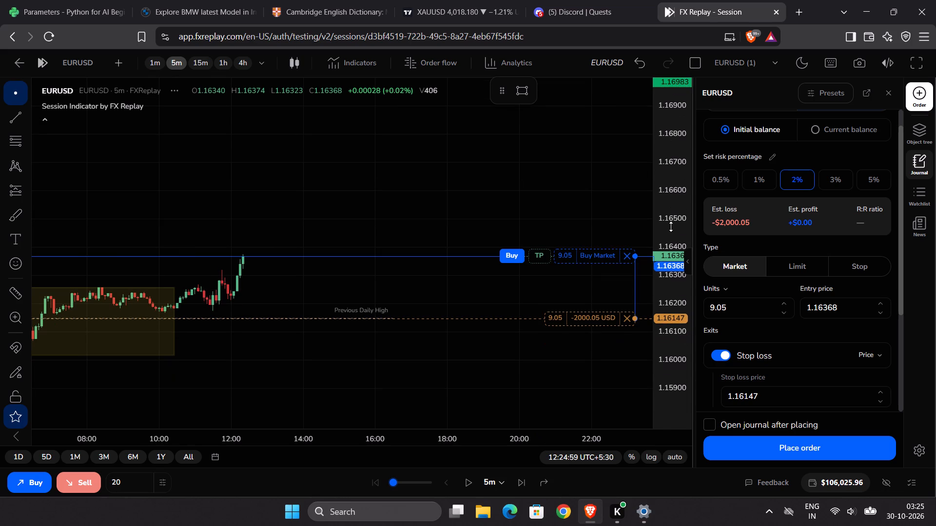
pyautogui.moveTo(671, 226); pyautogui.dragTo(670, 230)
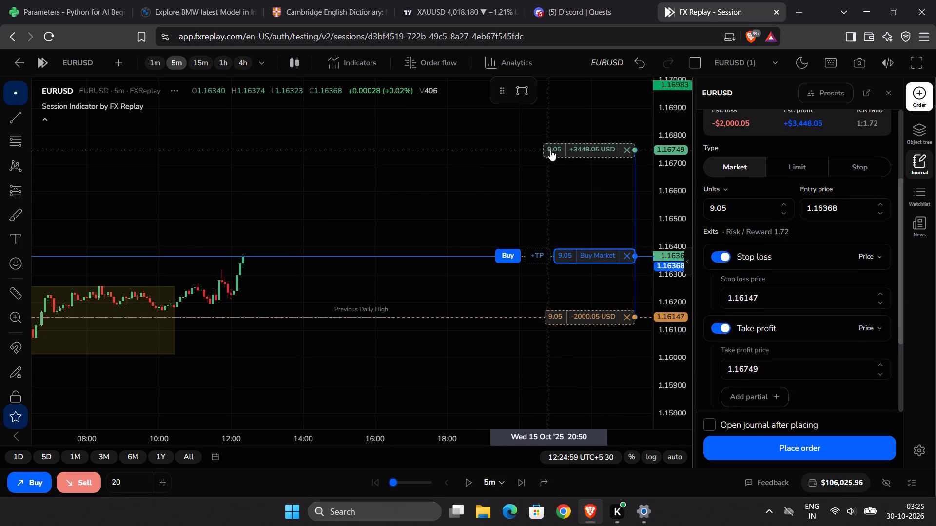
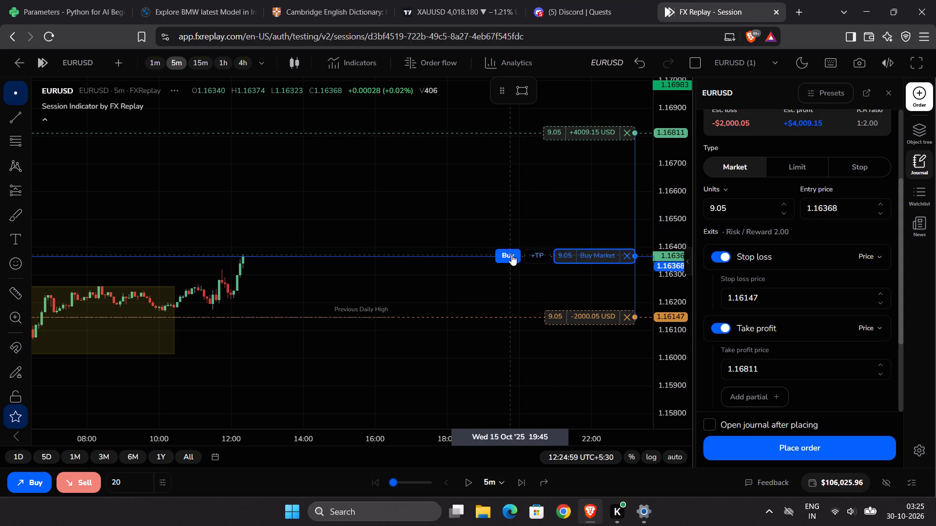
# Adjust the pending EURUSD buy order's take-profit level on the chart to 1.16810 for a 1:2.00 risk/reward.
pyautogui.moveTo(589, 181); pyautogui.dragTo(562, 282)
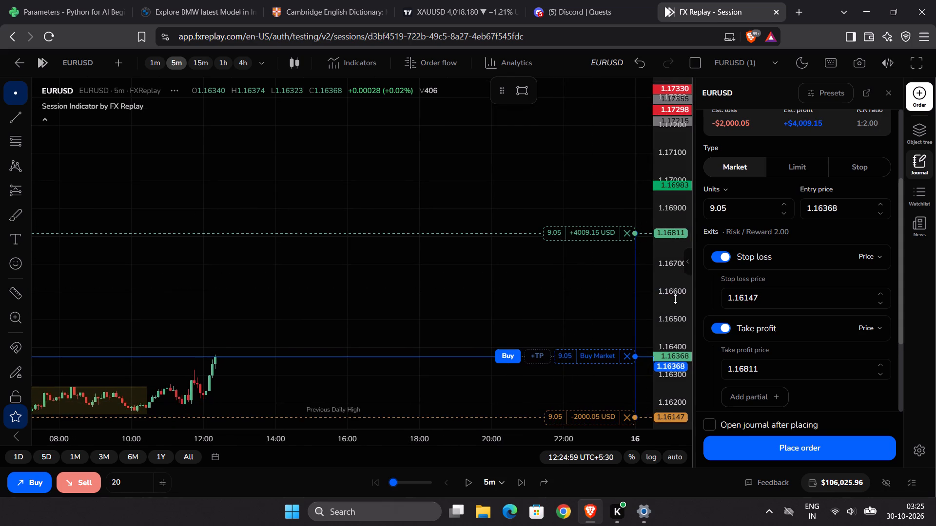
pyautogui.moveTo(676, 299); pyautogui.dragTo(678, 165)
pyautogui.moveTo(590, 219); pyautogui.dragTo(597, 219)
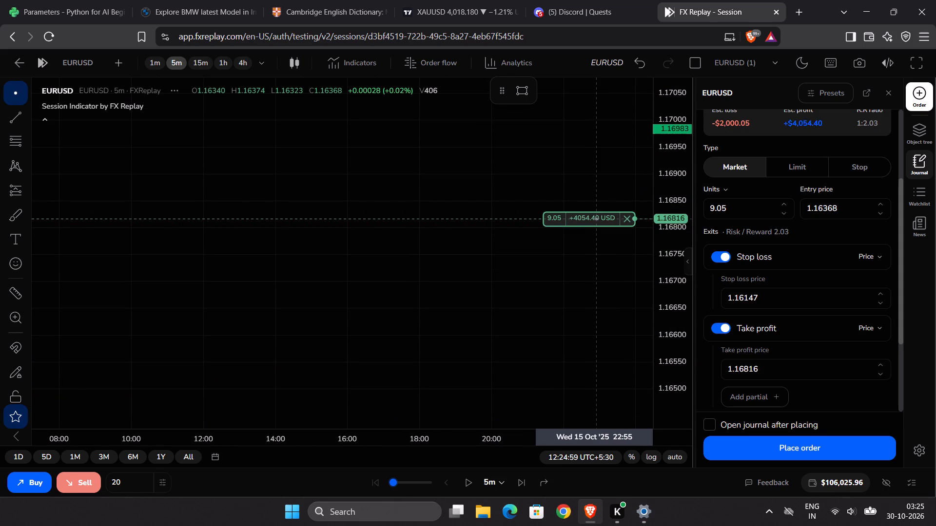
pyautogui.moveTo(597, 219); pyautogui.dragTo(601, 224)
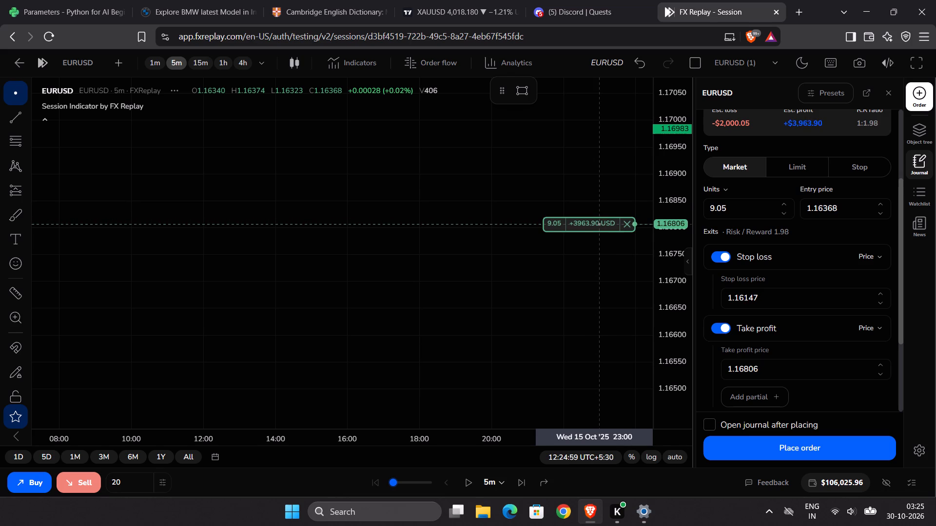
pyautogui.moveTo(601, 224); pyautogui.dragTo(603, 223)
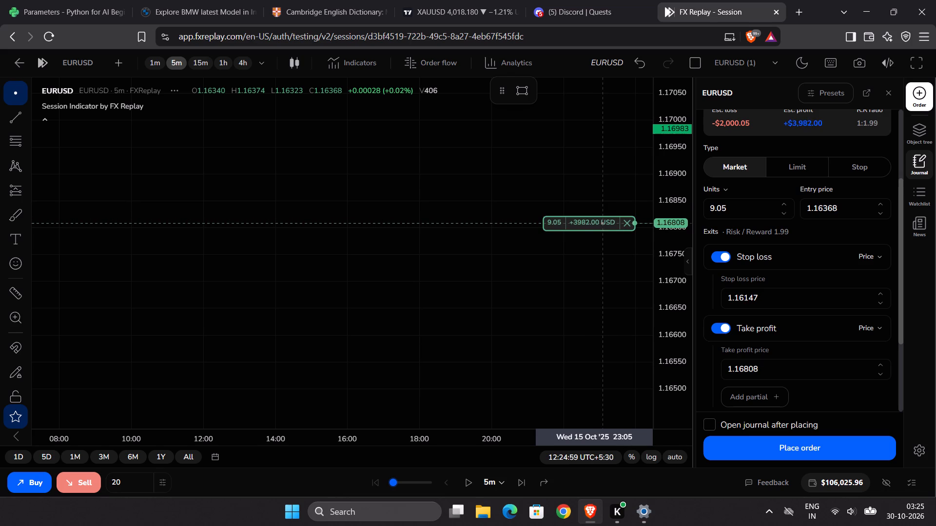
pyautogui.moveTo(603, 223); pyautogui.dragTo(604, 222)
# Place the EURUSD market buy of 9.05 lots at 1.16368 with stop loss 1.16147 and take profit 1.16810.
pyautogui.moveTo(670, 186); pyautogui.dragTo(652, 330)
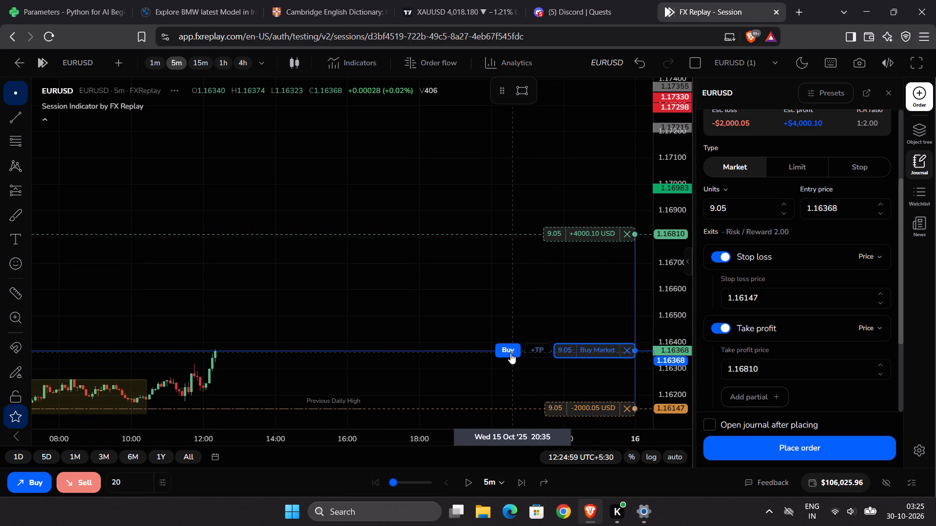
pyautogui.click(510, 353)
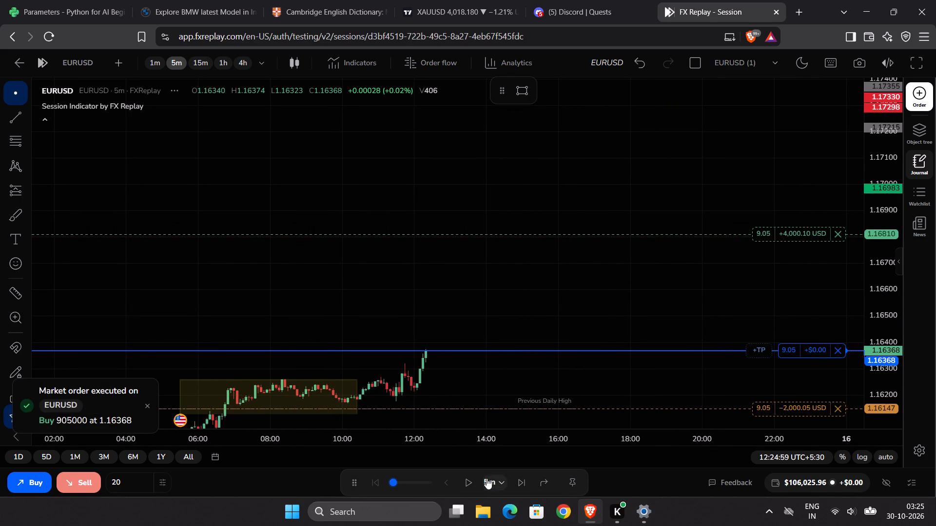
# Run the 5-minute replay in short bursts and pause it at 12:39:59.
pyautogui.click(465, 479)
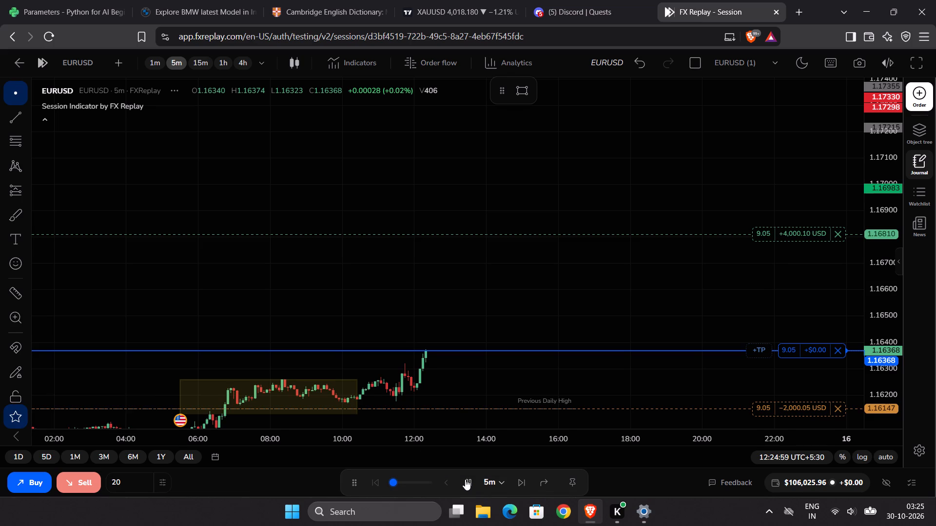
pyautogui.click(465, 479)
pyautogui.click(465, 479)
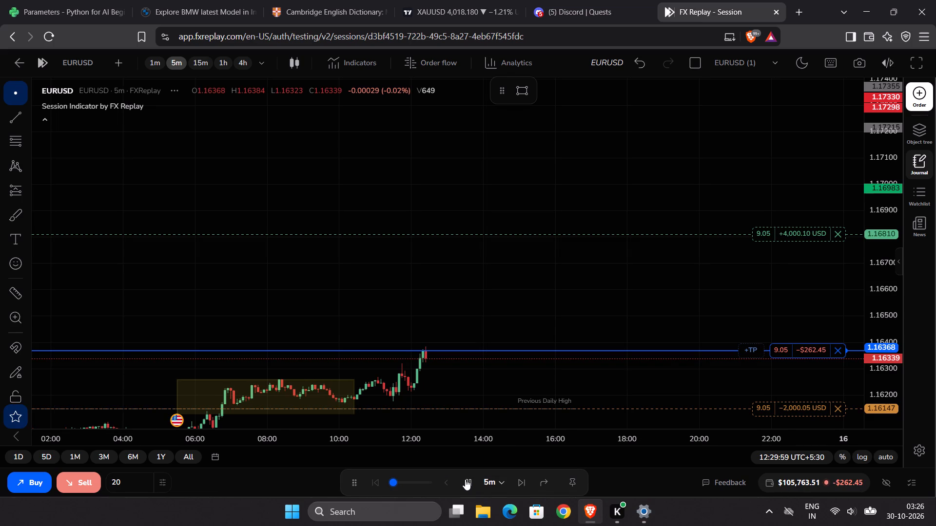
pyautogui.click(465, 479)
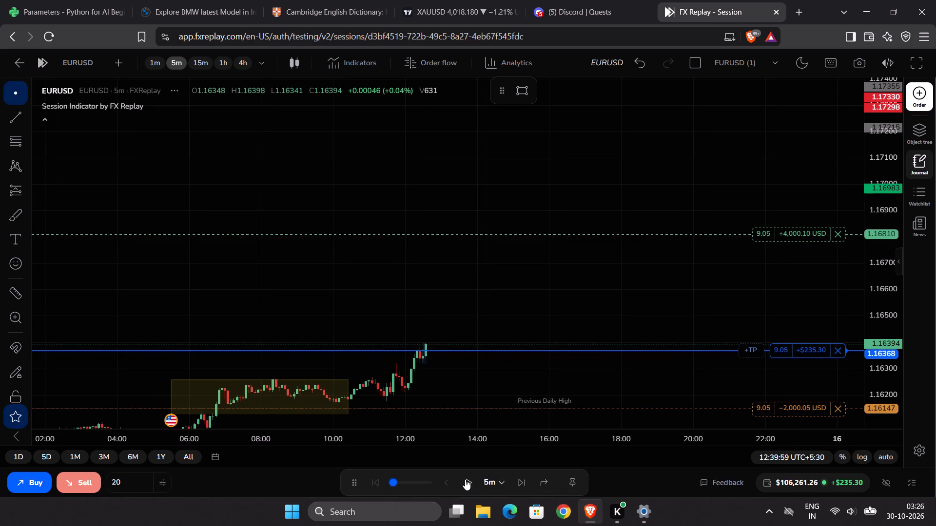
# Advance the 5-minute replay with brief pauses to 14:14:59 while following the open buy position, and pause there.
pyautogui.click(464, 479)
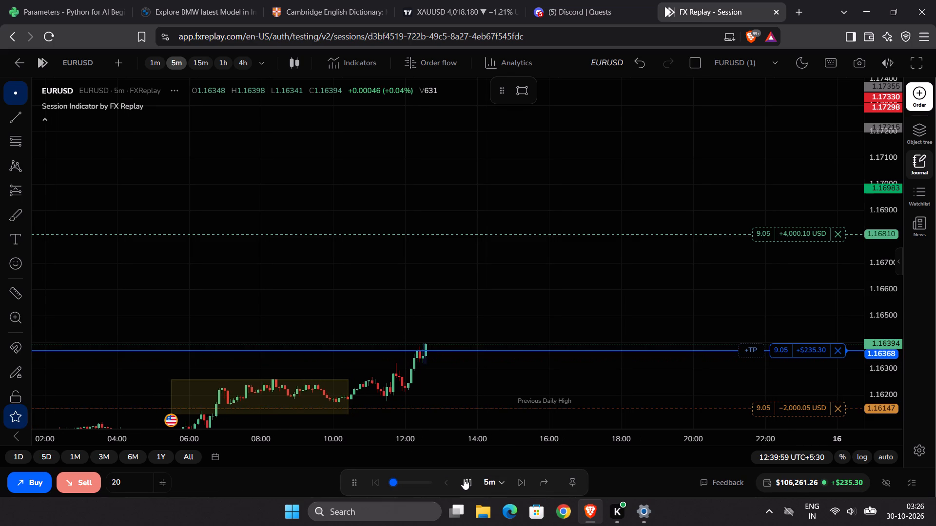
pyautogui.click(464, 479)
pyautogui.click(464, 479)
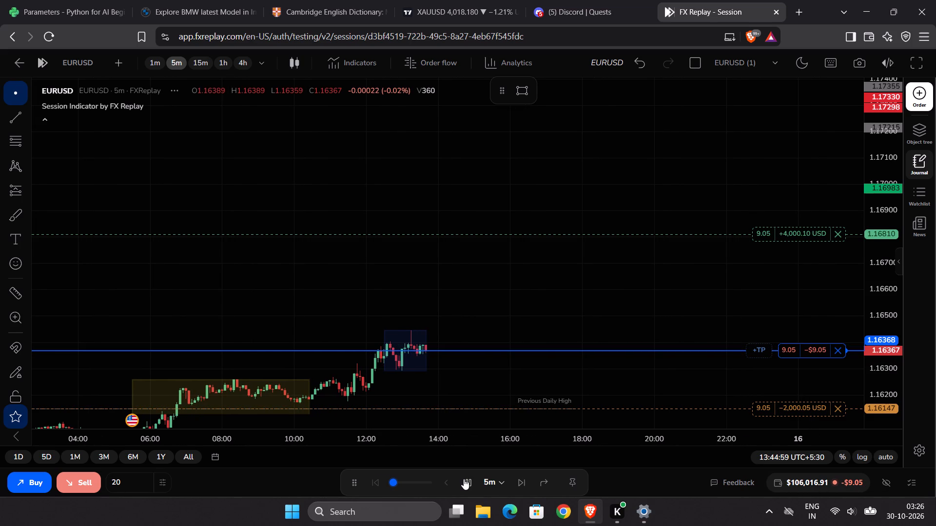
pyautogui.click(464, 479)
pyautogui.click(464, 479)
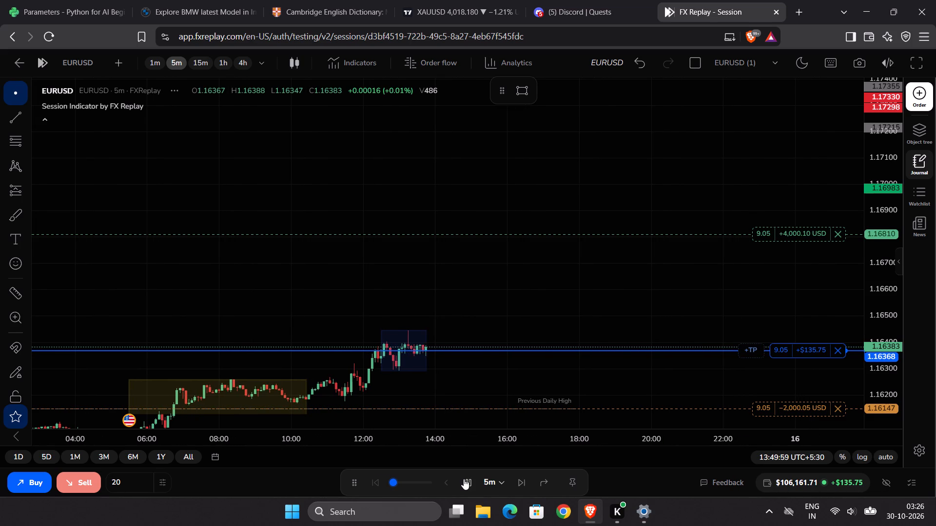
pyautogui.click(464, 479)
pyautogui.click(464, 479)
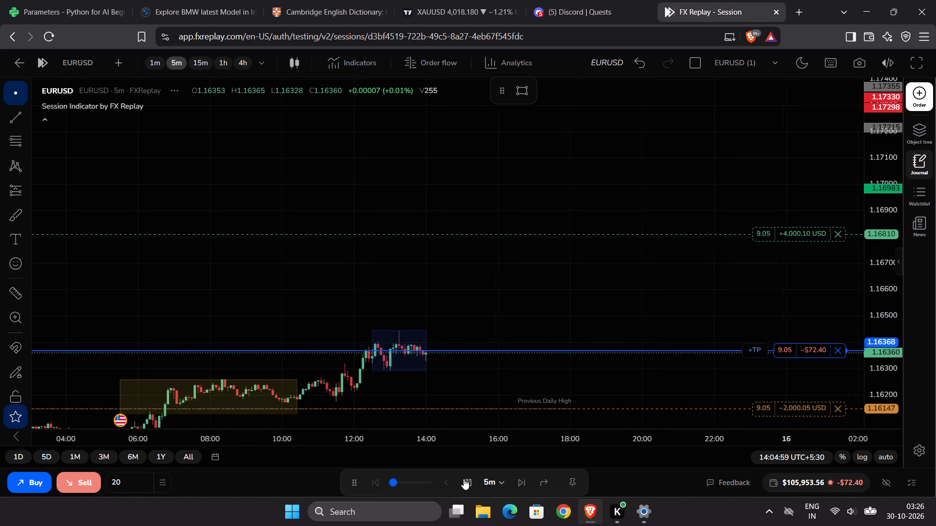
pyautogui.click(464, 479)
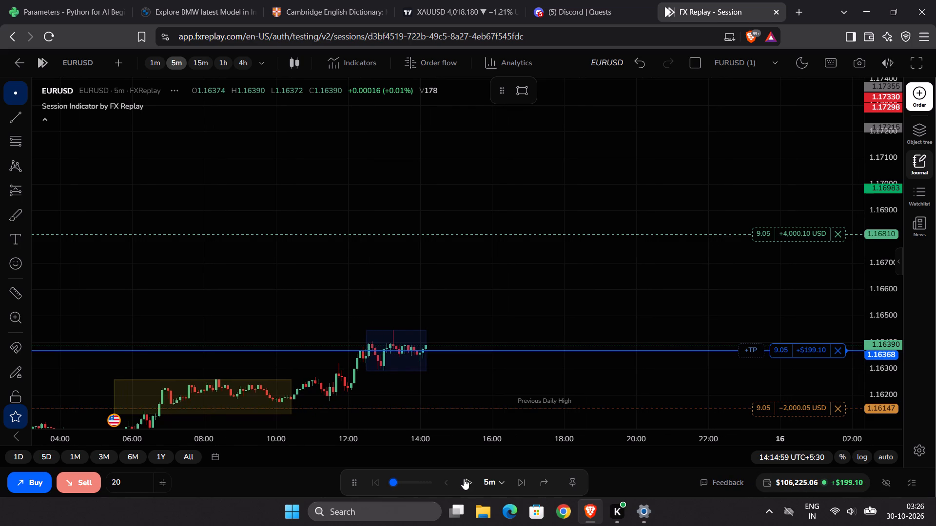
# Play the 5-minute replay onward in bursts and pause it at 15:04:59 with the buy position still open.
pyautogui.click(464, 479)
pyautogui.click(464, 479)
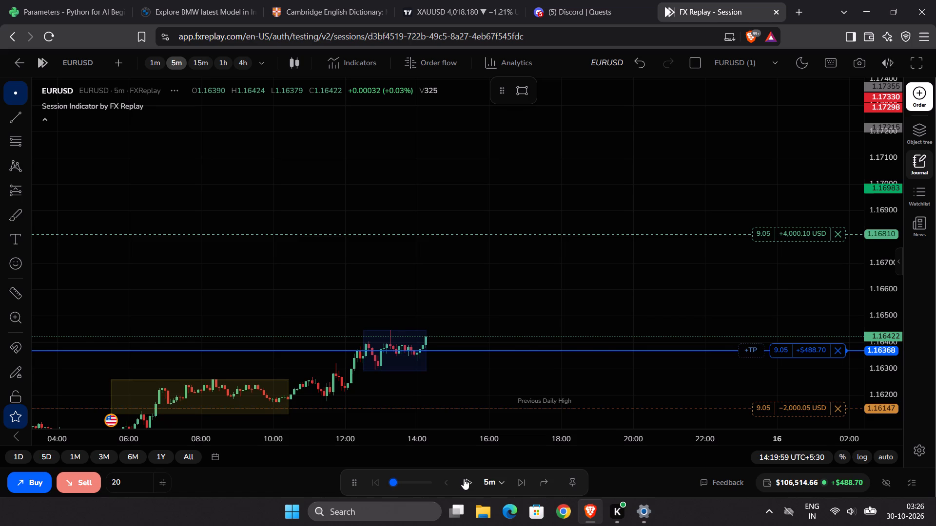
pyautogui.click(464, 479)
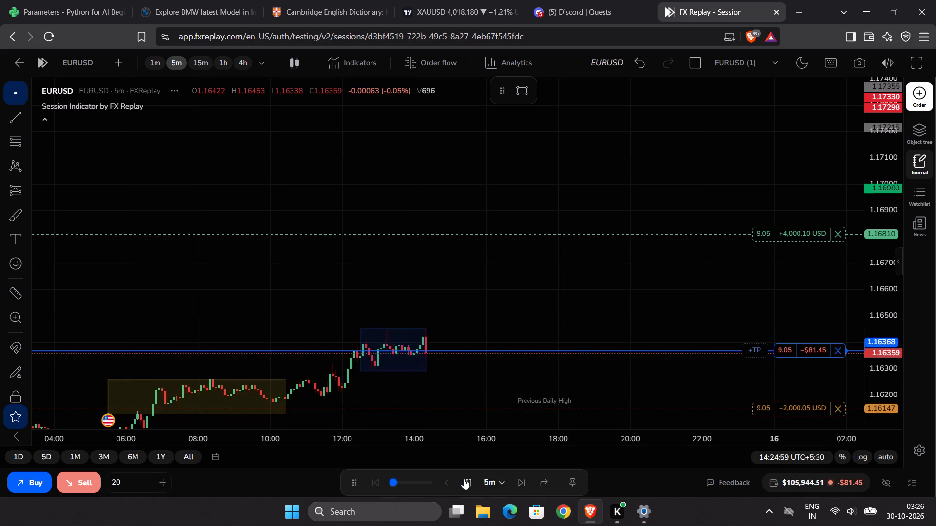
pyautogui.click(464, 479)
pyautogui.click(464, 479)
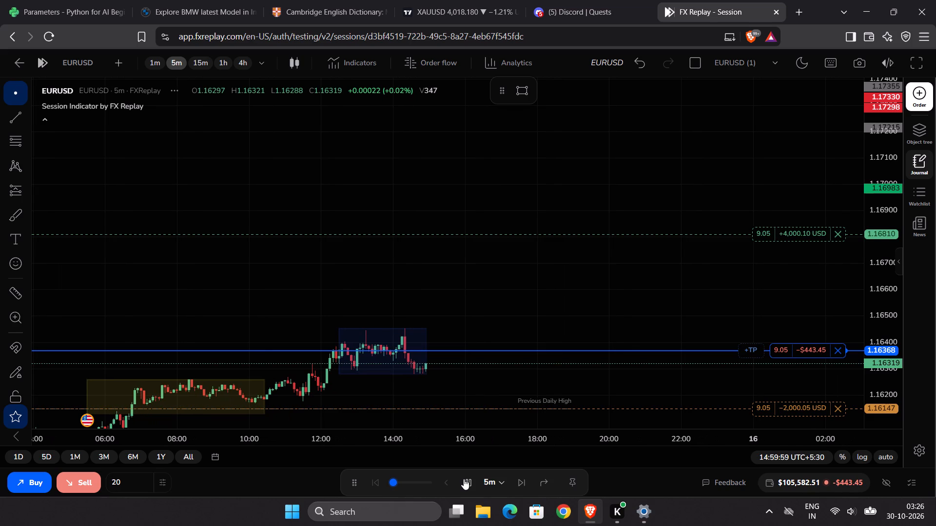
pyautogui.click(464, 479)
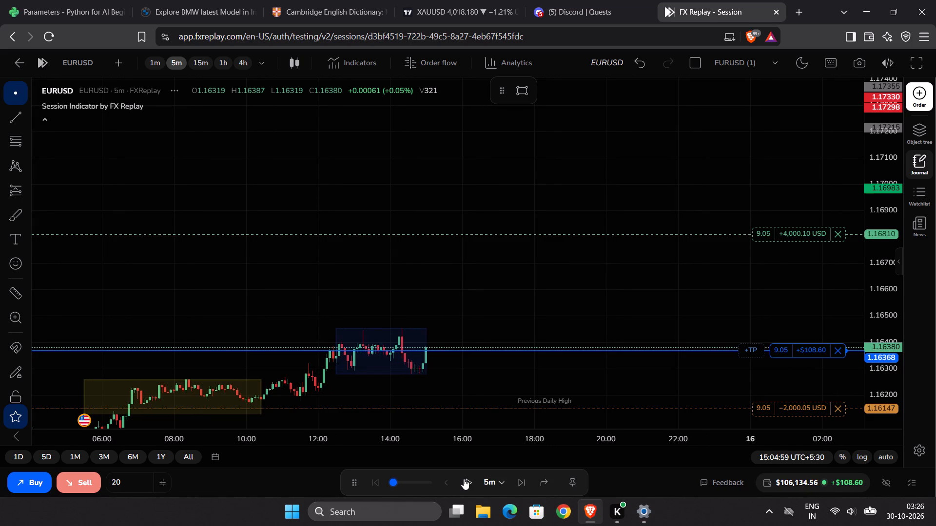
# Take a closer view of the recent candles around the buy entry and continue the replay in short bursts to 15:14:59.
pyautogui.moveTo(493, 384); pyautogui.dragTo(441, 373)
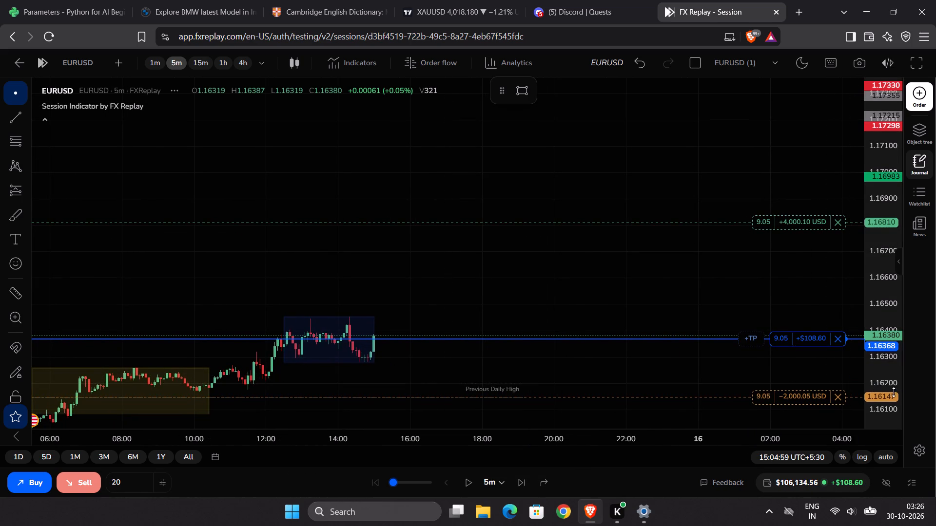
pyautogui.moveTo(896, 393); pyautogui.dragTo(900, 262)
pyautogui.moveTo(798, 359); pyautogui.dragTo(775, 226)
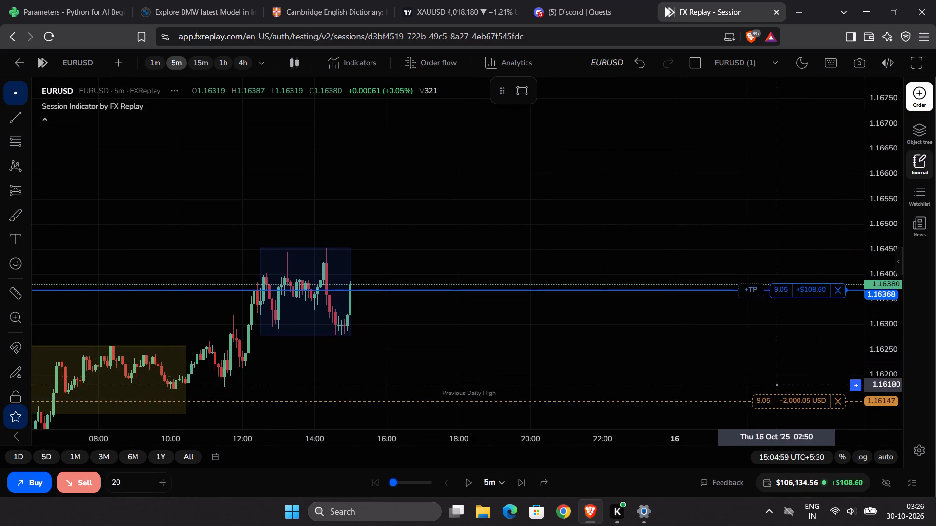
pyautogui.click(465, 478)
pyautogui.click(465, 478)
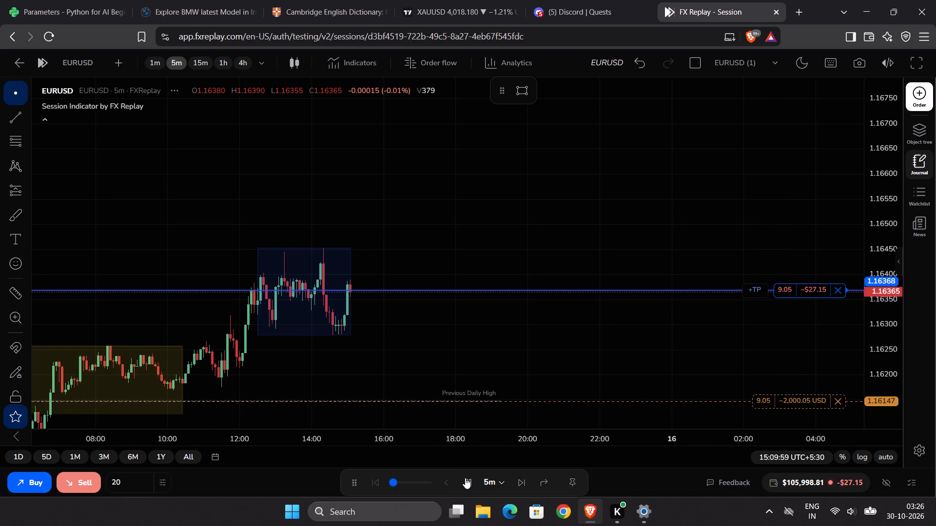
pyautogui.click(465, 478)
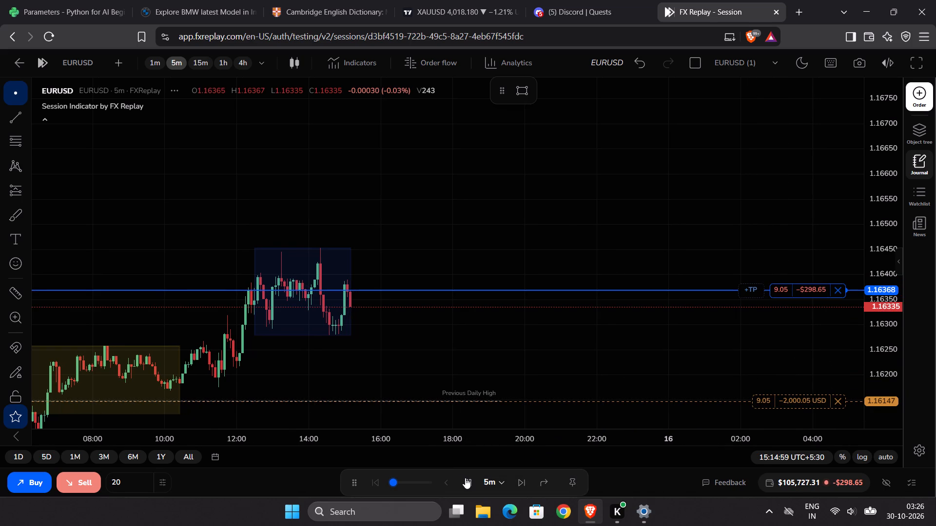
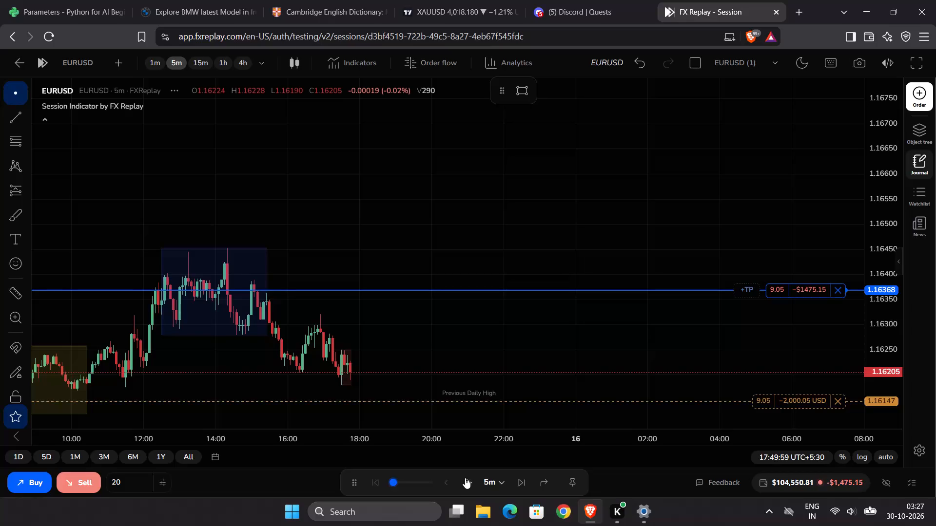
# Run the 5-minute replay onward, raise its speed to 4x per sec, and pause it at 18:34:59.
pyautogui.click(465, 478)
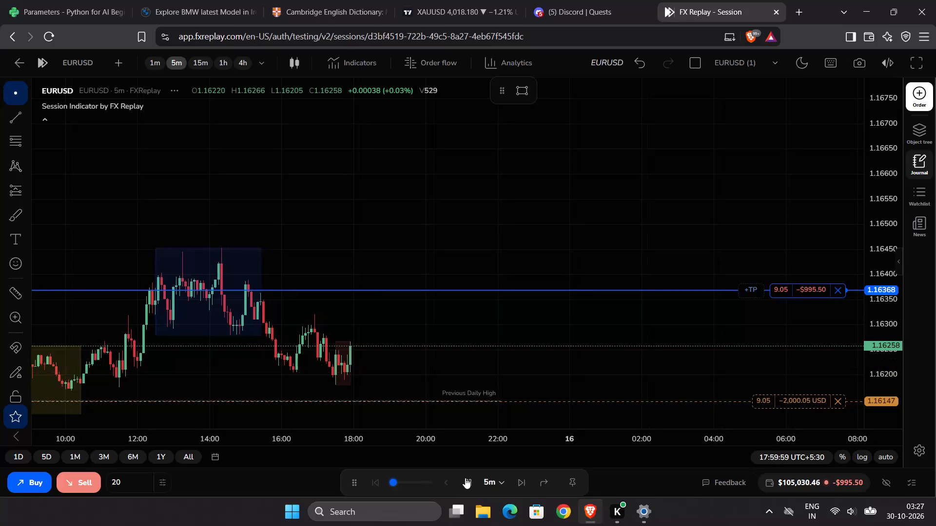
pyautogui.click(400, 482)
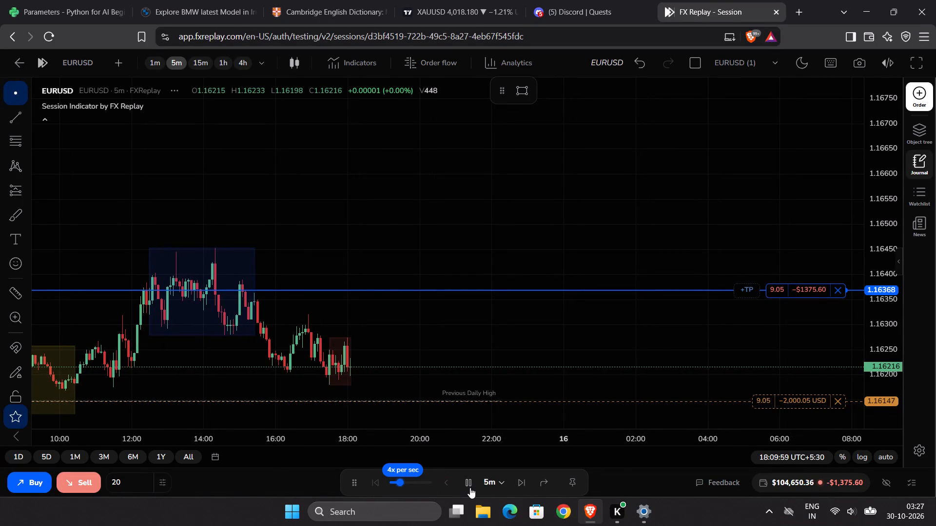
pyautogui.click(468, 480)
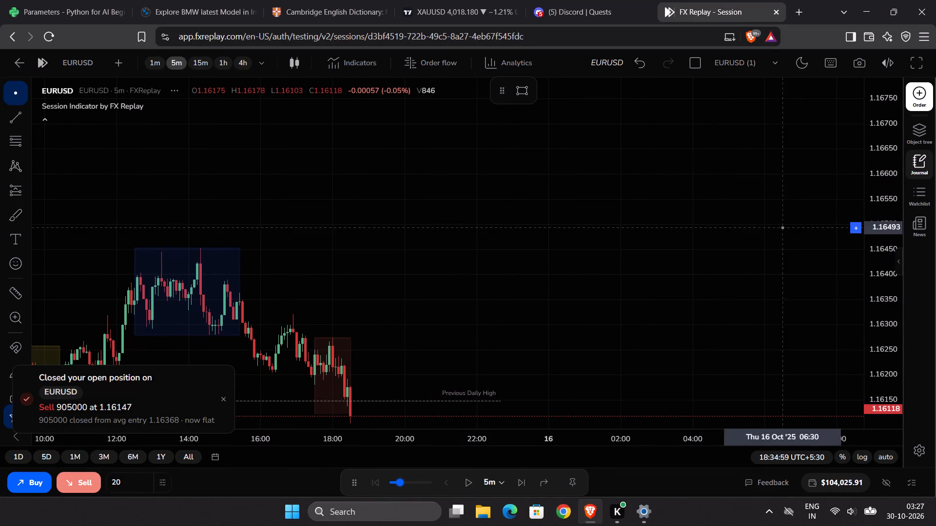
# Check the list of EURUSD trades in the trading journal and close it again.
pyautogui.moveTo(883, 182); pyautogui.dragTo(882, 263)
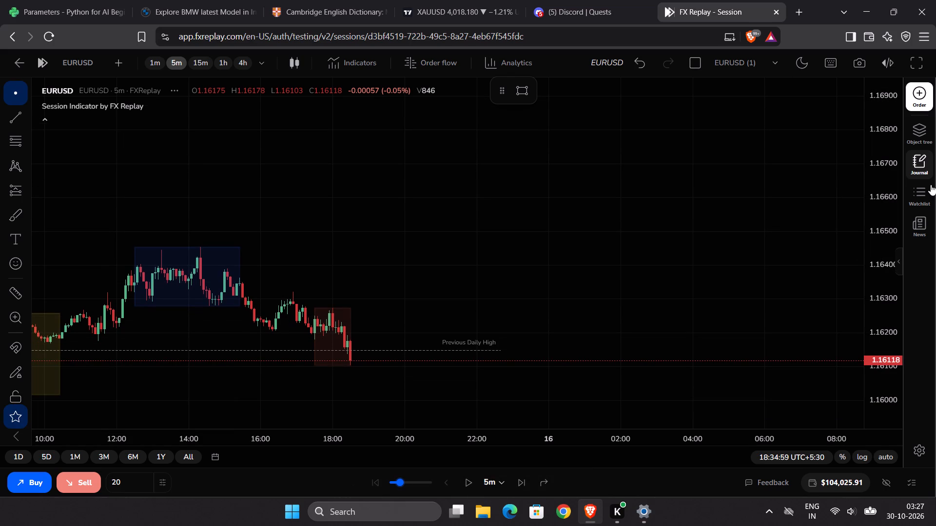
pyautogui.click(924, 168)
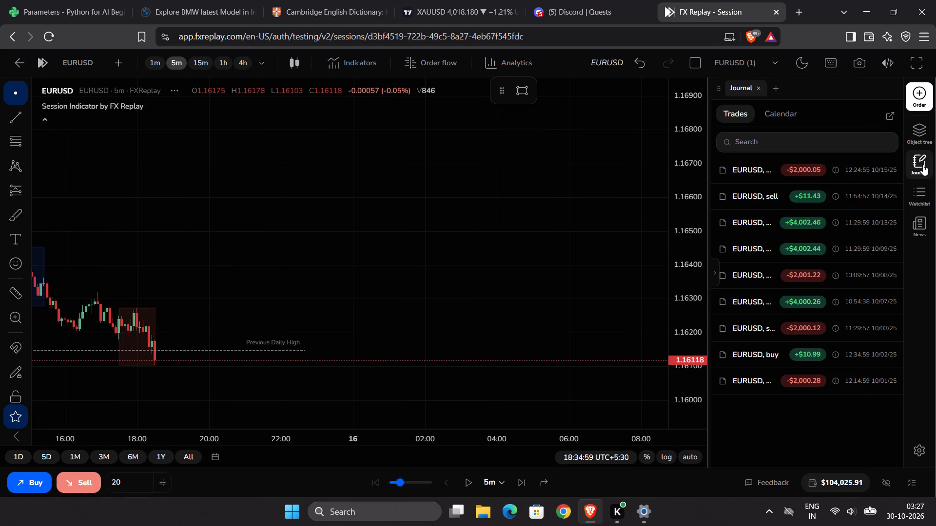
pyautogui.click(923, 165)
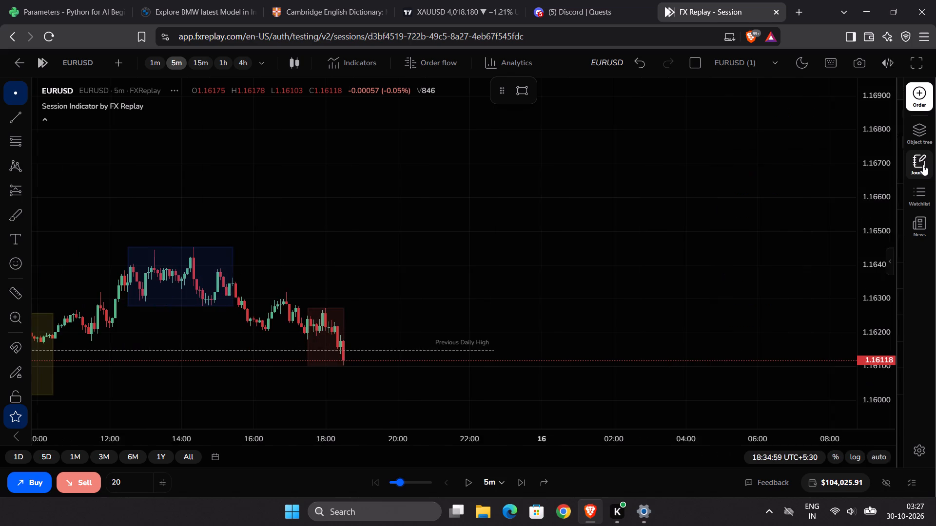
# Examine the EURUSD price structure of recent weeks and months on the 4-hour chart.
pyautogui.click(200, 57)
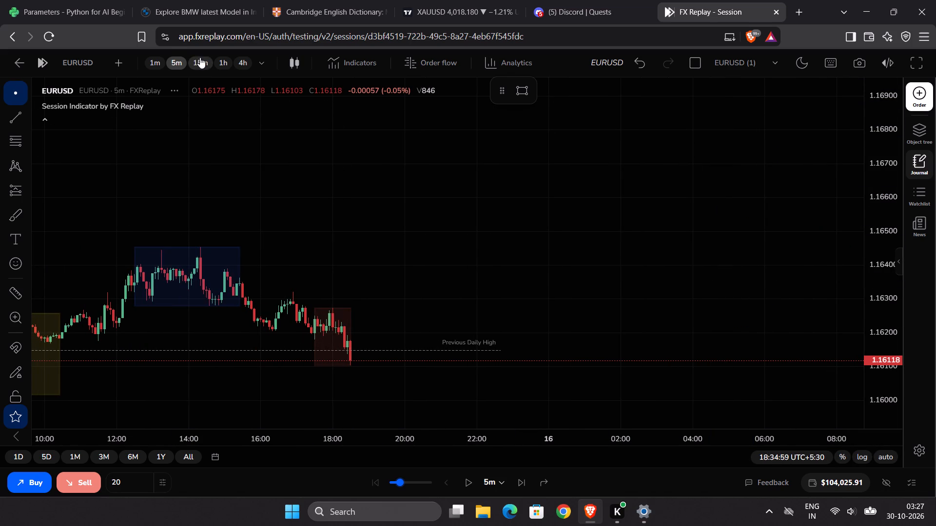
pyautogui.click(237, 68)
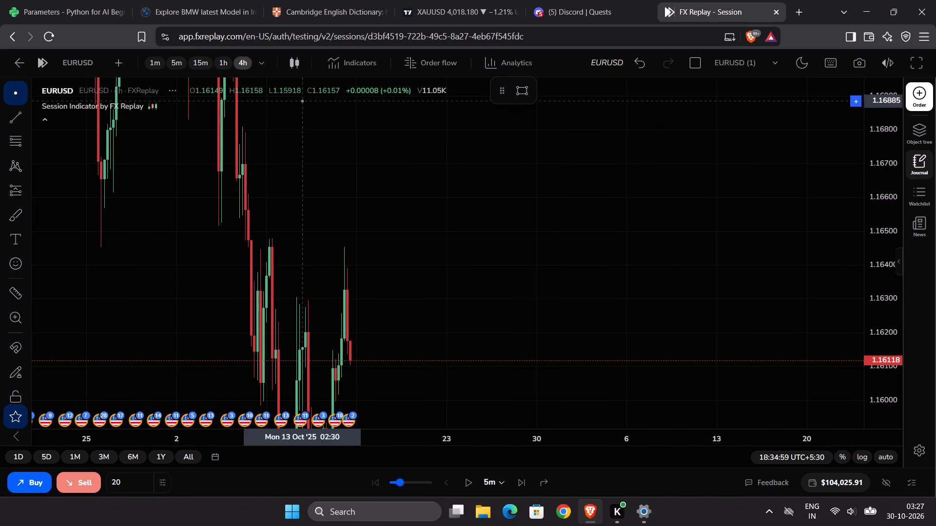
pyautogui.moveTo(874, 128); pyautogui.dragTo(864, 338)
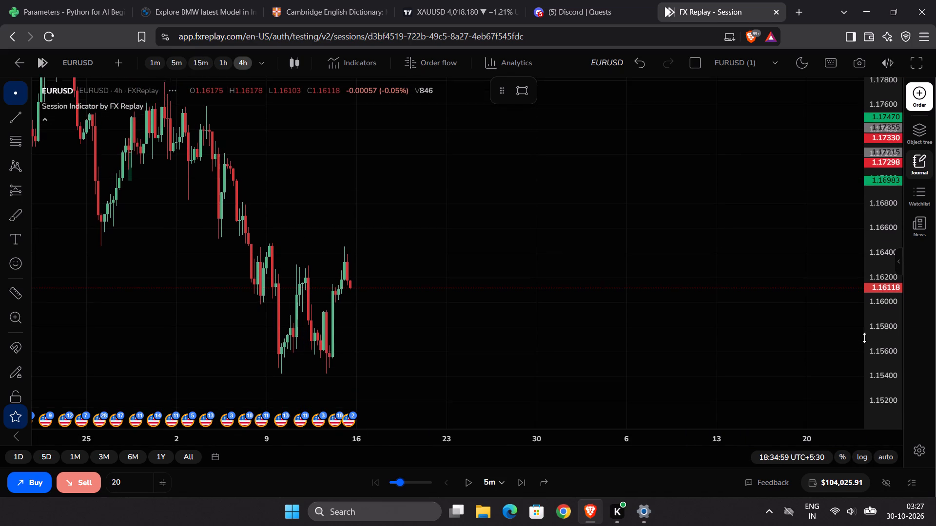
pyautogui.moveTo(864, 338); pyautogui.dragTo(848, 377)
pyautogui.scroll(-4, 758, 319)
pyautogui.moveTo(687, 253); pyautogui.dragTo(746, 339)
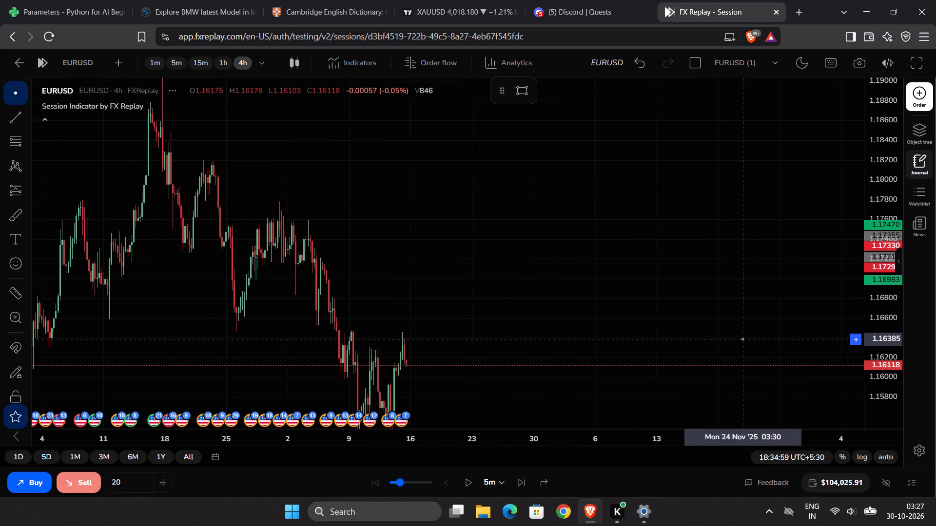
pyautogui.moveTo(746, 339); pyautogui.dragTo(839, 285)
pyautogui.scroll(-4, 839, 285)
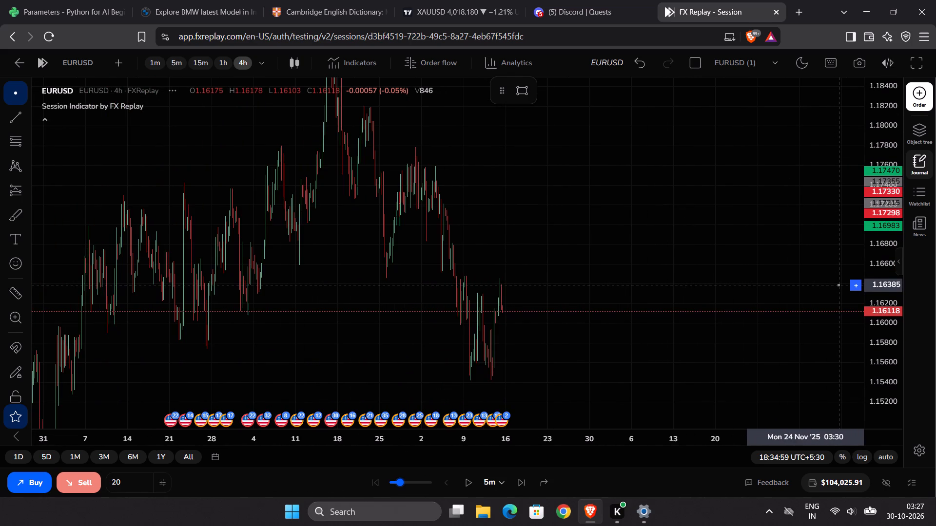
pyautogui.scroll(3, 839, 285)
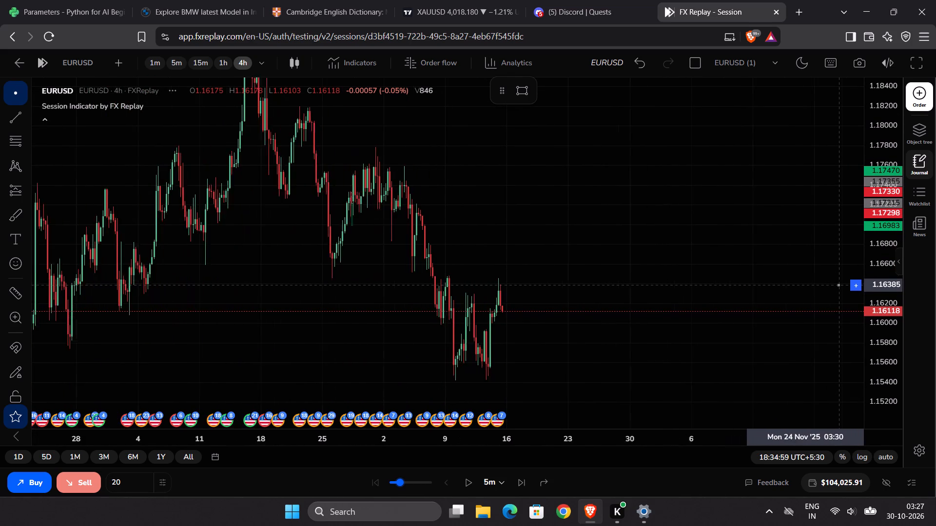
pyautogui.scroll(3, 839, 285)
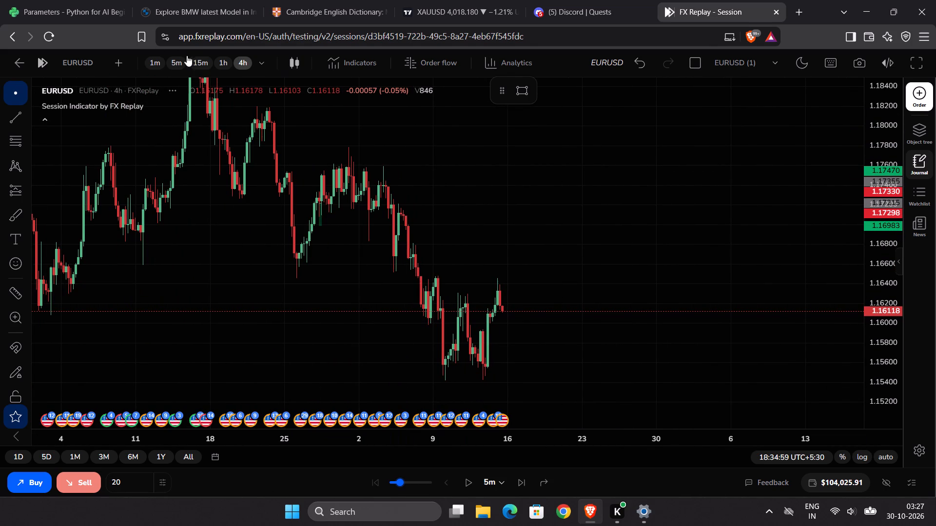
# Switch the EURUSD chart to the 15-minute timeframe with the recent candles in view.
pyautogui.click(201, 61)
pyautogui.moveTo(877, 143); pyautogui.dragTo(881, 254)
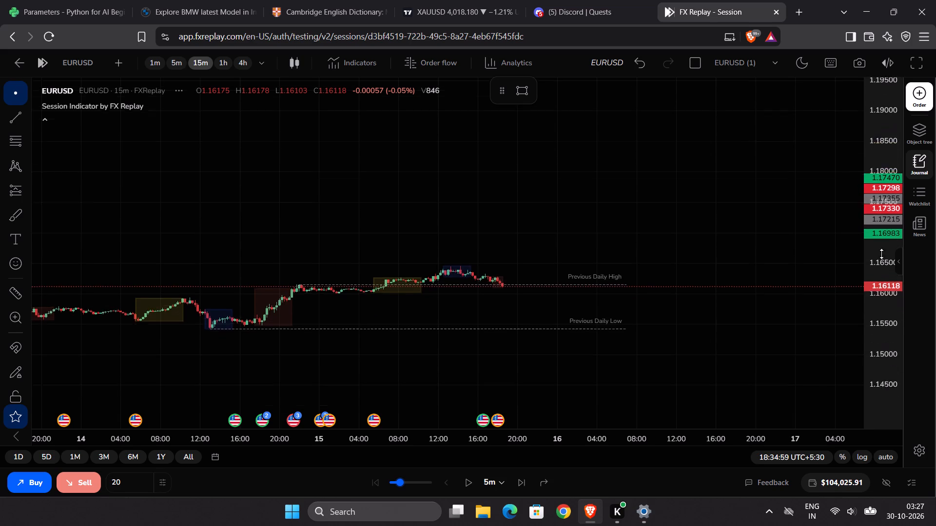
pyautogui.moveTo(881, 254); pyautogui.dragTo(880, 267)
pyautogui.scroll(9, 596, 352)
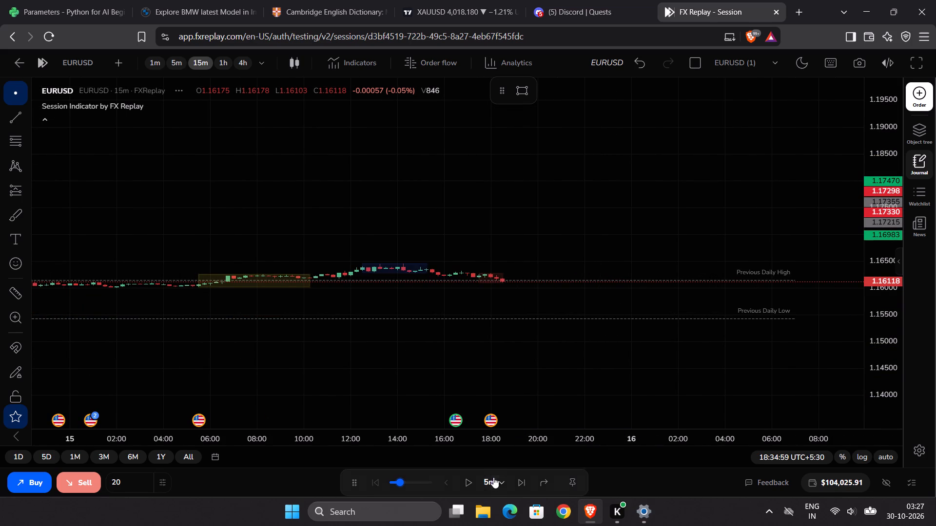
# Set the replay interval to 15m and the replay speed to 16x per sec.
pyautogui.click(495, 472)
pyautogui.click(486, 475)
pyautogui.scroll(-3, 485, 385)
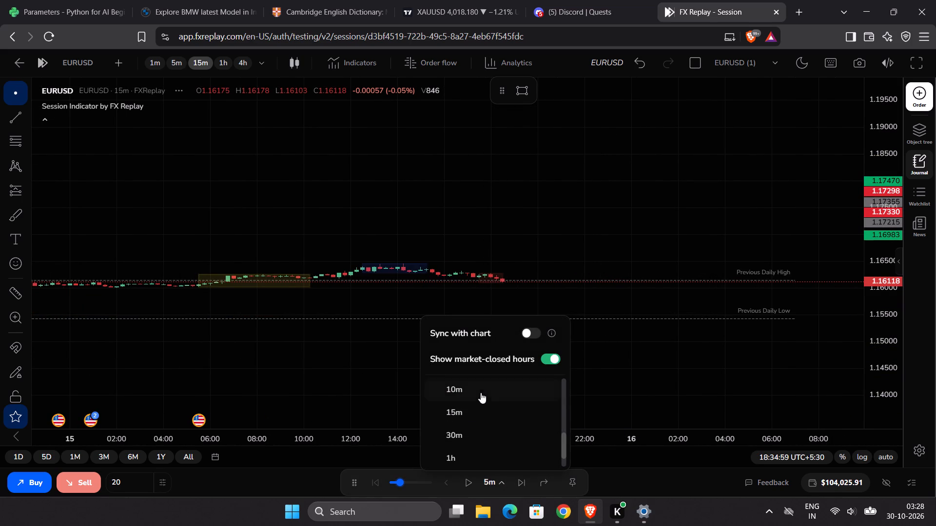
pyautogui.click(460, 417)
pyautogui.moveTo(423, 479); pyautogui.dragTo(437, 479)
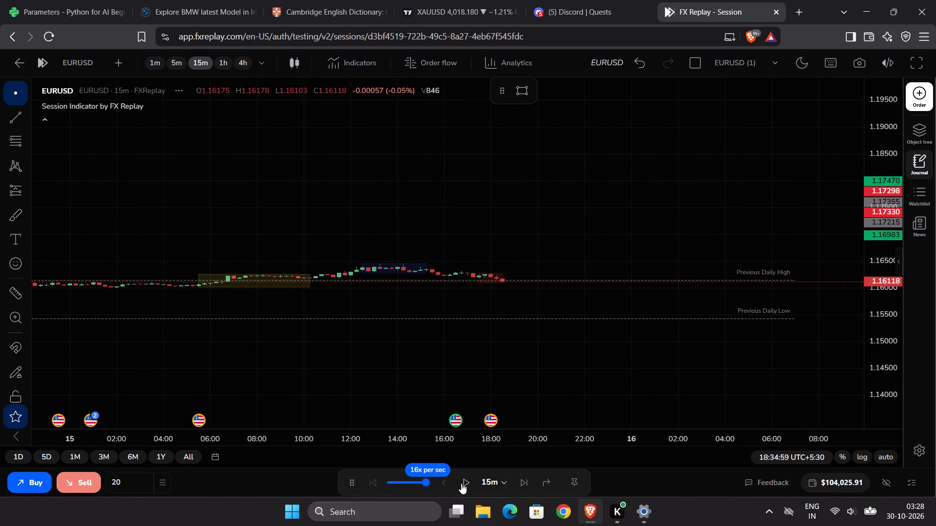
# Play the 15-minute replay in bursts into 16 October and pause it at 05:14:59.
pyautogui.click(464, 482)
pyautogui.scroll(4, 508, 337)
pyautogui.click(467, 480)
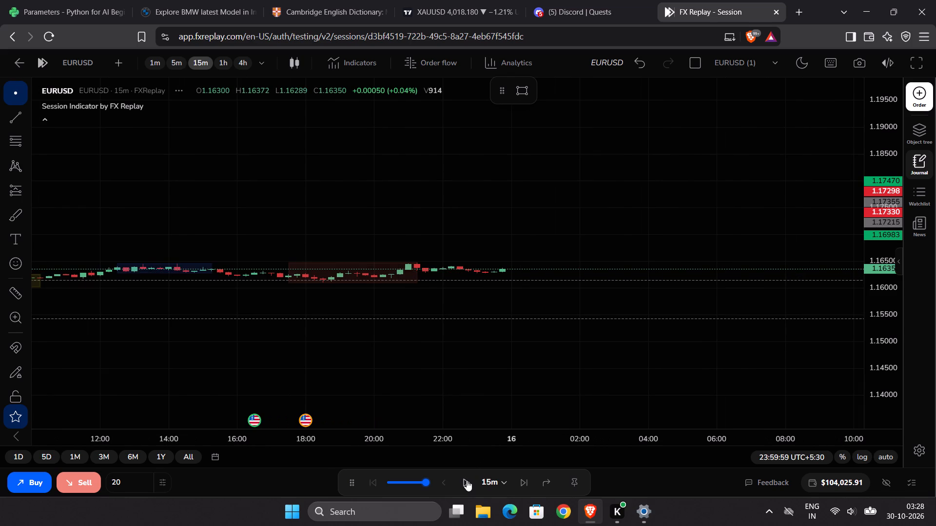
pyautogui.click(467, 480)
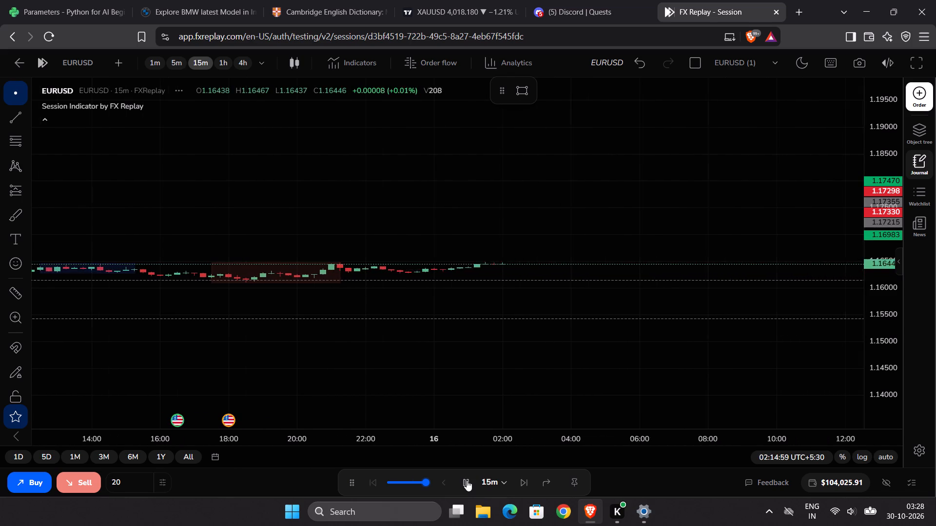
pyautogui.click(467, 480)
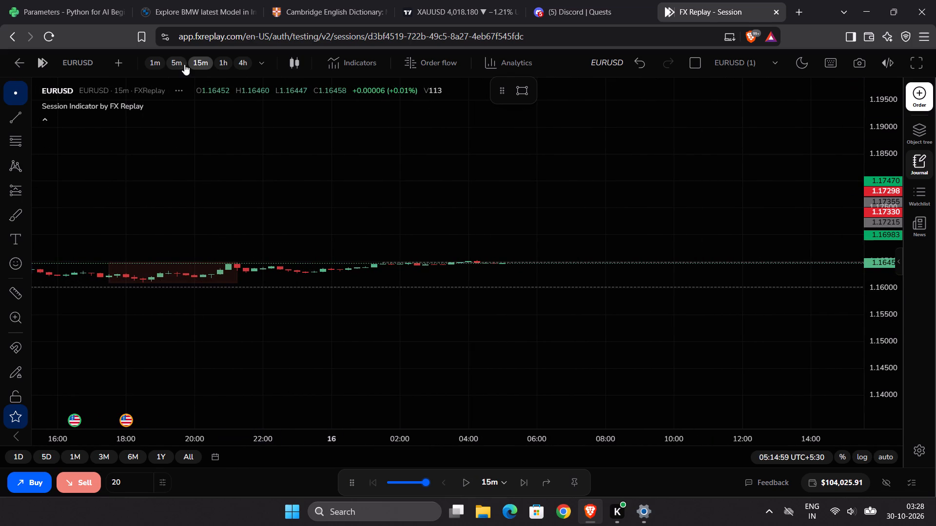
# Reduce the replay speed to 3x per sec.
pyautogui.click(395, 482)
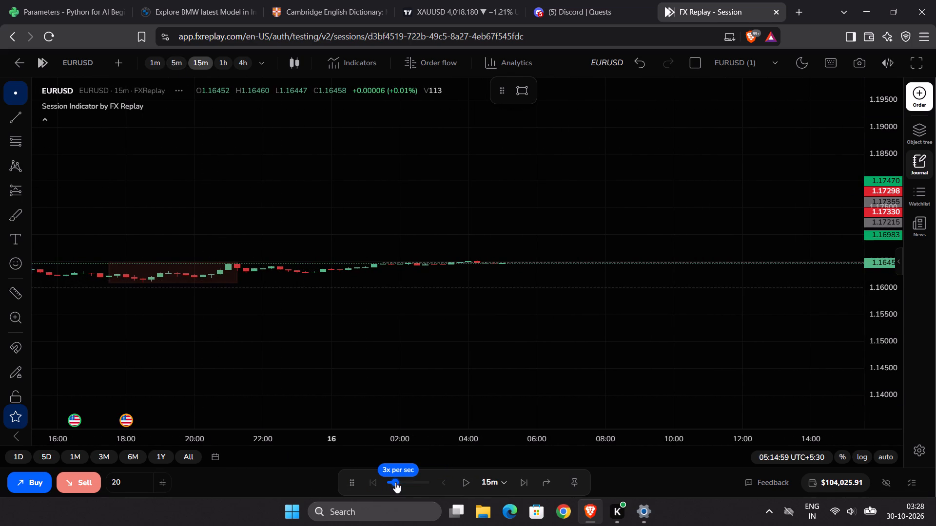
# Examine the 15-minute price action from 9 to 16 October against the session boxes and the previous daily high and low.
pyautogui.moveTo(906, 379); pyautogui.dragTo(883, 222)
pyautogui.moveTo(882, 353); pyautogui.dragTo(889, 200)
pyautogui.moveTo(883, 357); pyautogui.dragTo(889, 263)
pyautogui.moveTo(876, 362); pyautogui.dragTo(884, 258)
pyautogui.moveTo(755, 328); pyautogui.dragTo(758, 226)
pyautogui.scroll(-6, 750, 233)
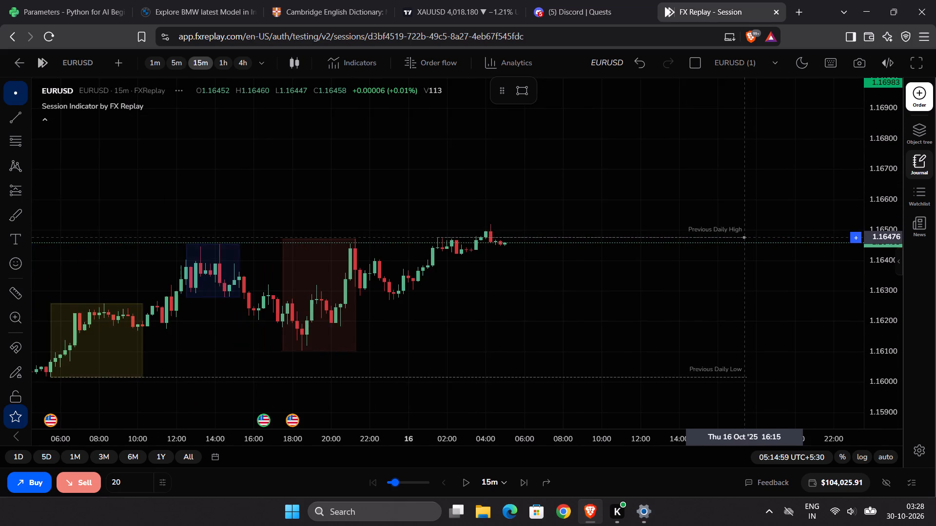
pyautogui.scroll(-5, 745, 239)
pyautogui.moveTo(658, 295); pyautogui.dragTo(880, 249)
pyautogui.scroll(-2, 880, 250)
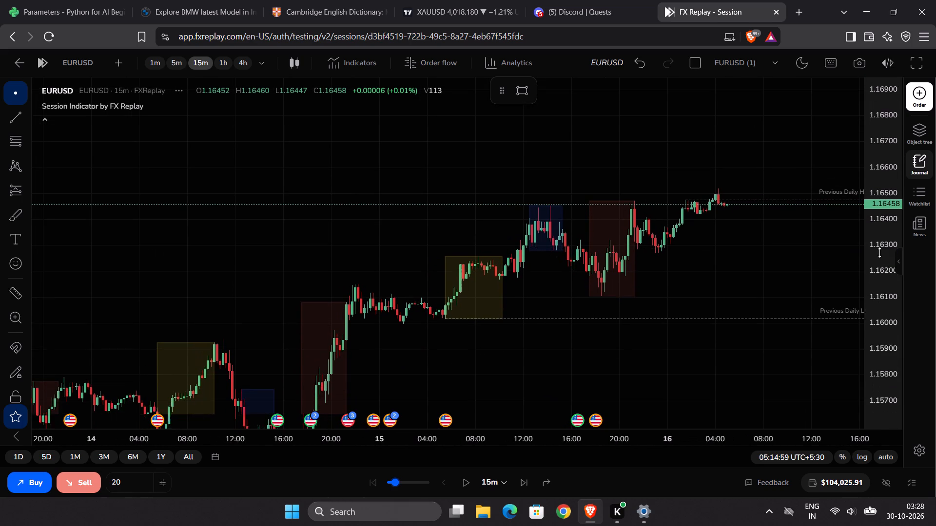
pyautogui.scroll(-2, 879, 252)
pyautogui.scroll(-6, 767, 262)
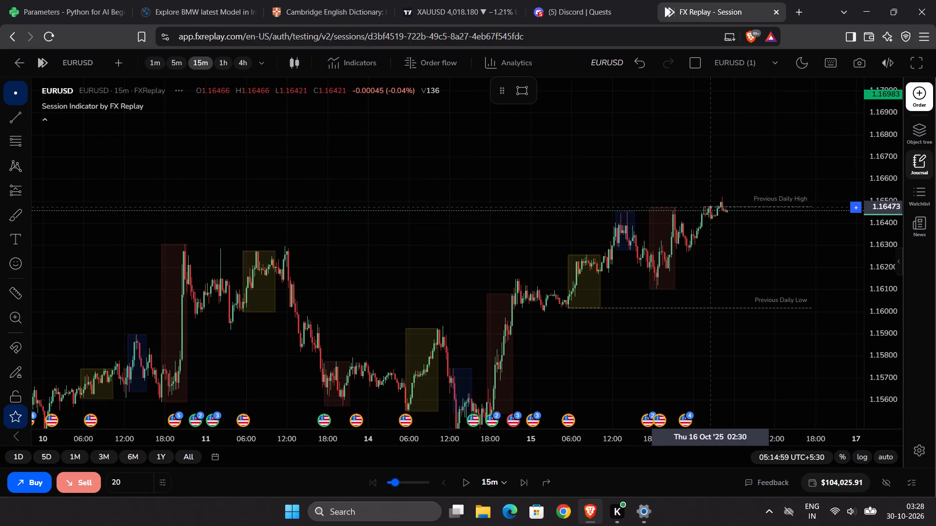
pyautogui.scroll(-1, 597, 258)
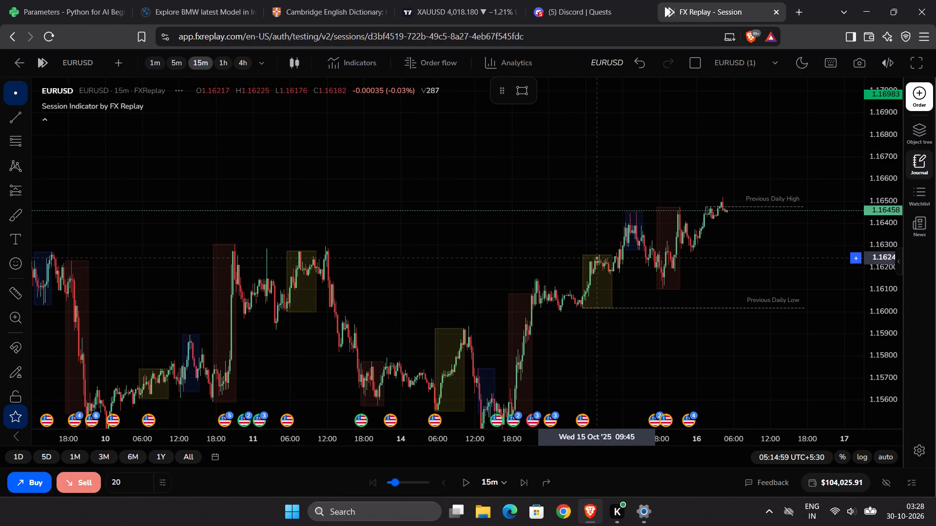
pyautogui.scroll(6, 597, 258)
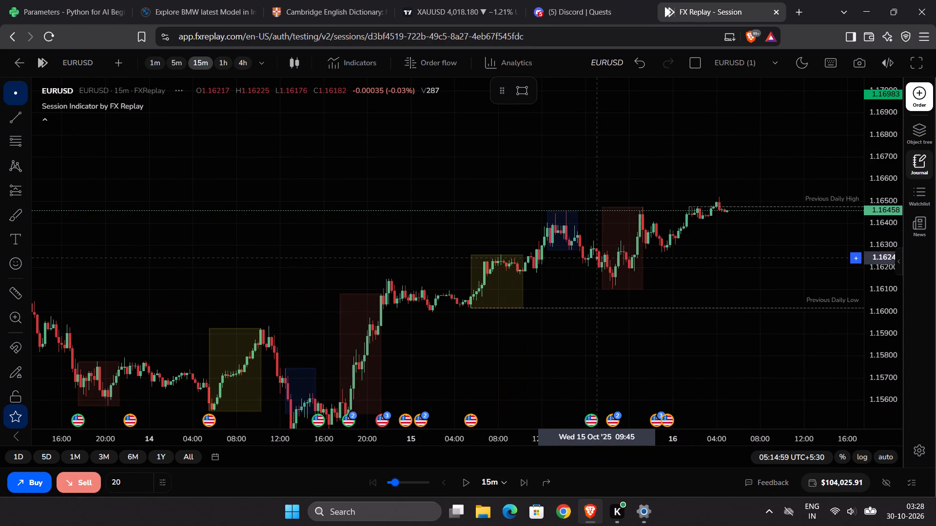
pyautogui.scroll(-6, 602, 261)
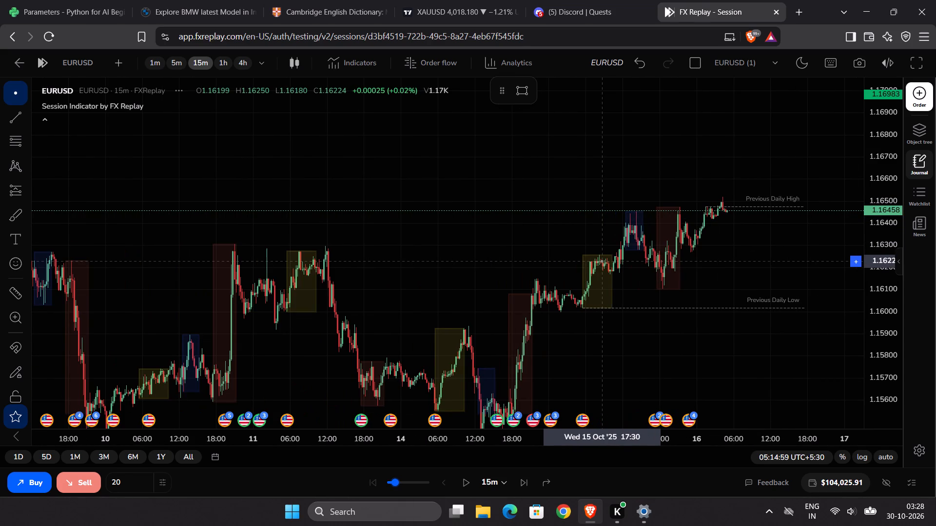
pyautogui.moveTo(520, 266); pyautogui.dragTo(536, 218)
pyautogui.scroll(-1, 536, 218)
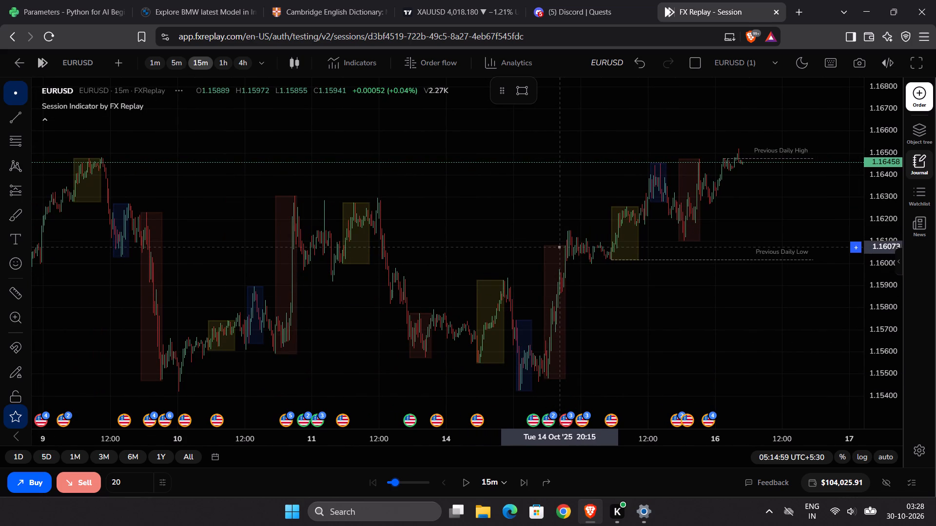
pyautogui.scroll(6, 734, 220)
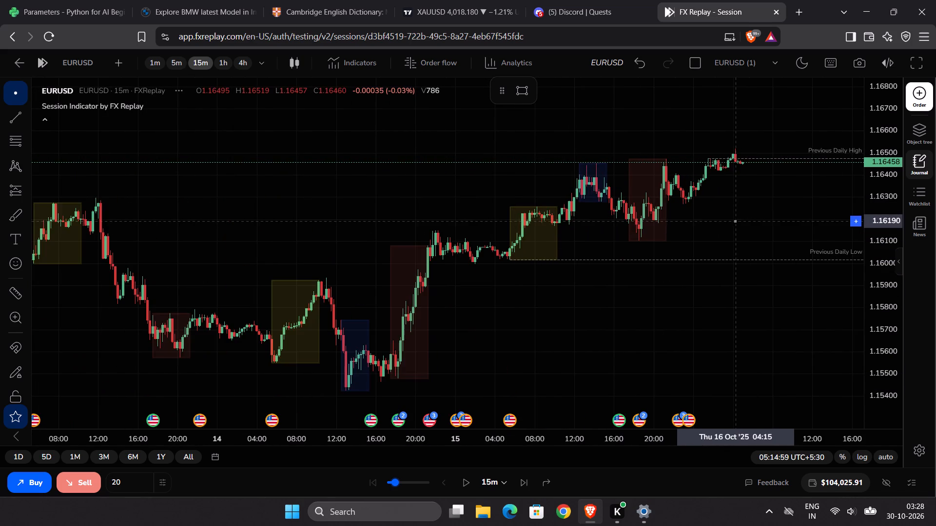
# Take a closer view of the candles near the previous daily high and play the 15-minute replay to 06:14:59.
pyautogui.moveTo(751, 211); pyautogui.dragTo(571, 296)
pyautogui.moveTo(876, 332); pyautogui.dragTo(876, 203)
pyautogui.moveTo(729, 293); pyautogui.dragTo(625, 369)
pyautogui.moveTo(879, 344); pyautogui.dragTo(884, 264)
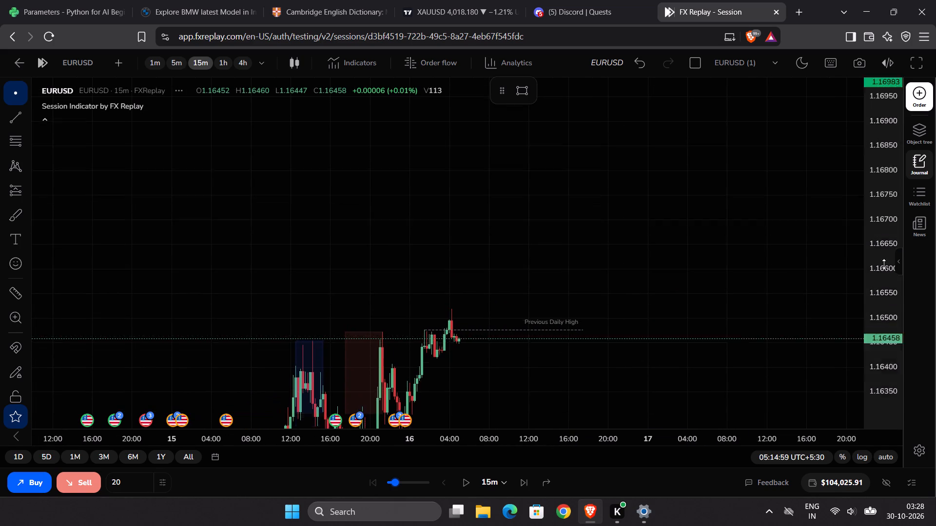
pyautogui.moveTo(884, 264); pyautogui.dragTo(881, 169)
pyautogui.moveTo(777, 337); pyautogui.dragTo(812, 145)
pyautogui.scroll(6, 717, 246)
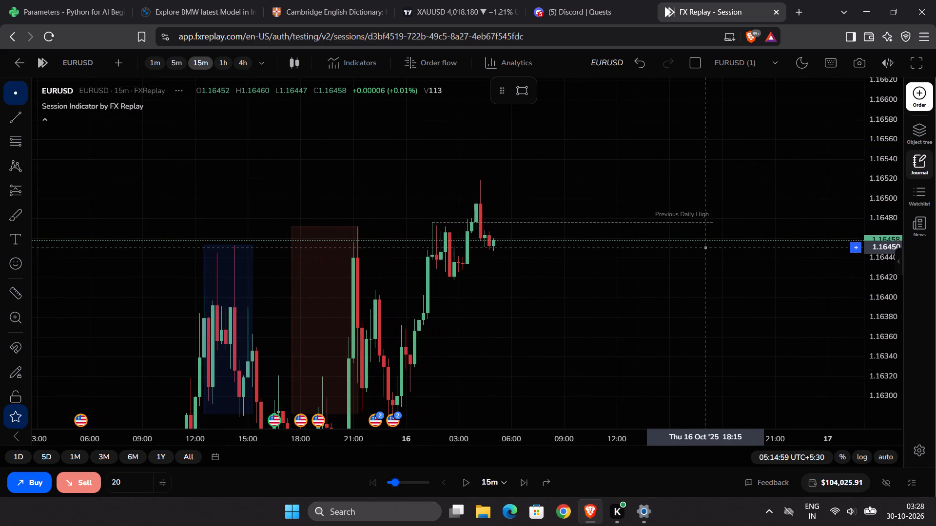
pyautogui.click(467, 480)
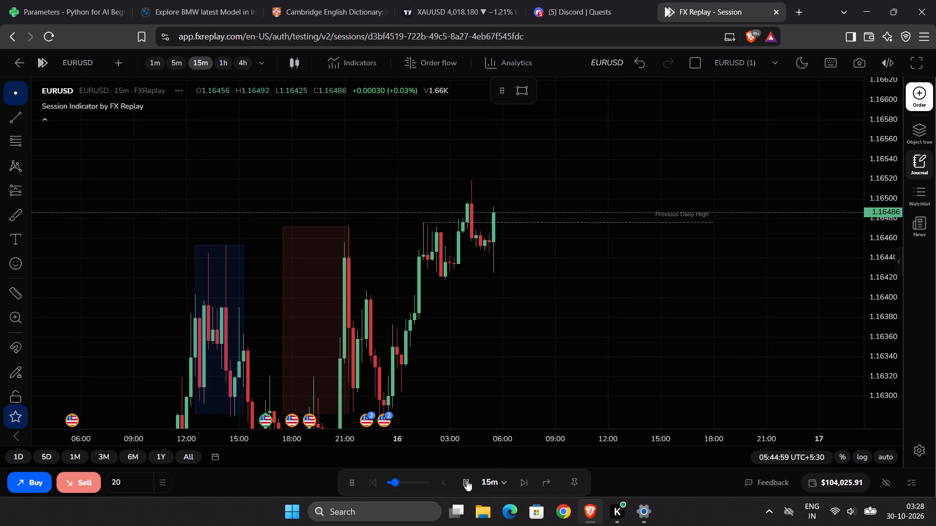
pyautogui.click(467, 480)
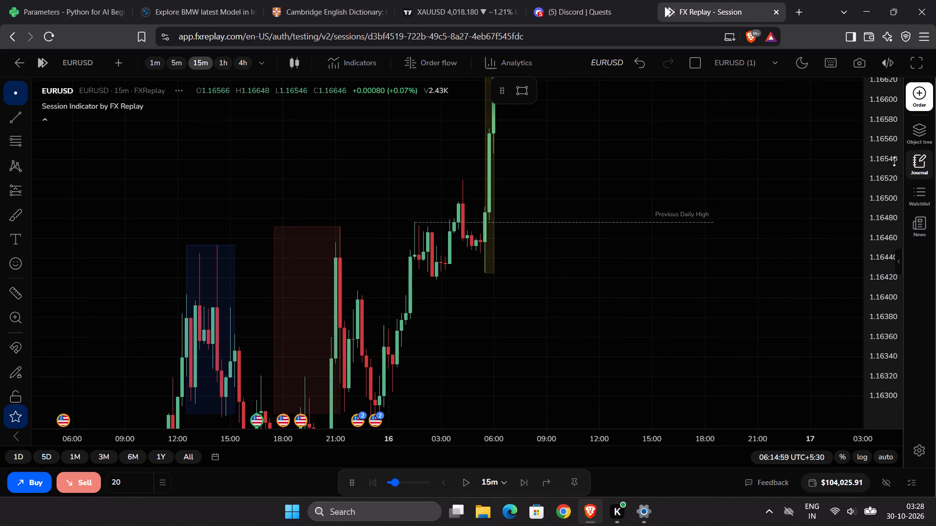
# Play the 15-minute replay in bursts through the 16 October session boxes to about 21:30.
pyautogui.moveTo(889, 155); pyautogui.dragTo(858, 356)
pyautogui.moveTo(758, 168); pyautogui.dragTo(710, 280)
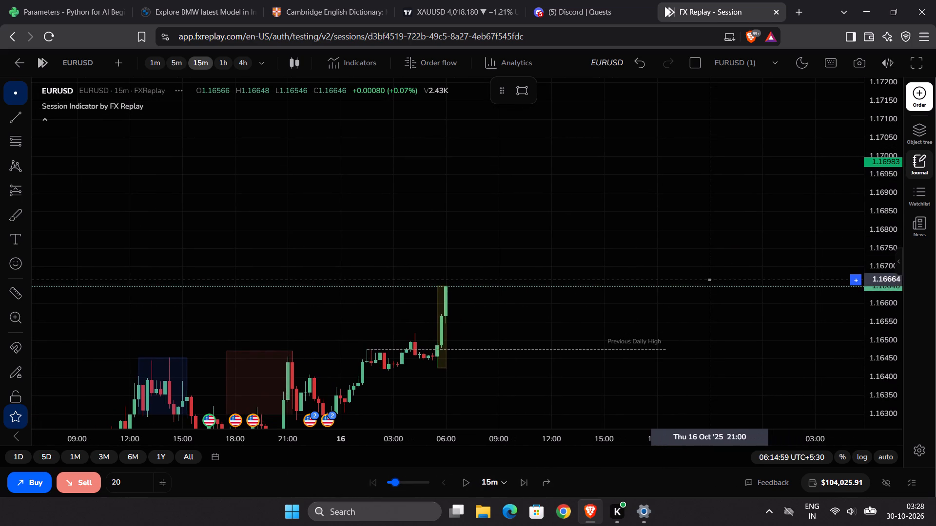
pyautogui.click(467, 480)
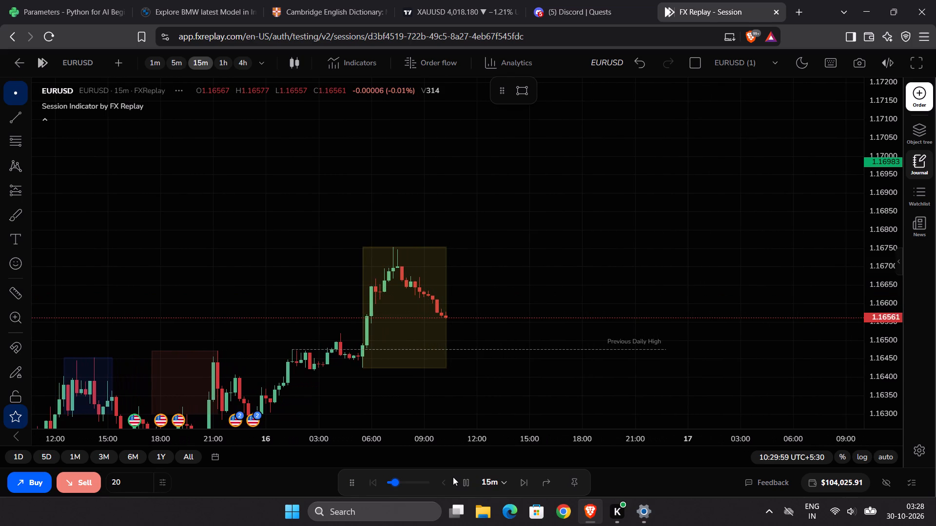
pyautogui.click(453, 477)
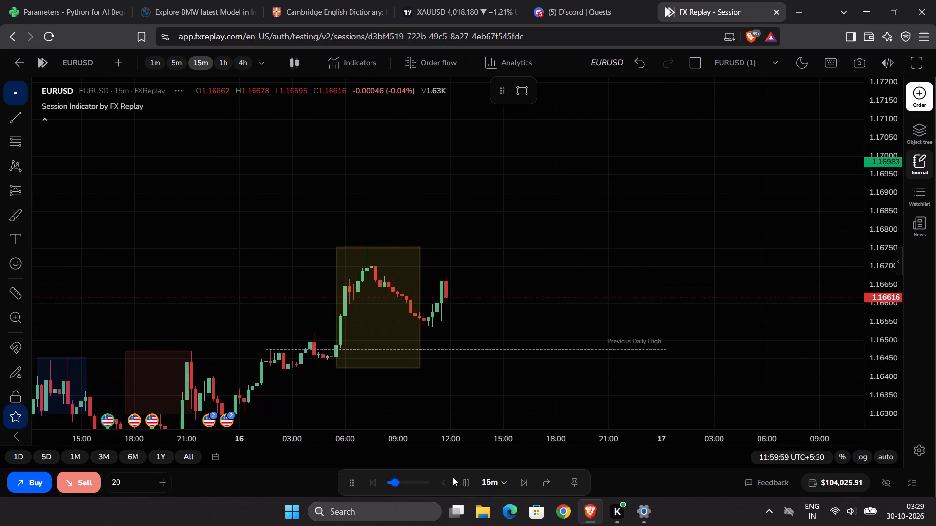
pyautogui.click(453, 477)
pyautogui.click(453, 477)
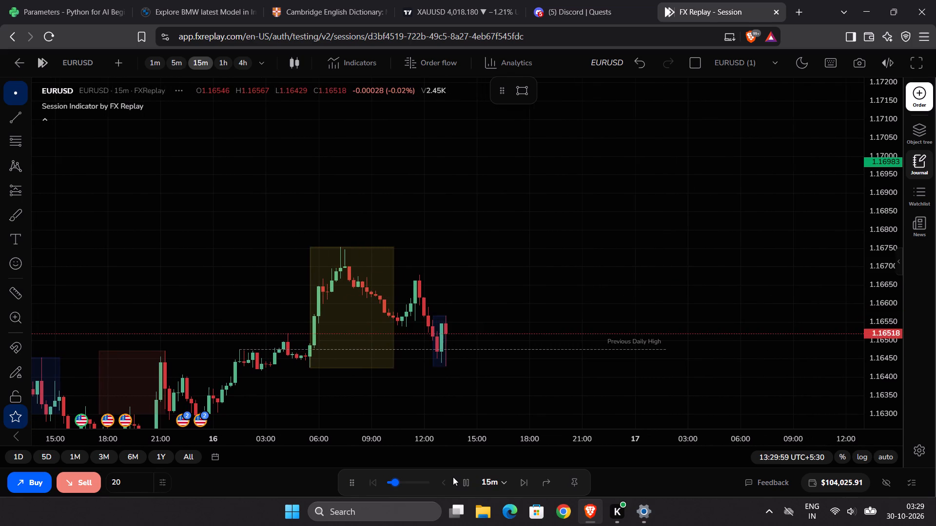
pyautogui.click(463, 479)
pyautogui.click(463, 479)
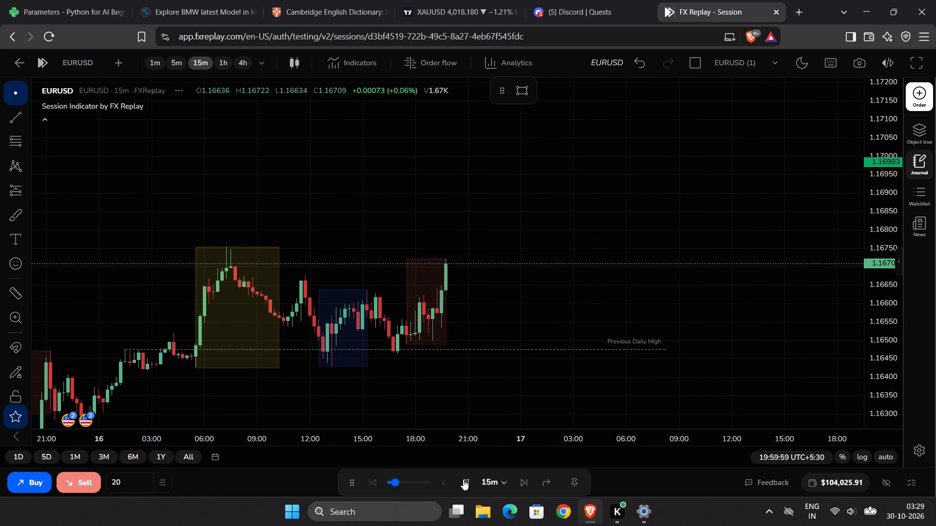
pyautogui.scroll(1, 481, 363)
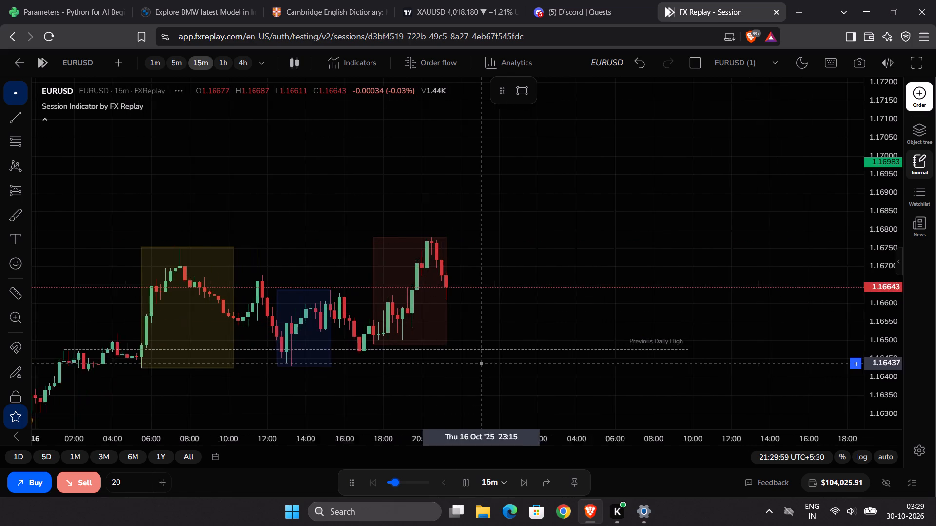
pyautogui.scroll(1, 481, 363)
# Raise the replay speed to 14x per sec and advance the 15-minute replay to 03:29:59 on 17 October.
pyautogui.click(420, 484)
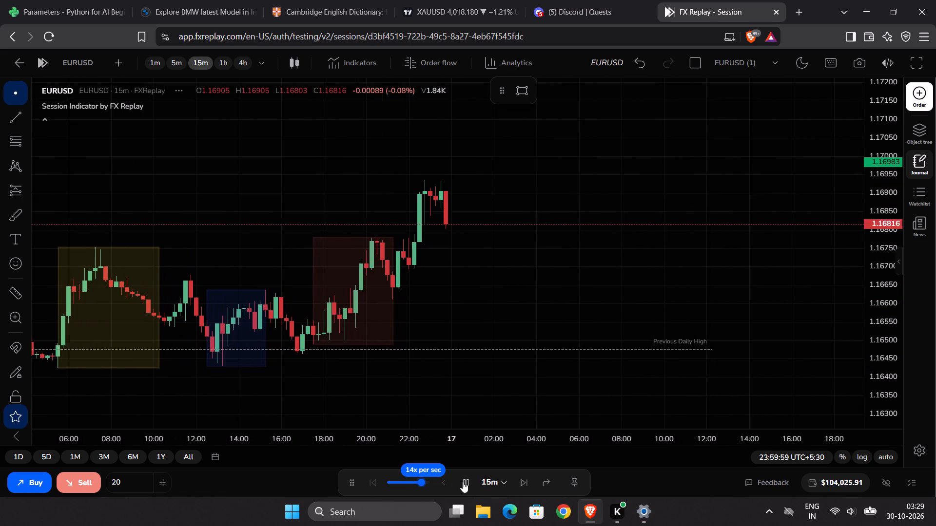
pyautogui.click(463, 482)
pyautogui.click(463, 482)
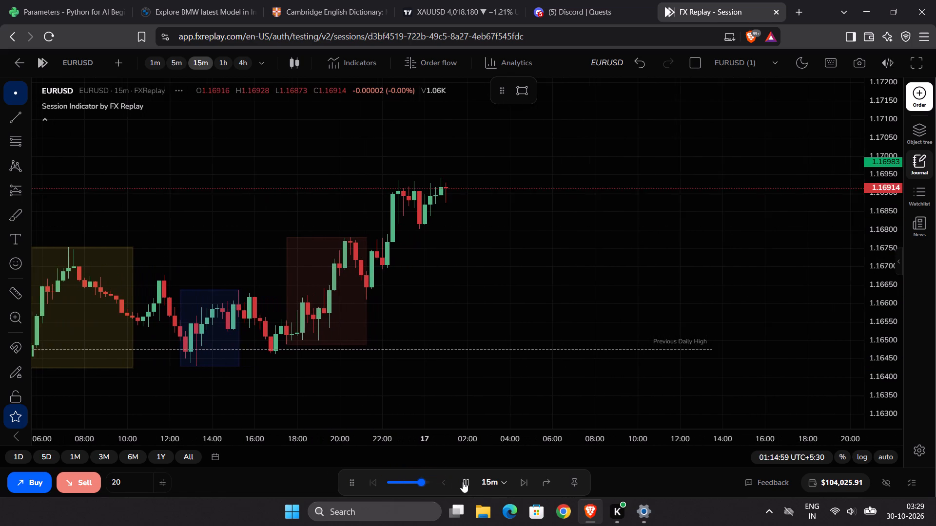
pyautogui.click(463, 482)
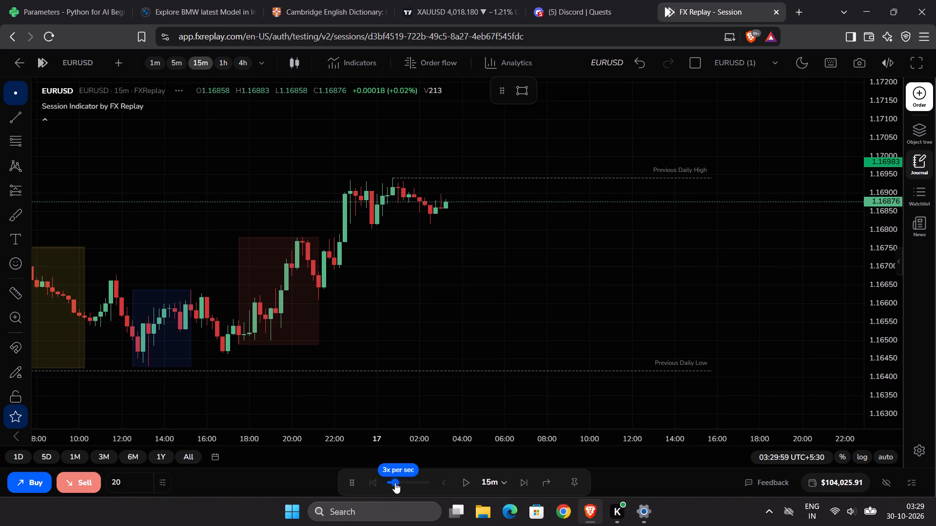
# Lower the replay speed to 3x per sec and play past the previous daily high, pausing at 05:29:59.
pyautogui.click(395, 483)
pyautogui.click(461, 477)
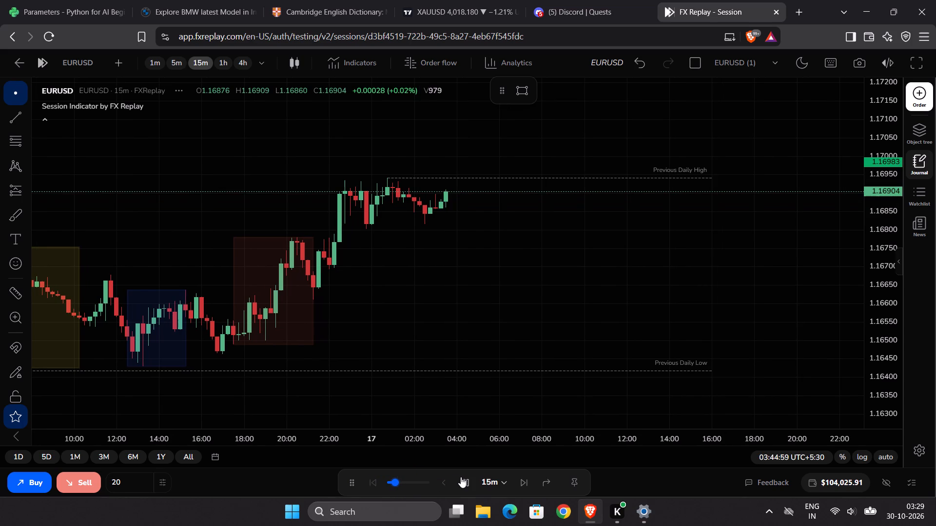
pyautogui.click(461, 477)
pyautogui.click(461, 477)
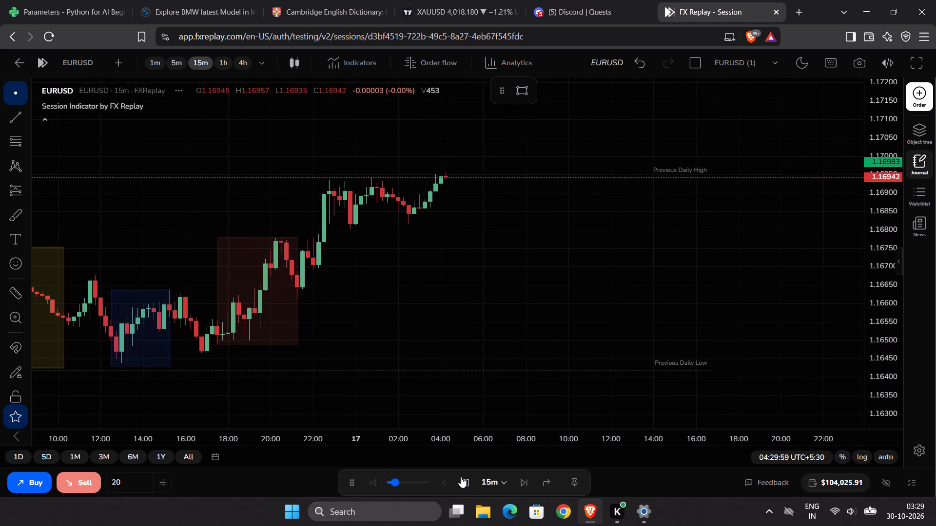
pyautogui.click(461, 477)
# Play the 15-minute replay through the yellow session box on 17 October and pause at 11:14:59.
pyautogui.moveTo(576, 250); pyautogui.dragTo(563, 369)
pyautogui.moveTo(883, 349); pyautogui.dragTo(884, 366)
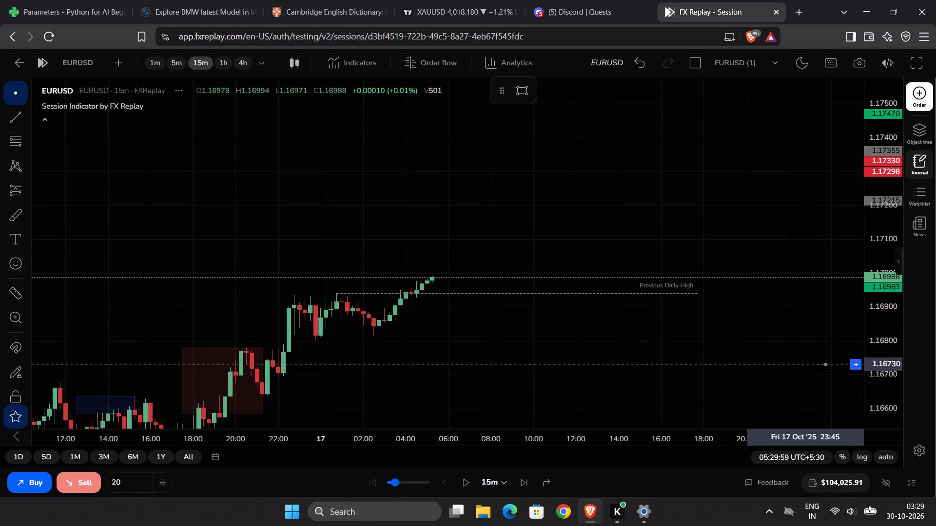
pyautogui.click(466, 482)
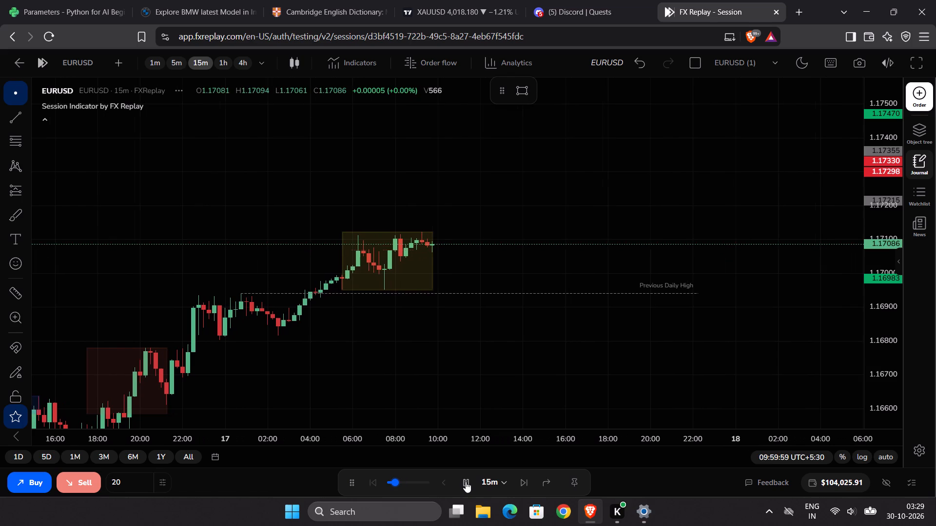
pyautogui.click(466, 482)
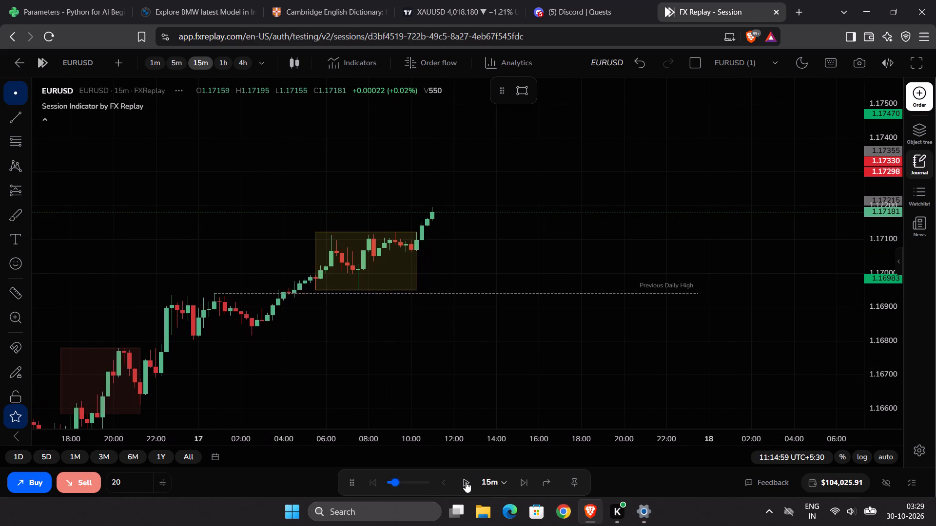
# Examine the EURUSD rally on the 1-hour and 4-hour charts against the September and October swings.
pyautogui.scroll(-4, 515, 351)
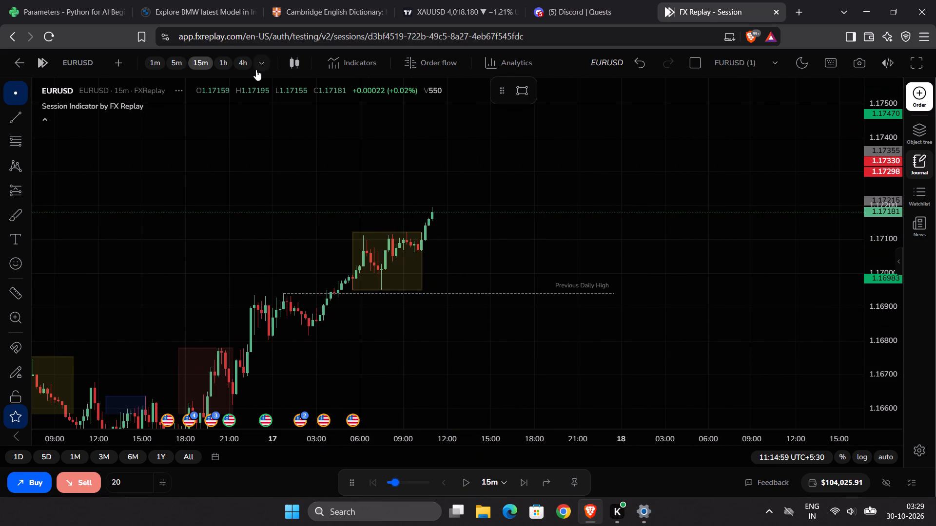
pyautogui.click(227, 66)
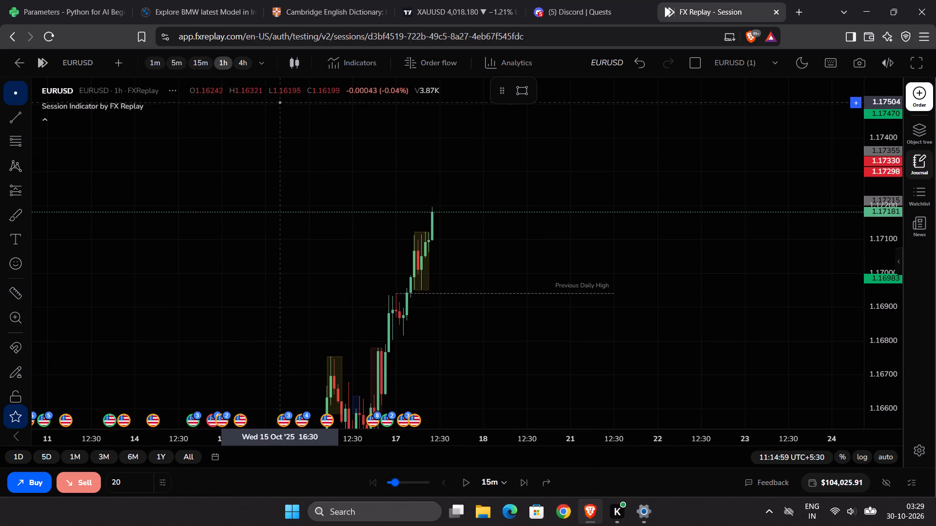
pyautogui.click(244, 63)
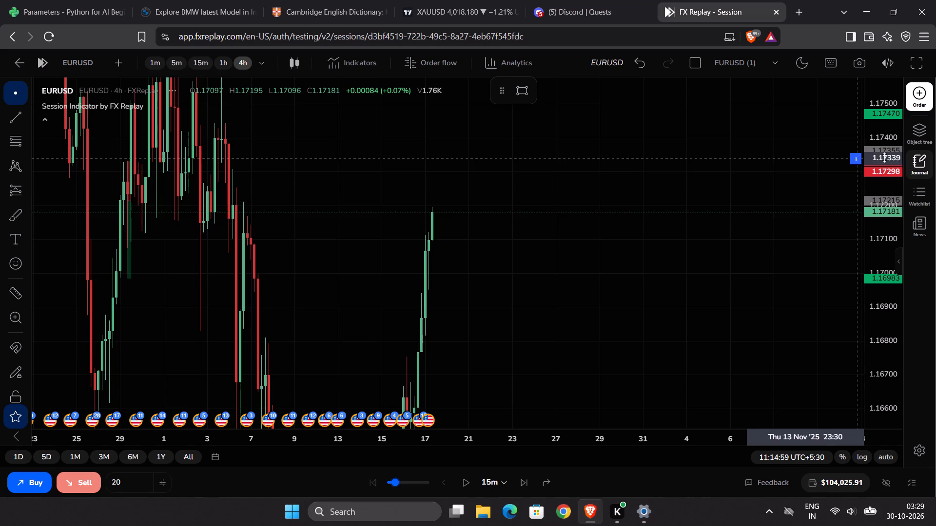
pyautogui.moveTo(885, 158); pyautogui.dragTo(869, 377)
pyautogui.scroll(-4, 734, 326)
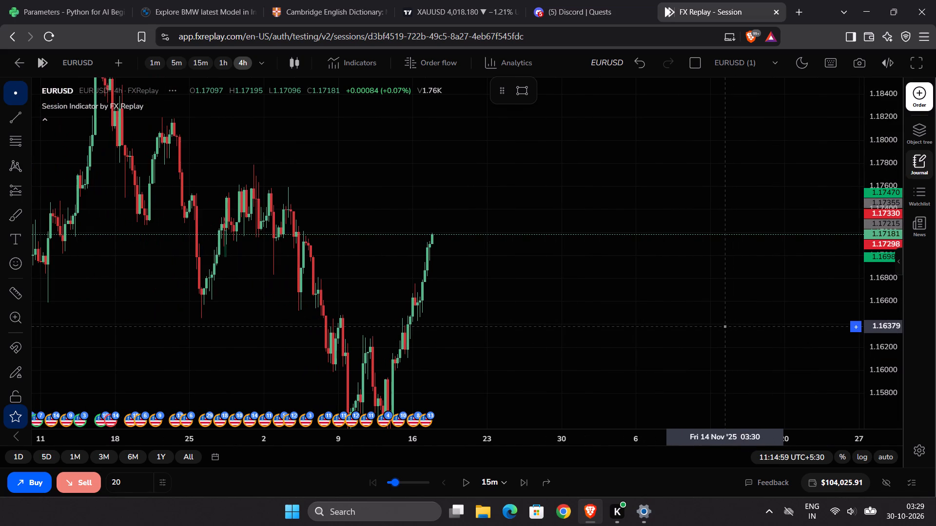
pyautogui.scroll(3, 711, 326)
pyautogui.moveTo(637, 342); pyautogui.dragTo(672, 308)
pyautogui.scroll(-1, 672, 309)
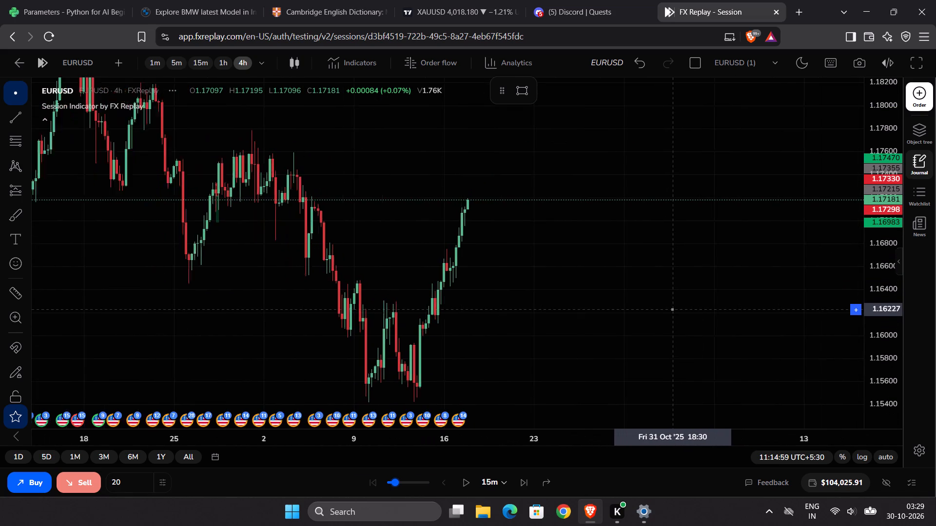
pyautogui.scroll(-5, 672, 309)
pyautogui.moveTo(673, 243); pyautogui.dragTo(653, 336)
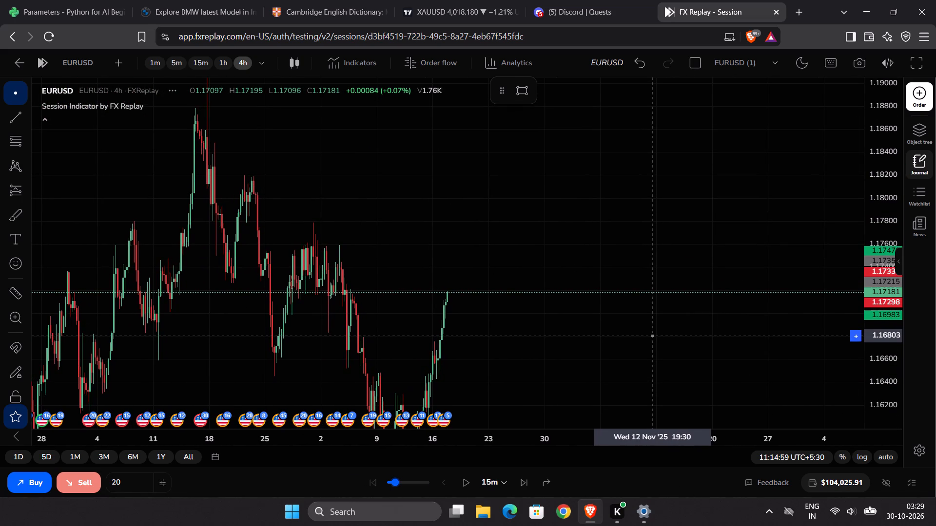
pyautogui.moveTo(653, 336); pyautogui.dragTo(665, 303)
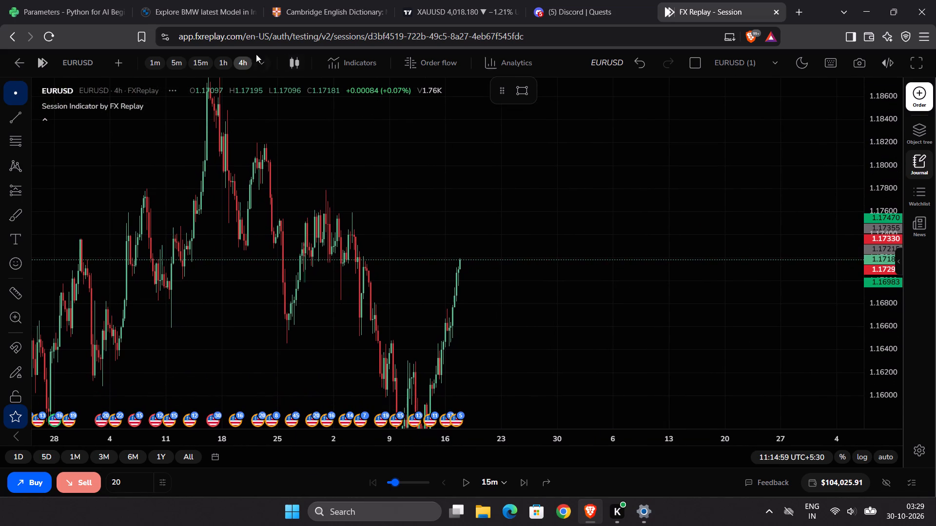
# Switch to the 5-minute chart and enlarge the candles around the 17 October yellow session box.
pyautogui.click(179, 57)
pyautogui.moveTo(882, 360); pyautogui.dragTo(888, 288)
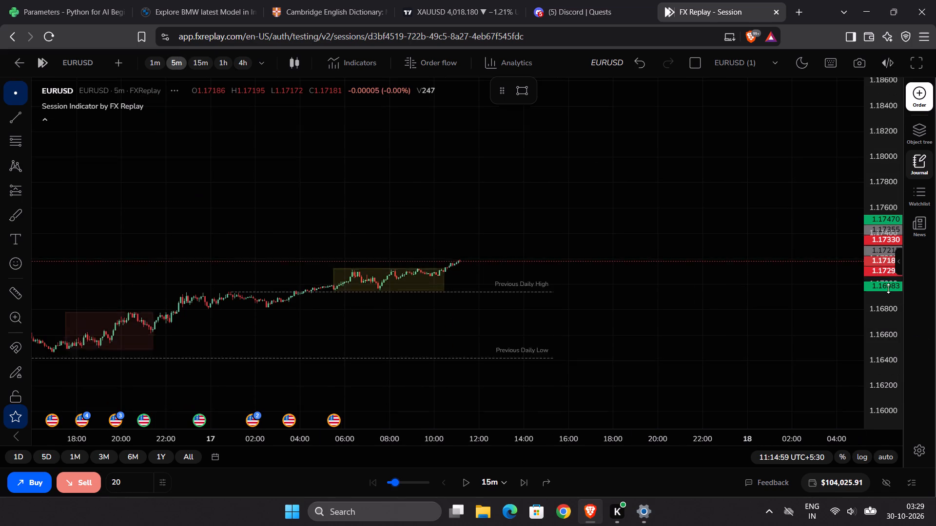
pyautogui.moveTo(888, 288); pyautogui.dragTo(888, 163)
pyautogui.moveTo(882, 358); pyautogui.dragTo(889, 201)
pyautogui.moveTo(715, 351); pyautogui.dragTo(731, 224)
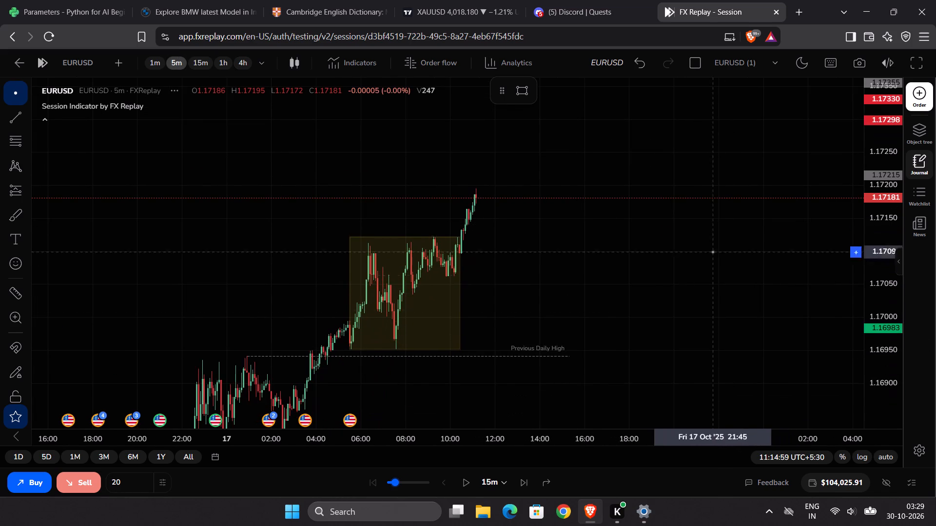
# Set the replay step interval to 5m.
pyautogui.scroll(5, 644, 311)
pyautogui.click(484, 485)
pyautogui.scroll(-2, 517, 441)
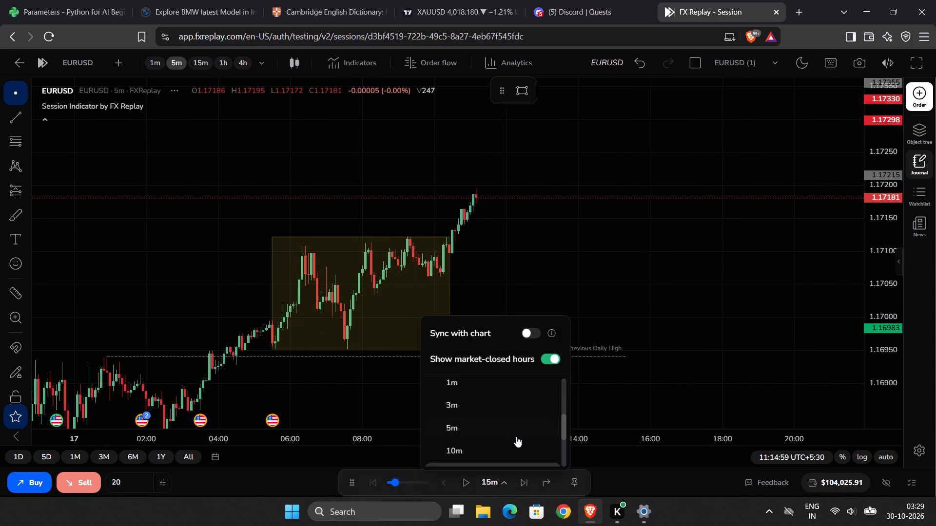
pyautogui.click(453, 420)
pyautogui.scroll(5, 521, 268)
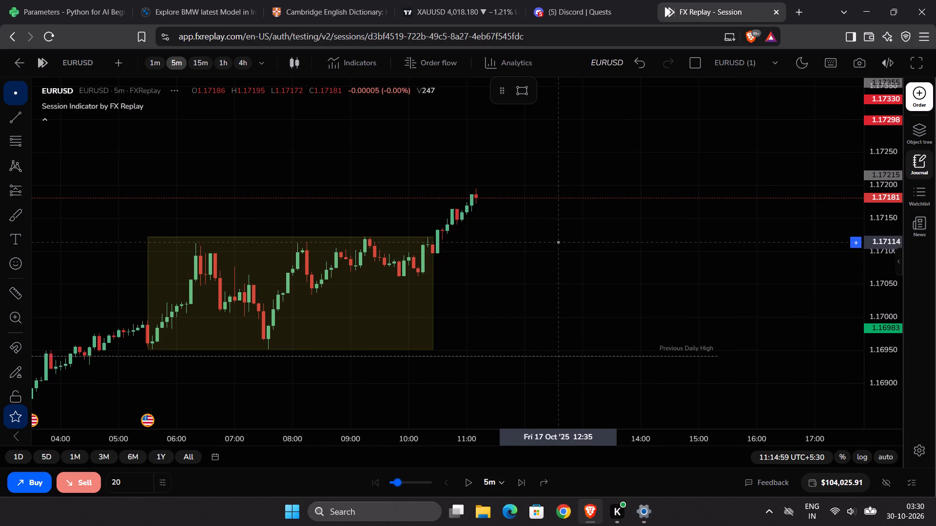
# Reduce the replay speed below 3x per sec and play the 5-minute replay to 11:24:59.
pyautogui.moveTo(576, 262); pyautogui.dragTo(564, 295)
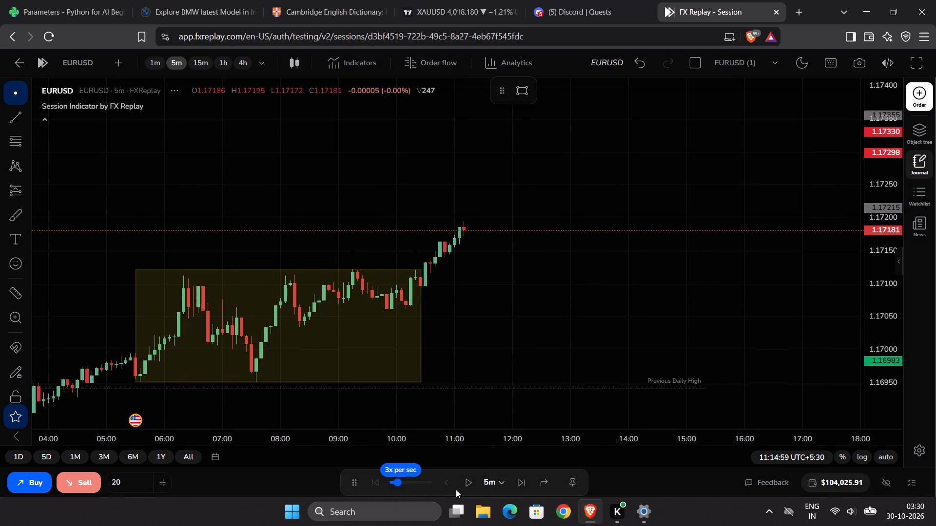
pyautogui.click(395, 483)
pyautogui.moveTo(396, 479); pyautogui.dragTo(389, 480)
pyautogui.click(469, 483)
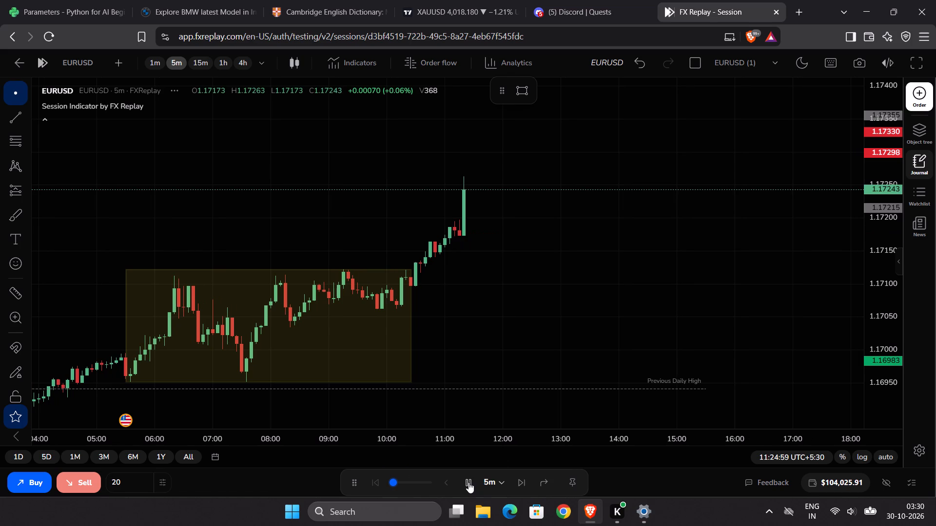
pyautogui.click(468, 482)
# Switch EURUSD to the 1-minute chart and play the replay in short bursts to 11:49:59.
pyautogui.moveTo(509, 298); pyautogui.dragTo(505, 331)
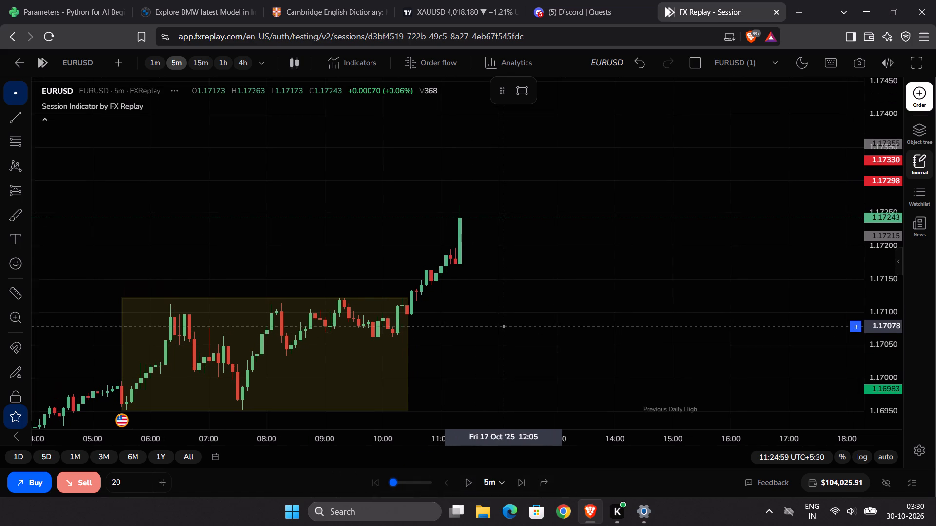
pyautogui.moveTo(505, 331); pyautogui.dragTo(504, 338)
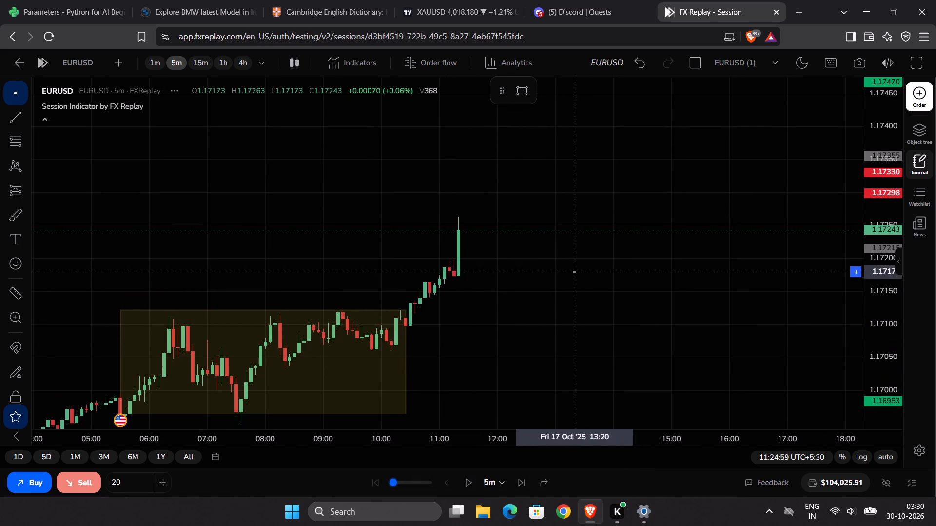
pyautogui.click(155, 59)
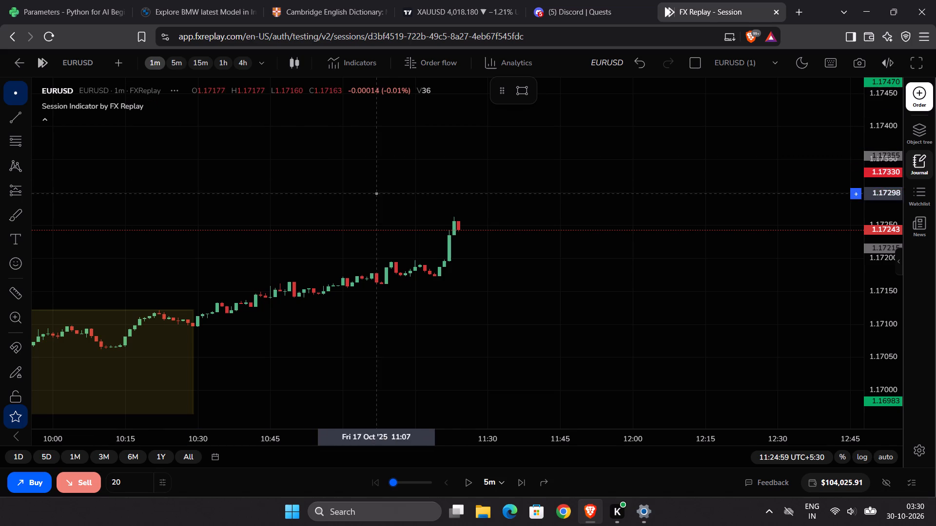
pyautogui.click(465, 478)
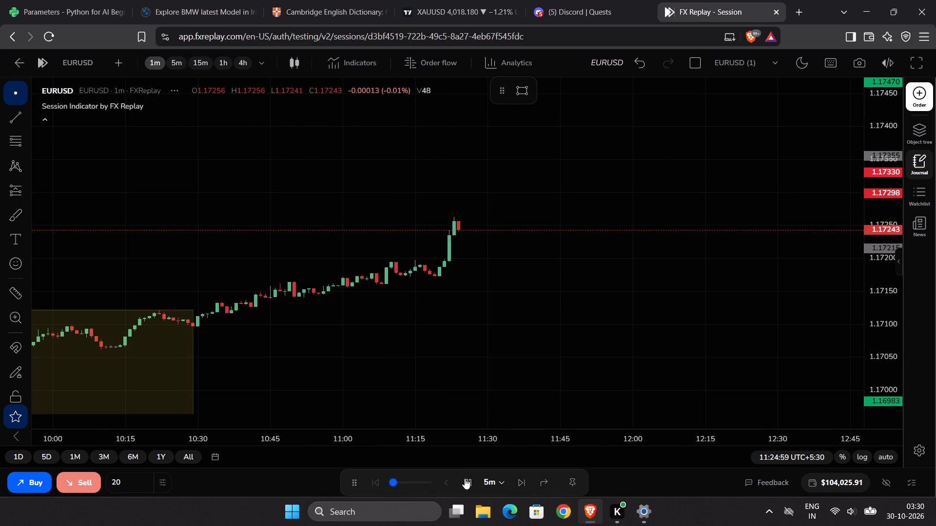
pyautogui.click(465, 478)
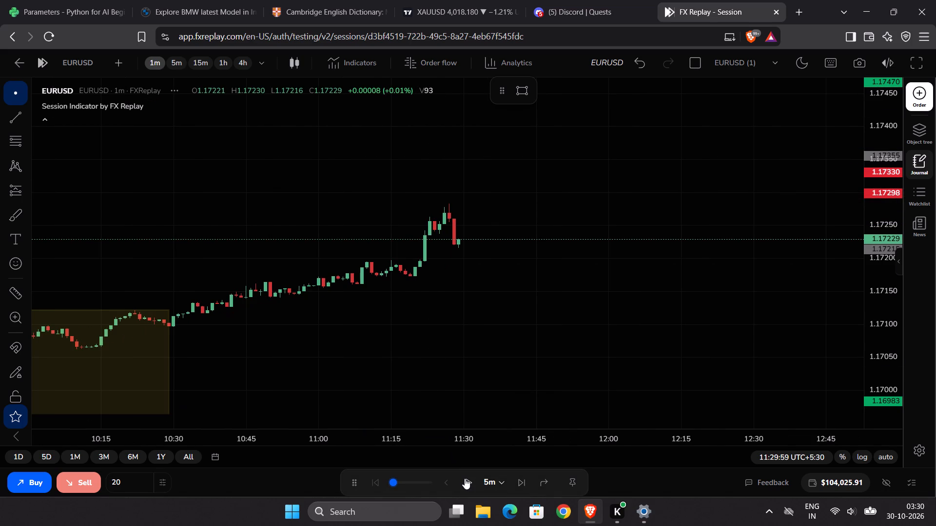
pyautogui.click(465, 478)
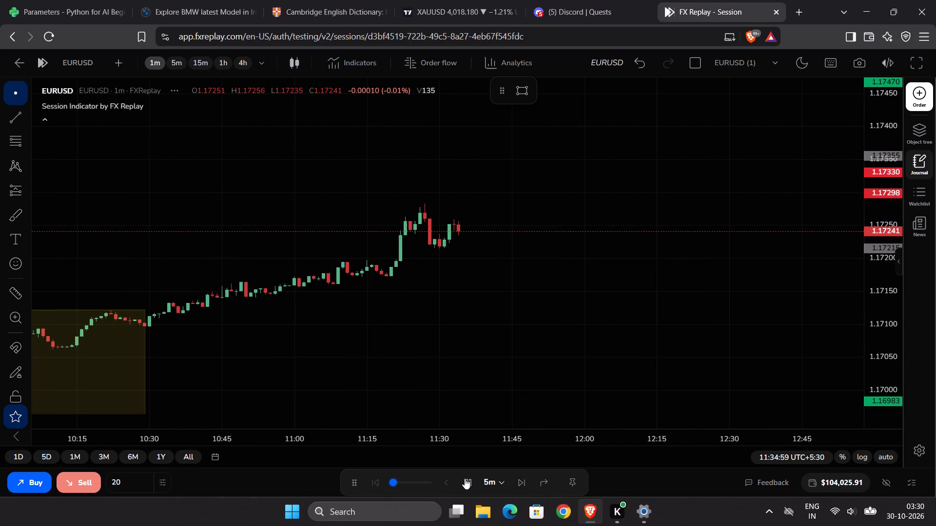
pyautogui.click(465, 478)
pyautogui.click(465, 478)
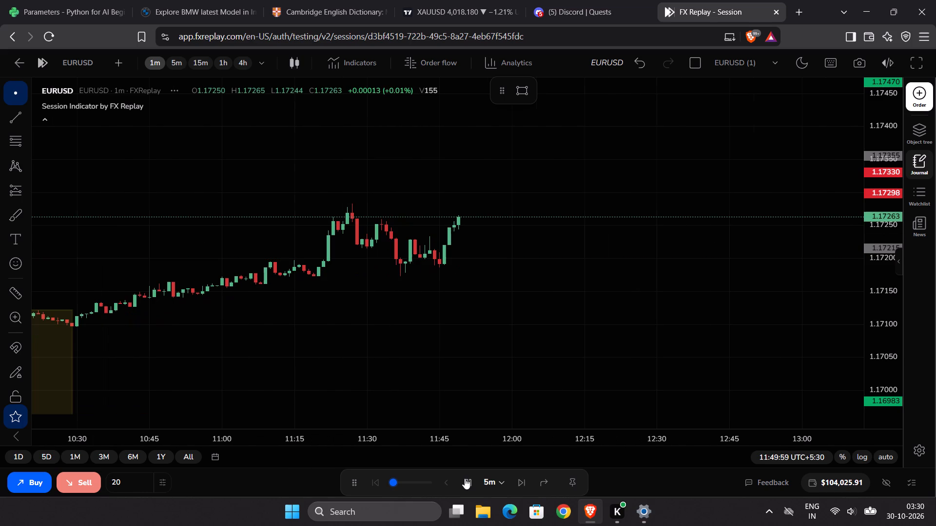
pyautogui.click(465, 478)
# Return to the 5-minute chart and play the replay on to 12:04:59.
pyautogui.scroll(-6, 479, 357)
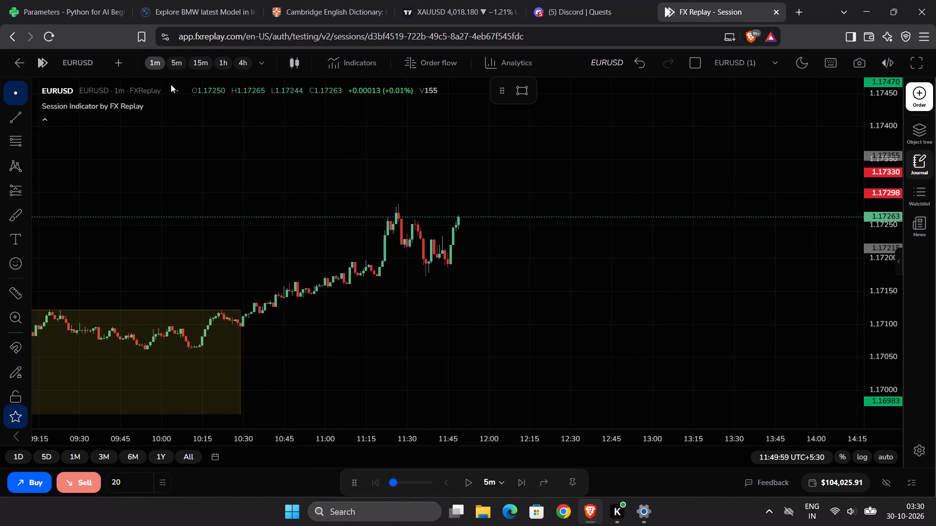
pyautogui.click(172, 60)
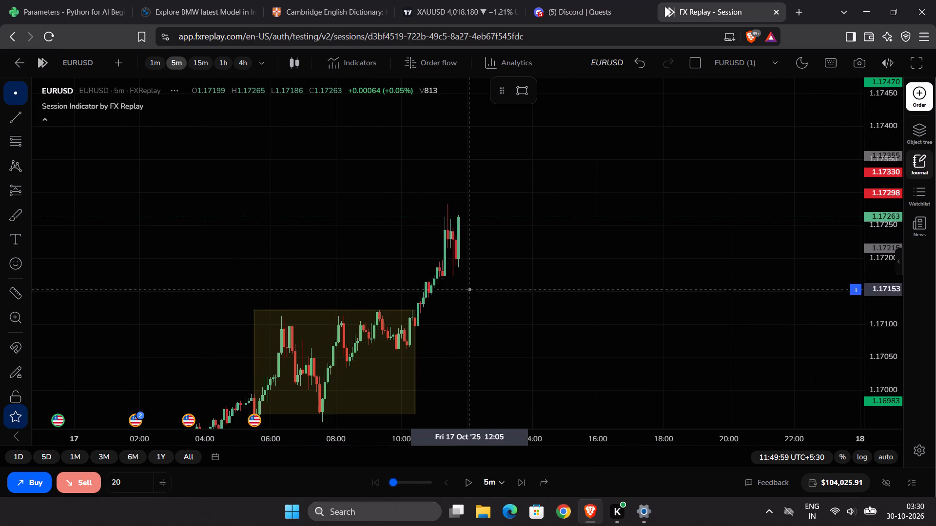
pyautogui.scroll(2, 466, 338)
pyautogui.moveTo(467, 341); pyautogui.dragTo(474, 317)
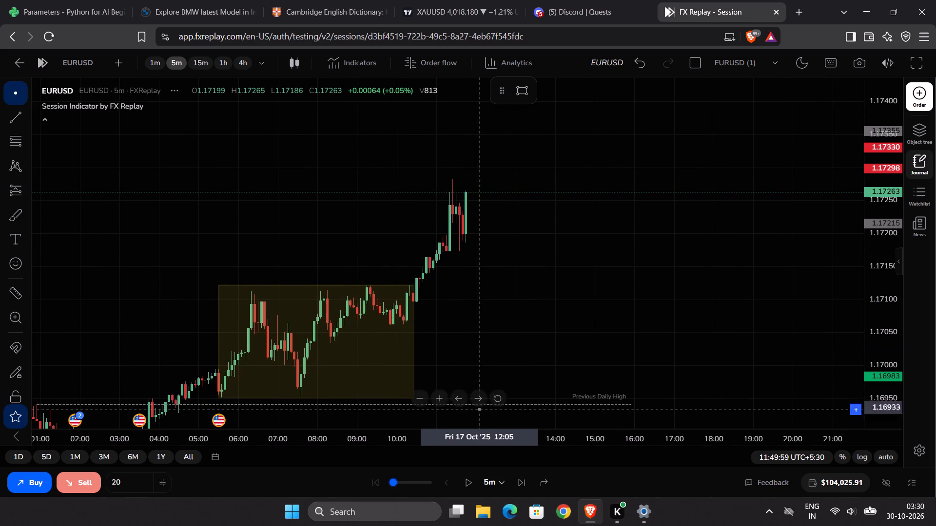
pyautogui.click(468, 479)
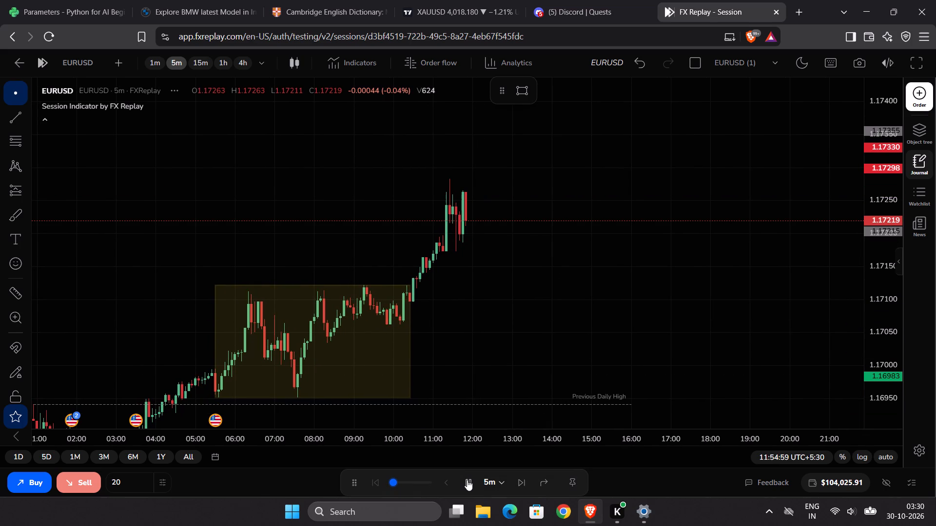
pyautogui.click(467, 480)
pyautogui.click(467, 480)
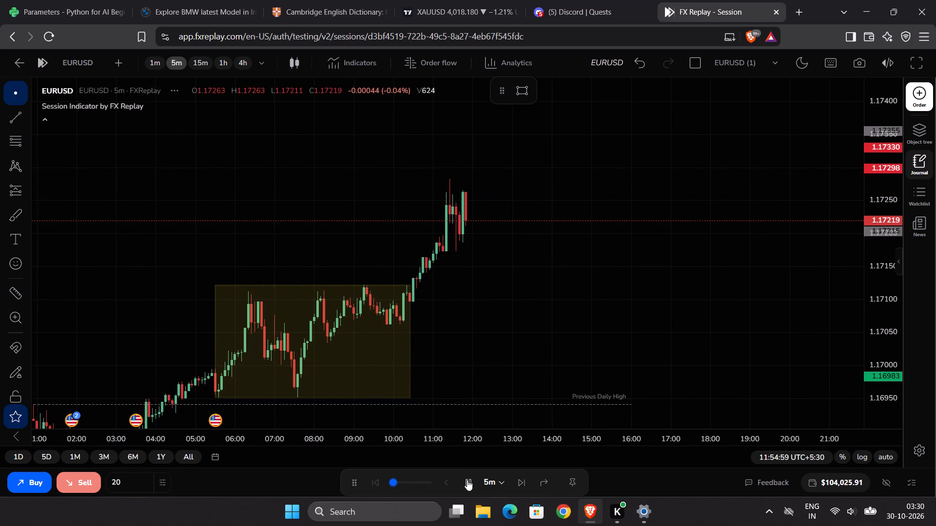
pyautogui.click(467, 480)
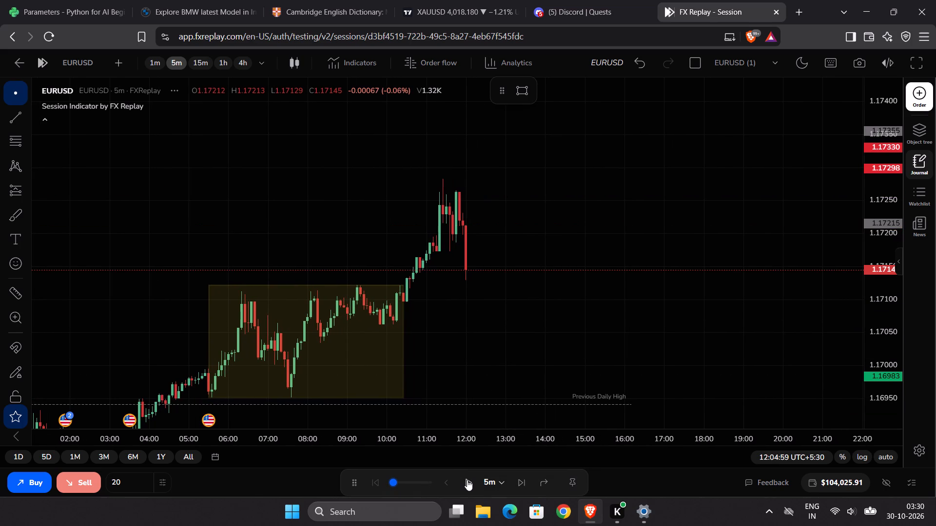
# Prepare a EURUSD market sell order with its stop loss at 1.17281, at the top of the rally.
pyautogui.click(916, 97)
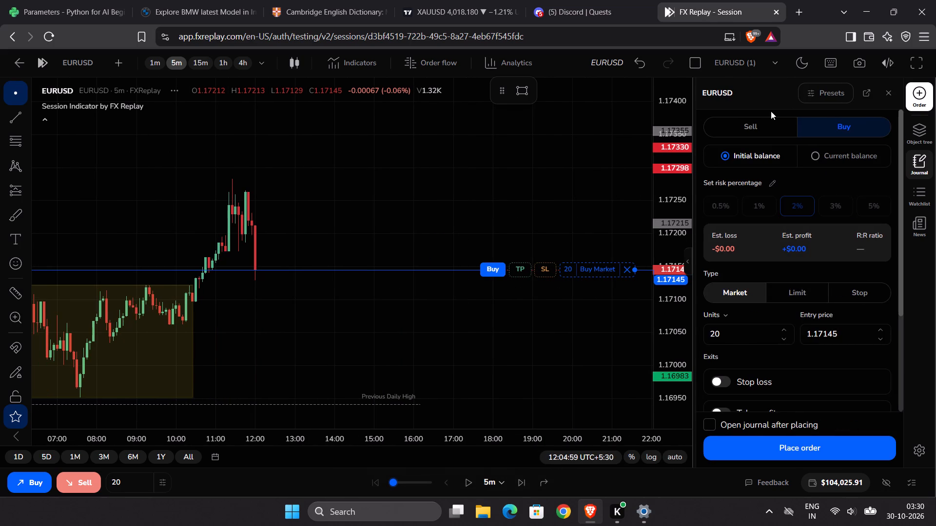
pyautogui.click(756, 124)
pyautogui.moveTo(542, 269); pyautogui.dragTo(546, 256)
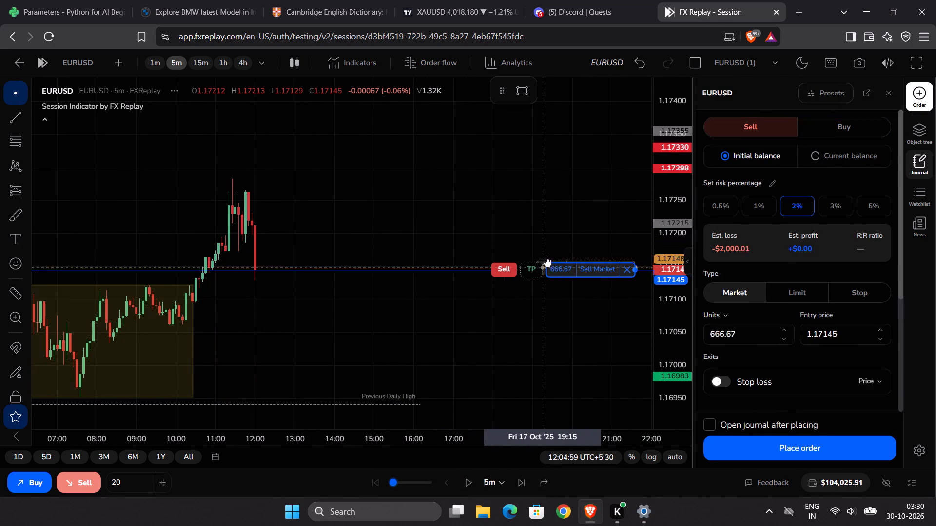
pyautogui.moveTo(546, 256); pyautogui.dragTo(540, 180)
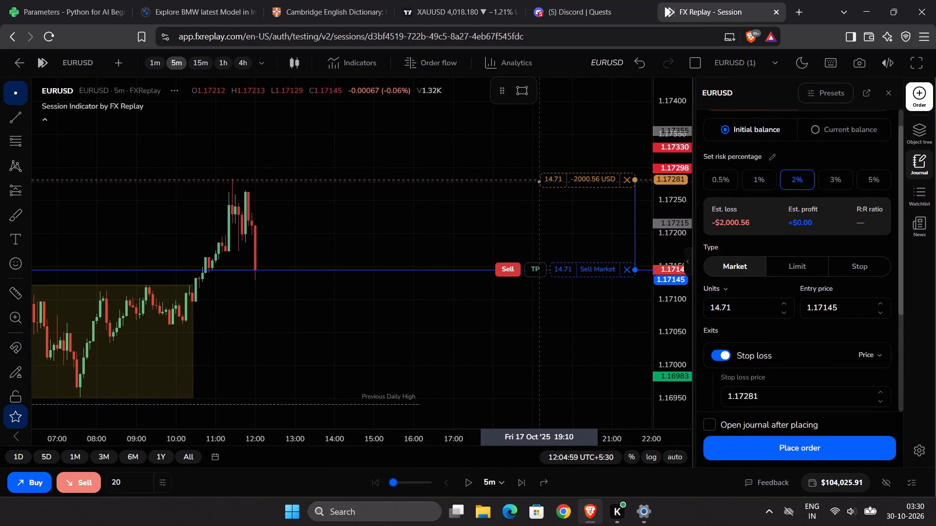
# Add a take profit to the sell order below the previous daily high, at about 1.16874.
pyautogui.moveTo(624, 215); pyautogui.dragTo(626, 140)
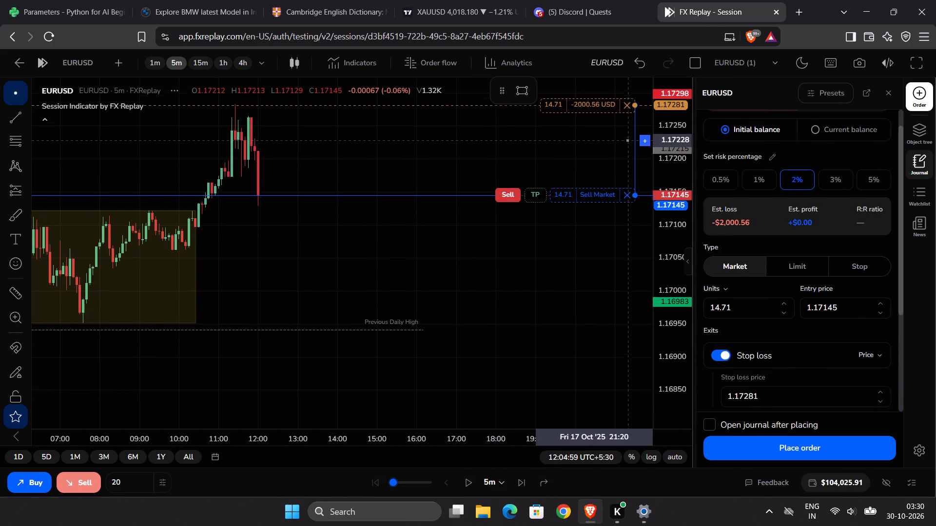
pyautogui.moveTo(626, 140); pyautogui.dragTo(626, 133)
pyautogui.moveTo(533, 186); pyautogui.dragTo(535, 317)
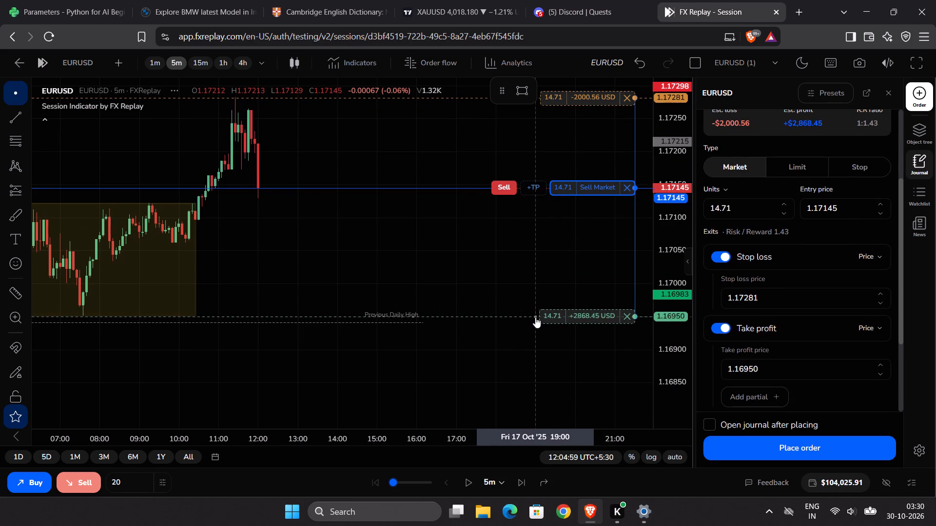
pyautogui.moveTo(535, 317); pyautogui.dragTo(532, 350)
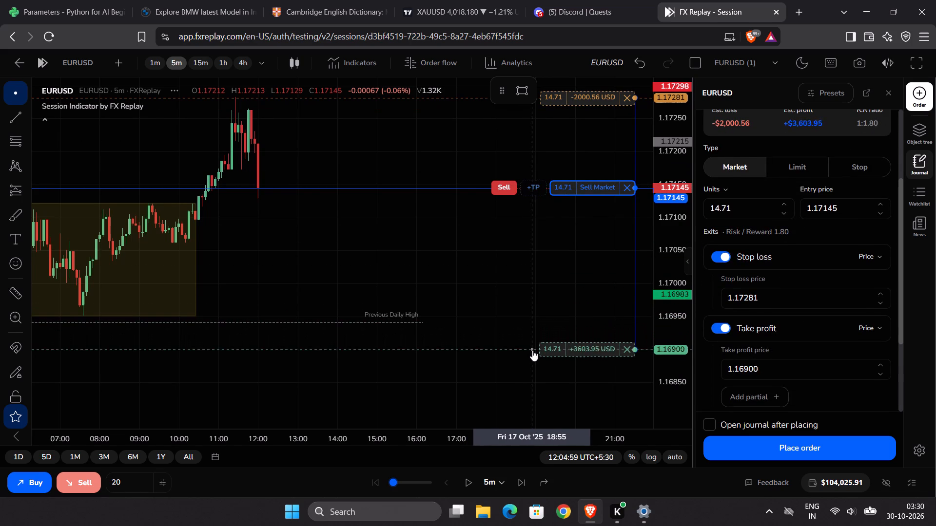
pyautogui.moveTo(532, 350); pyautogui.dragTo(531, 364)
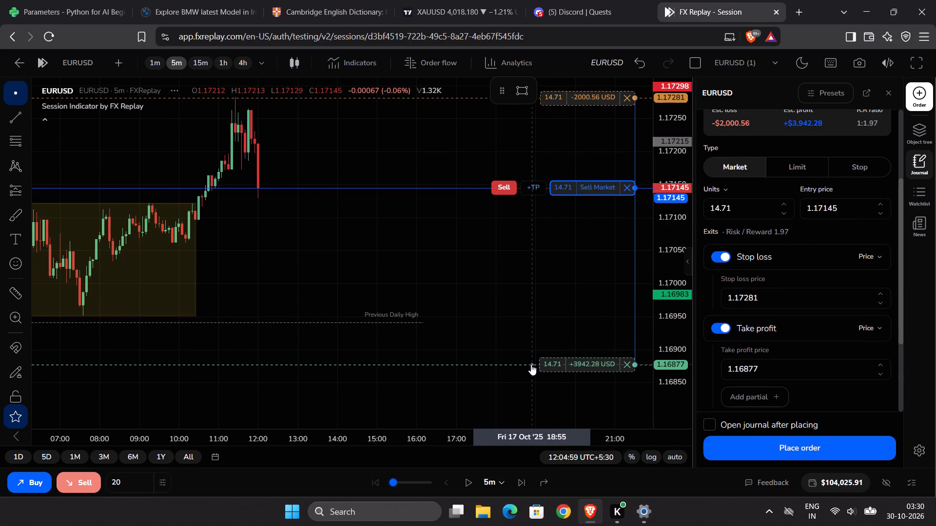
pyautogui.moveTo(531, 364); pyautogui.dragTo(532, 368)
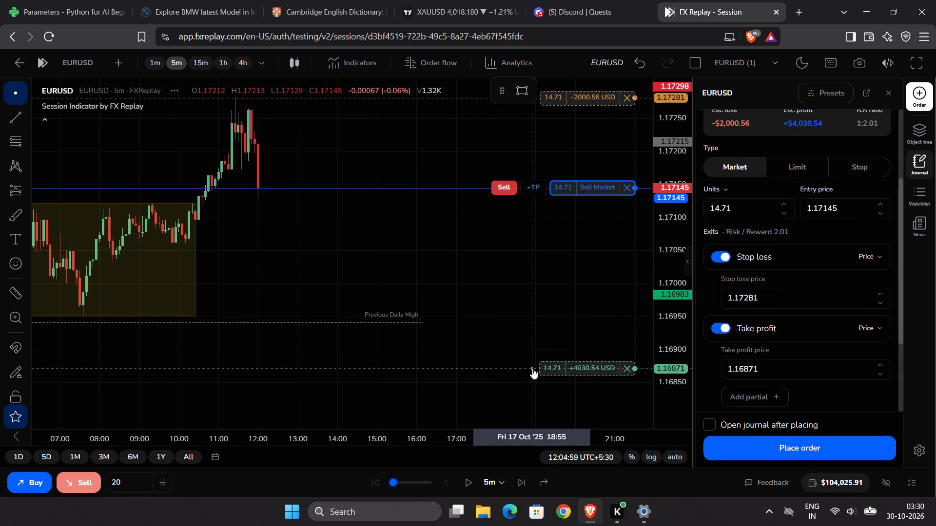
pyautogui.moveTo(532, 368); pyautogui.dragTo(534, 367)
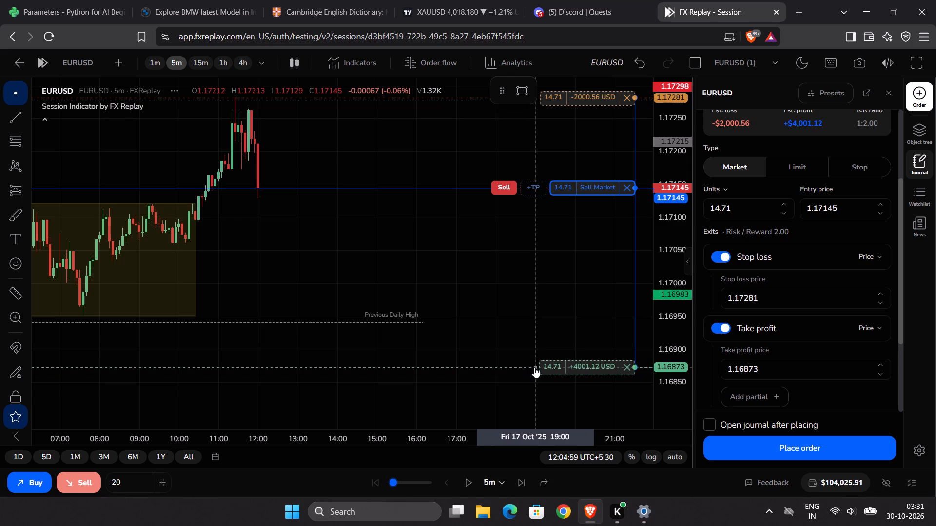
pyautogui.moveTo(534, 367); pyautogui.dragTo(537, 367)
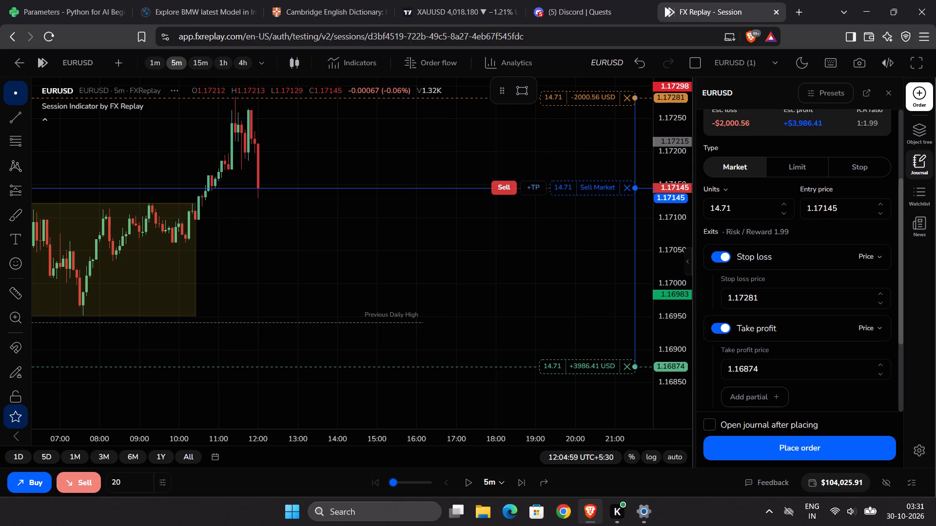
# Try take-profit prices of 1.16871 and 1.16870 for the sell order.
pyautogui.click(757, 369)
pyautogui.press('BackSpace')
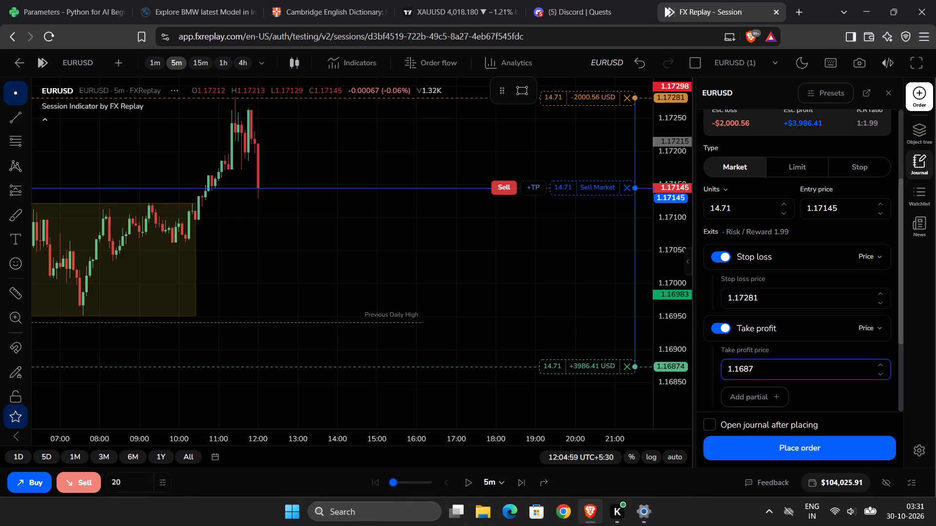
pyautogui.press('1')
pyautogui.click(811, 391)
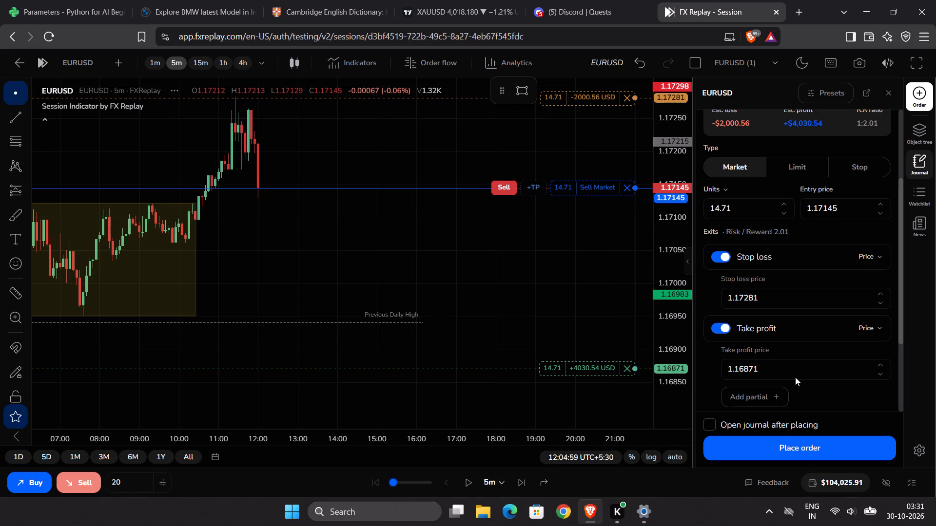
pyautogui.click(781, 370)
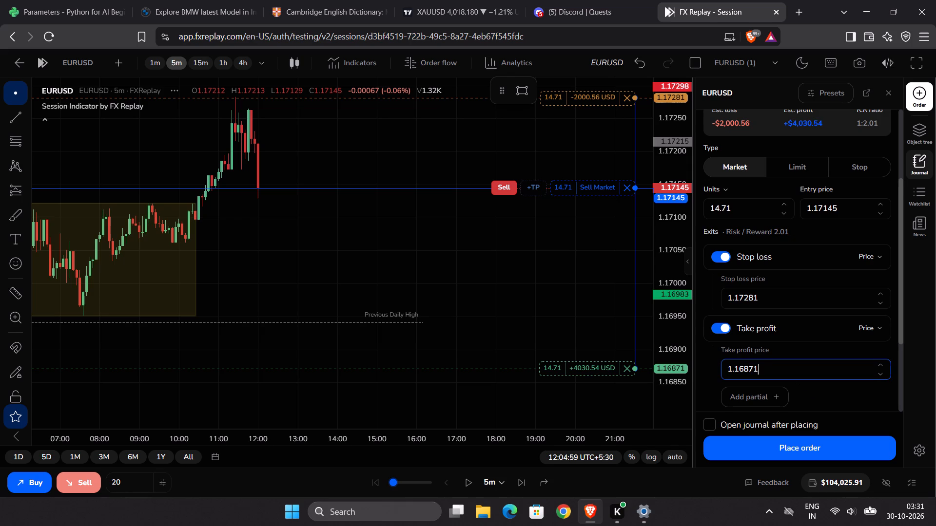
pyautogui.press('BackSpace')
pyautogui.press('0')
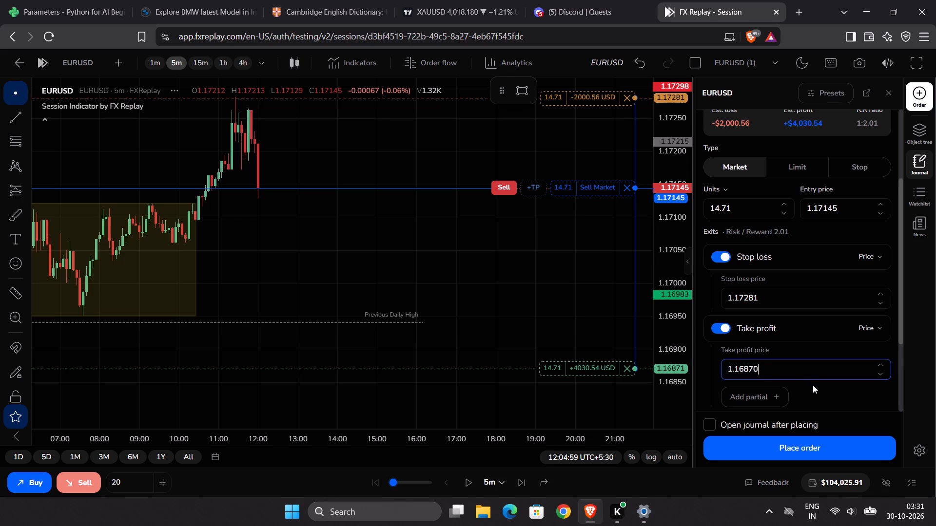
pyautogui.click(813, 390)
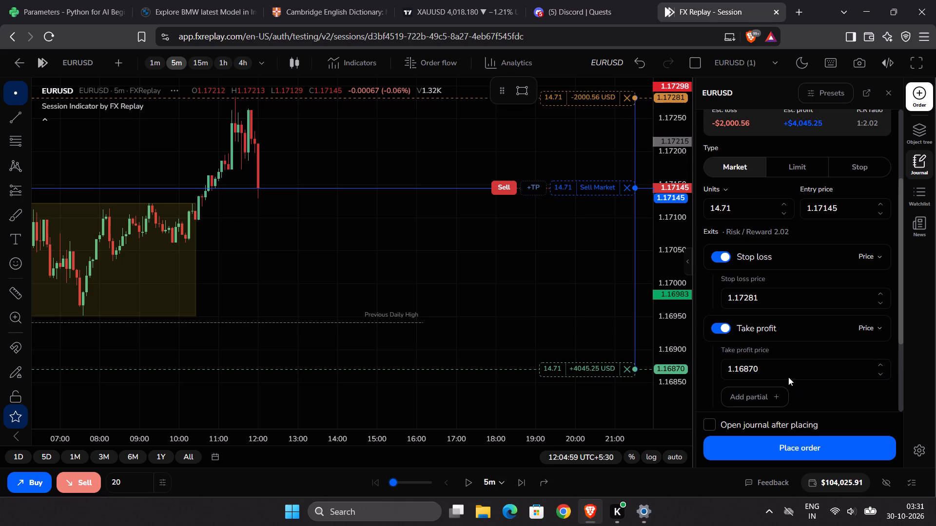
# Set the sell order's take-profit price to 1.16873.
pyautogui.click(786, 376)
pyautogui.press('BackSpace')
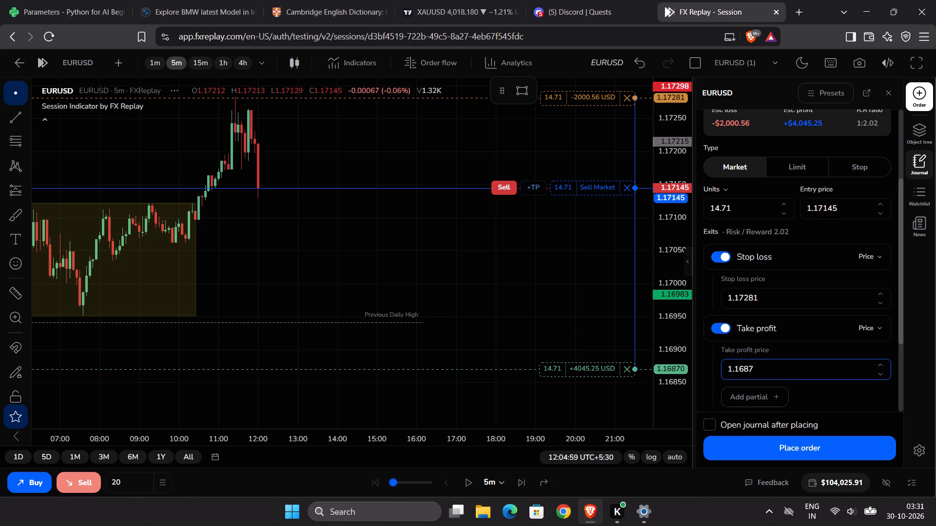
pyautogui.press('3')
pyautogui.click(804, 390)
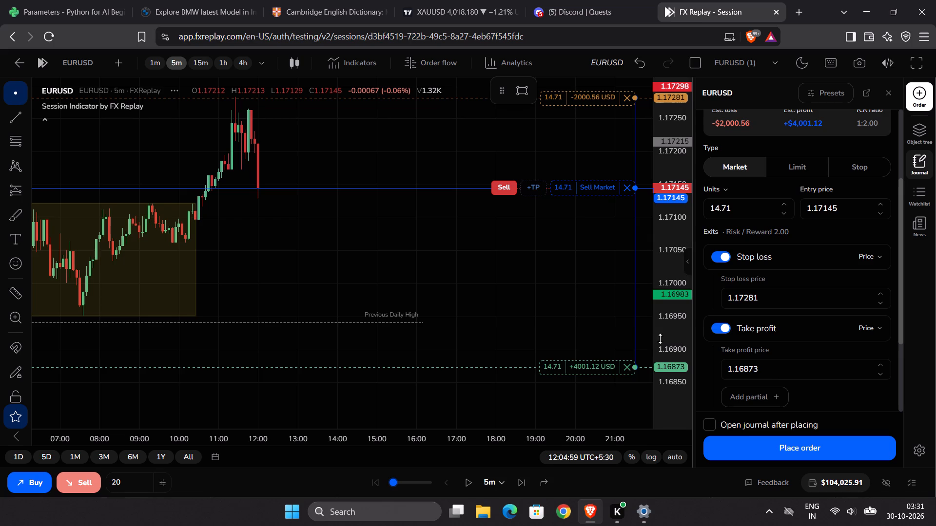
# Place the prepared EURUSD market sell order.
pyautogui.click(506, 190)
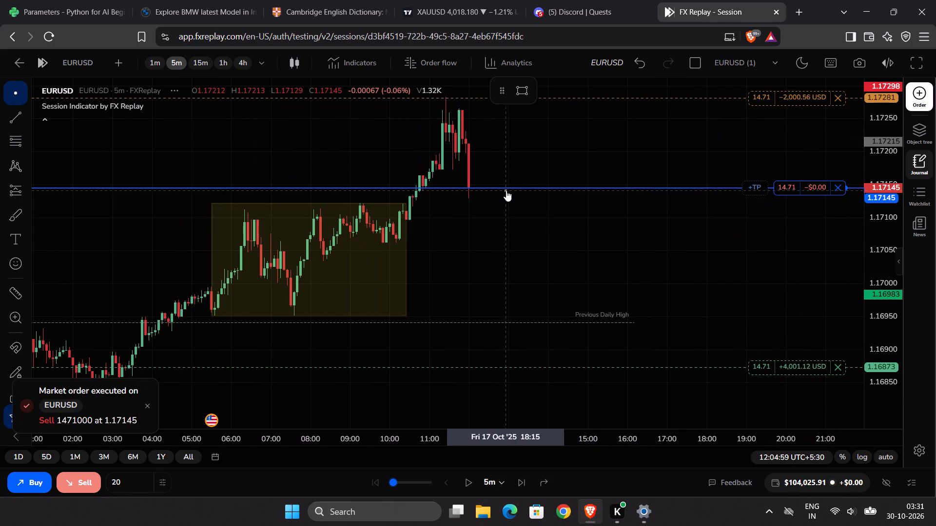
# Set the replay speed to 3x per sec with the open trade's entry, stop and target levels in view.
pyautogui.moveTo(588, 233); pyautogui.dragTo(549, 234)
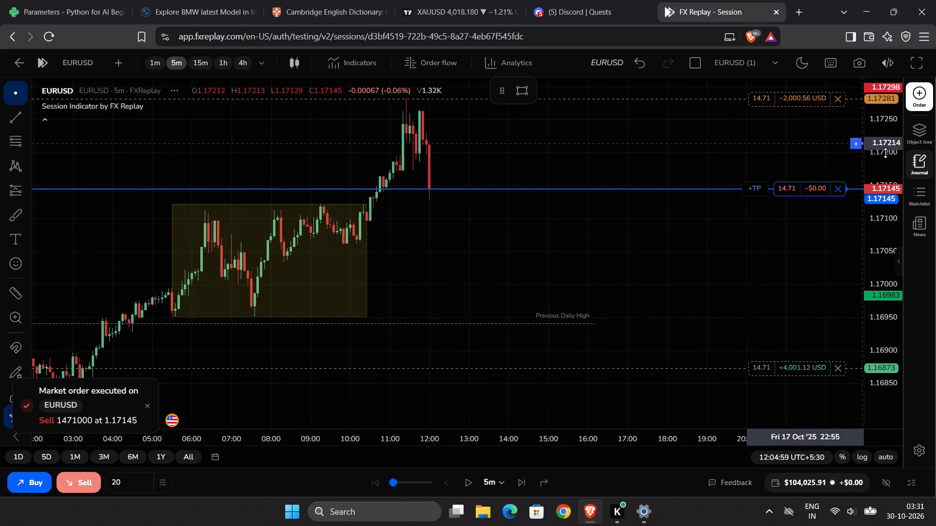
pyautogui.moveTo(885, 153); pyautogui.dragTo(887, 203)
pyautogui.moveTo(508, 271); pyautogui.dragTo(502, 282)
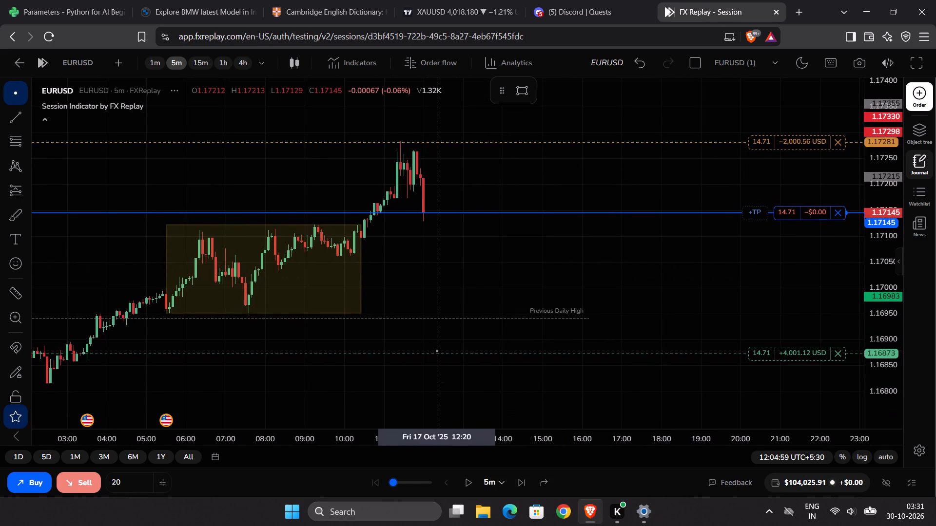
pyautogui.moveTo(394, 478); pyautogui.dragTo(402, 481)
pyautogui.click(397, 482)
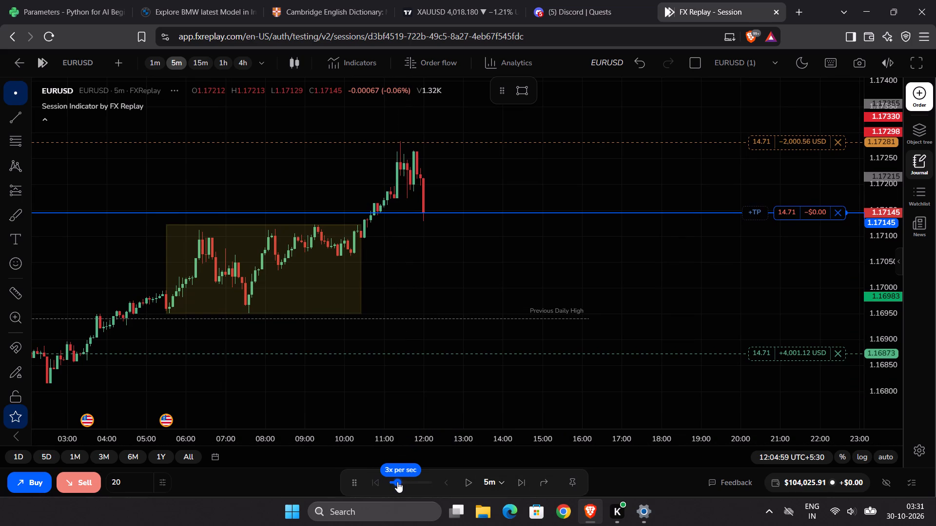
# Replay the 5-minute candles in short bursts to about 13:55 on 17 October while the sell trade stays open.
pyautogui.click(465, 478)
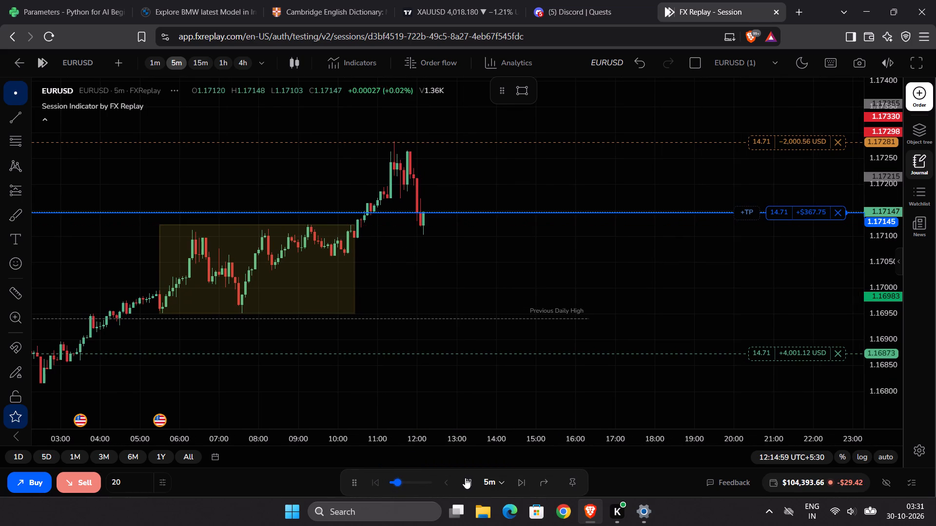
pyautogui.click(465, 478)
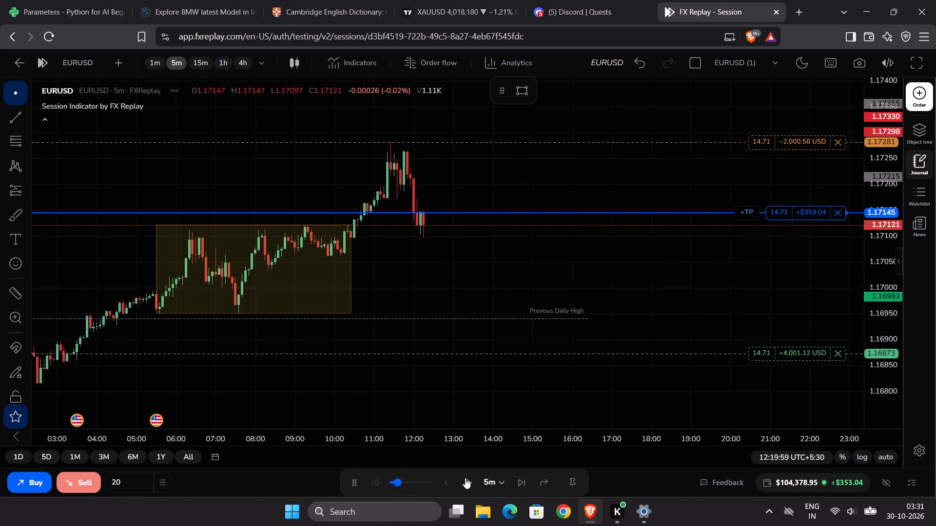
pyautogui.click(465, 478)
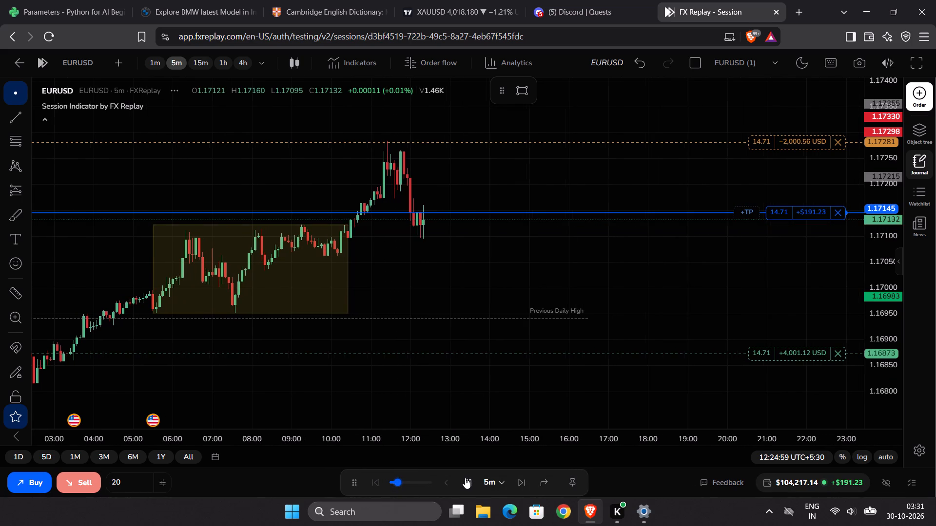
pyautogui.click(465, 478)
pyautogui.click(465, 478)
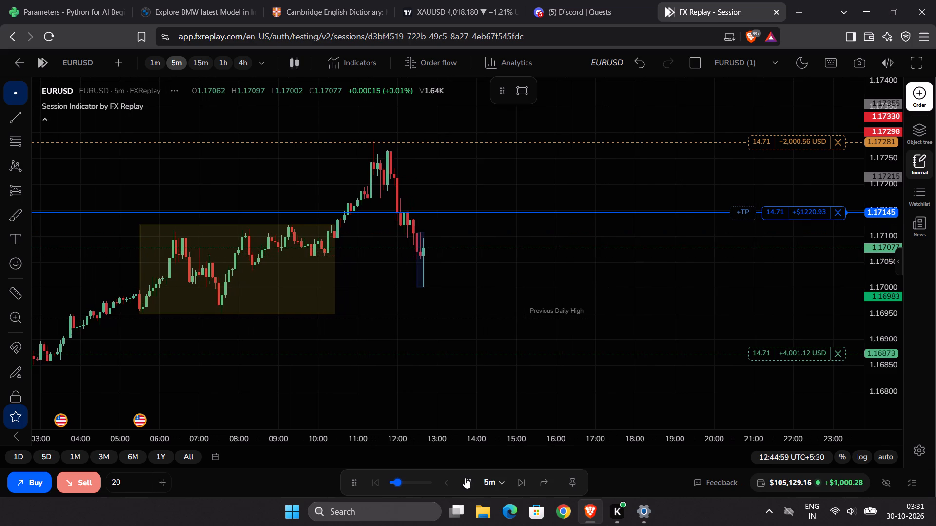
pyautogui.click(465, 478)
pyautogui.click(465, 478)
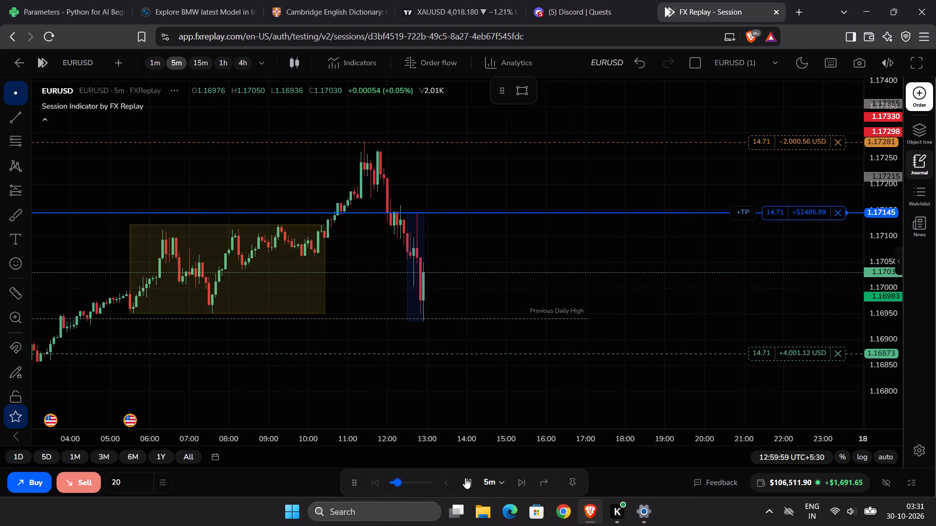
pyautogui.click(465, 478)
pyautogui.click(465, 478)
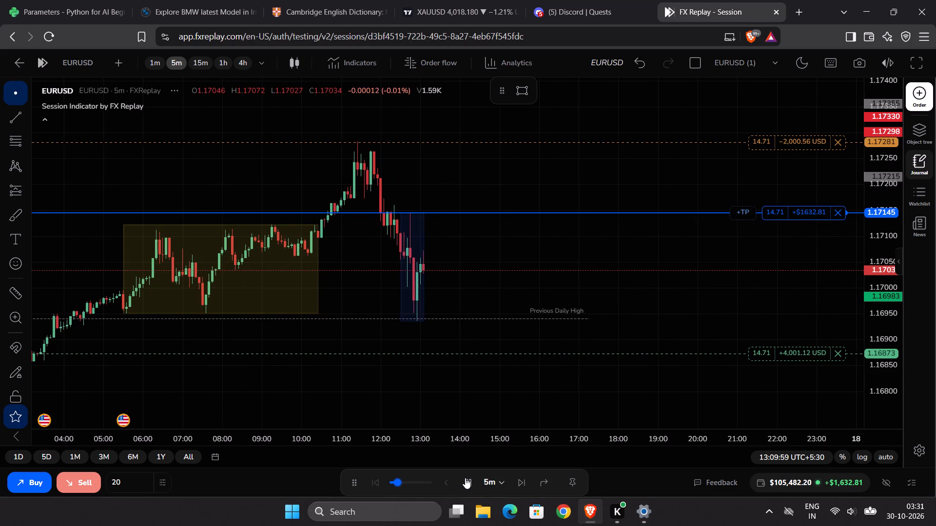
pyautogui.click(465, 478)
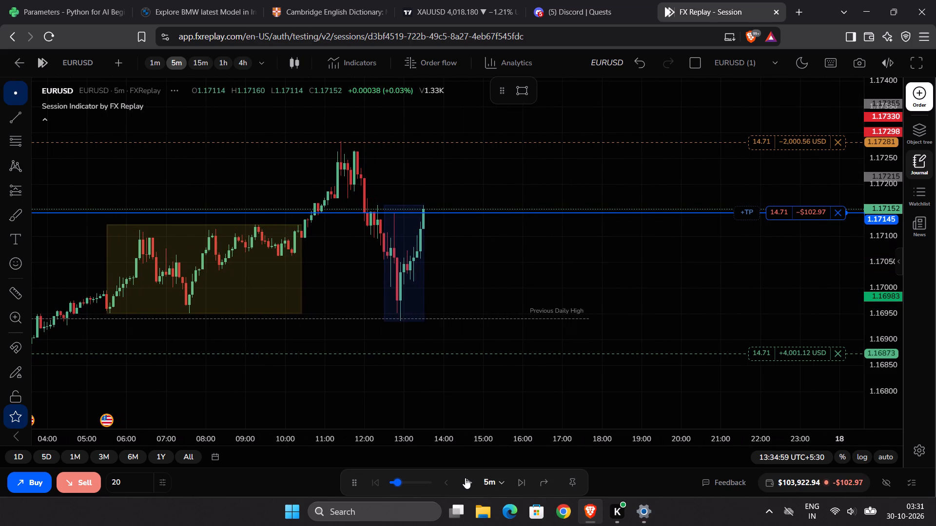
pyautogui.click(465, 478)
pyautogui.click(465, 478)
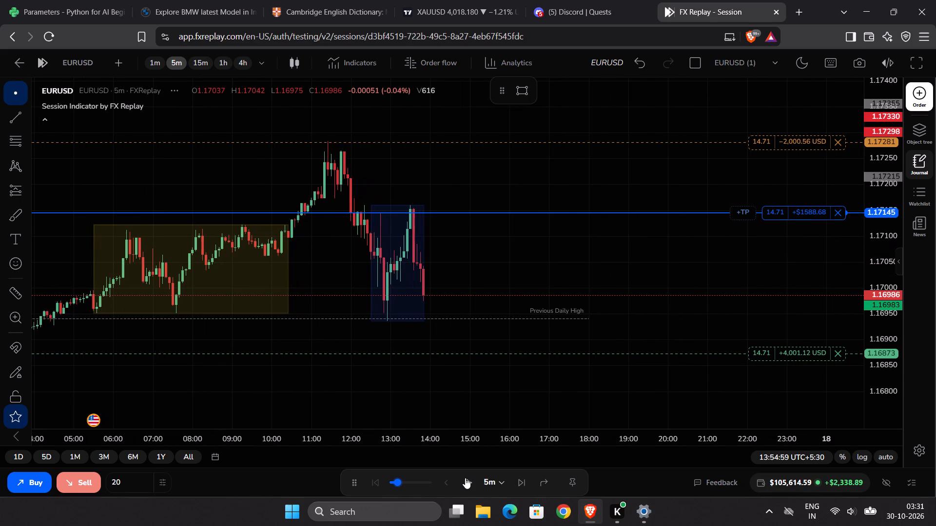
# Replay further in short bursts to about 15:15, tracking price against the open sell trade's stop and target.
pyautogui.click(465, 478)
pyautogui.click(465, 478)
pyautogui.click(465, 478)
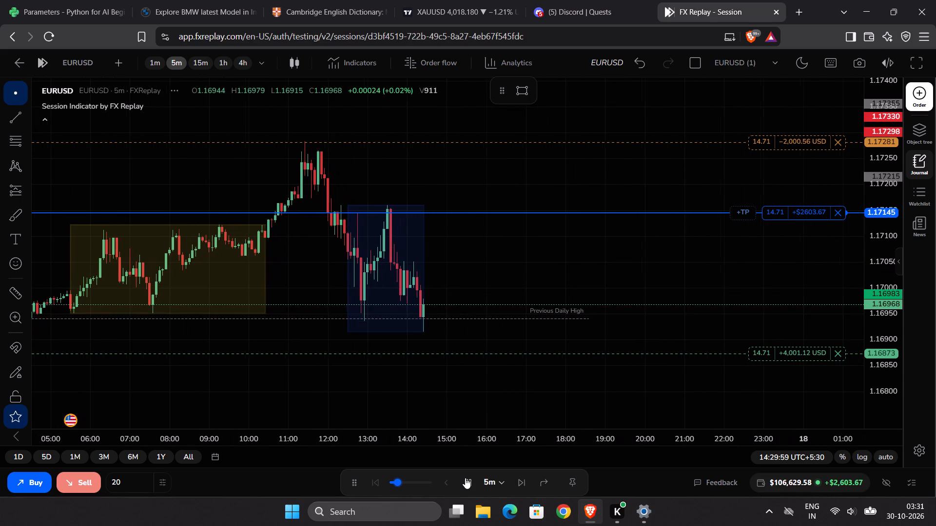
pyautogui.click(465, 478)
pyautogui.click(465, 478)
pyautogui.click(465, 478)
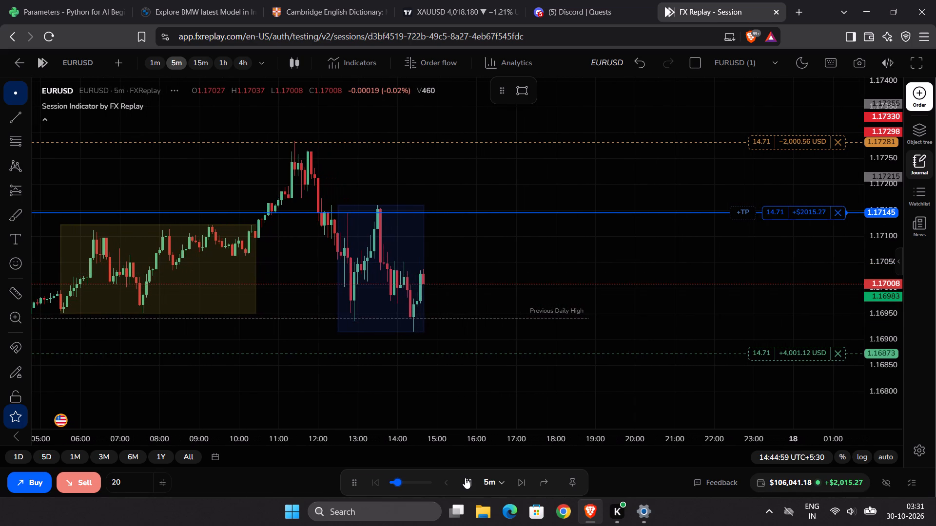
pyautogui.click(465, 478)
pyautogui.click(465, 478)
pyautogui.click(465, 478)
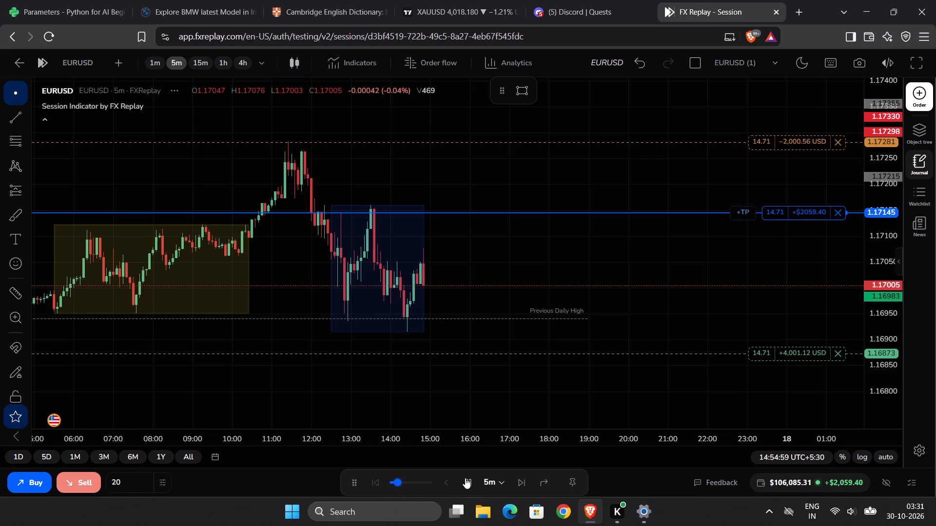
pyautogui.click(465, 478)
pyautogui.click(465, 478)
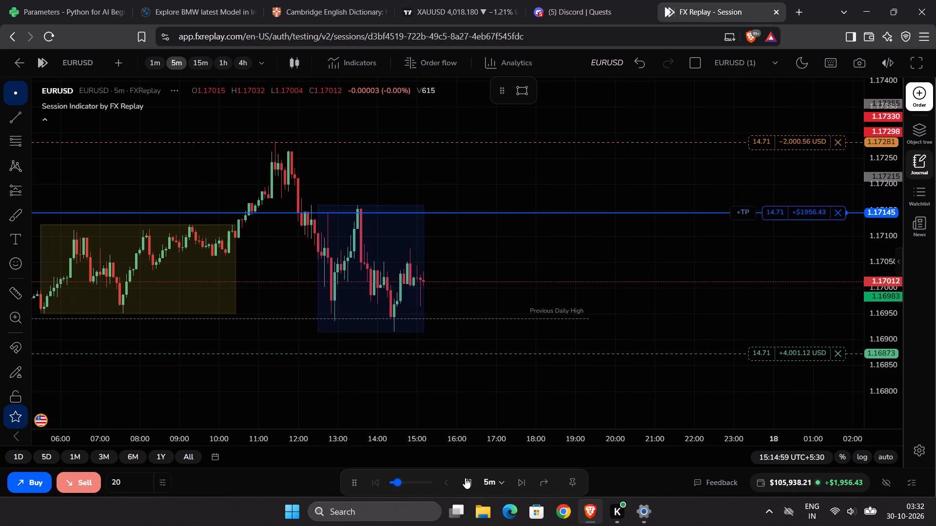
# Replay in short bursts to about 16:35, until the sell trade closes at its 1.16873 take-profit, and pause.
pyautogui.click(465, 478)
pyautogui.click(465, 478)
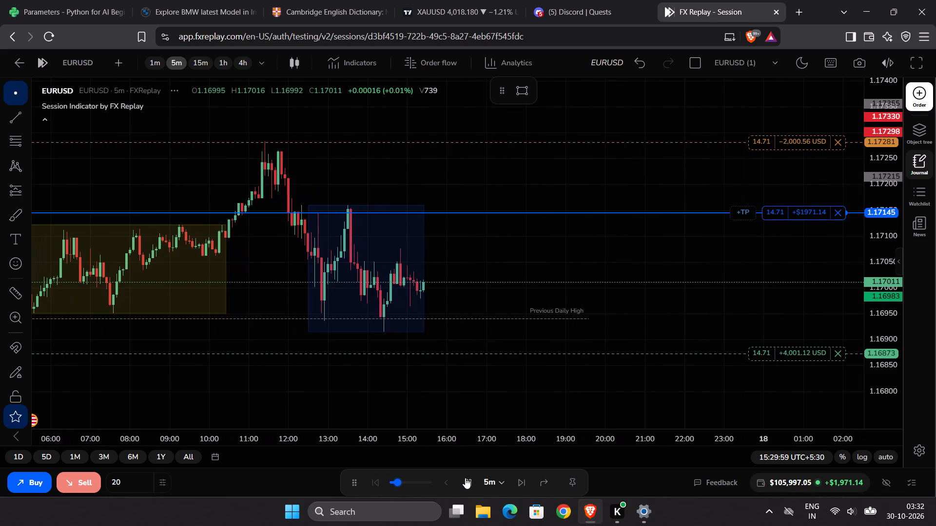
pyautogui.click(465, 478)
pyautogui.click(465, 478)
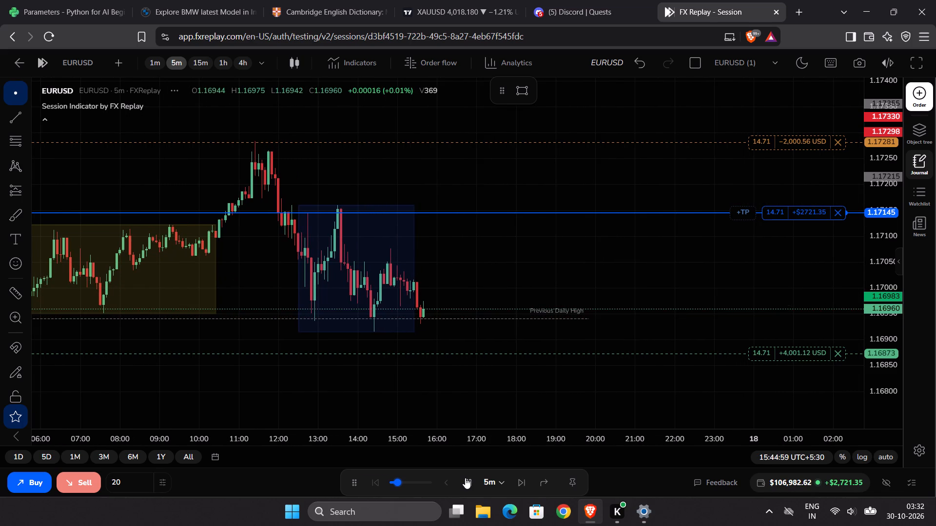
pyautogui.click(465, 478)
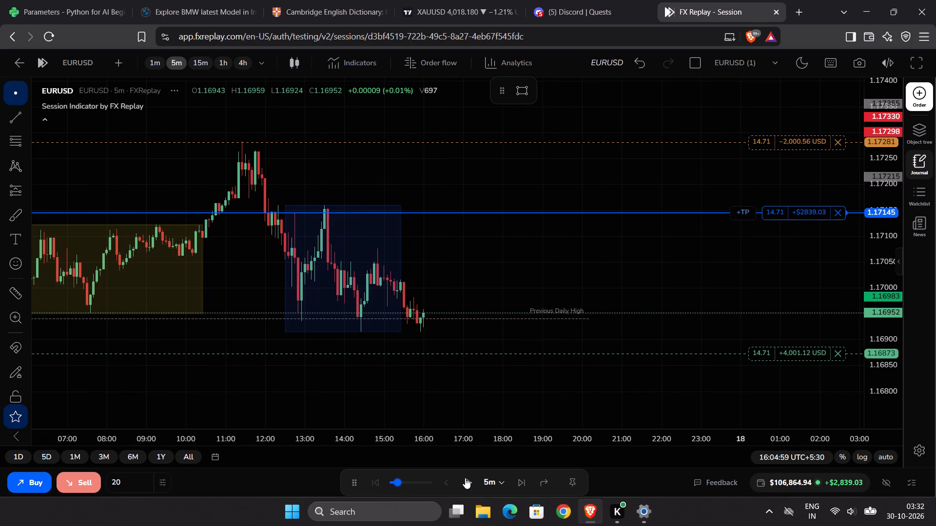
pyautogui.click(465, 478)
pyautogui.click(465, 478)
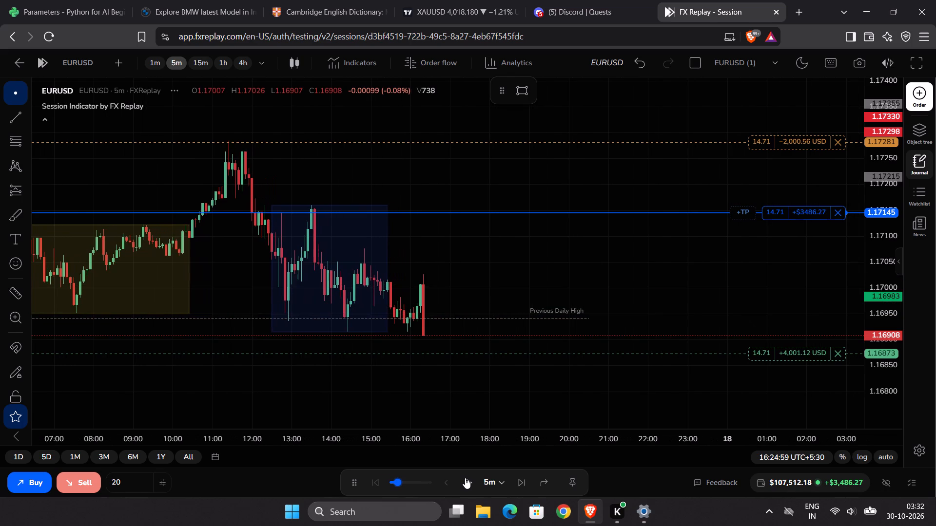
pyautogui.click(465, 478)
pyautogui.click(465, 478)
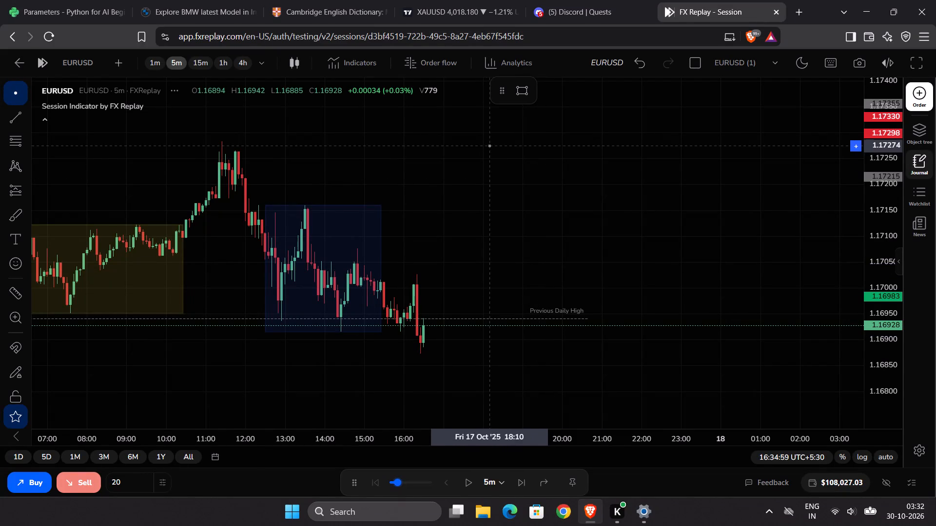
# Examine EURUSD's wider price structure on the 15-minute chart and across several months of the 4-hour chart.
pyautogui.click(198, 57)
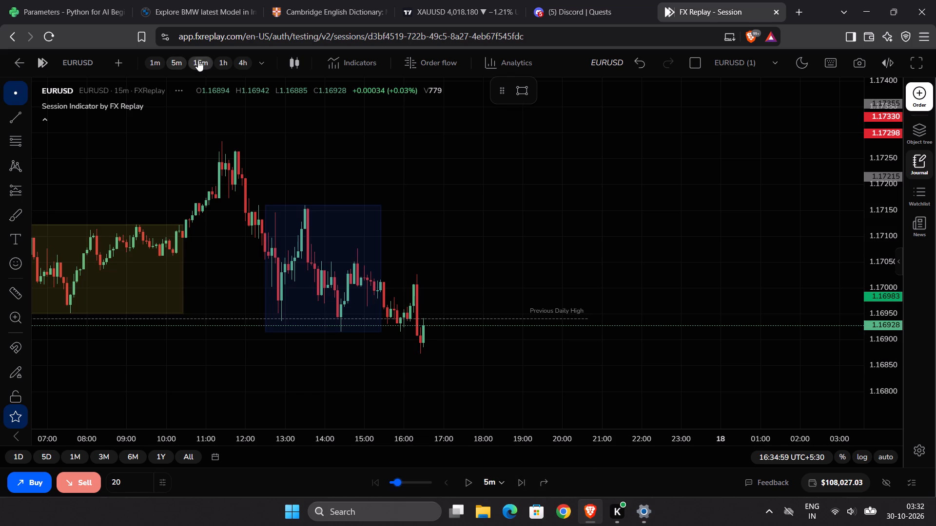
pyautogui.moveTo(898, 192); pyautogui.dragTo(896, 380)
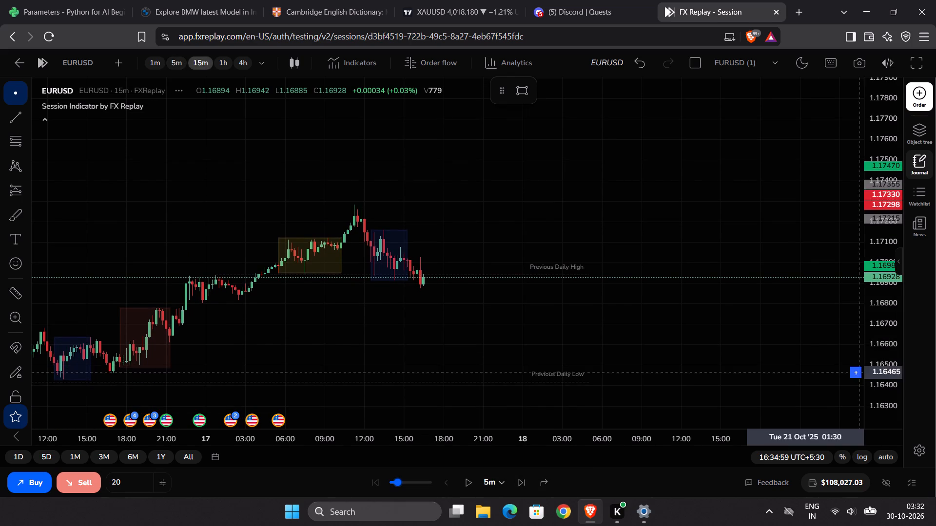
pyautogui.scroll(-2, 829, 348)
pyautogui.click(236, 65)
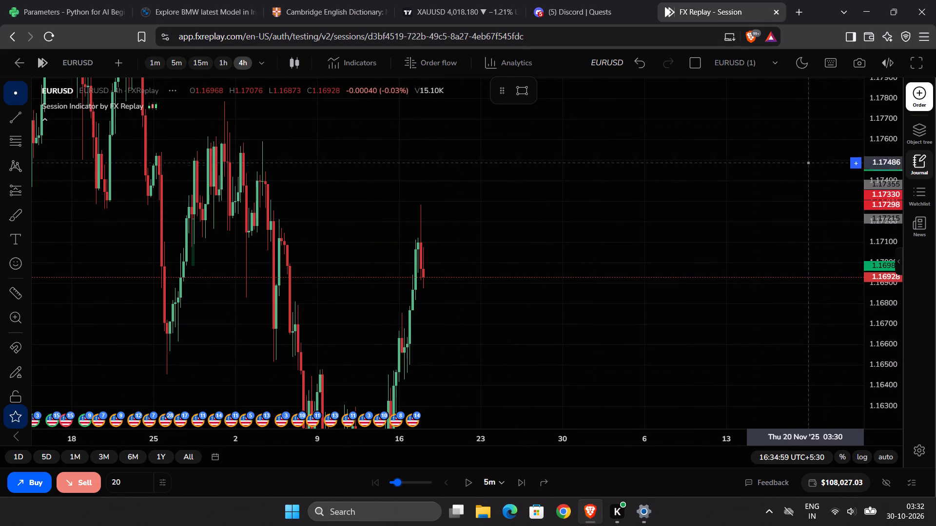
pyautogui.moveTo(892, 125); pyautogui.dragTo(886, 354)
pyautogui.scroll(-4, 767, 284)
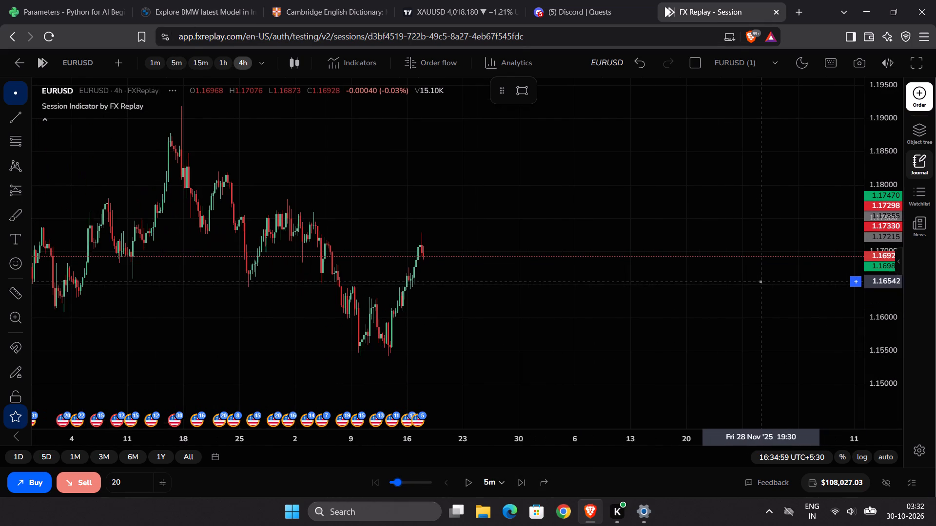
pyautogui.scroll(-11, 760, 279)
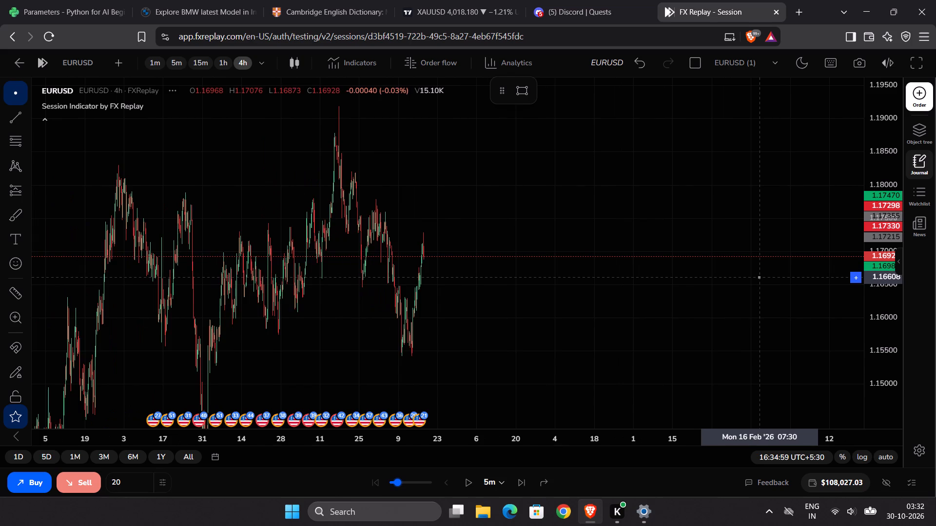
pyautogui.scroll(-10, 760, 277)
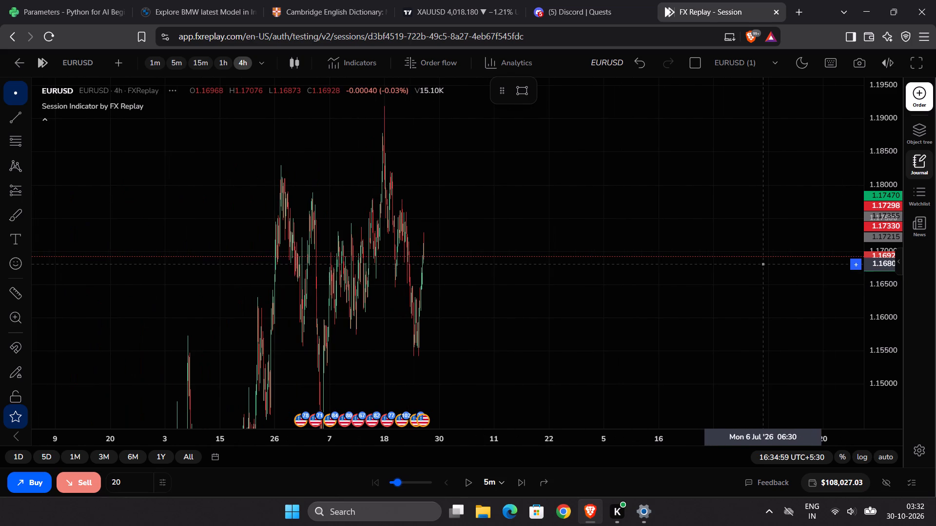
pyautogui.scroll(6, 763, 264)
pyautogui.moveTo(893, 175); pyautogui.dragTo(882, 272)
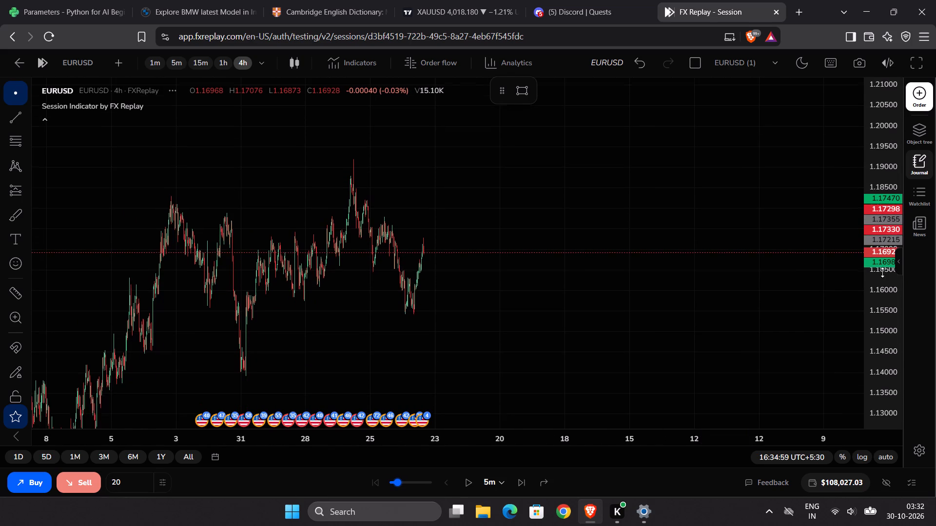
pyautogui.moveTo(882, 272); pyautogui.dragTo(882, 273)
pyautogui.scroll(3, 807, 275)
pyautogui.moveTo(663, 296); pyautogui.dragTo(871, 202)
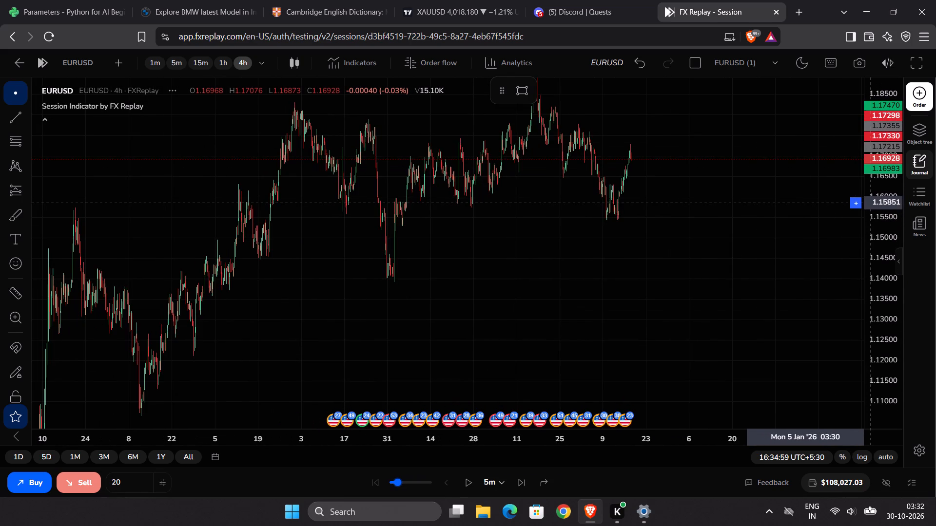
pyautogui.moveTo(871, 202); pyautogui.dragTo(909, 123)
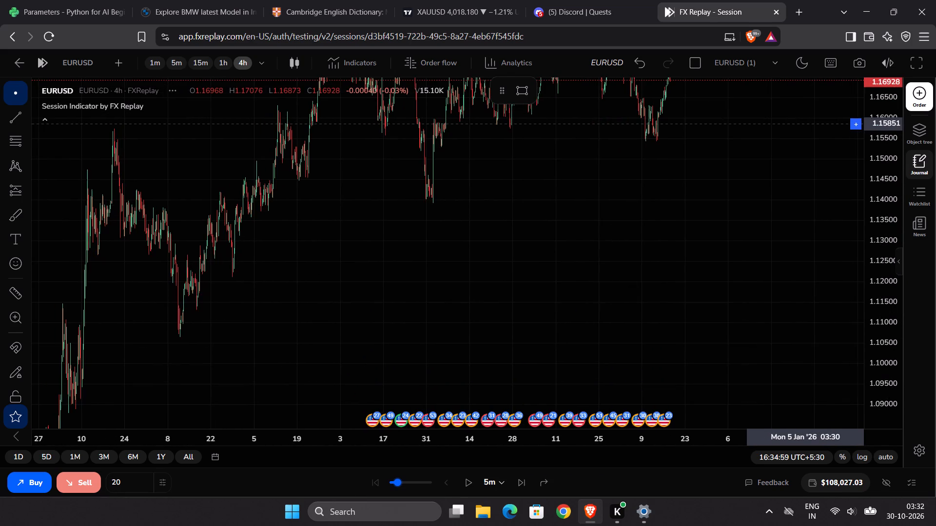
pyautogui.moveTo(909, 123); pyautogui.dragTo(797, 290)
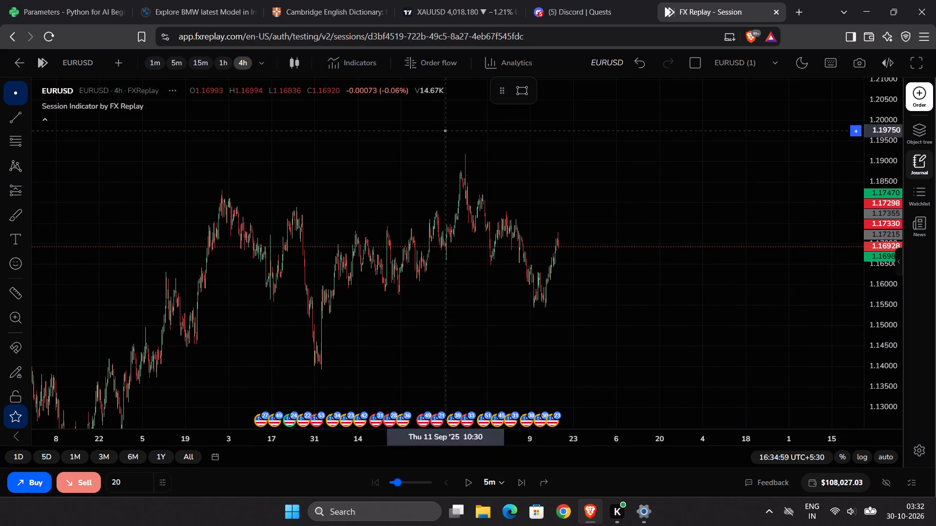
# Set the chart to the 15-minute timeframe, framed on the 16 and 17 October candles and previous daily levels.
pyautogui.click(191, 60)
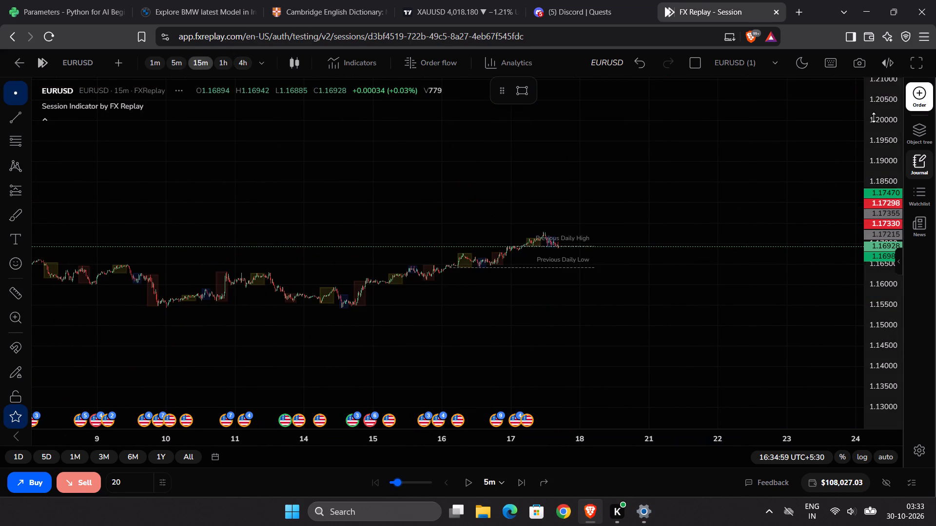
pyautogui.moveTo(878, 121); pyautogui.dragTo(876, 239)
pyautogui.scroll(5, 777, 227)
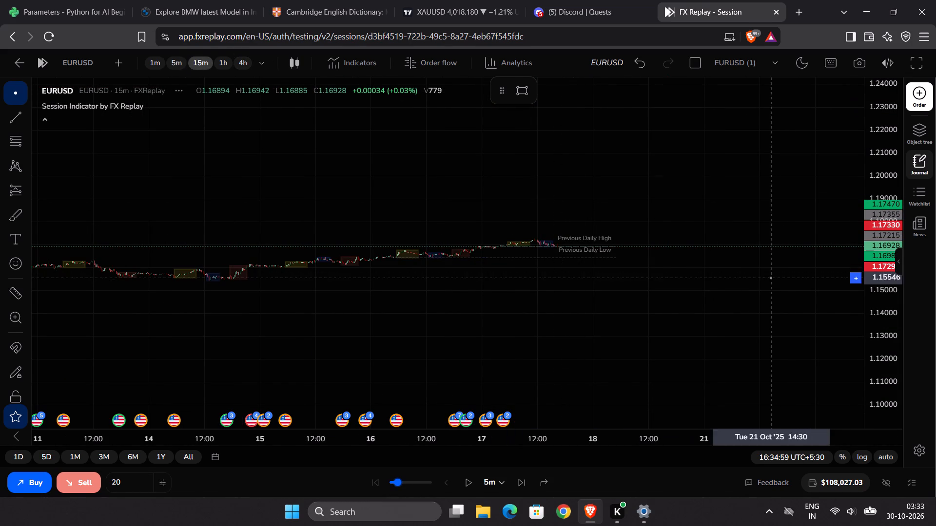
pyautogui.moveTo(873, 345); pyautogui.dragTo(887, 189)
pyautogui.scroll(3, 678, 246)
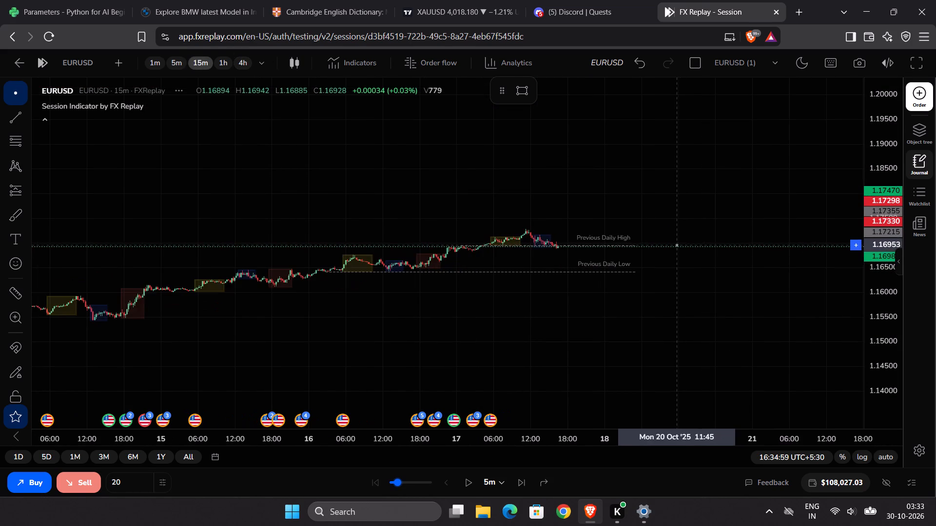
pyautogui.moveTo(869, 356); pyautogui.dragTo(870, 206)
pyautogui.scroll(3, 756, 317)
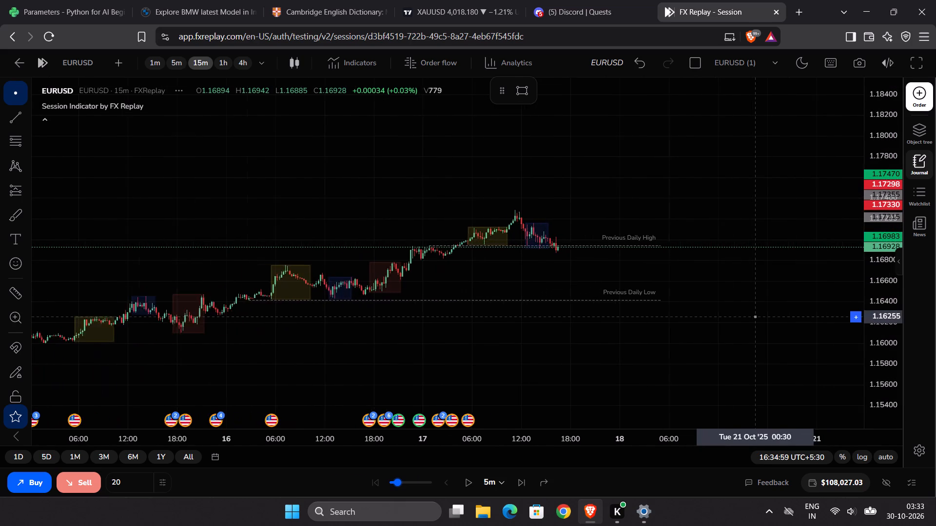
pyautogui.scroll(6, 756, 317)
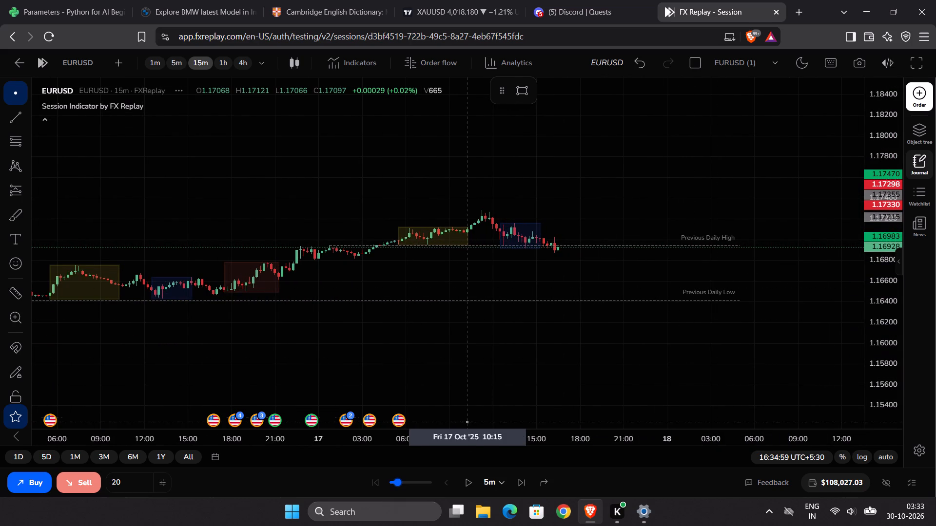
# Replay in 15-minute steps at the fastest speed to about 23:45 on 17 October.
pyautogui.click(489, 484)
pyautogui.scroll(-4, 486, 447)
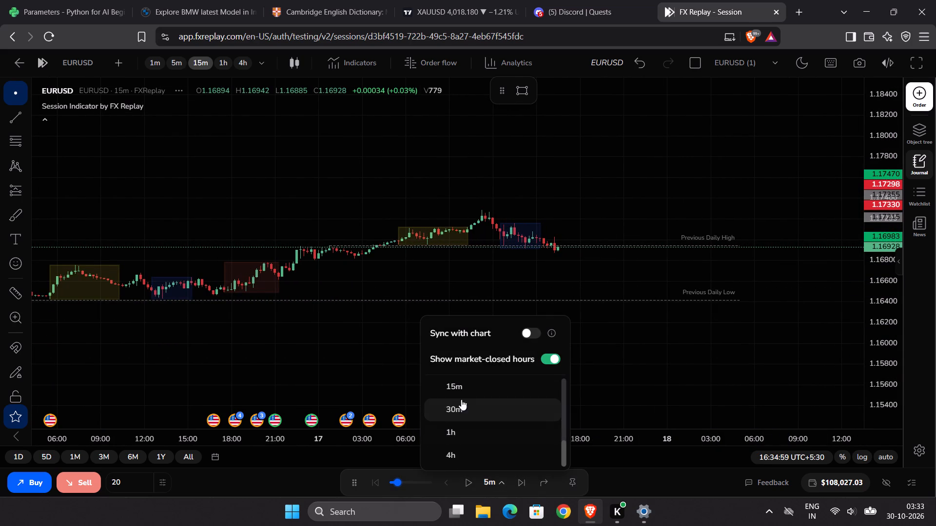
pyautogui.click(464, 386)
pyautogui.click(467, 479)
pyautogui.click(433, 485)
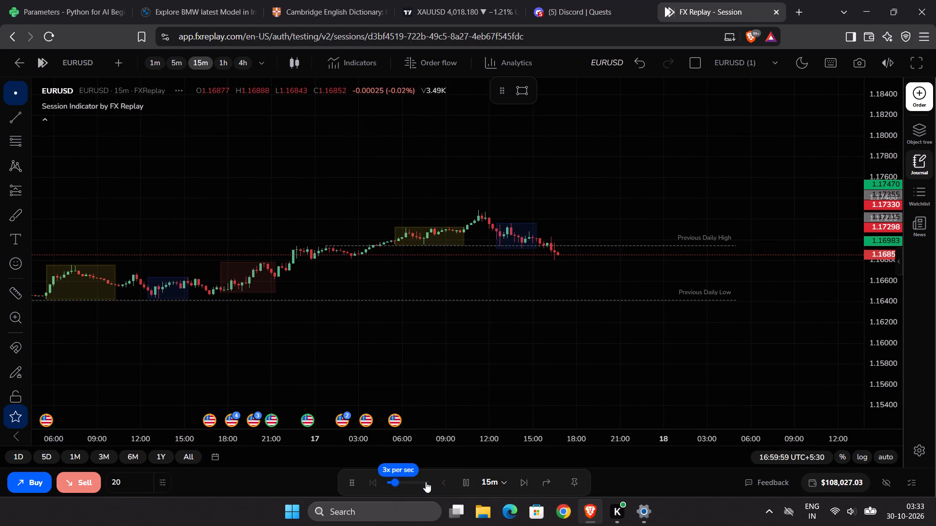
pyautogui.click(426, 482)
pyautogui.moveTo(536, 268); pyautogui.dragTo(457, 263)
pyautogui.click(463, 481)
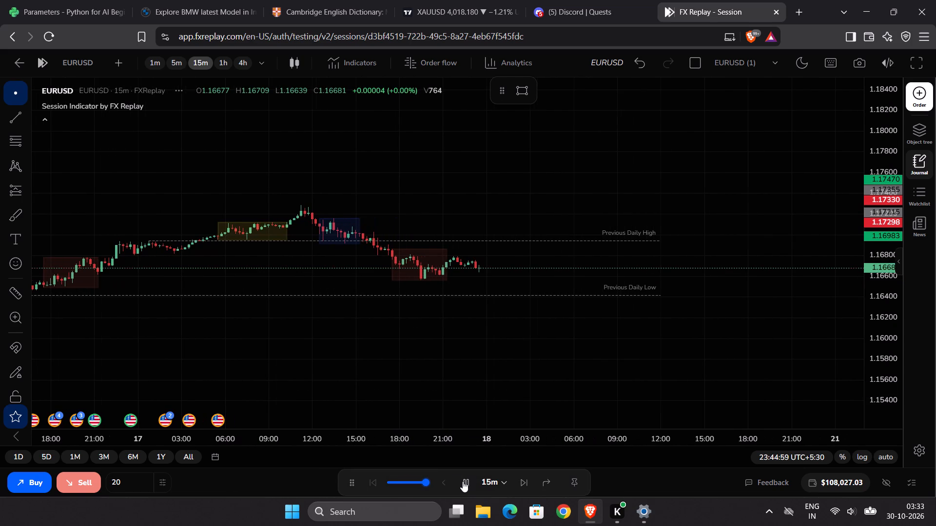
# Continue the fastest 15-minute-step replay to about 04:30 on 20 October and pause.
pyautogui.click(463, 481)
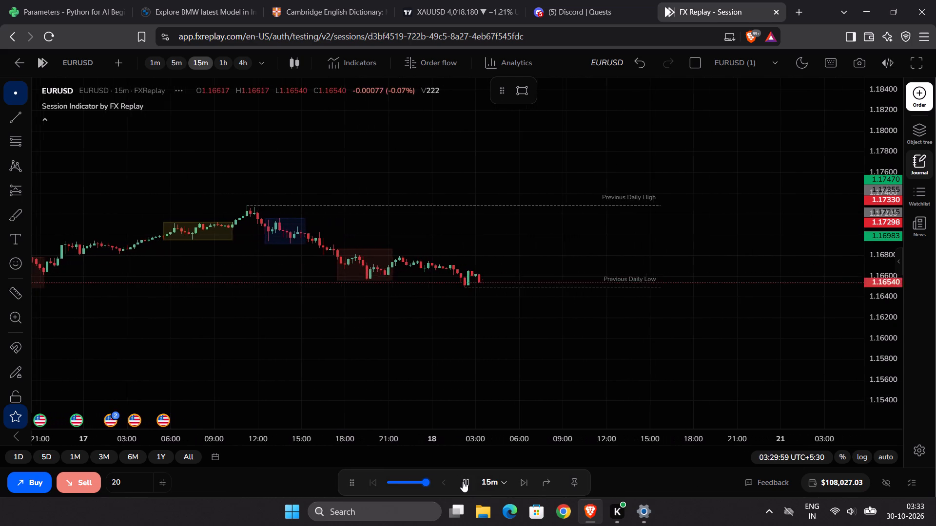
pyautogui.click(463, 481)
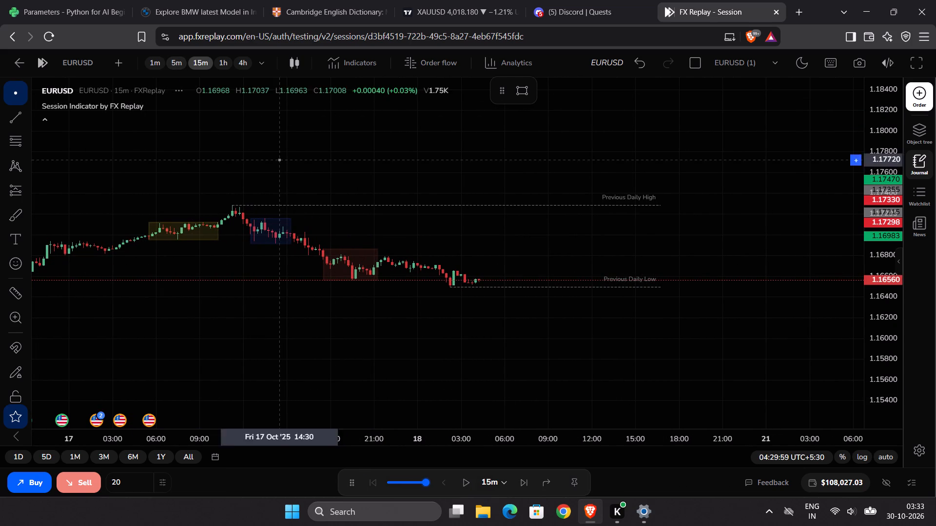
# Replay in short bursts at 3x per second to about 11:30 on 20 October, pause, and slow the speed to 1x per second.
pyautogui.click(390, 481)
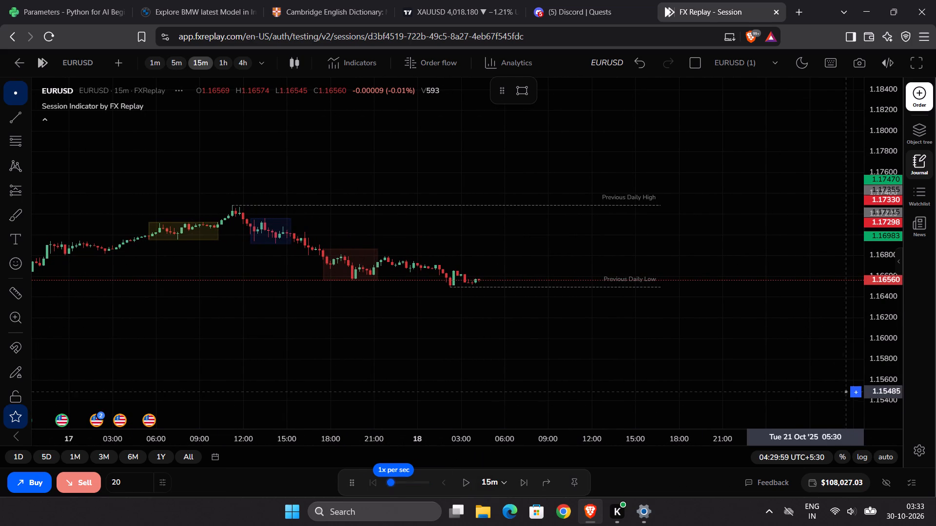
pyautogui.moveTo(892, 392); pyautogui.dragTo(901, 104)
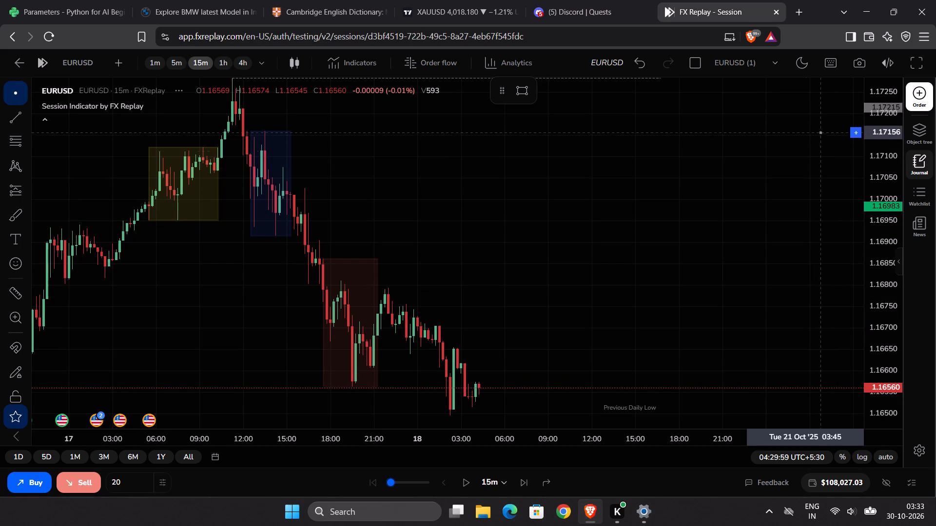
pyautogui.scroll(1, 674, 284)
pyautogui.moveTo(664, 267); pyautogui.dragTo(648, 220)
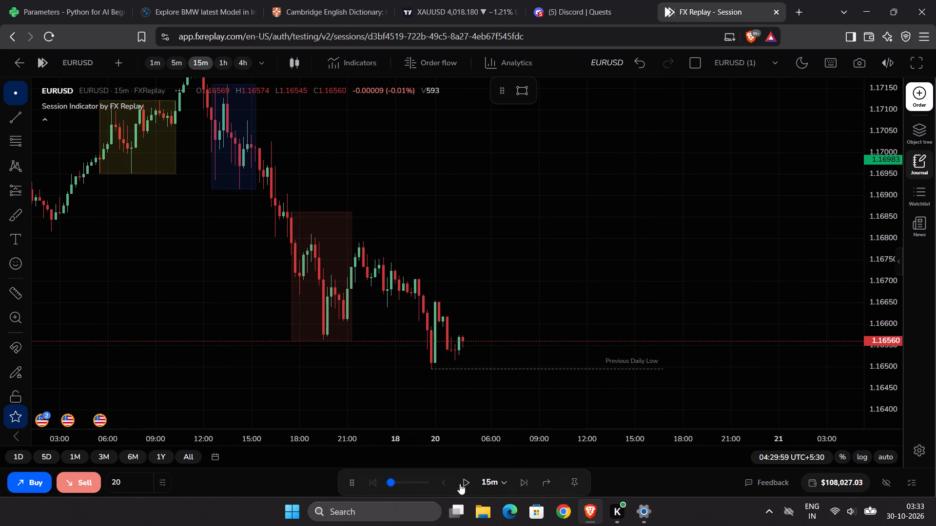
pyautogui.click(464, 481)
pyautogui.click(391, 482)
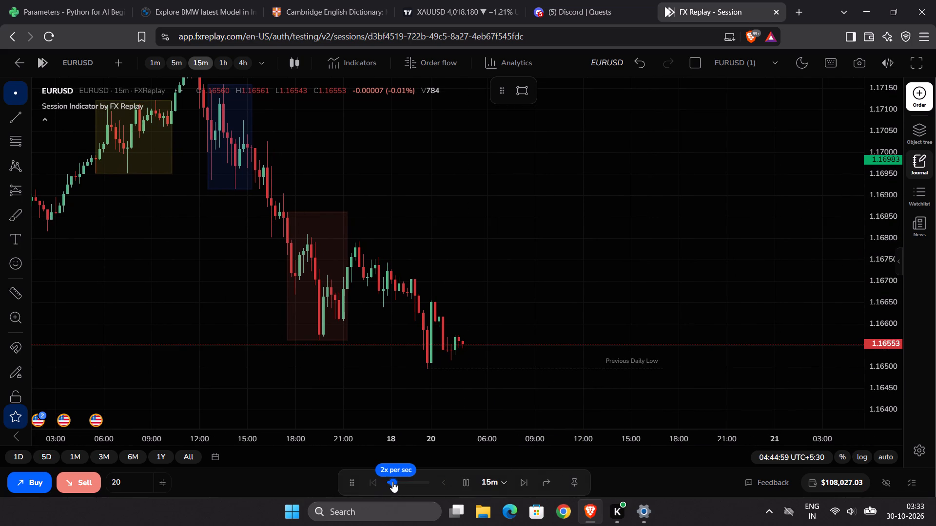
pyautogui.click(466, 482)
pyautogui.click(466, 482)
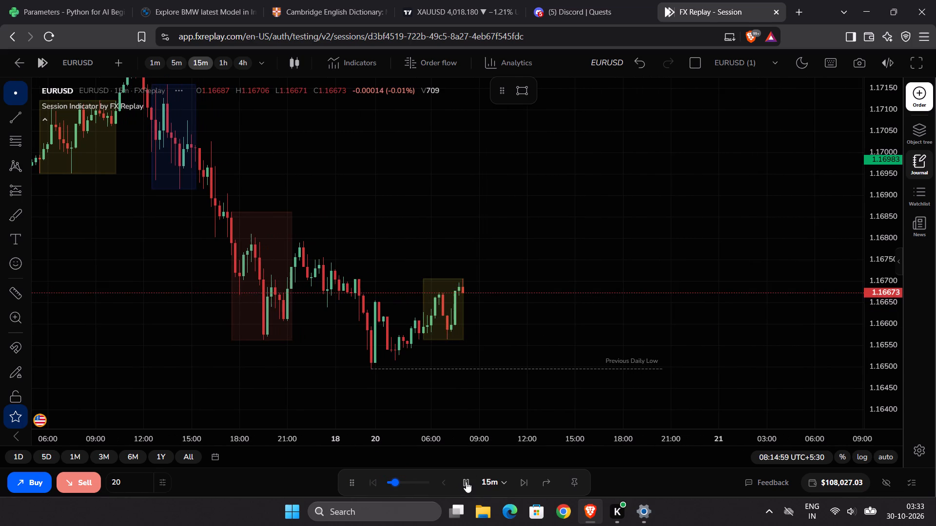
pyautogui.click(466, 482)
pyautogui.click(466, 482)
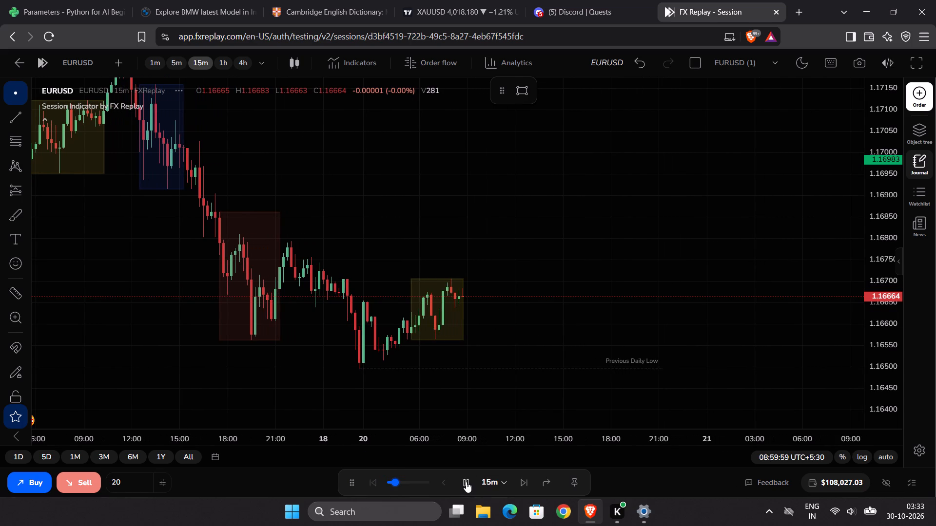
pyautogui.click(466, 482)
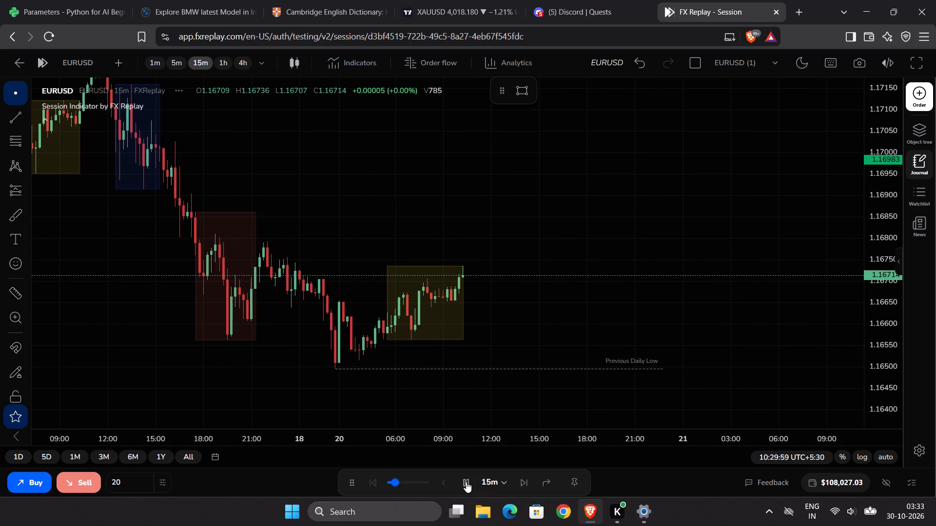
pyautogui.click(466, 482)
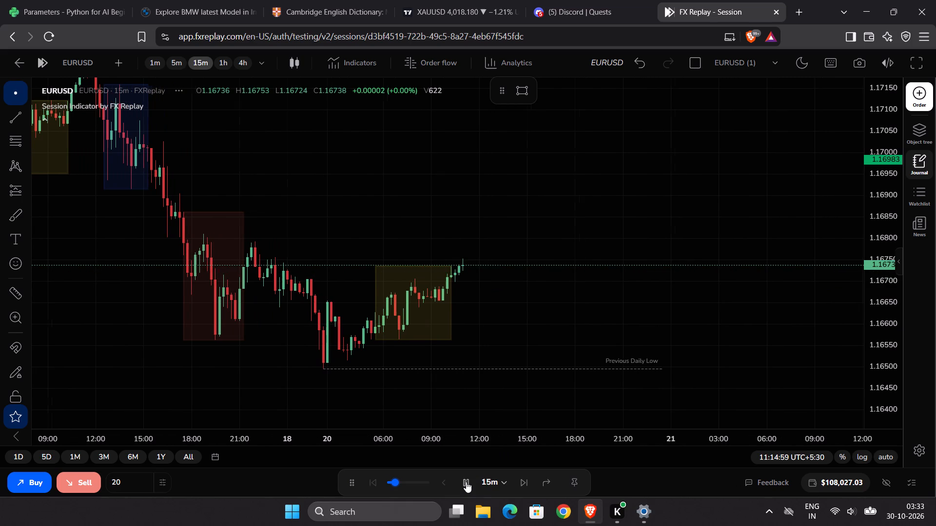
pyautogui.click(466, 482)
pyautogui.click(466, 482)
pyautogui.click(466, 482)
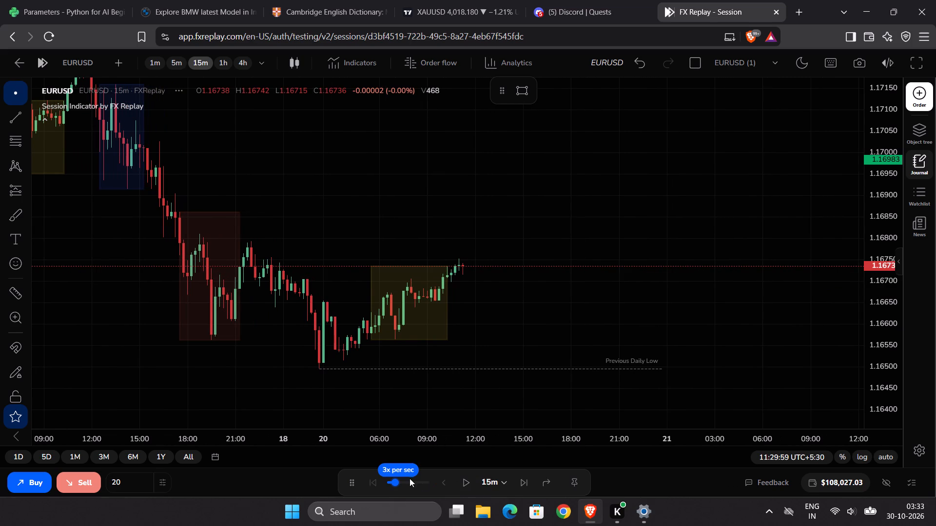
pyautogui.click(387, 480)
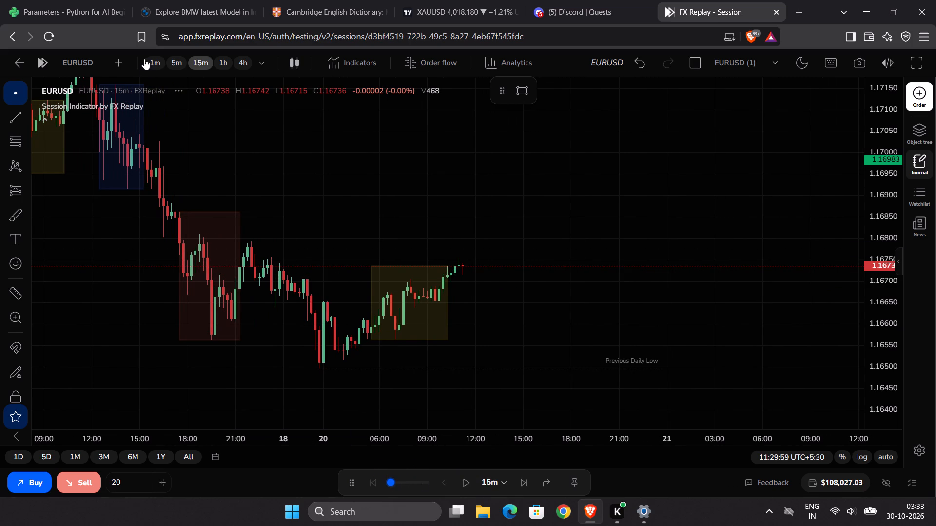
# Examine EURUSD's price structure from 16 to 20 October on the 15-minute chart, including the previous daily high and low.
pyautogui.scroll(-5, 399, 150)
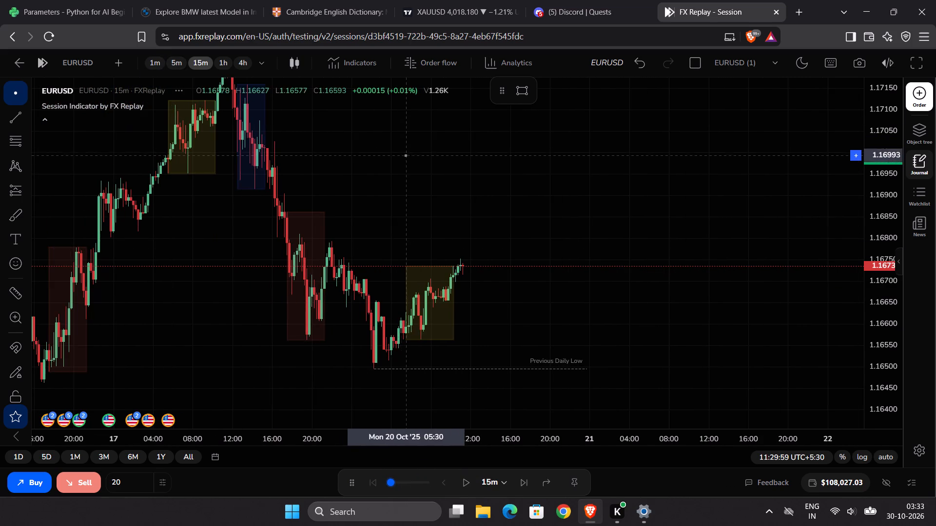
pyautogui.moveTo(434, 182); pyautogui.dragTo(441, 270)
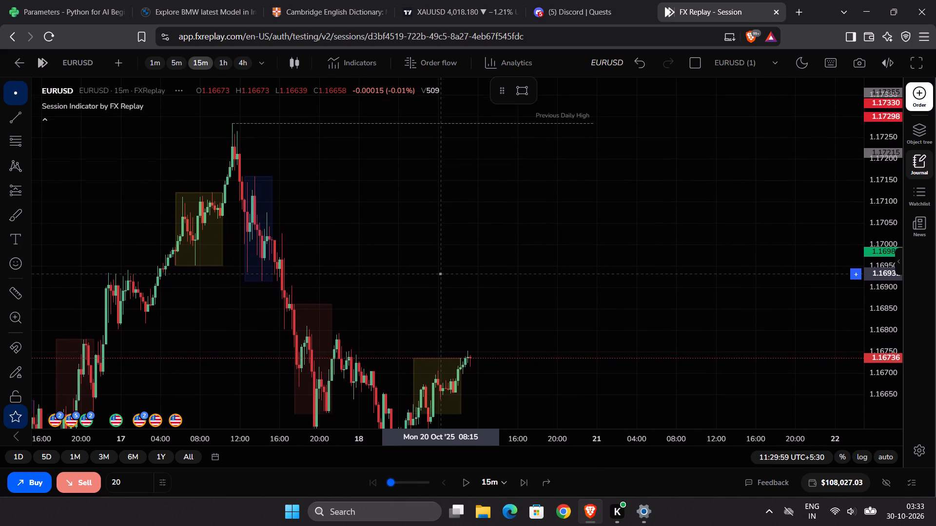
pyautogui.moveTo(441, 270); pyautogui.dragTo(441, 204)
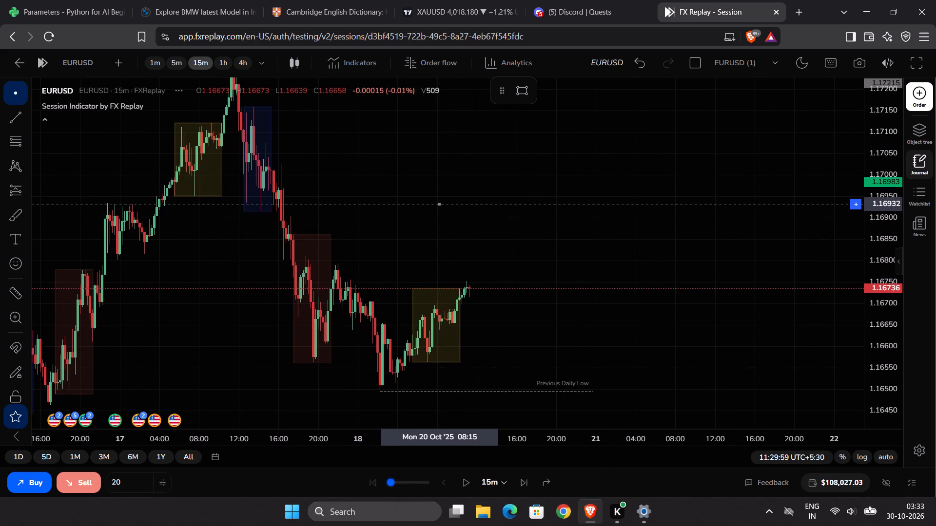
pyautogui.moveTo(441, 204); pyautogui.dragTo(580, 138)
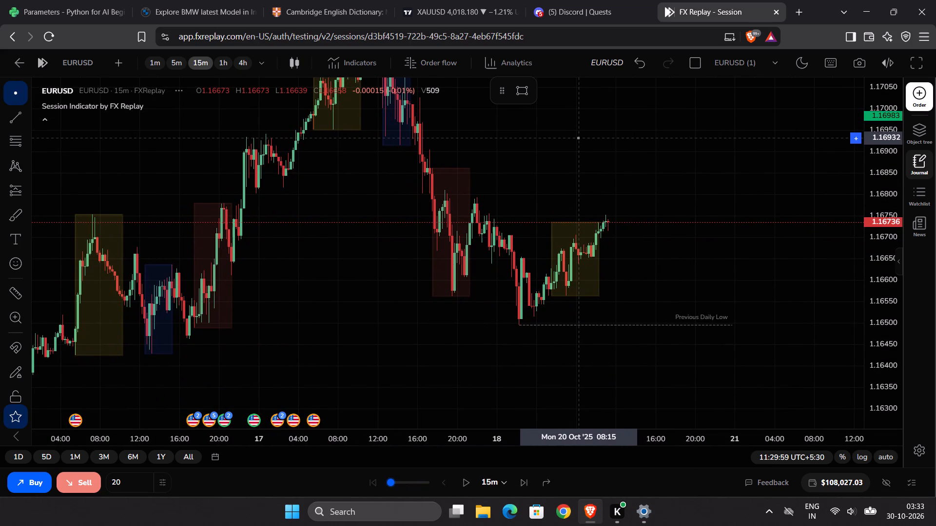
pyautogui.moveTo(580, 138); pyautogui.dragTo(428, 231)
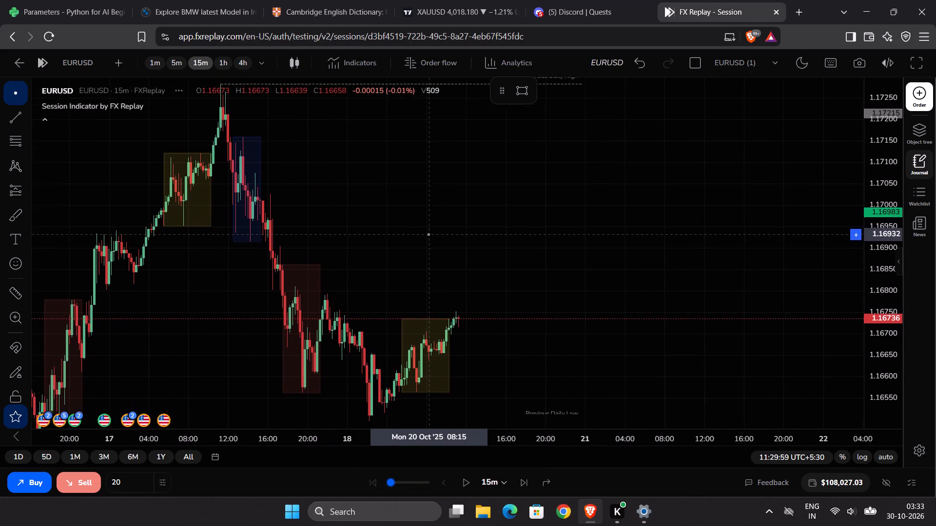
pyautogui.moveTo(428, 231); pyautogui.dragTo(398, 199)
pyautogui.scroll(5, 398, 199)
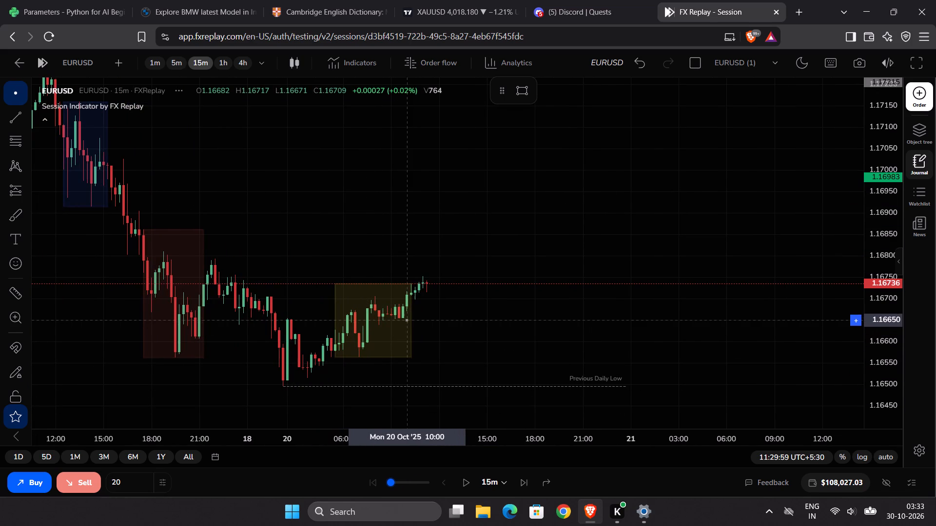
# Set both the replay step and the chart timeframe to 5 minutes, framed on the 20 October candles and session box.
pyautogui.click(488, 478)
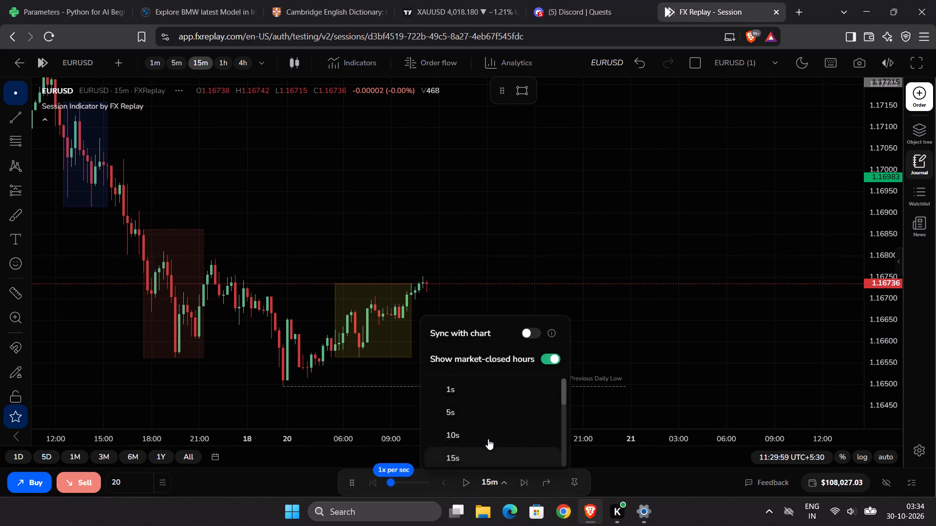
pyautogui.scroll(-2, 486, 432)
pyautogui.click(464, 427)
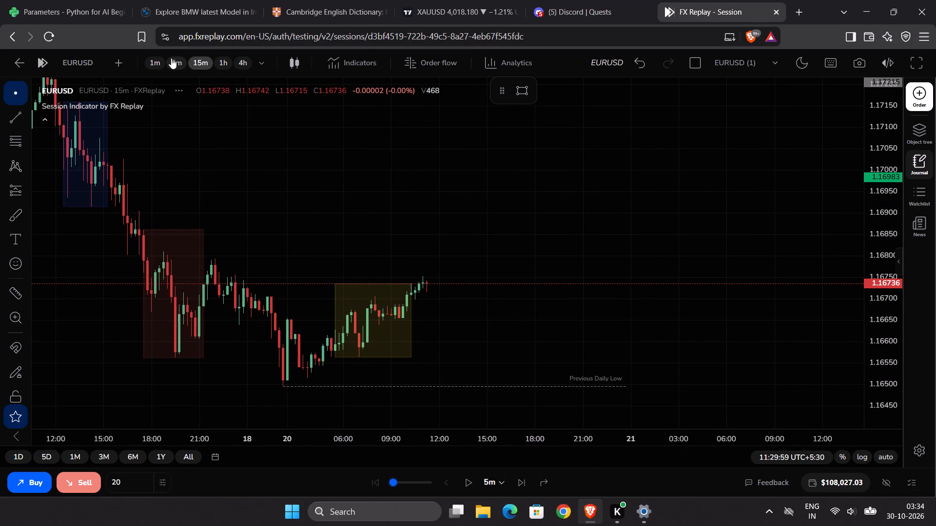
pyautogui.click(171, 58)
pyautogui.scroll(-5, 447, 253)
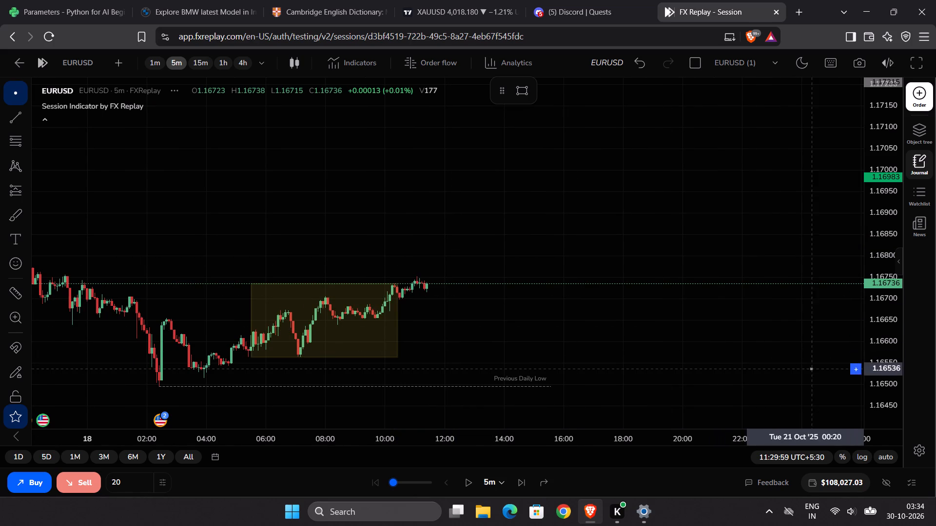
pyautogui.click(917, 385)
pyautogui.moveTo(891, 381); pyautogui.dragTo(892, 286)
pyautogui.moveTo(655, 374); pyautogui.dragTo(708, 311)
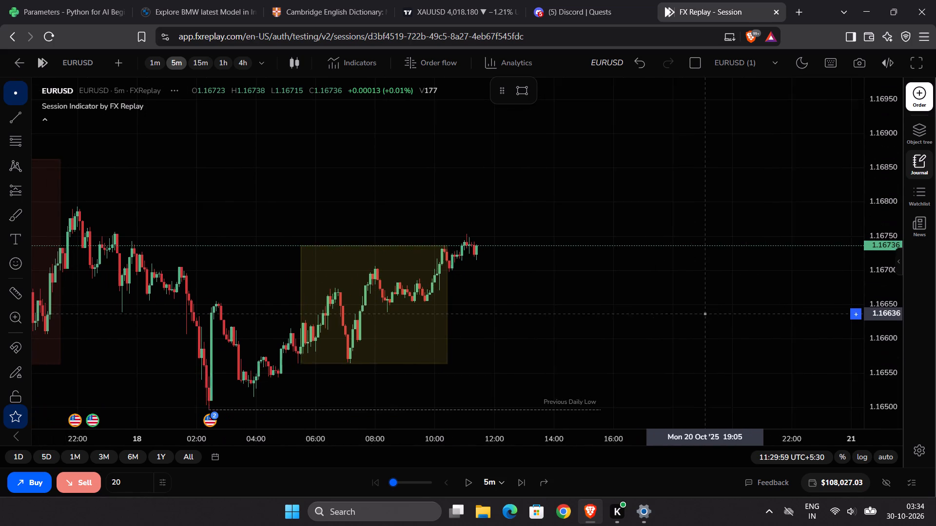
pyautogui.moveTo(708, 311); pyautogui.dragTo(710, 309)
pyautogui.scroll(2, 656, 327)
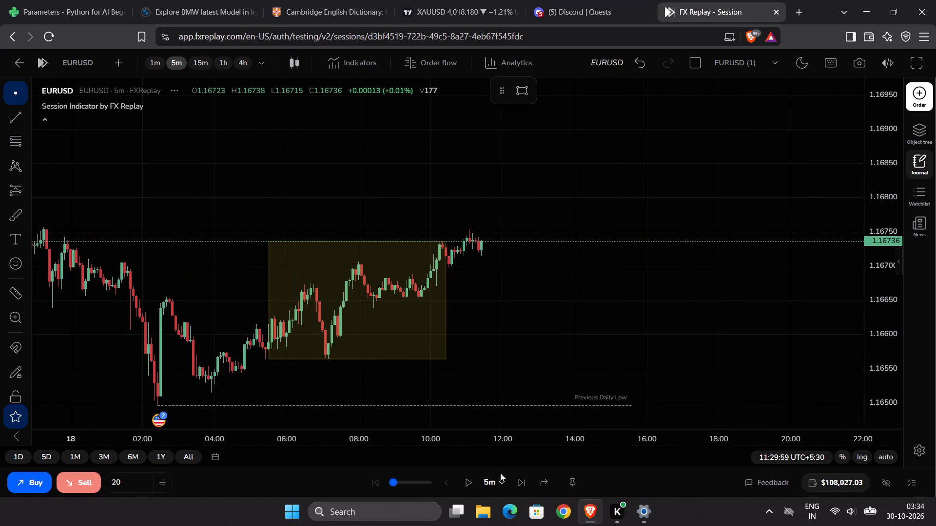
# Replay in 5-minute steps at 1x per second to about 11:40 on 20 October and pause.
pyautogui.click(470, 480)
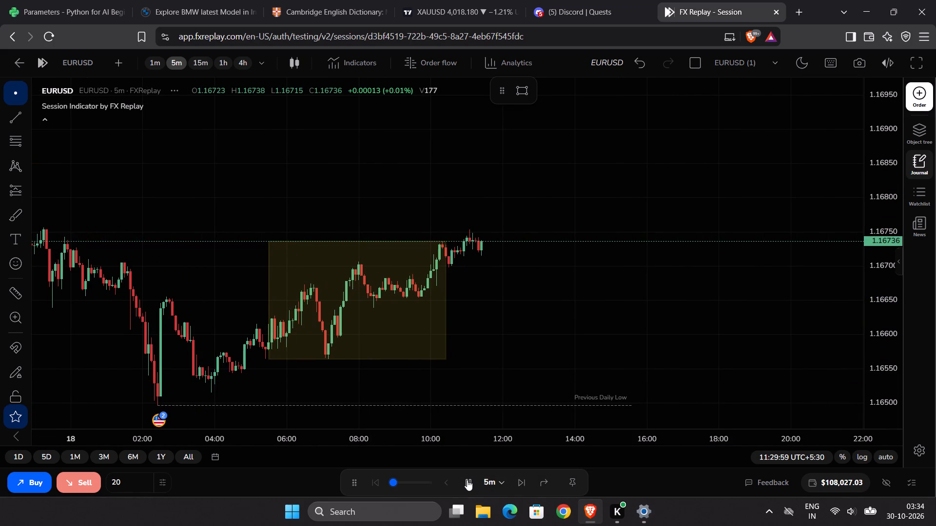
pyautogui.click(467, 480)
pyautogui.click(467, 480)
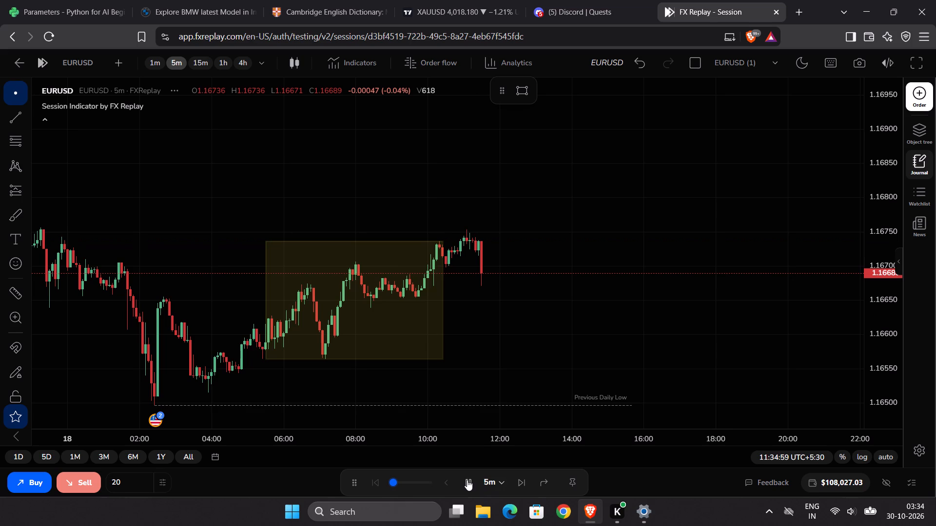
pyautogui.click(467, 480)
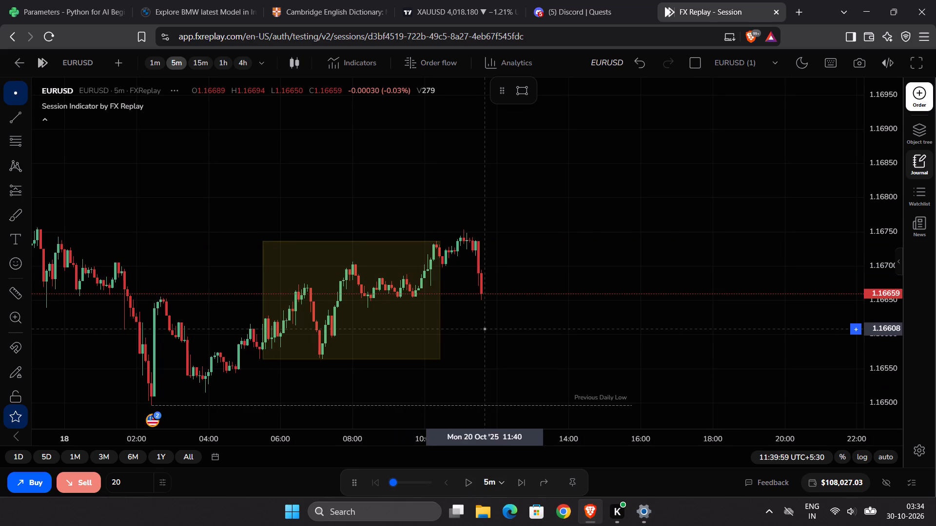
# Place a 2% risk EURUSD market sell at 1.16659 with stop loss 1.16752 and take profit 1.16473, a 1:2 ratio.
pyautogui.click(923, 102)
pyautogui.click(744, 120)
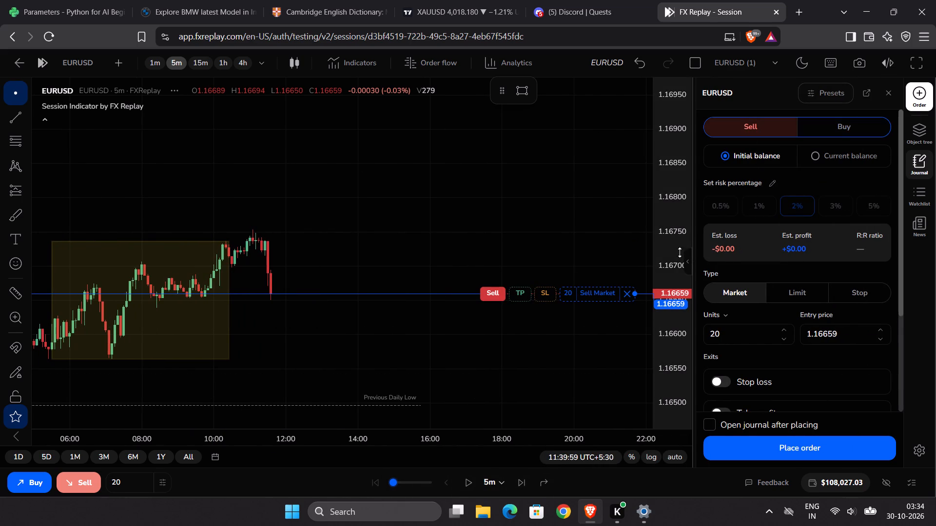
pyautogui.moveTo(542, 292); pyautogui.dragTo(548, 230)
pyautogui.moveTo(565, 263); pyautogui.dragTo(578, 147)
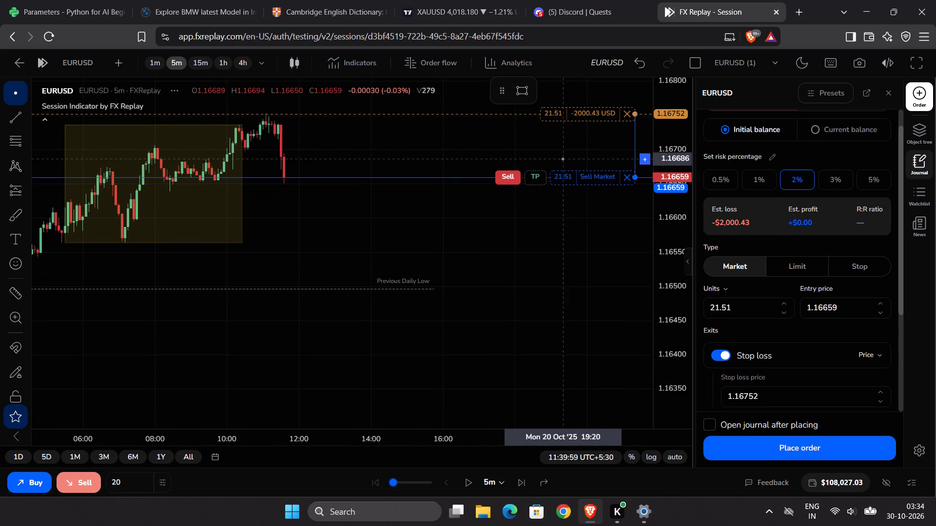
pyautogui.moveTo(539, 177); pyautogui.dragTo(534, 287)
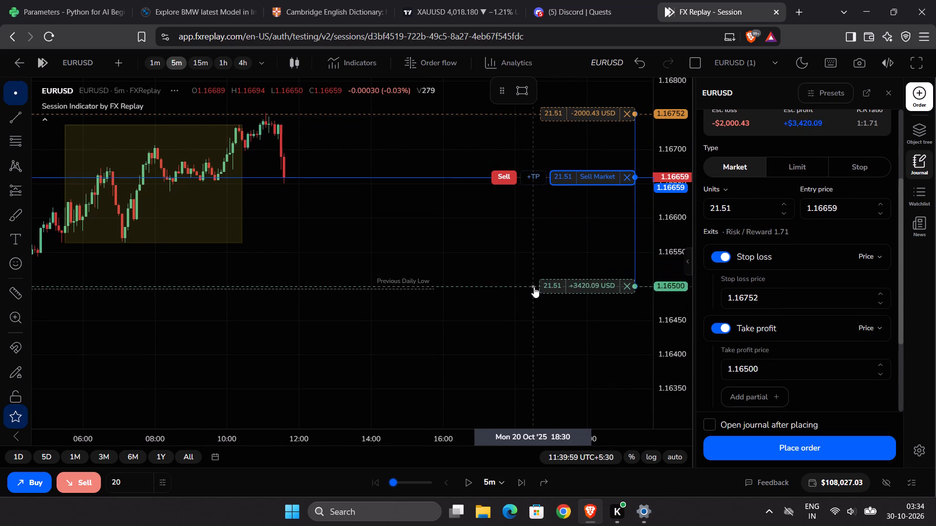
pyautogui.moveTo(534, 287); pyautogui.dragTo(537, 304)
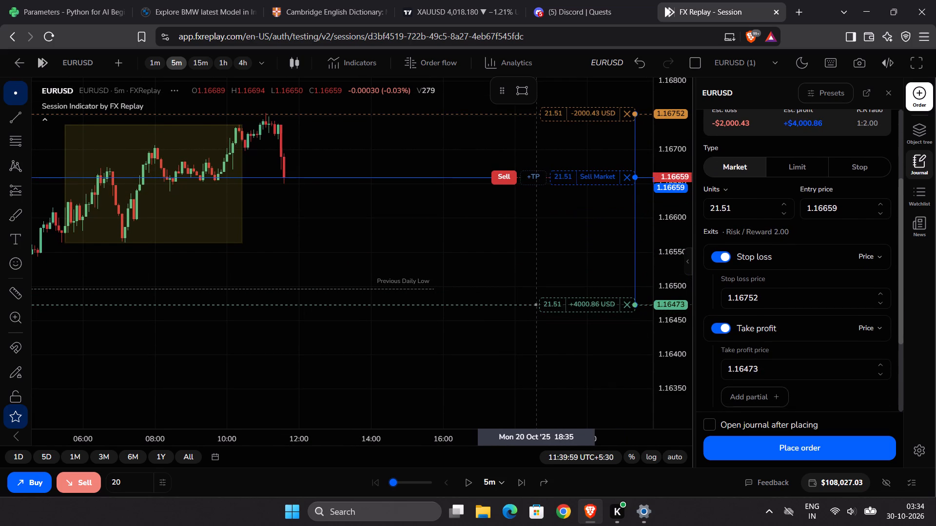
pyautogui.click(504, 178)
# Replay the open EURUSD sell in 5-minute steps at 5x per second to about 12:10 on 20 October and pause.
pyautogui.moveTo(532, 230); pyautogui.dragTo(500, 273)
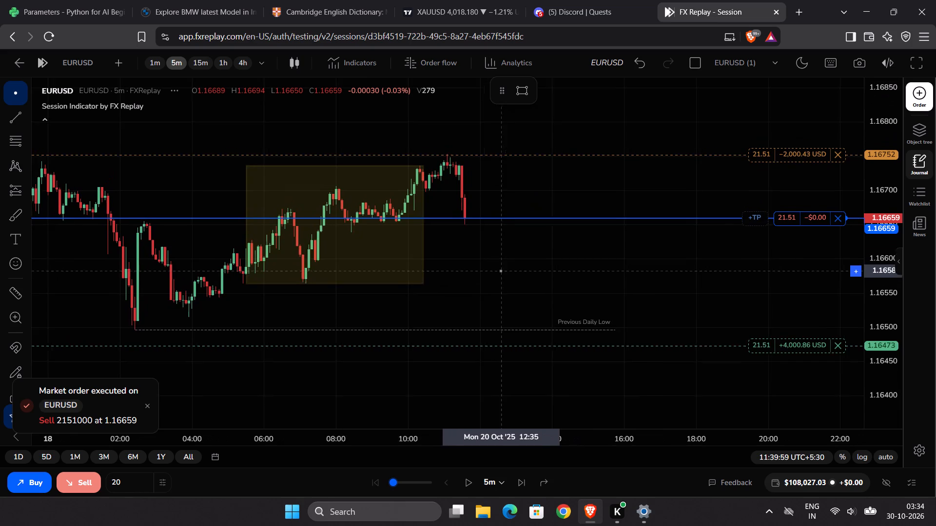
pyautogui.moveTo(500, 273); pyautogui.dragTo(453, 308)
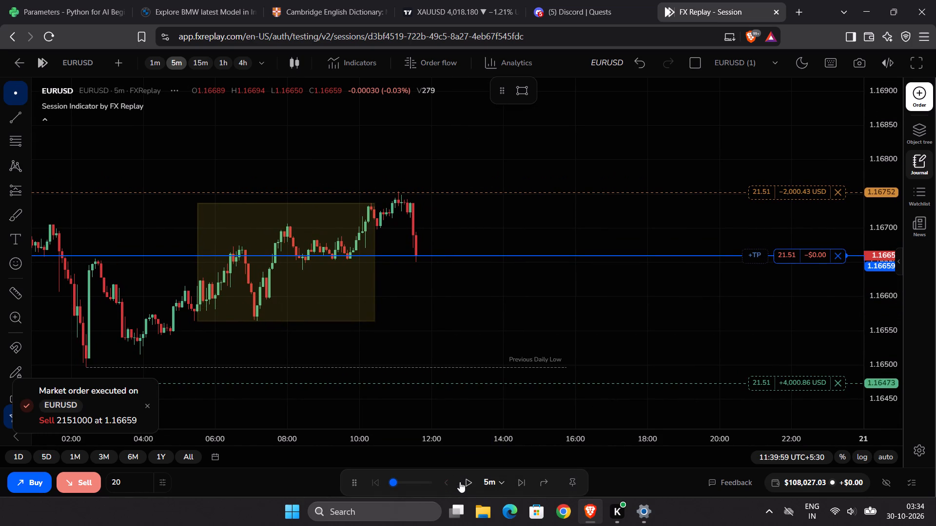
pyautogui.click(402, 483)
pyautogui.click(465, 483)
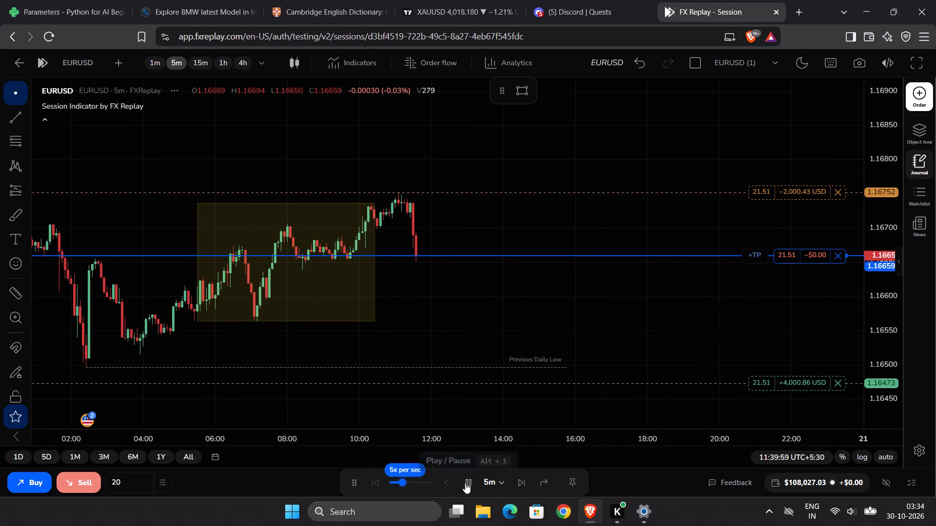
pyautogui.click(466, 483)
pyautogui.click(466, 483)
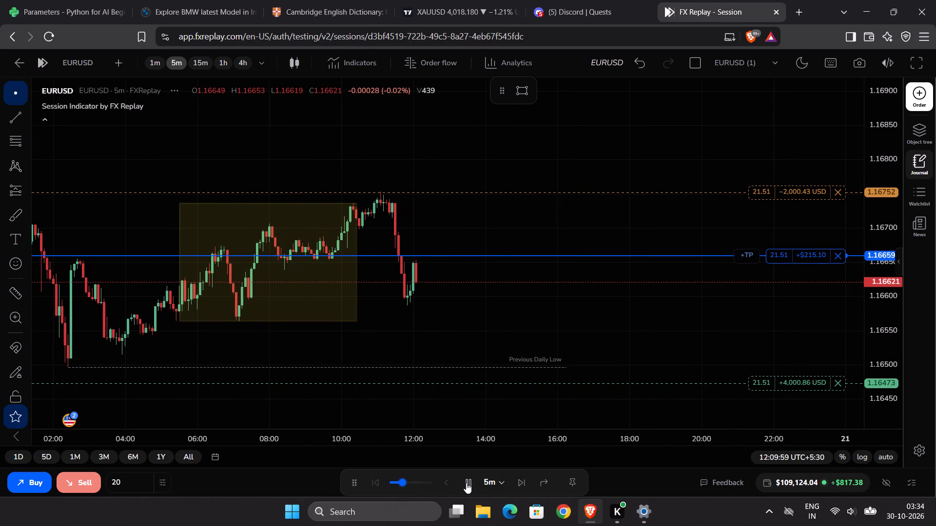
pyautogui.click(466, 483)
# Slow the replay to 2x per second and advance the open sell to about 12:45 on 20 October, then pause.
pyautogui.click(395, 484)
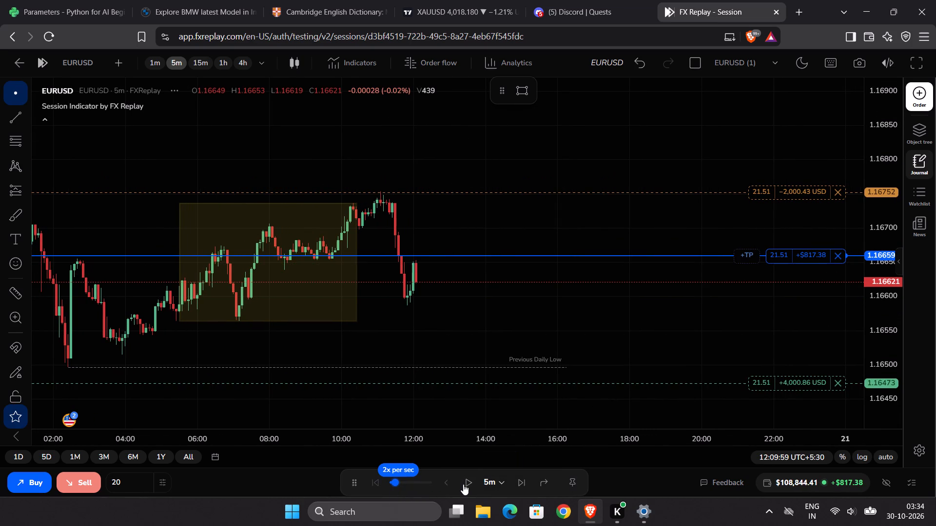
pyautogui.click(467, 484)
pyautogui.click(468, 484)
pyautogui.click(468, 484)
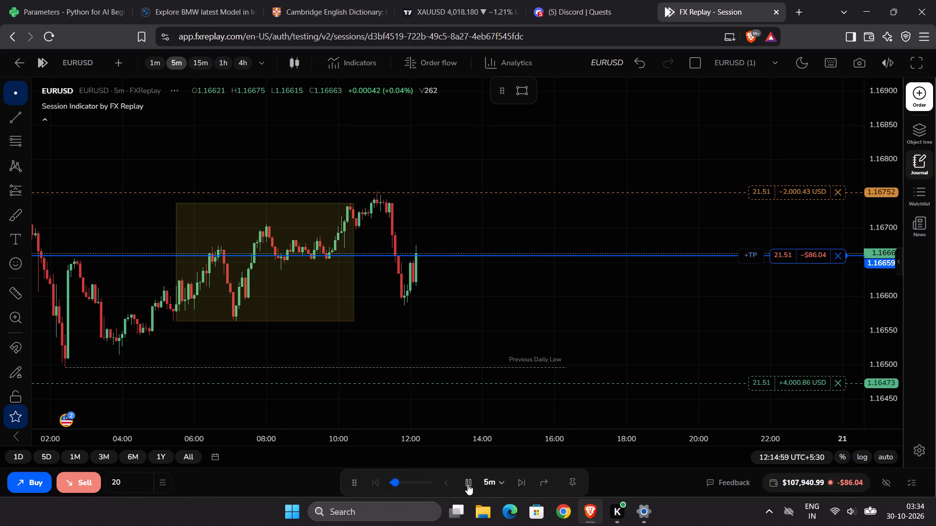
pyautogui.click(468, 481)
pyautogui.click(468, 481)
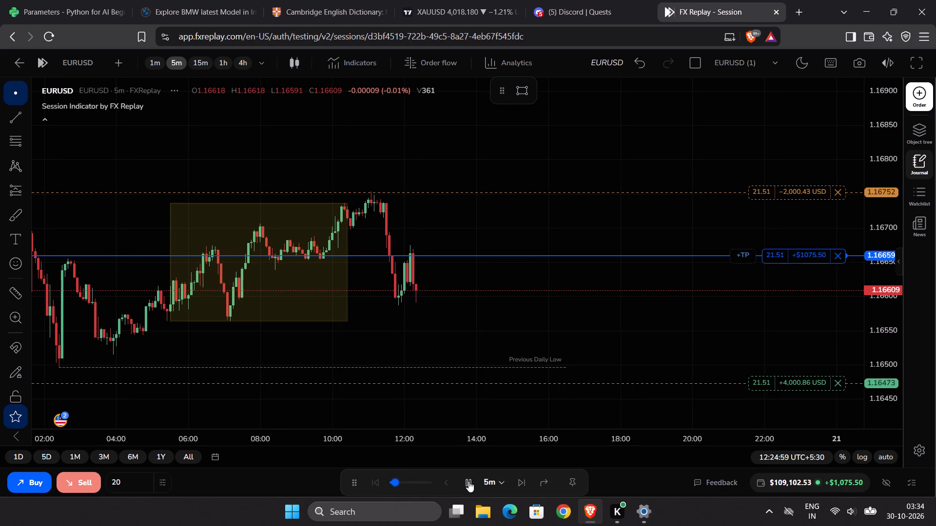
pyautogui.click(468, 481)
pyautogui.click(468, 481)
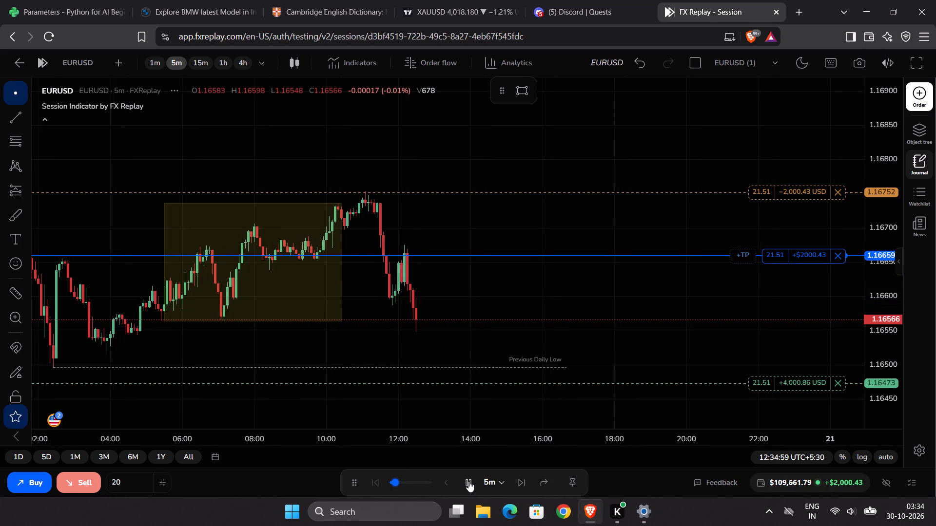
pyautogui.click(468, 481)
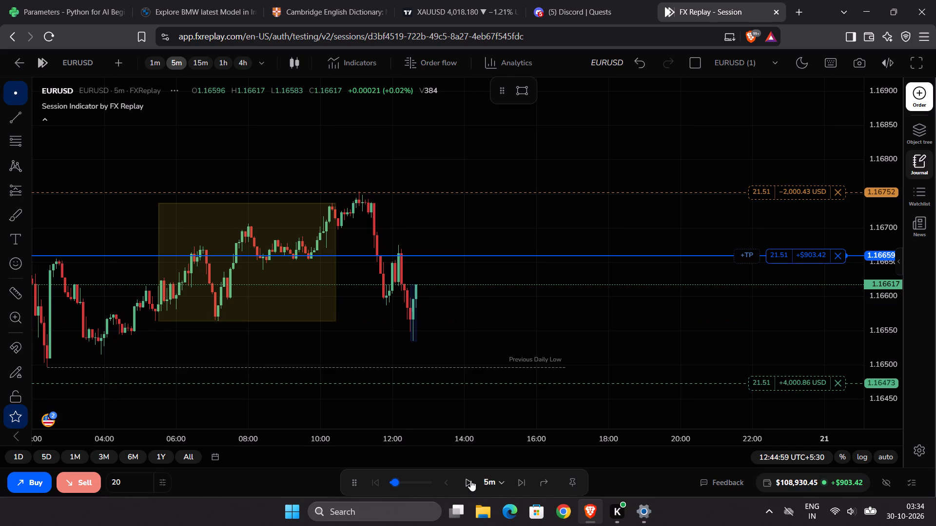
# Move the open sell's stop loss to about break-even at 1.16660.
pyautogui.moveTo(795, 193); pyautogui.dragTo(796, 197)
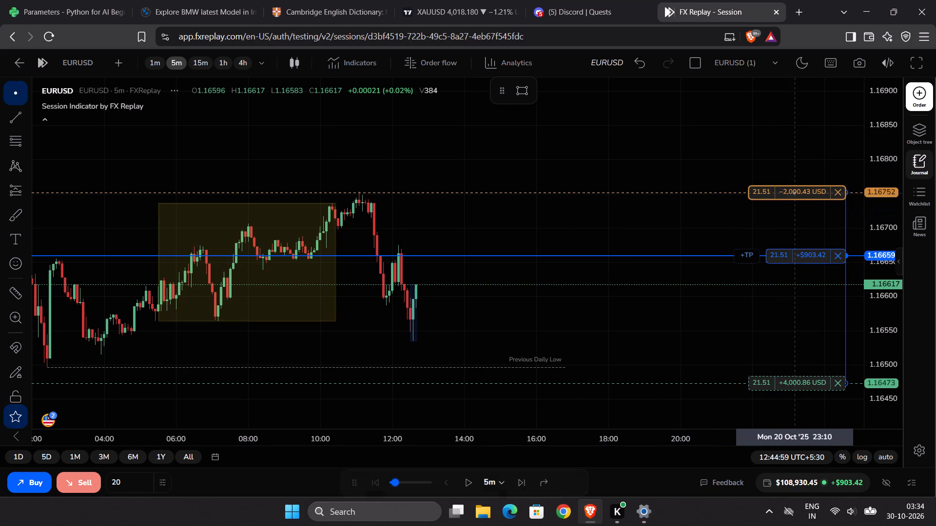
pyautogui.moveTo(796, 197); pyautogui.dragTo(800, 255)
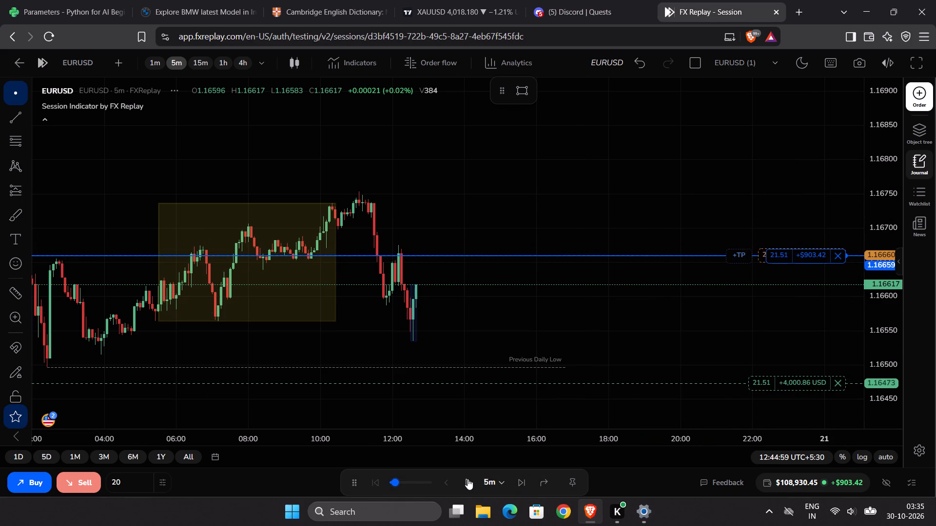
# Replay the sell in 5-minute steps at 2x per second to about 13:10 on 20 October and pause.
pyautogui.click(468, 479)
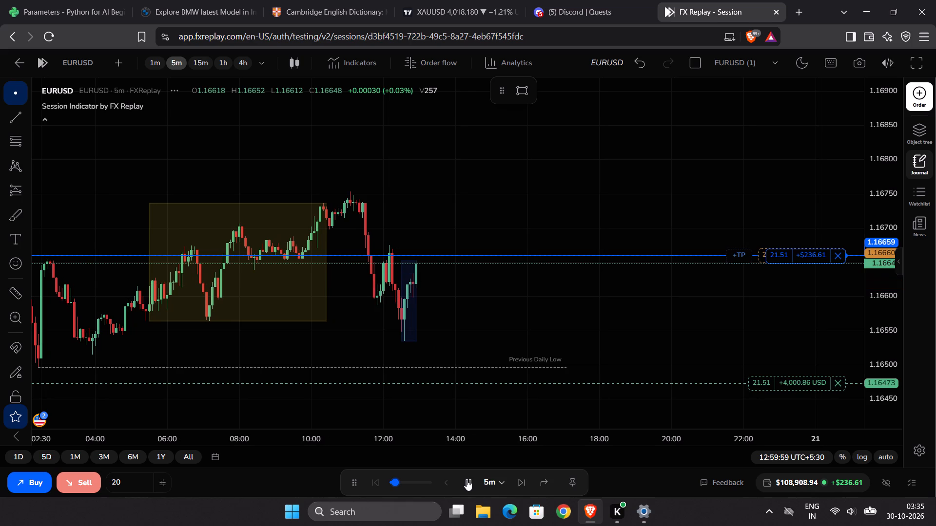
pyautogui.click(467, 480)
pyautogui.click(467, 480)
pyautogui.click(467, 480)
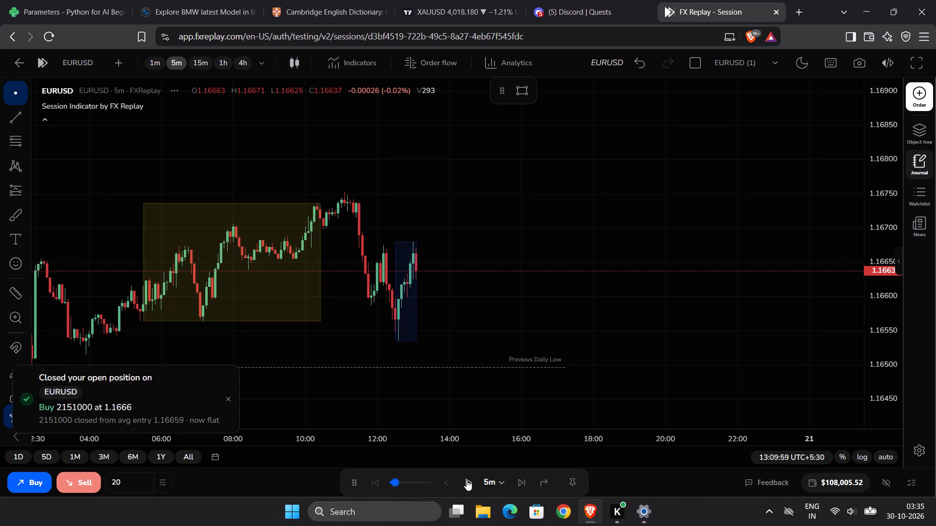
# Raise the replay speed slightly and advance in 5-minute steps to about 17:15 on 20 October, then pause.
pyautogui.doubleClick(397, 480)
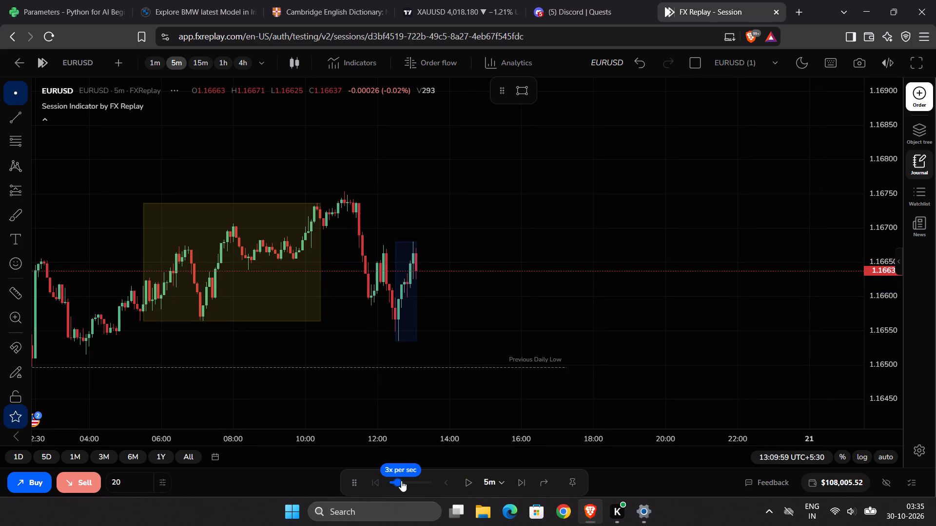
pyautogui.click(464, 483)
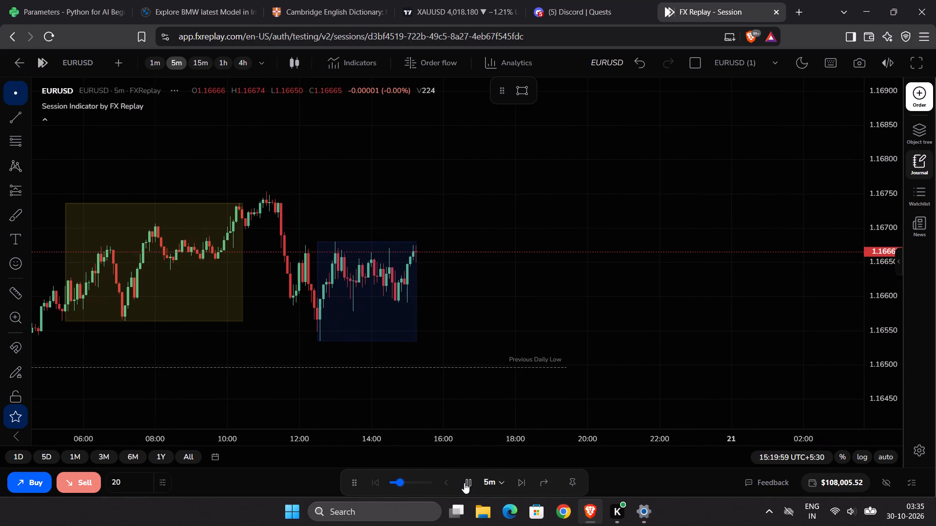
pyautogui.click(464, 483)
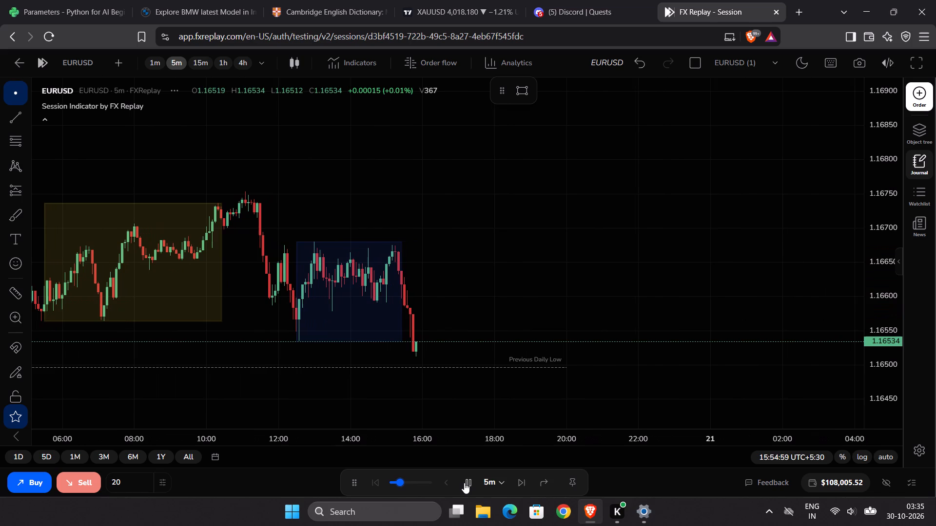
pyautogui.click(464, 483)
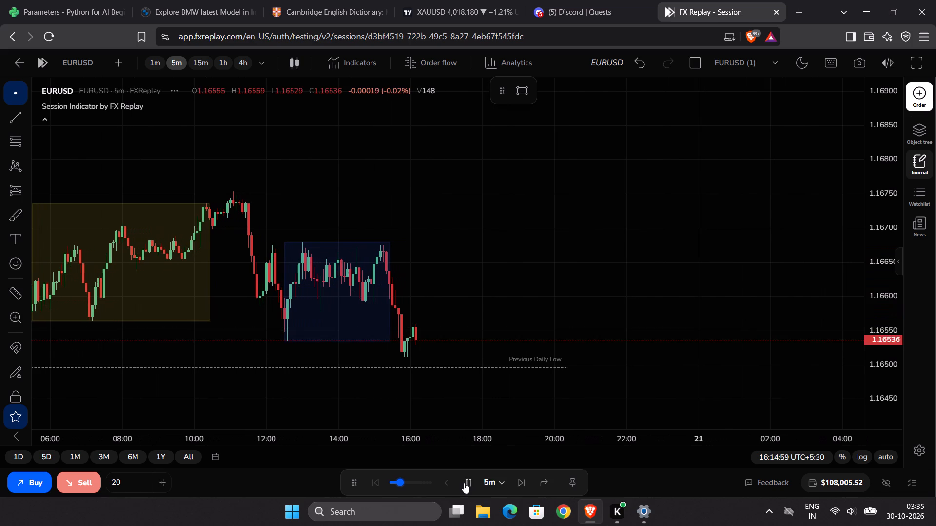
pyautogui.click(464, 483)
pyautogui.click(464, 483)
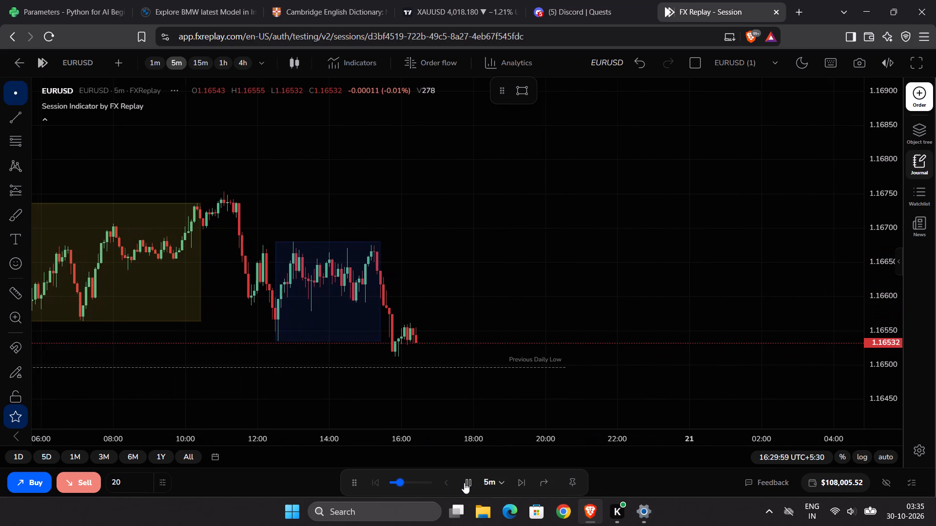
pyautogui.click(464, 483)
pyautogui.click(464, 483)
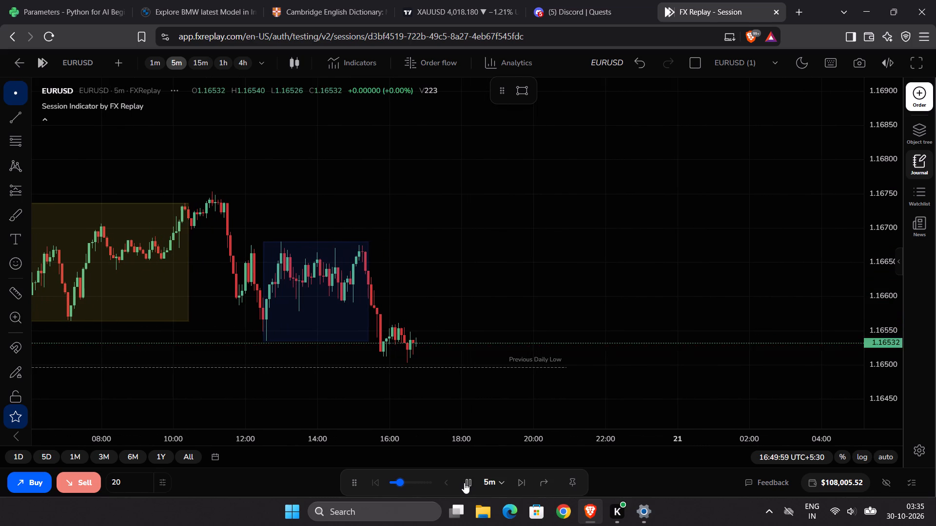
pyautogui.click(464, 483)
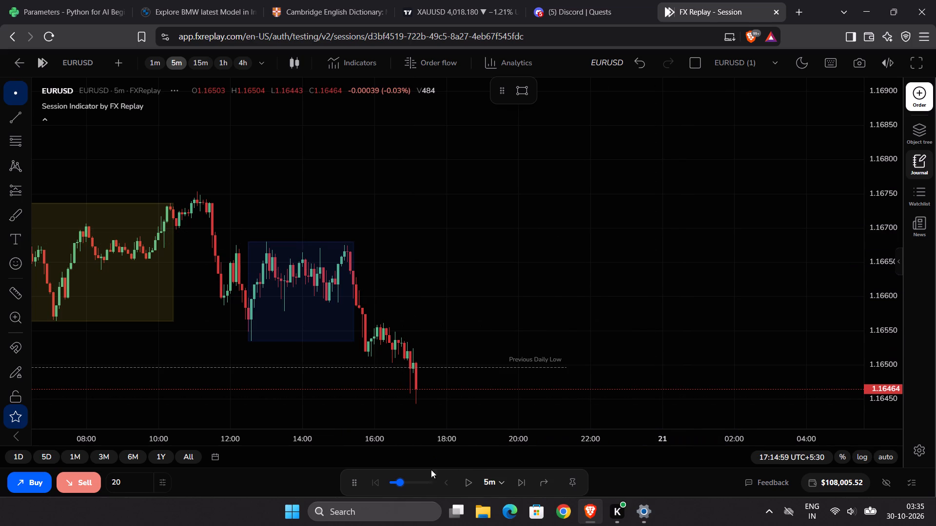
# Set the replay speed to its maximum.
pyautogui.moveTo(427, 482); pyautogui.dragTo(437, 482)
# Review the session's EURUSD trades and their results in the journal, then close it.
pyautogui.click(929, 163)
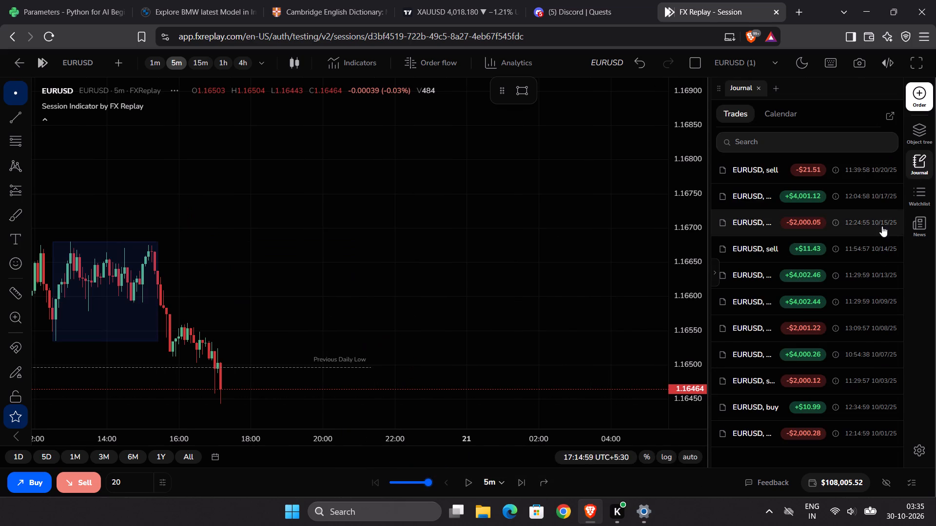
pyautogui.scroll(-2, 872, 243)
pyautogui.click(923, 157)
# Set both the chart timeframe and the replay step to 15 minutes, with the price scale compressed to show more range.
pyautogui.moveTo(733, 223); pyautogui.dragTo(733, 223)
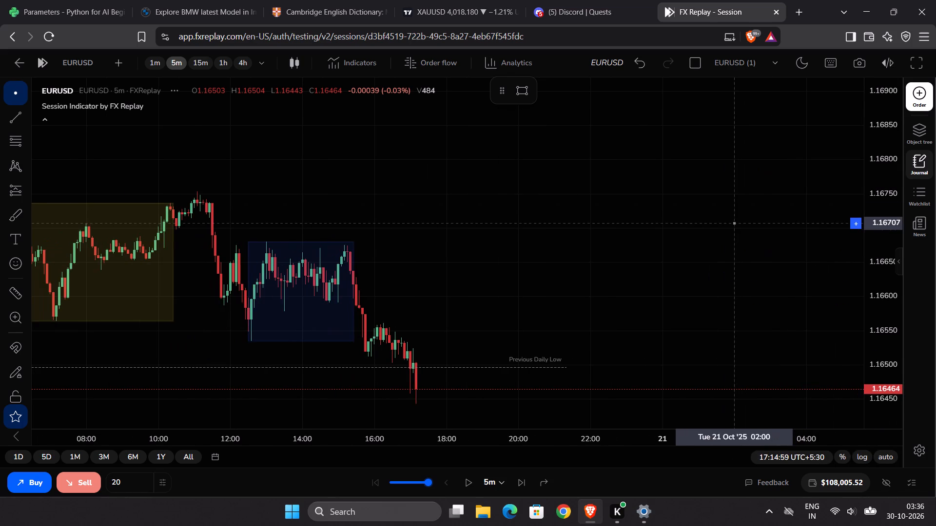
pyautogui.moveTo(733, 223); pyautogui.dragTo(717, 195)
pyautogui.click(201, 59)
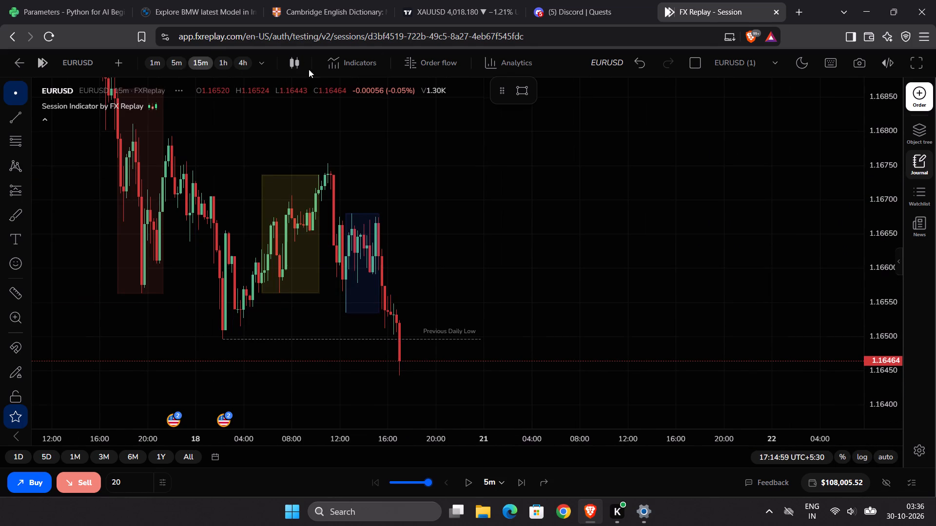
pyautogui.moveTo(878, 143); pyautogui.dragTo(862, 308)
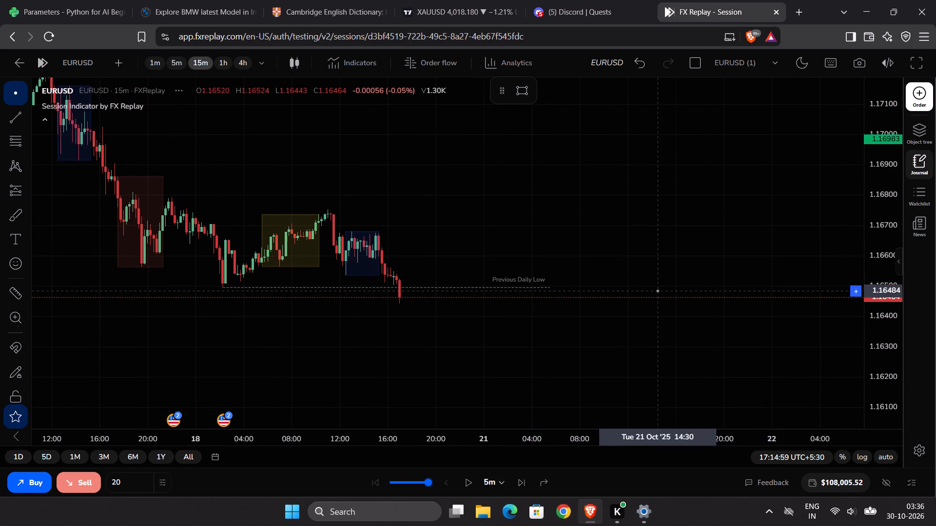
pyautogui.scroll(3, 656, 290)
pyautogui.click(487, 480)
pyautogui.scroll(-3, 495, 415)
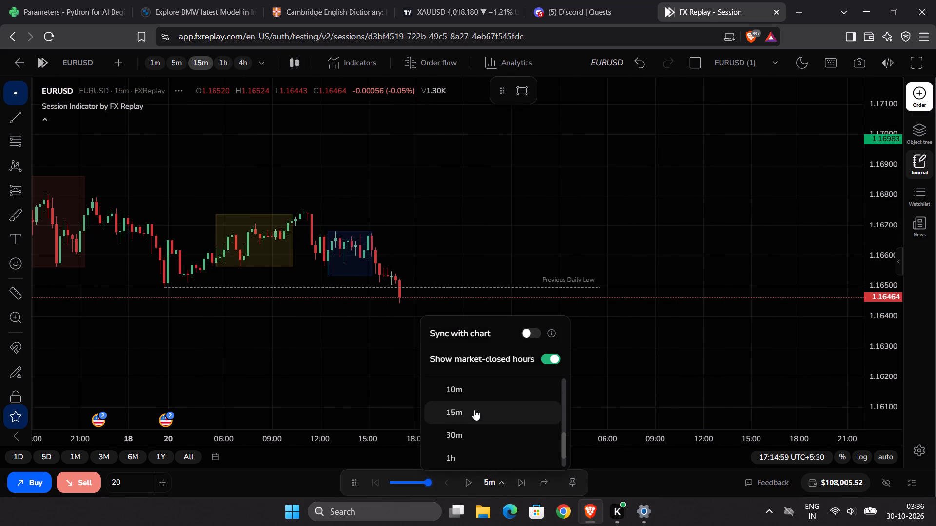
pyautogui.click(474, 410)
# Replay in 15-minute steps at maximum speed to about 02:30 on 21 October and pause.
pyautogui.click(468, 481)
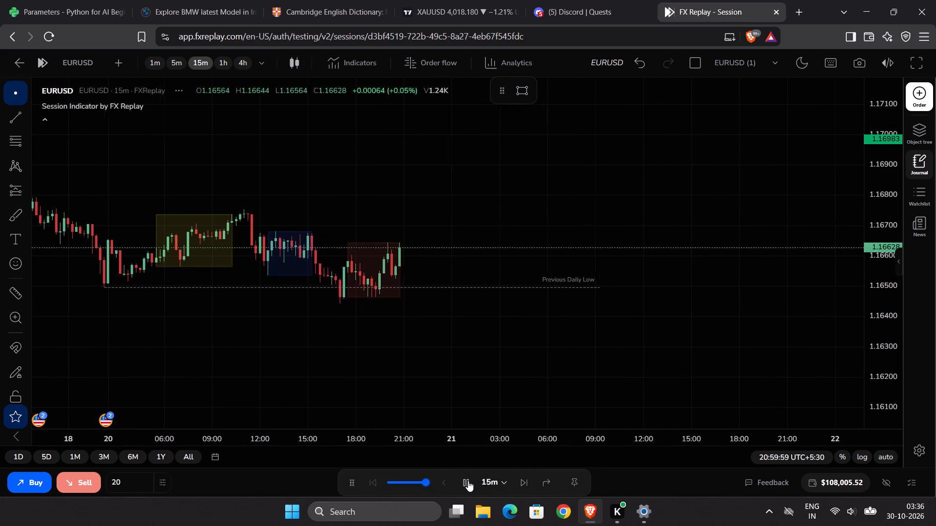
pyautogui.click(468, 481)
pyautogui.scroll(1, 451, 338)
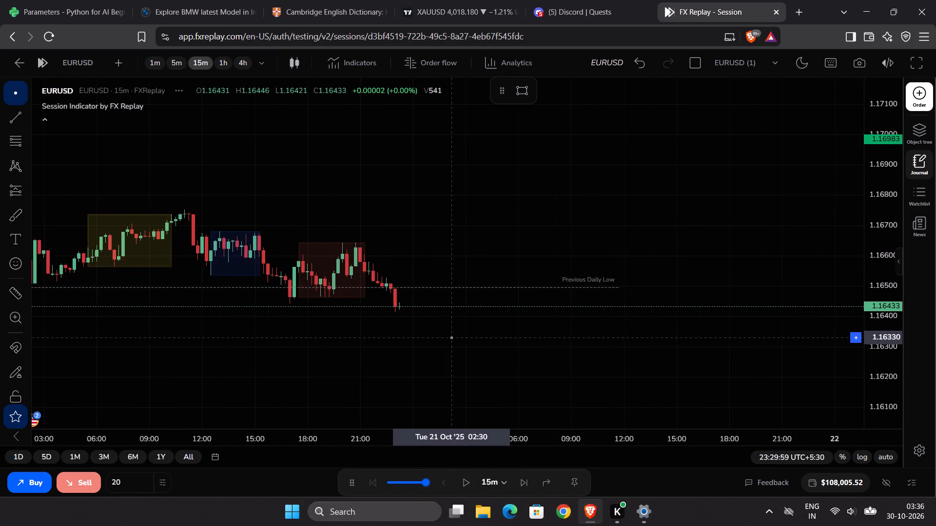
pyautogui.scroll(3, 451, 338)
pyautogui.click(462, 480)
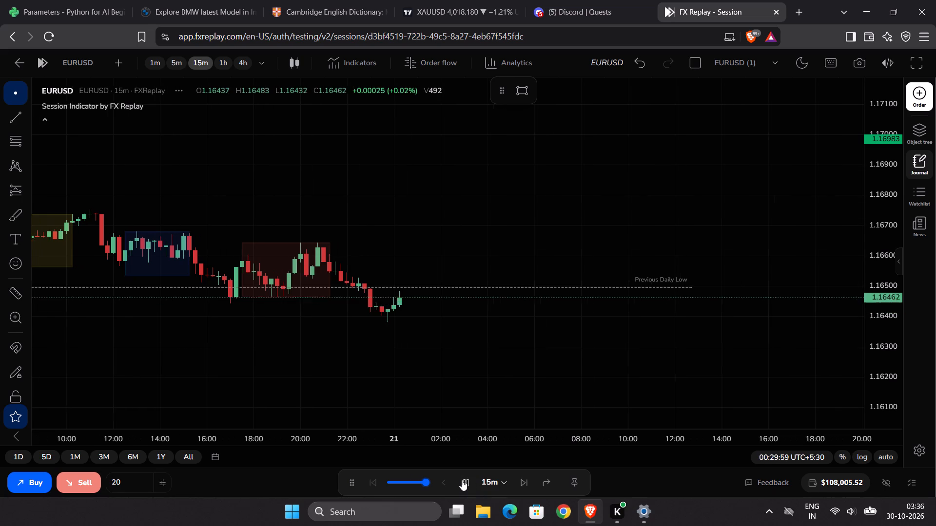
pyautogui.click(462, 480)
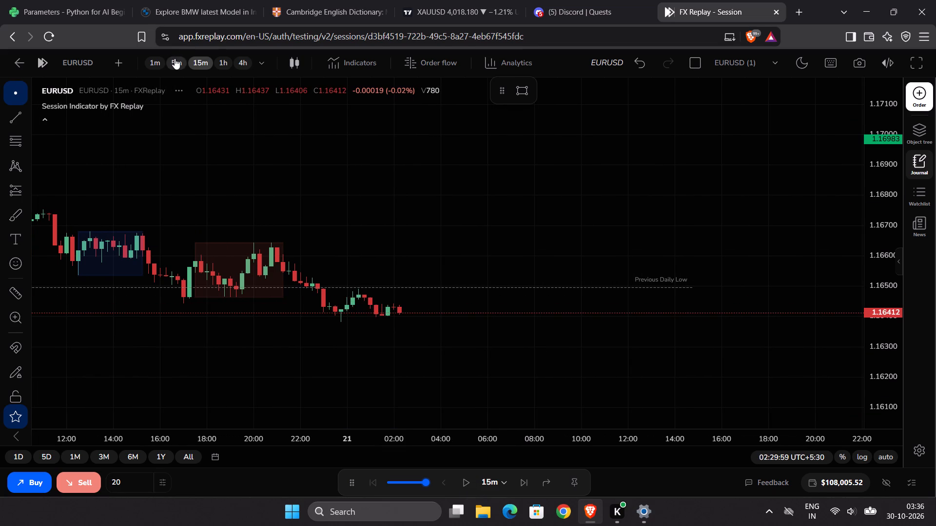
# Slow the replay to 2x per second and advance in 15-minute steps to about 11:00 on 21 October, then pause.
pyautogui.click(393, 479)
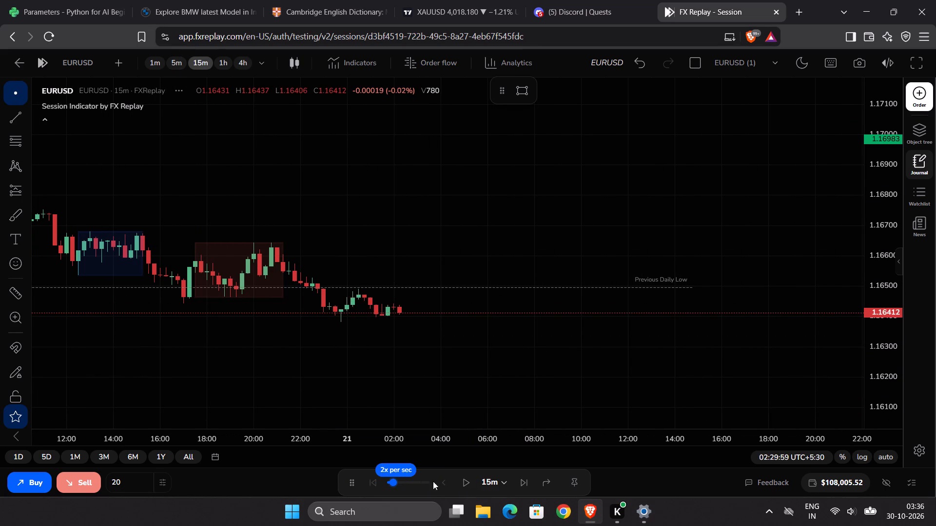
pyautogui.click(463, 481)
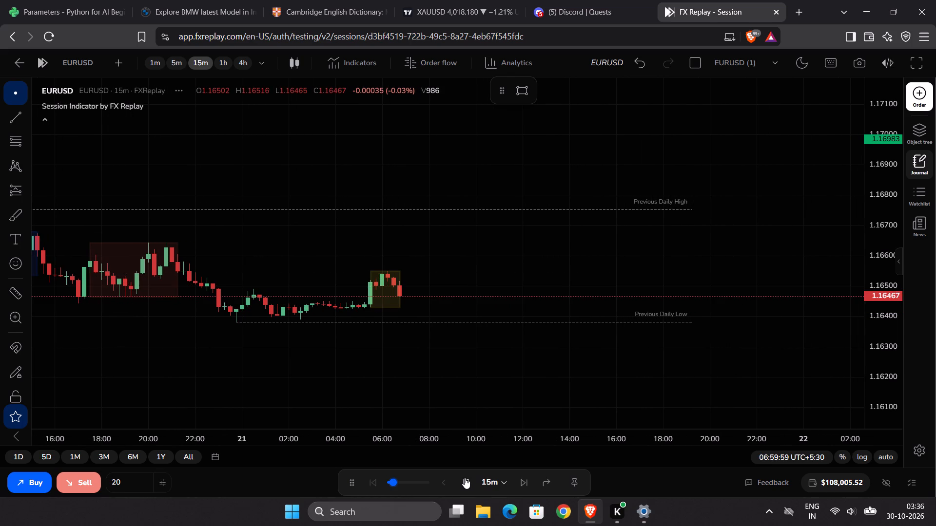
pyautogui.click(465, 478)
pyautogui.click(465, 478)
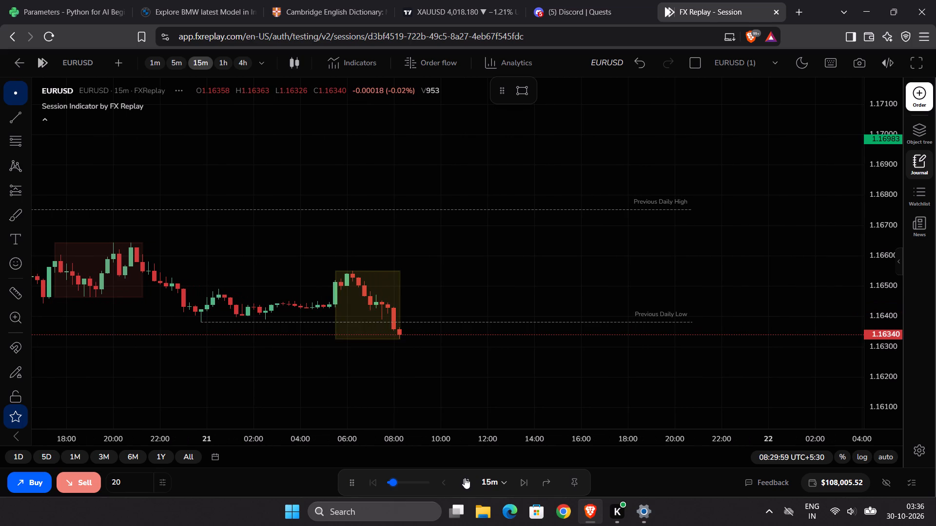
pyautogui.click(465, 478)
pyautogui.click(465, 478)
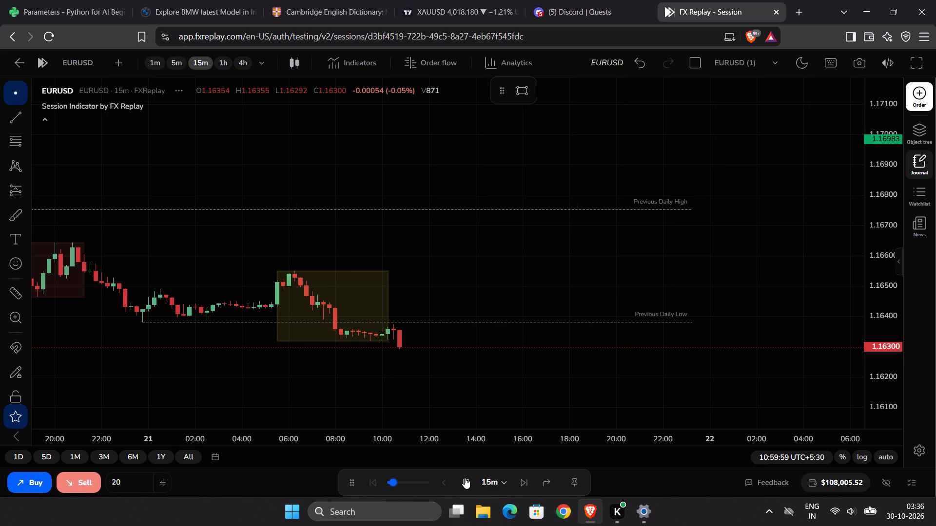
pyautogui.click(465, 478)
pyautogui.scroll(-4, 482, 336)
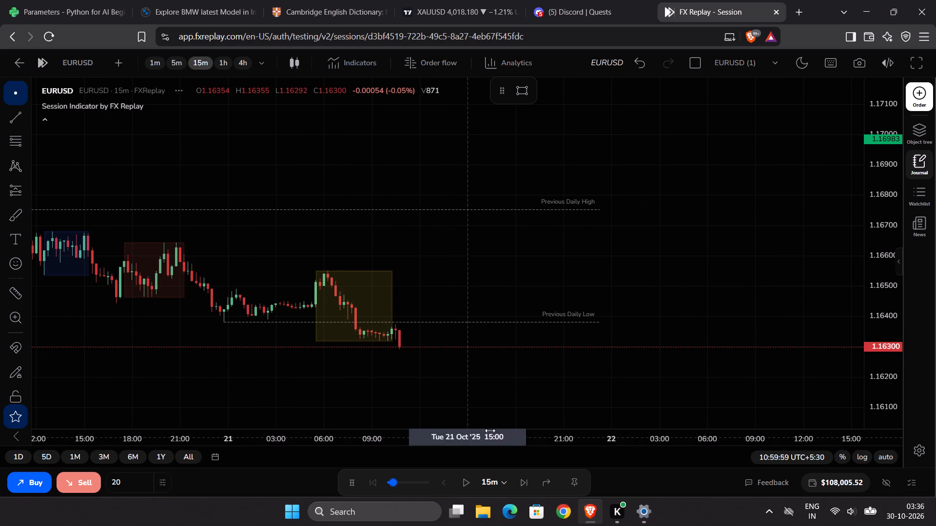
# Set both the chart timeframe and the replay step to 5 minutes.
pyautogui.click(184, 63)
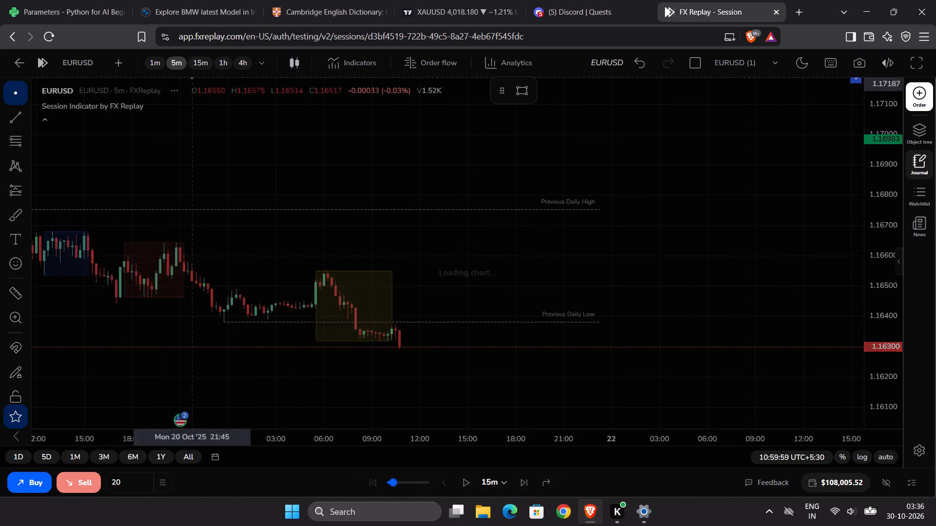
pyautogui.scroll(-7, 381, 215)
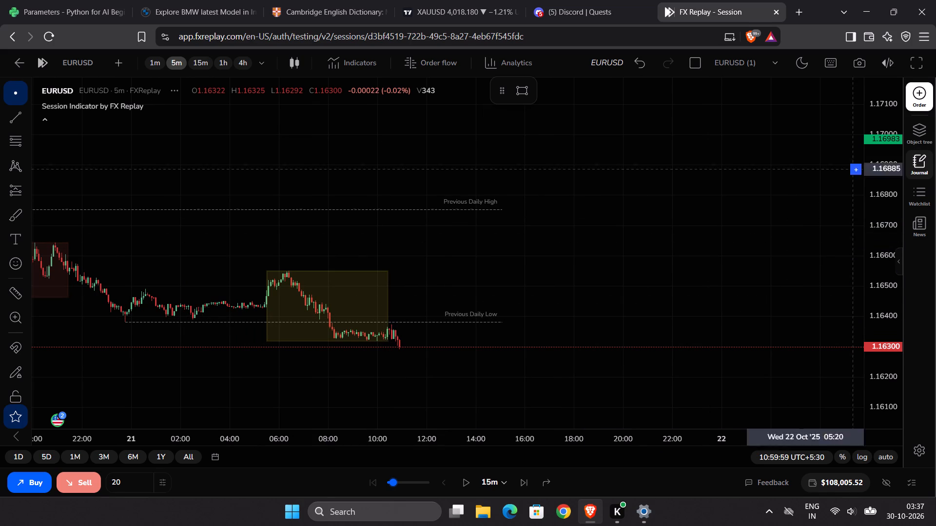
pyautogui.click(485, 481)
pyautogui.scroll(-2, 465, 362)
pyautogui.scroll(-1, 460, 410)
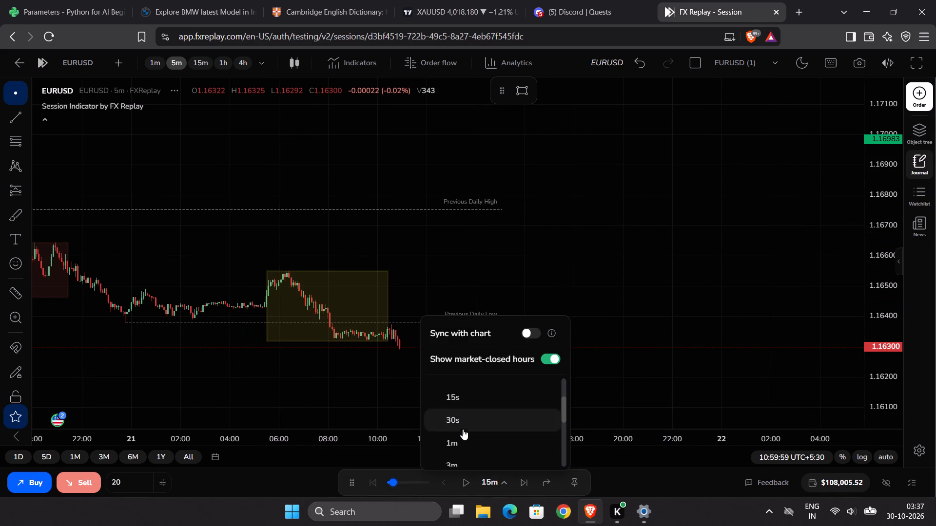
pyautogui.scroll(-1, 464, 440)
pyautogui.click(456, 420)
# Advance the replay in 5-minute steps to about 11:10 on 21 October, then pause.
pyautogui.click(466, 479)
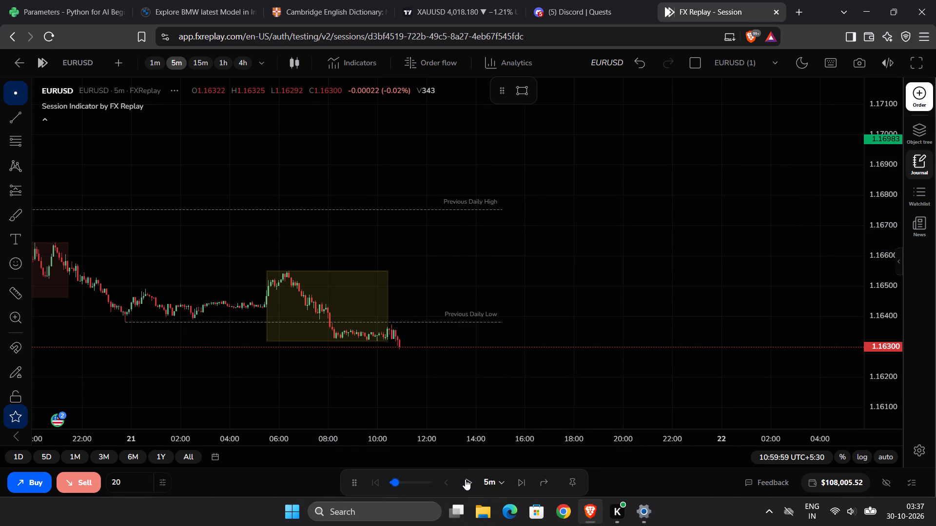
pyautogui.click(465, 479)
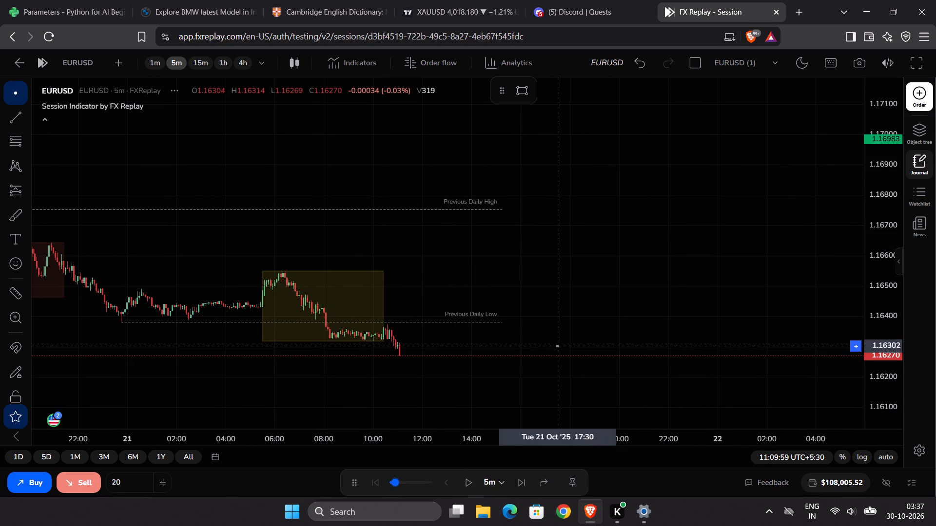
# Prepare a EURUSD market sell order with a stop loss at 1.16551 and a take profit at 1.15713.
pyautogui.click(917, 100)
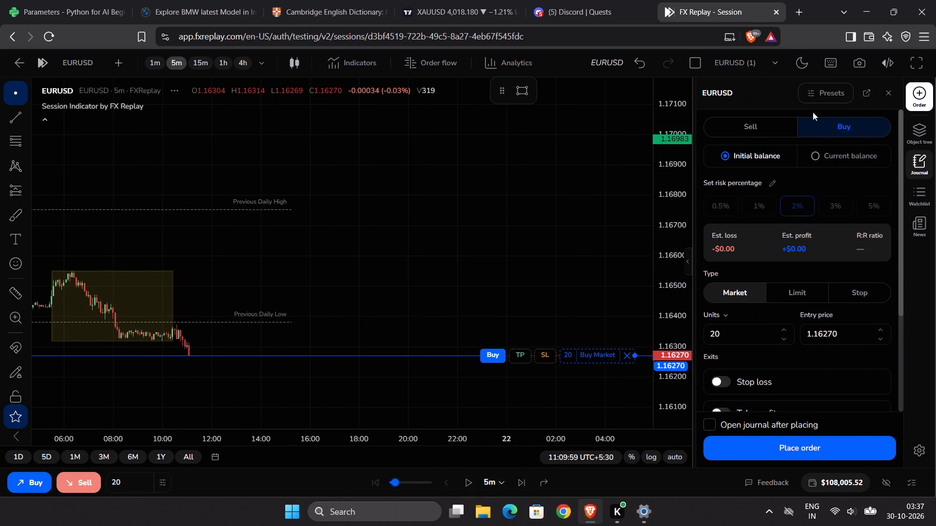
pyautogui.click(750, 127)
pyautogui.moveTo(532, 243); pyautogui.dragTo(579, 206)
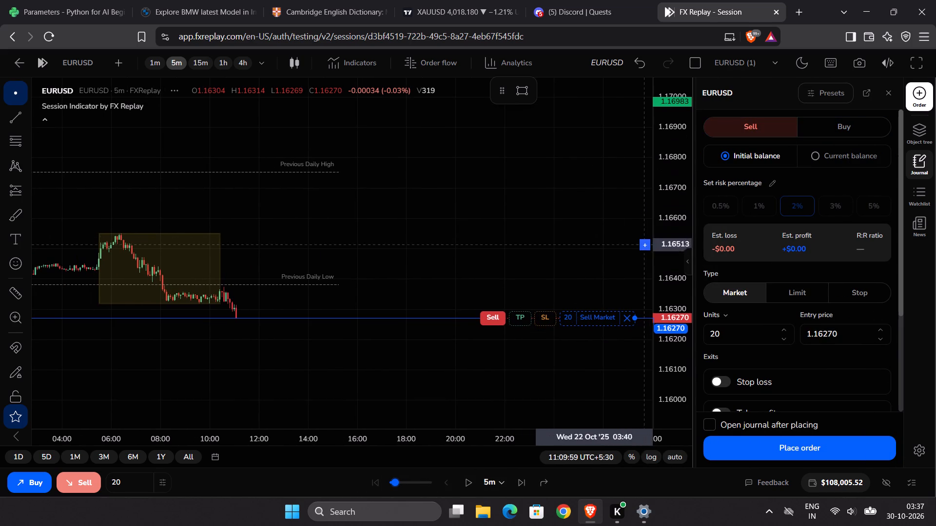
pyautogui.moveTo(538, 316); pyautogui.dragTo(546, 291)
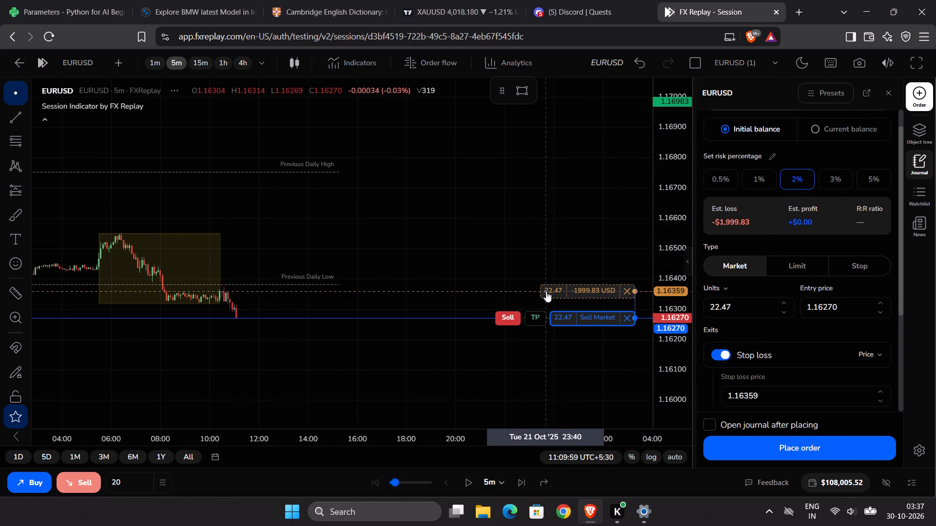
pyautogui.moveTo(546, 291); pyautogui.dragTo(547, 285)
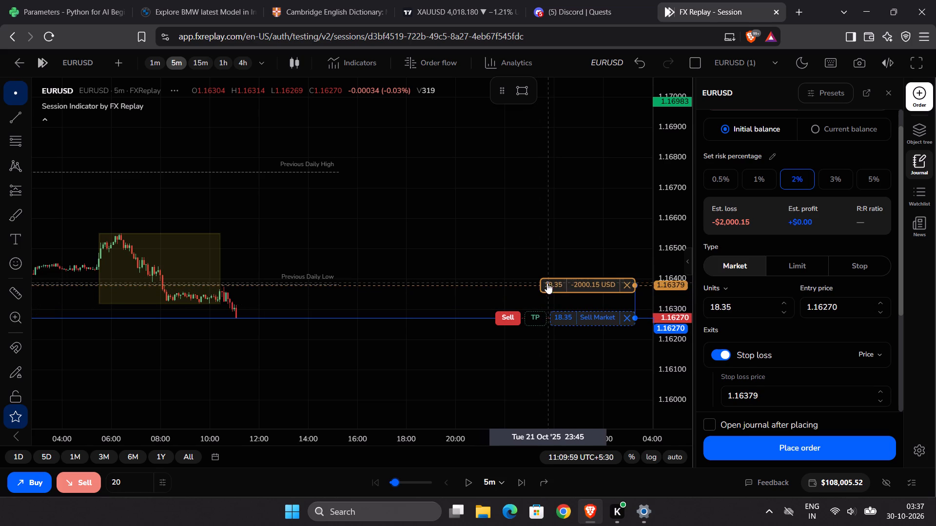
pyautogui.moveTo(548, 287); pyautogui.dragTo(551, 233)
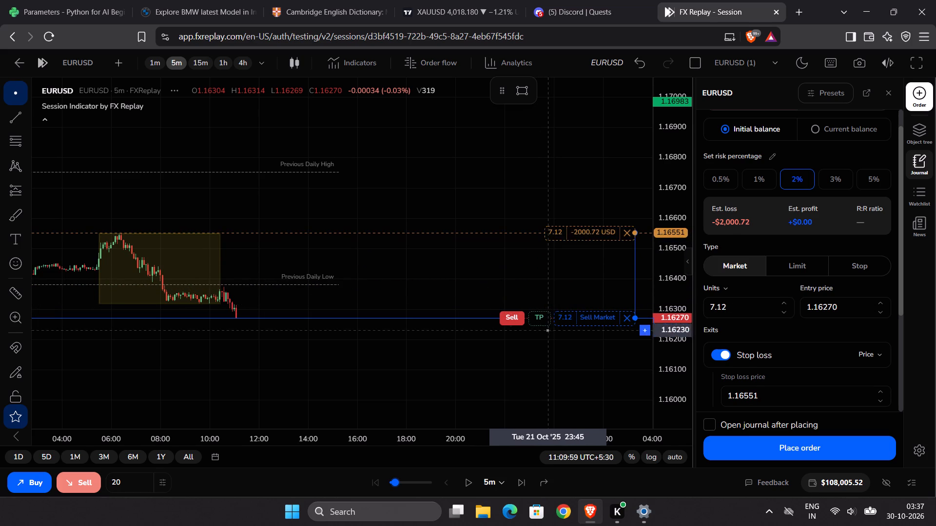
pyautogui.moveTo(541, 315); pyautogui.dragTo(529, 408)
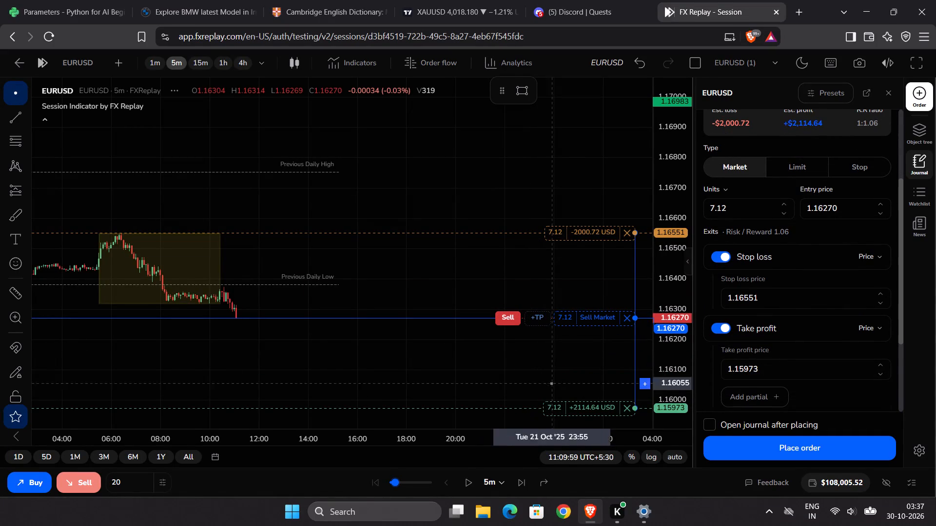
pyautogui.moveTo(678, 237); pyautogui.dragTo(664, 363)
pyautogui.moveTo(545, 351); pyautogui.dragTo(556, 295)
pyautogui.moveTo(556, 282); pyautogui.dragTo(550, 340)
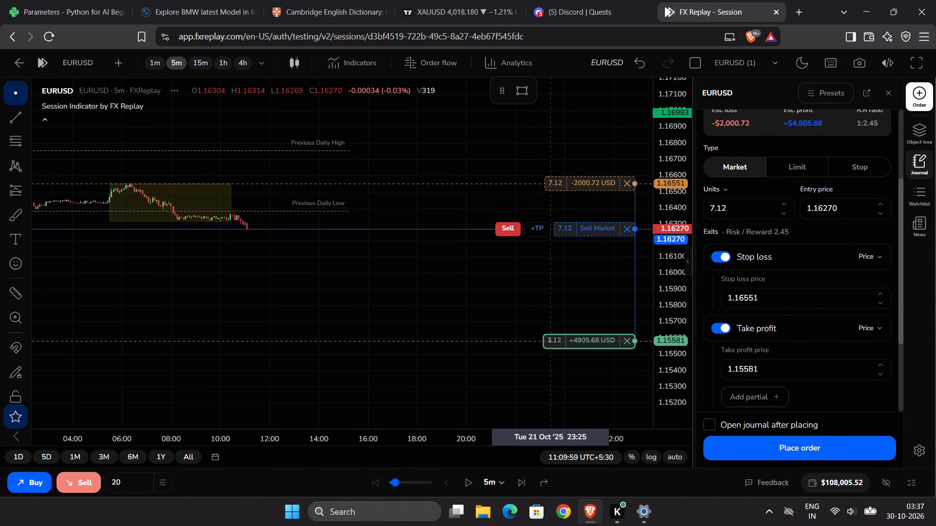
pyautogui.moveTo(550, 340); pyautogui.dragTo(553, 319)
# Examine the preceding days' EURUSD price action around the planned sell's entry, stop and target levels.
pyautogui.scroll(-18, 510, 268)
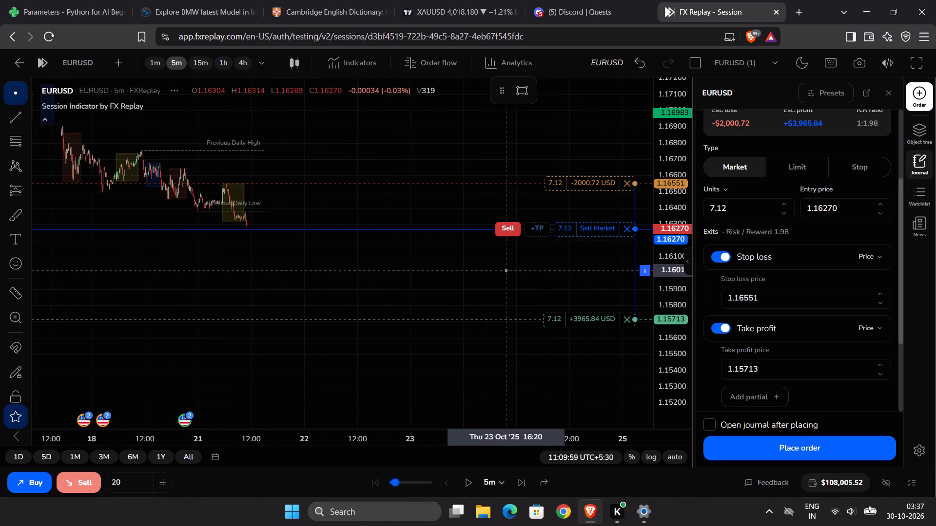
pyautogui.scroll(-8, 506, 270)
pyautogui.moveTo(447, 270); pyautogui.dragTo(513, 215)
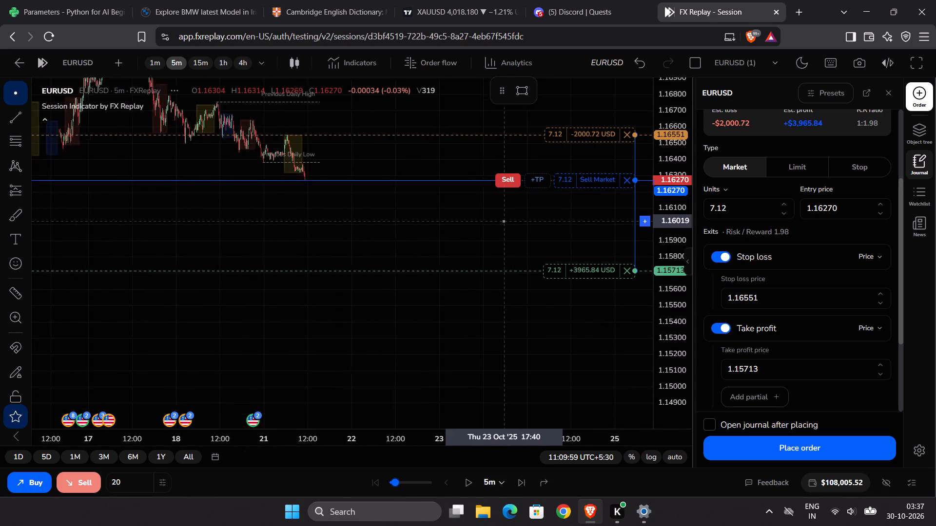
pyautogui.moveTo(513, 215); pyautogui.dragTo(468, 319)
pyautogui.scroll(14, 484, 308)
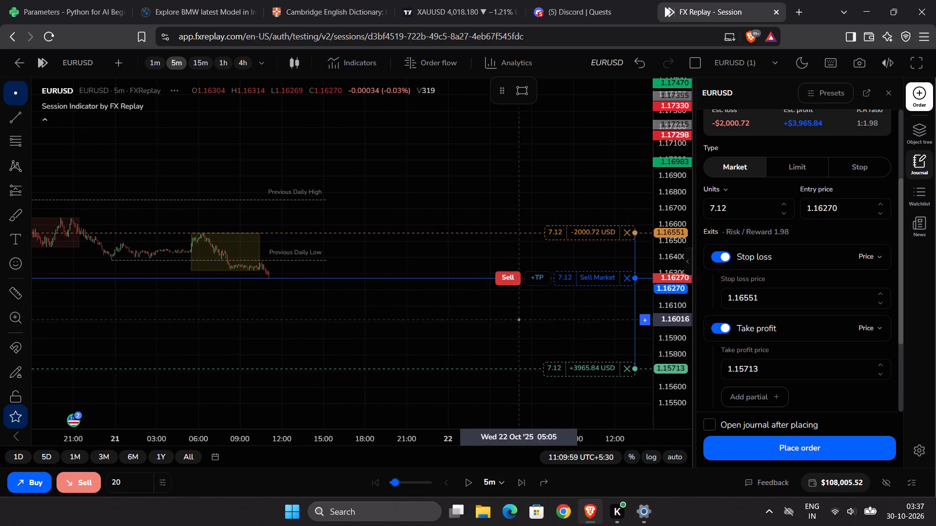
# Tighten the planned sell's stop loss to 1.16385, just above the broken previous daily low.
pyautogui.moveTo(668, 343); pyautogui.dragTo(670, 251)
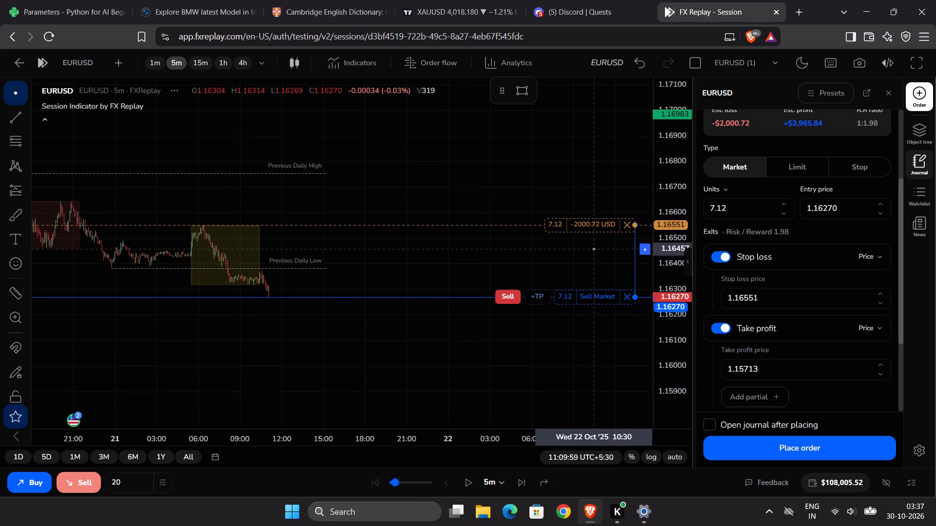
pyautogui.moveTo(592, 227); pyautogui.dragTo(594, 240)
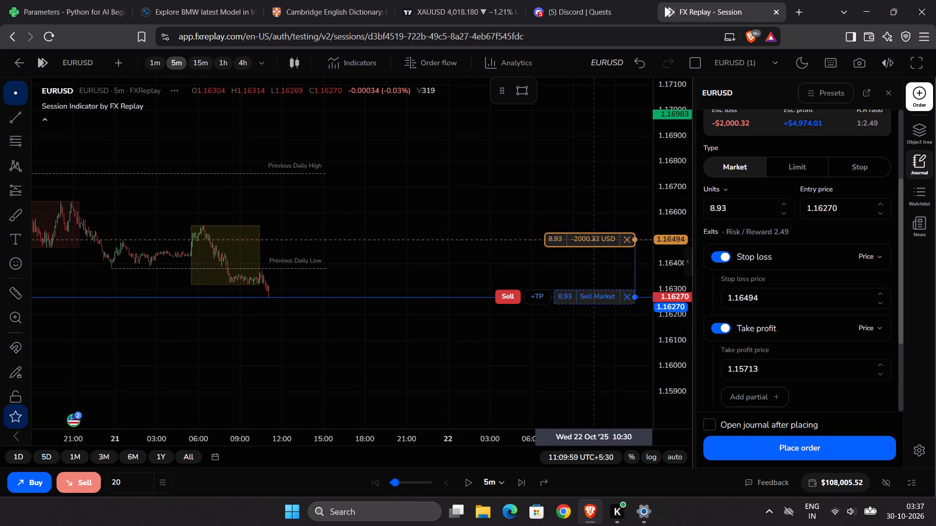
pyautogui.moveTo(594, 240); pyautogui.dragTo(596, 264)
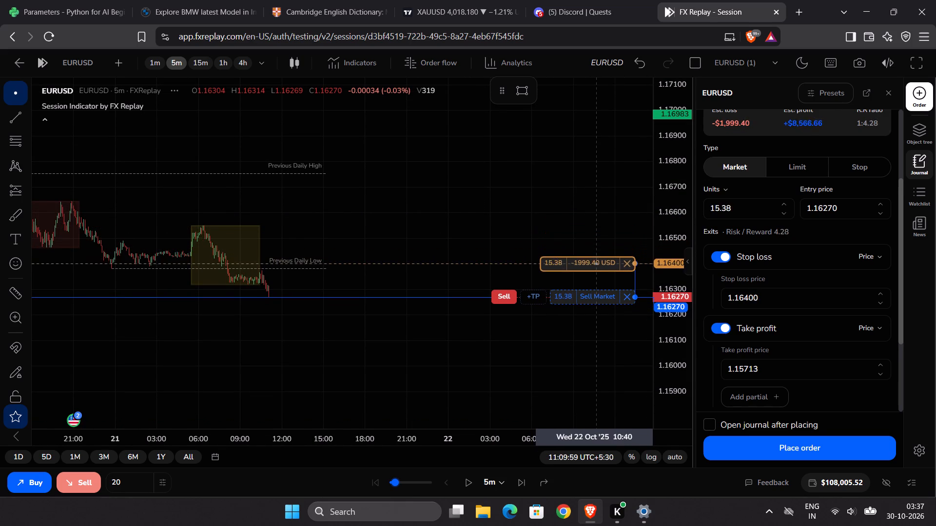
pyautogui.moveTo(596, 264); pyautogui.dragTo(596, 267)
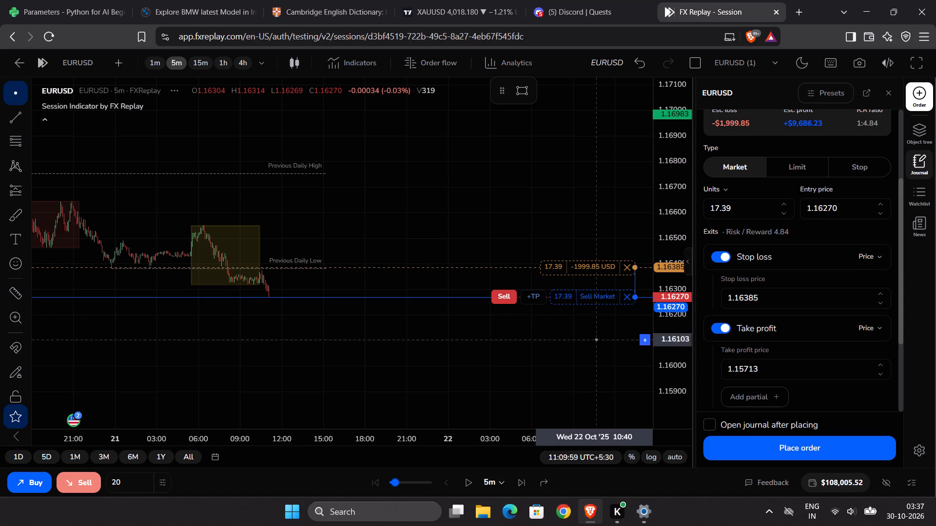
# Bring the planned sell's take profit closer, to 1.16040, for a risk/reward of 2.00.
pyautogui.moveTo(596, 354); pyautogui.dragTo(585, 285)
pyautogui.moveTo(581, 371); pyautogui.dragTo(598, 332)
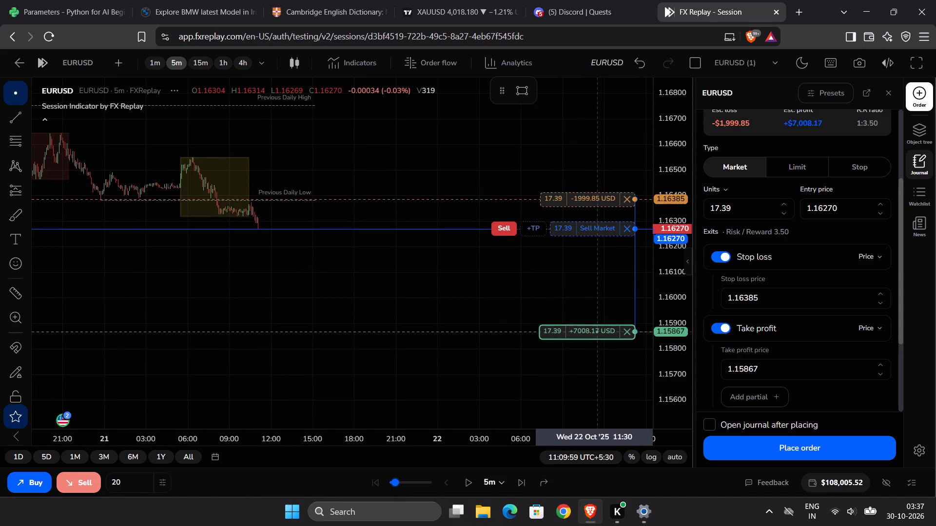
pyautogui.moveTo(598, 332); pyautogui.dragTo(608, 292)
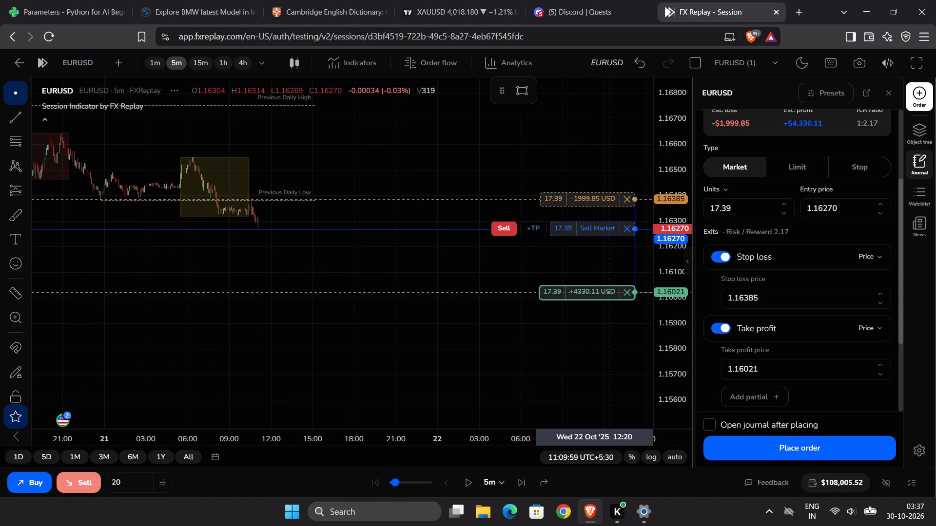
pyautogui.moveTo(608, 292); pyautogui.dragTo(609, 288)
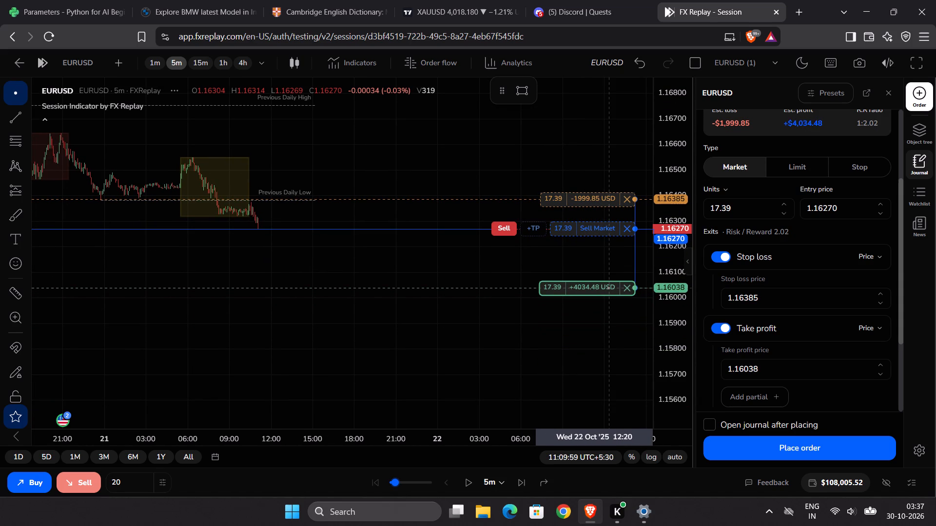
pyautogui.moveTo(609, 288); pyautogui.dragTo(610, 286)
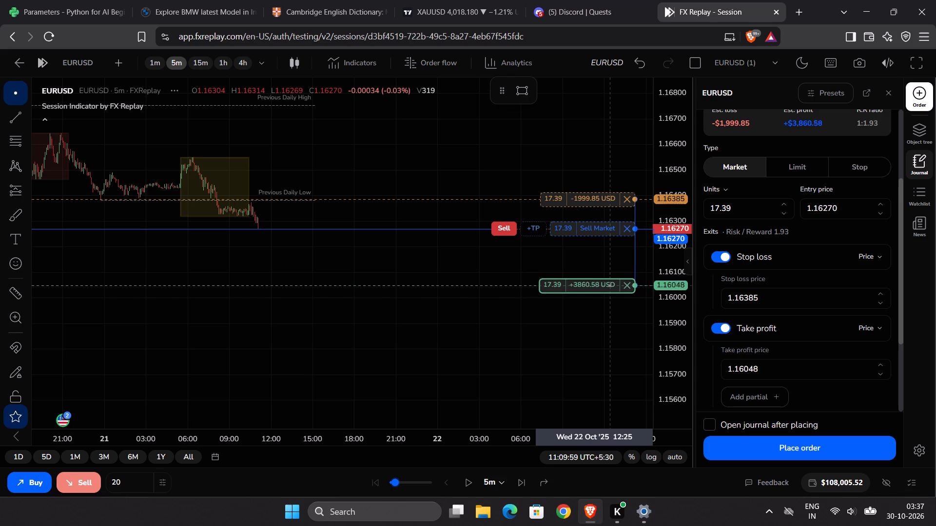
pyautogui.moveTo(610, 286); pyautogui.dragTo(609, 287)
# Check the planned sell's levels against the wider EURUSD price history on the 15-minute timeframe.
pyautogui.scroll(-6, 600, 253)
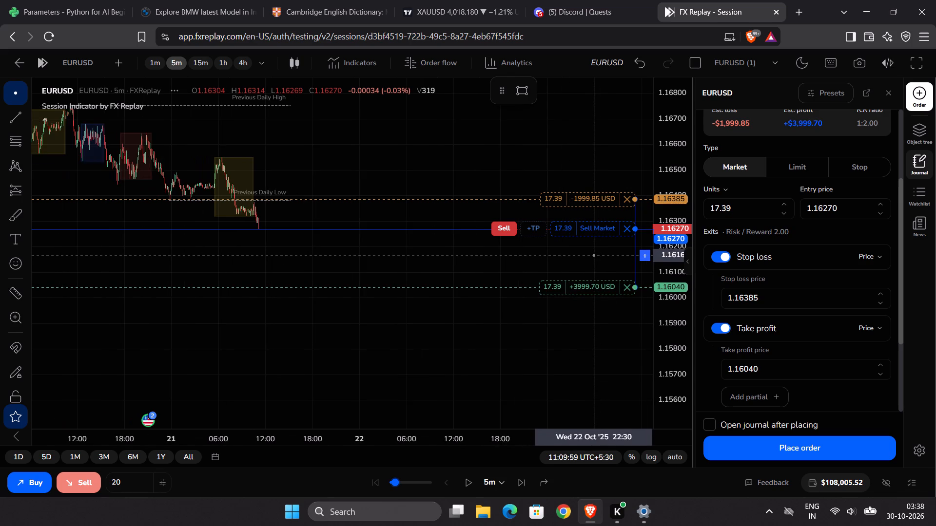
pyautogui.scroll(-6, 594, 255)
pyautogui.click(201, 63)
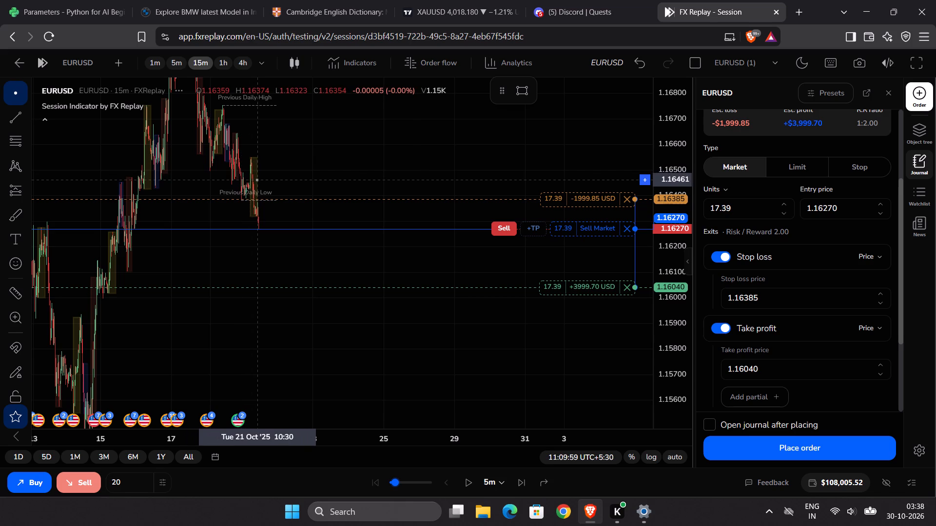
pyautogui.moveTo(419, 265); pyautogui.dragTo(386, 305)
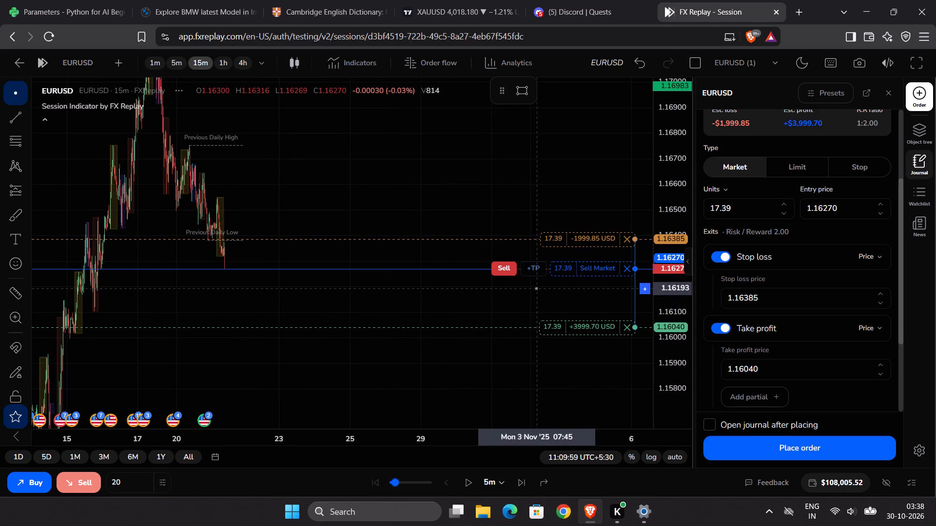
# Execute the planned EURUSD market sell of 17.39 units at 1.16270, with stop loss 1.16385 and take profit 1.16040.
pyautogui.scroll(9, 489, 301)
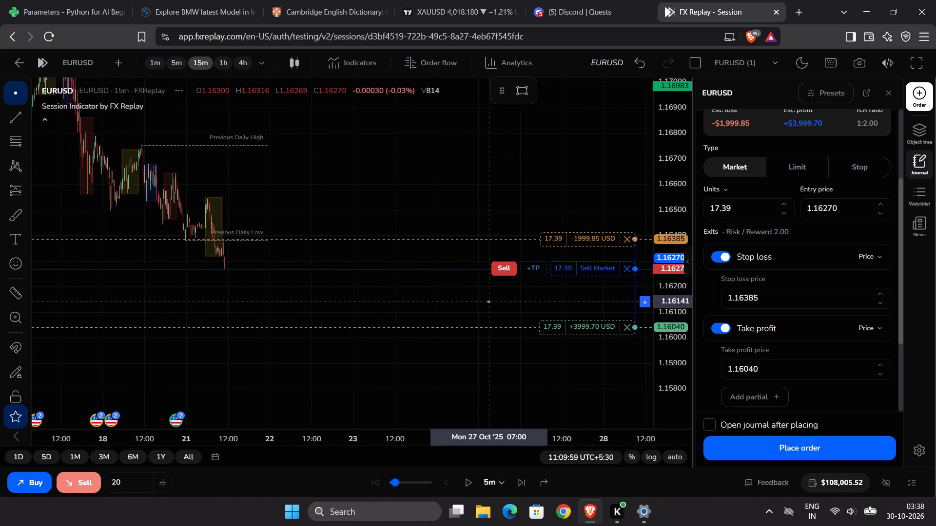
pyautogui.scroll(3, 489, 301)
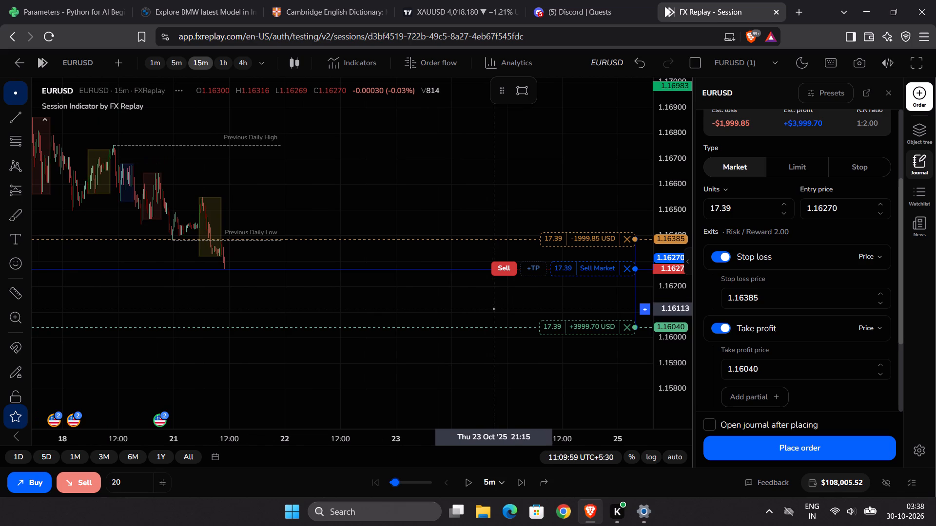
pyautogui.click(504, 265)
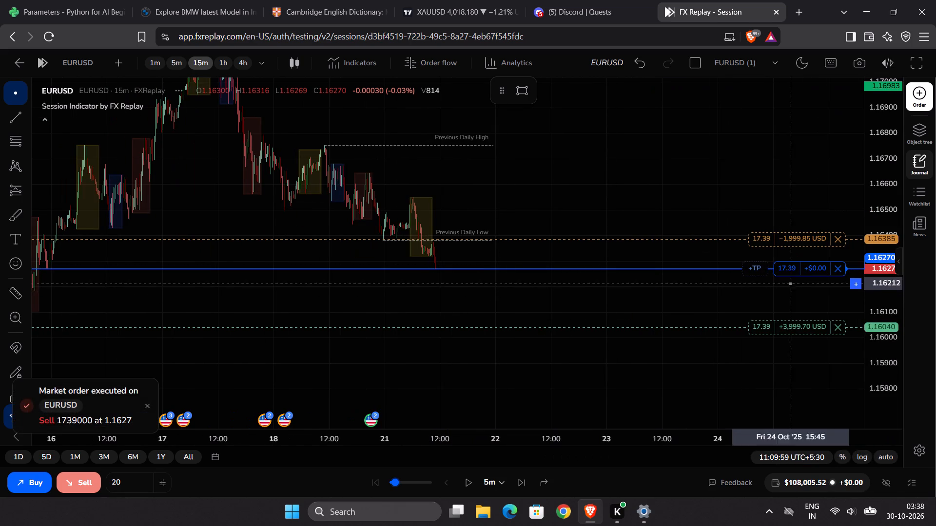
# Switch the chart to the 5-minute timeframe and frame the open sell's entry, stop loss and take profit levels.
pyautogui.click(175, 60)
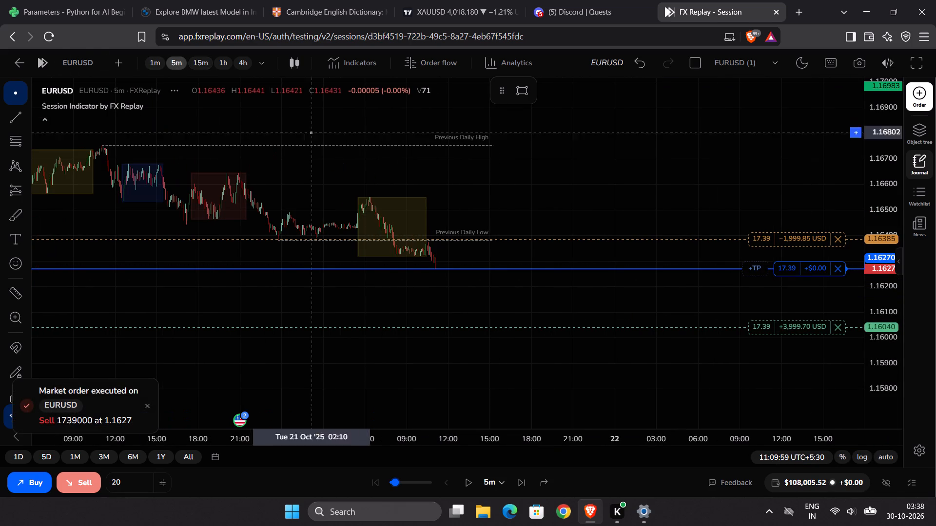
pyautogui.moveTo(886, 370); pyautogui.dragTo(862, 173)
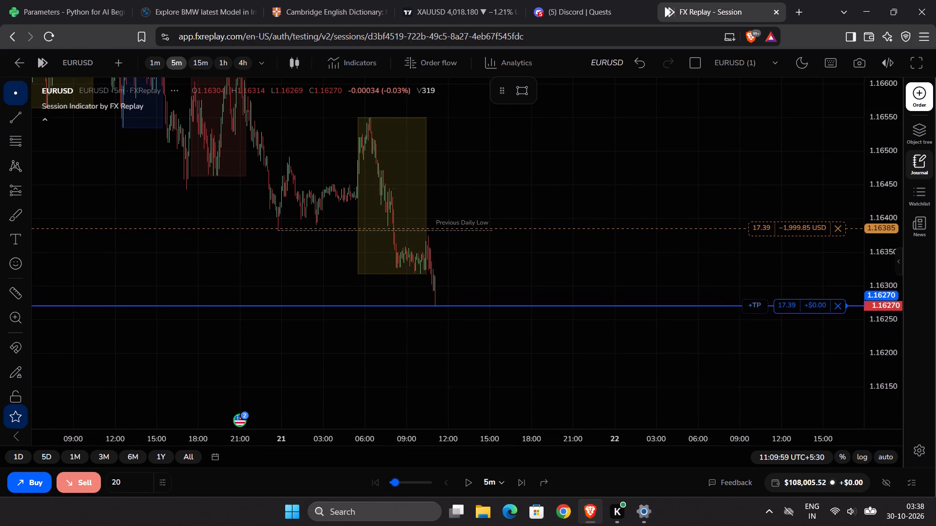
pyautogui.moveTo(651, 289); pyautogui.dragTo(540, 205)
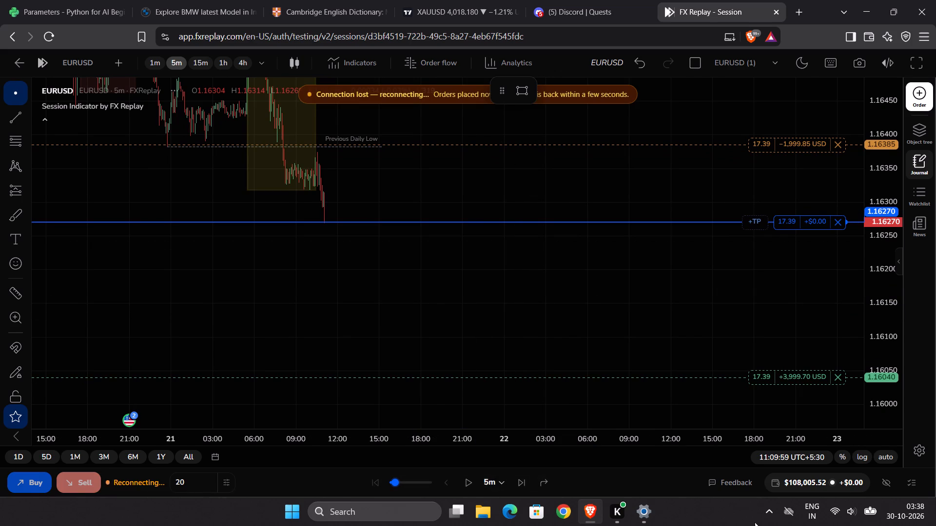
# Restart the computer's Wi-Fi and reconnect to the GITnet@H4 network to restore the replay session's connection.
pyautogui.click(851, 512)
pyautogui.click(736, 292)
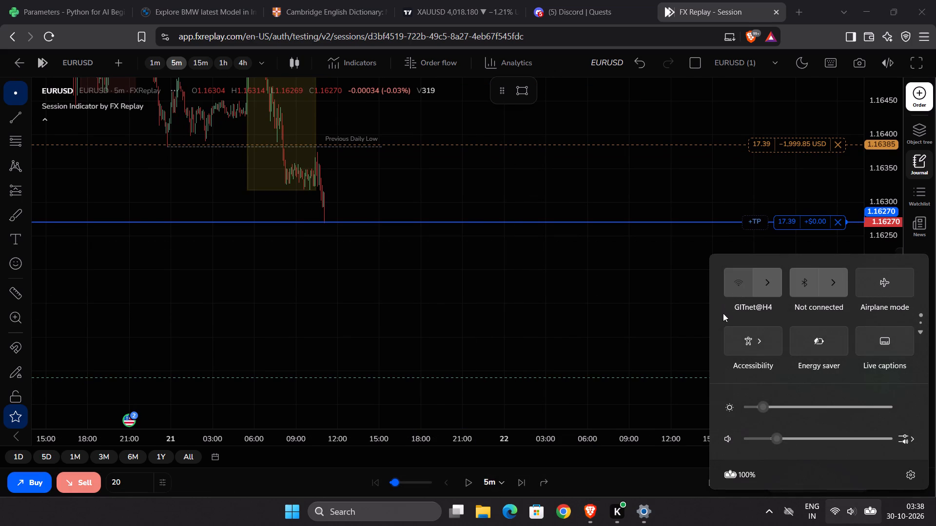
pyautogui.click(736, 285)
pyautogui.click(760, 284)
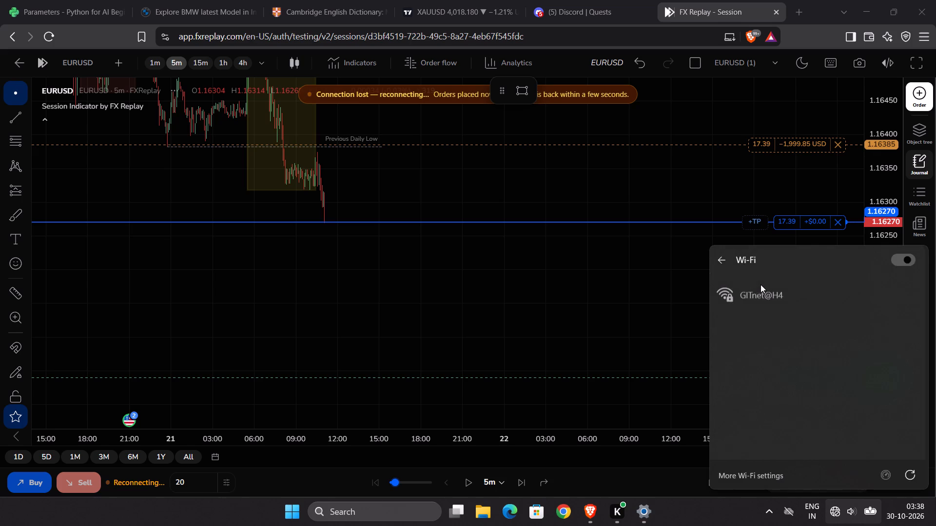
pyautogui.click(777, 287)
pyautogui.click(856, 343)
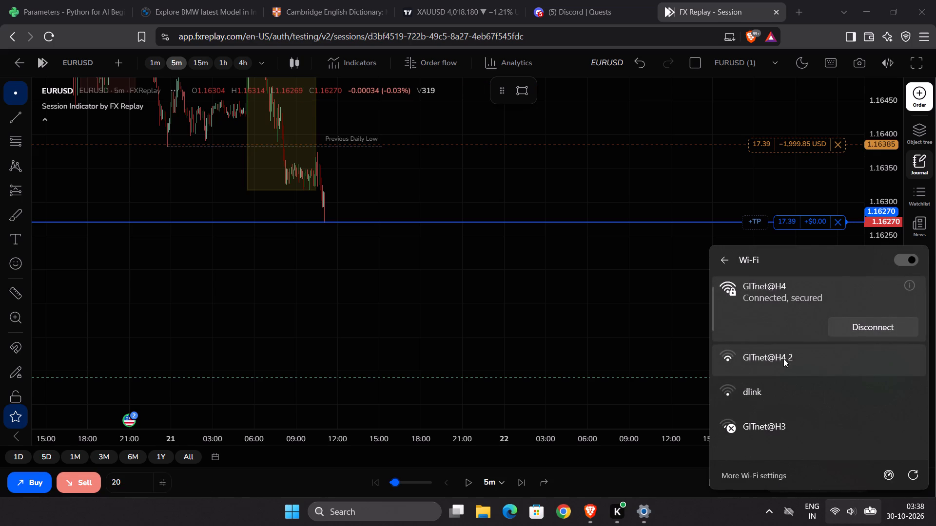
pyautogui.click(675, 525)
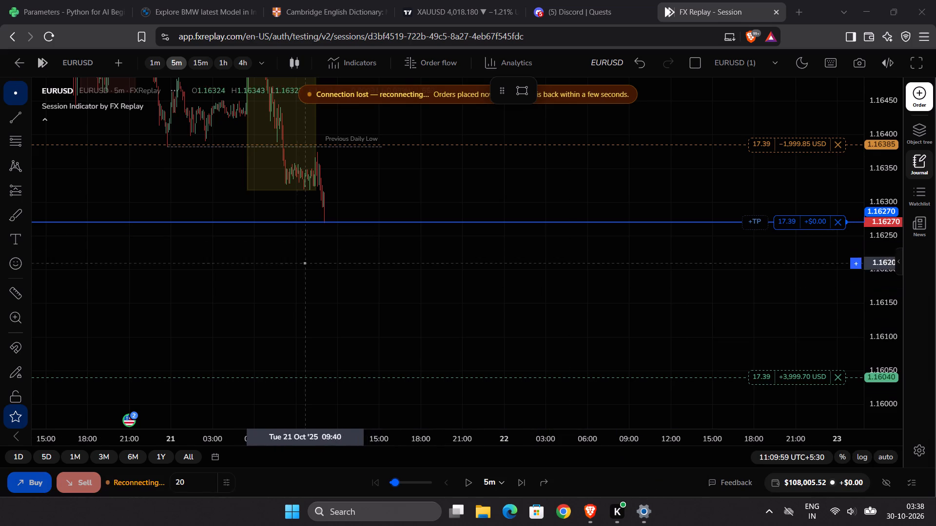
# Advance the EURUSD replay in short bursts of 5-minute candles to 11:44:59, following the open sell trade.
pyautogui.click(469, 480)
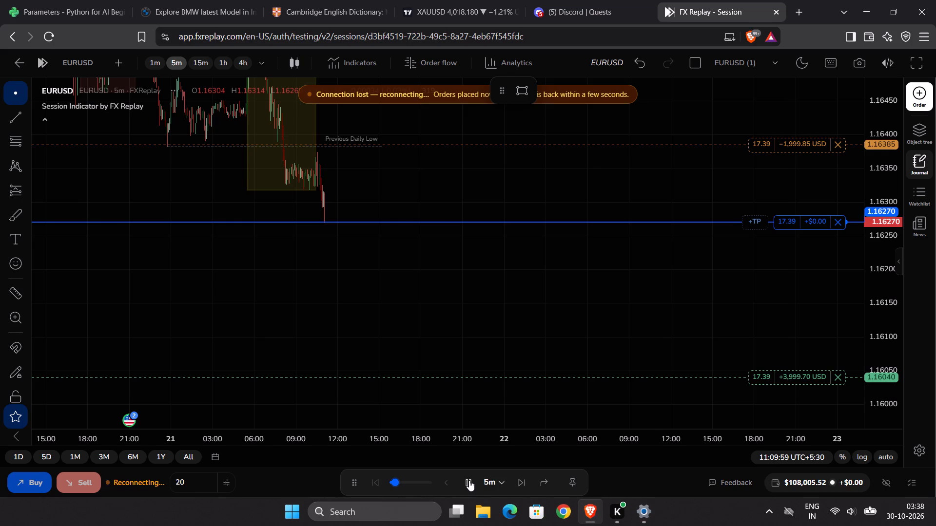
pyautogui.click(466, 482)
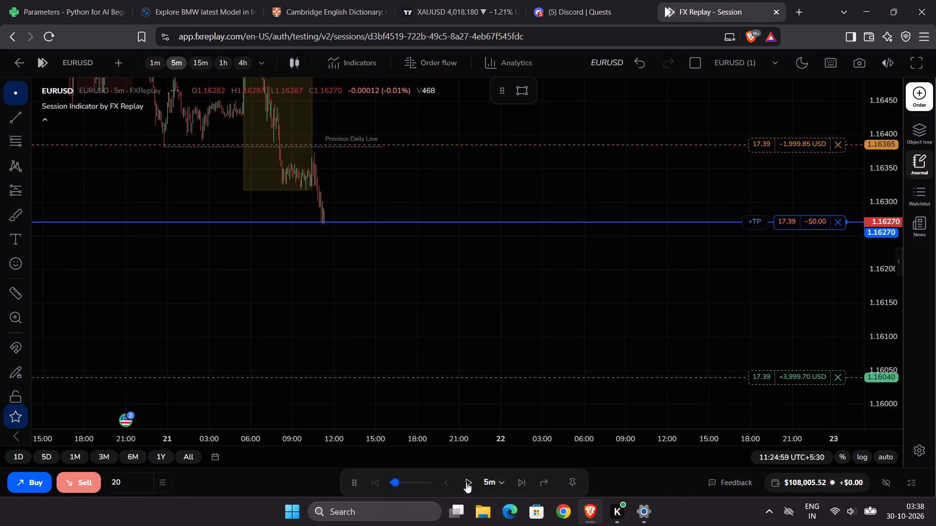
pyautogui.click(466, 482)
pyautogui.click(465, 482)
pyautogui.click(465, 482)
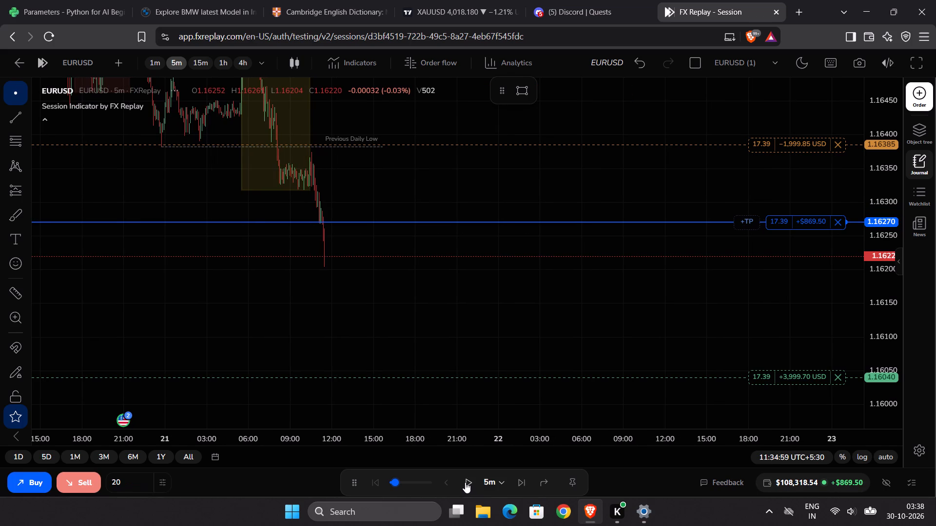
pyautogui.click(465, 482)
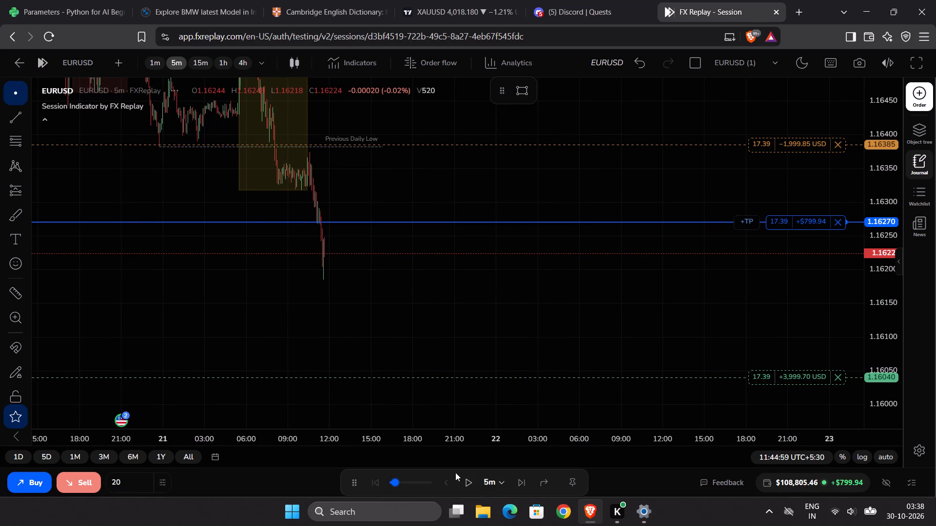
# Follow the open sell by replaying in 5-minute steps, with pauses, to about 12:50 on 21 October.
pyautogui.scroll(11, 408, 374)
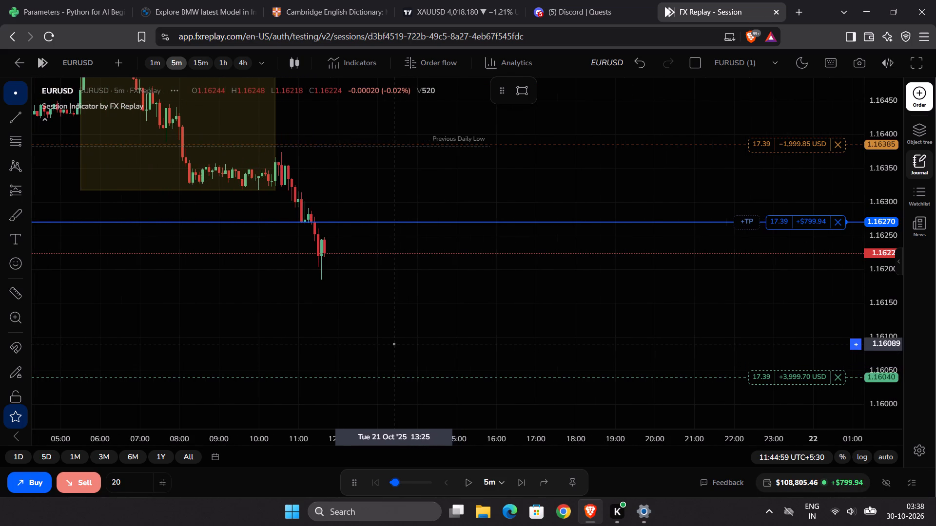
pyautogui.scroll(4, 394, 342)
pyautogui.moveTo(386, 338); pyautogui.dragTo(410, 351)
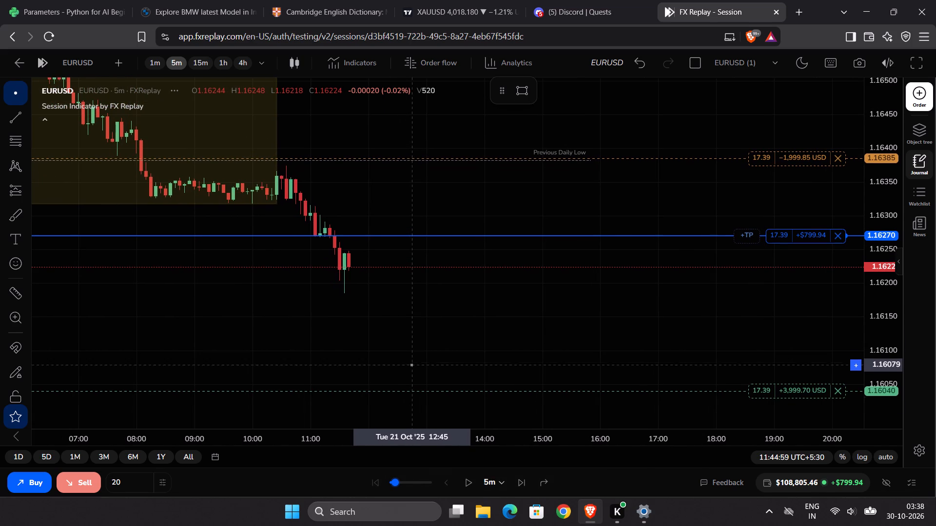
pyautogui.click(466, 477)
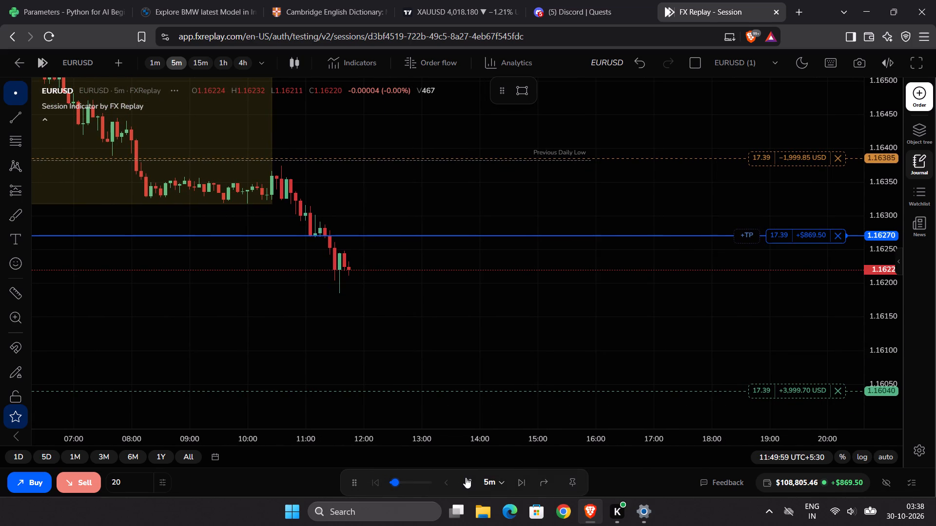
pyautogui.click(466, 477)
pyautogui.click(466, 477)
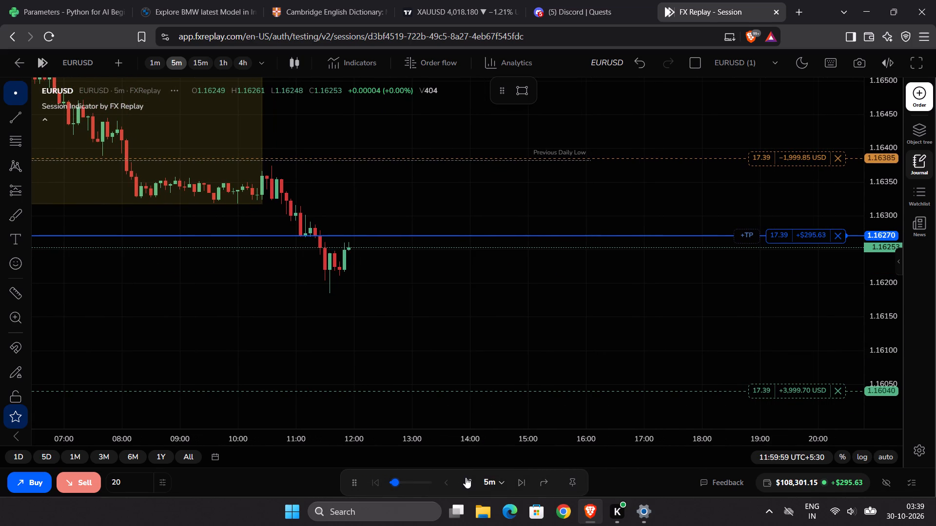
pyautogui.click(466, 477)
pyautogui.click(466, 477)
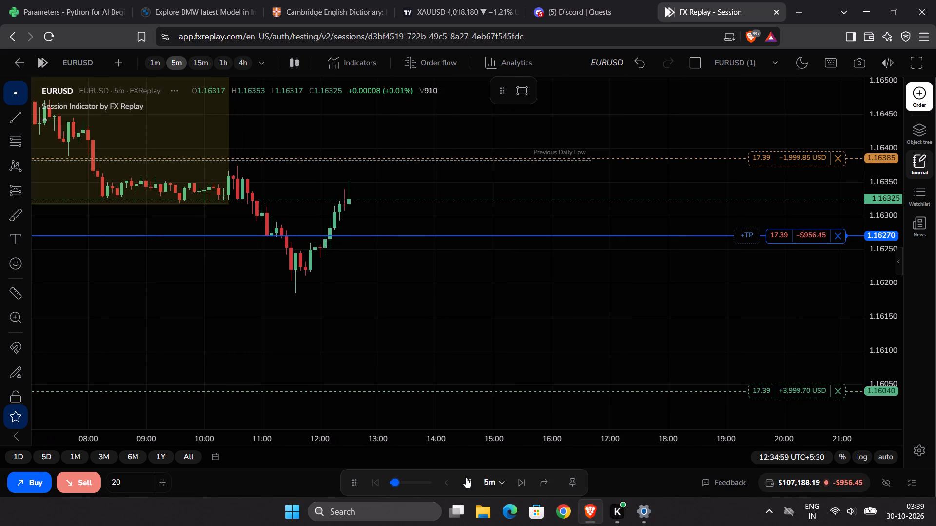
pyautogui.click(466, 477)
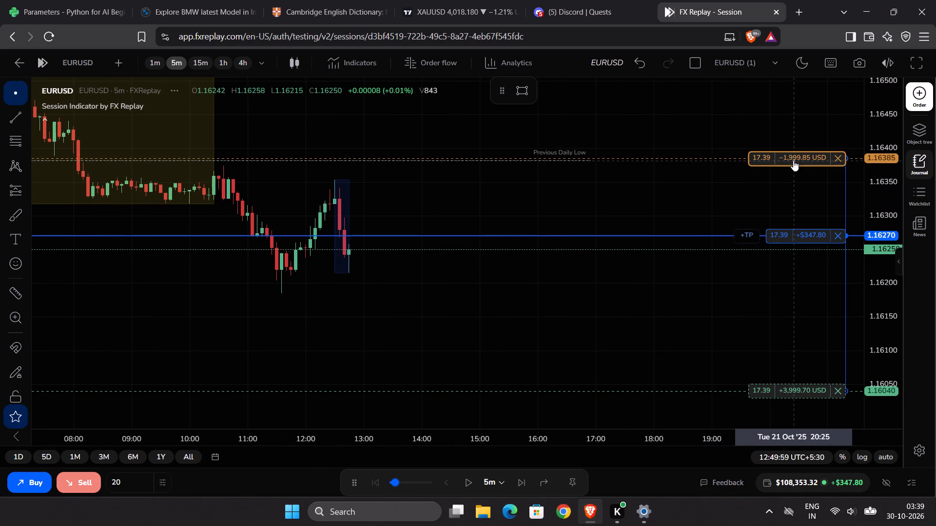
# Move the open sell position's stop loss to 1.16269, next to its entry price.
pyautogui.moveTo(793, 160); pyautogui.dragTo(798, 236)
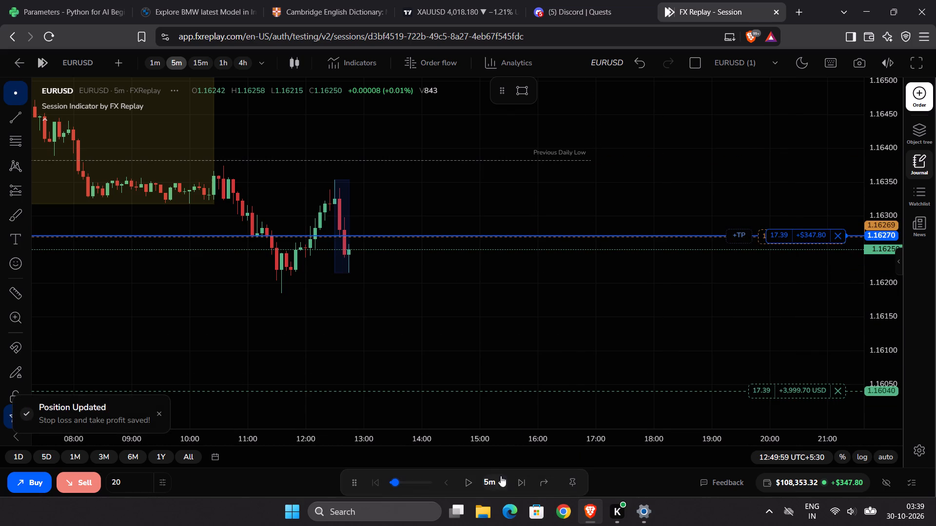
# Advance the replay by one 5-minute candle to about 12:55 on 21 October and pause.
pyautogui.click(468, 481)
pyautogui.click(467, 481)
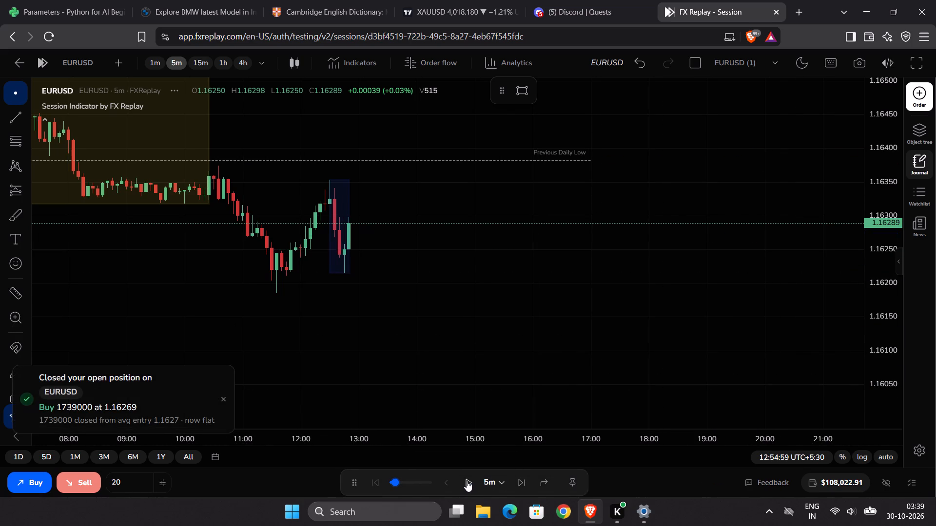
# Review the list of closed EURUSD trades in the journal, then close the journal.
pyautogui.click(922, 170)
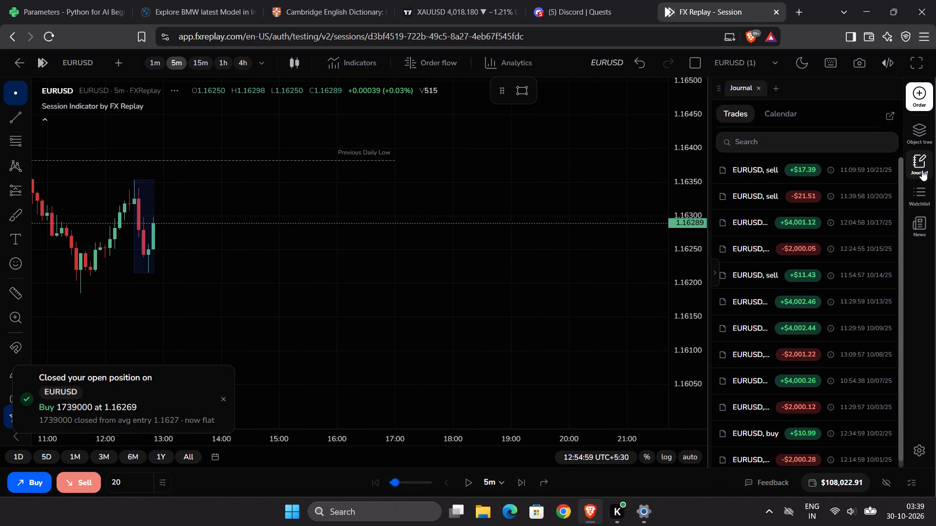
pyautogui.scroll(-5, 827, 272)
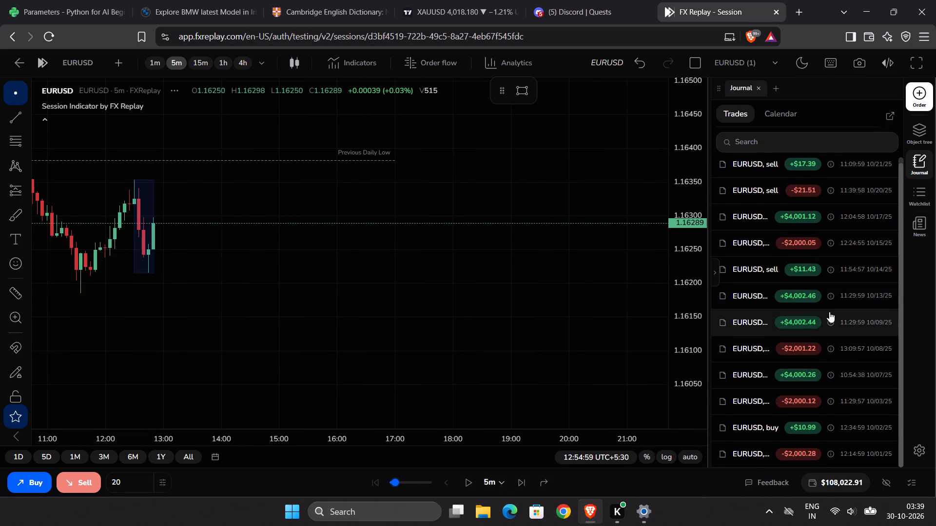
pyautogui.scroll(4, 829, 312)
pyautogui.scroll(-4, 829, 312)
pyautogui.scroll(-3, 824, 399)
pyautogui.click(927, 163)
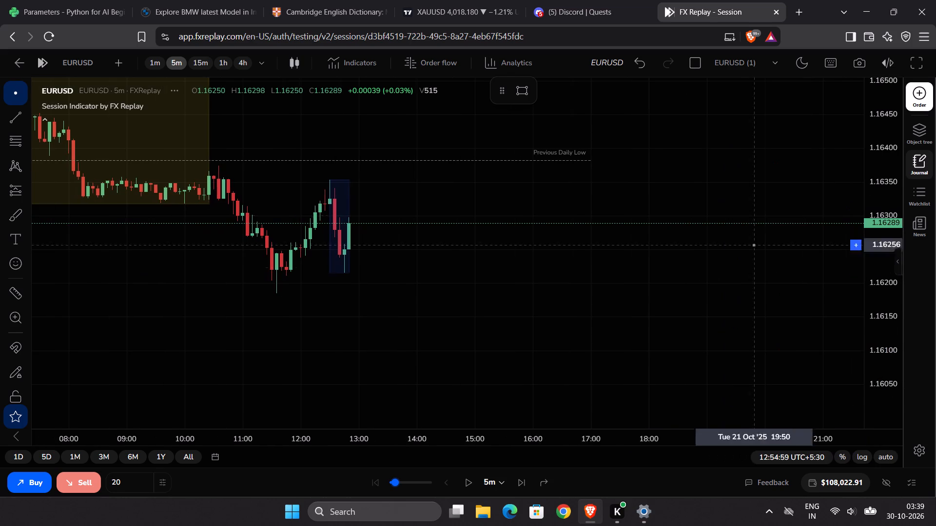
# Replay EURUSD in 5-minute steps, raising the replay speed partway, and pause at about 16:00 on 21 October.
pyautogui.click(467, 479)
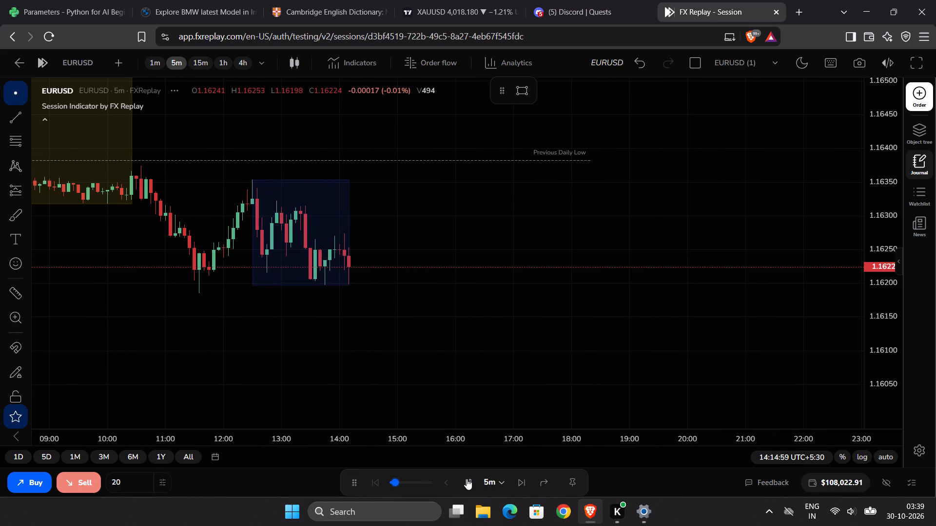
pyautogui.click(404, 480)
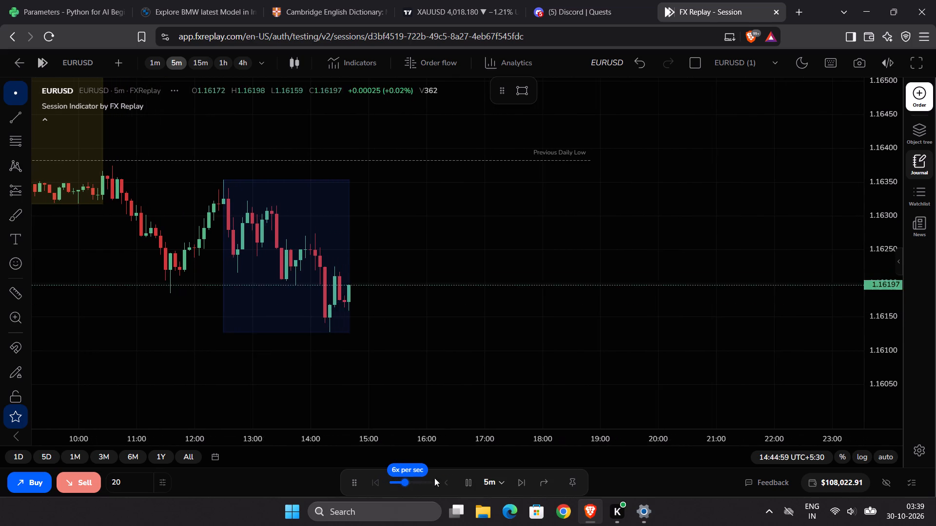
pyautogui.click(468, 479)
# Examine the recent EURUSD swing on the 1-hour timeframe, including the economic news events around 17 October.
pyautogui.moveTo(392, 348); pyautogui.dragTo(480, 325)
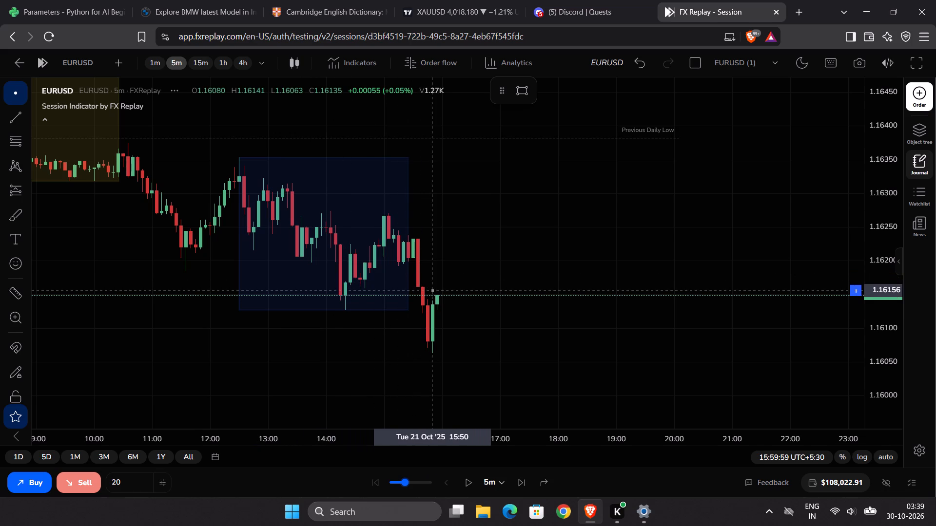
pyautogui.scroll(-2, 461, 285)
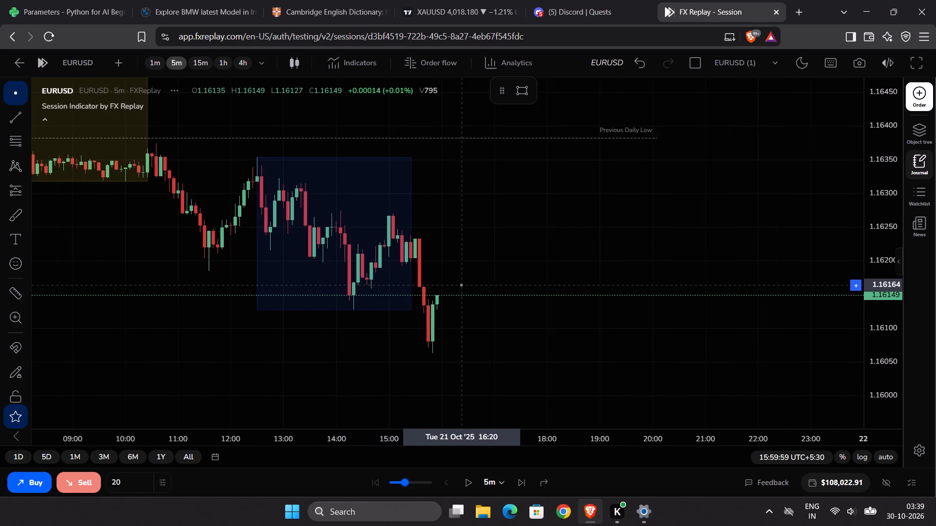
pyautogui.scroll(-2, 461, 285)
pyautogui.click(219, 64)
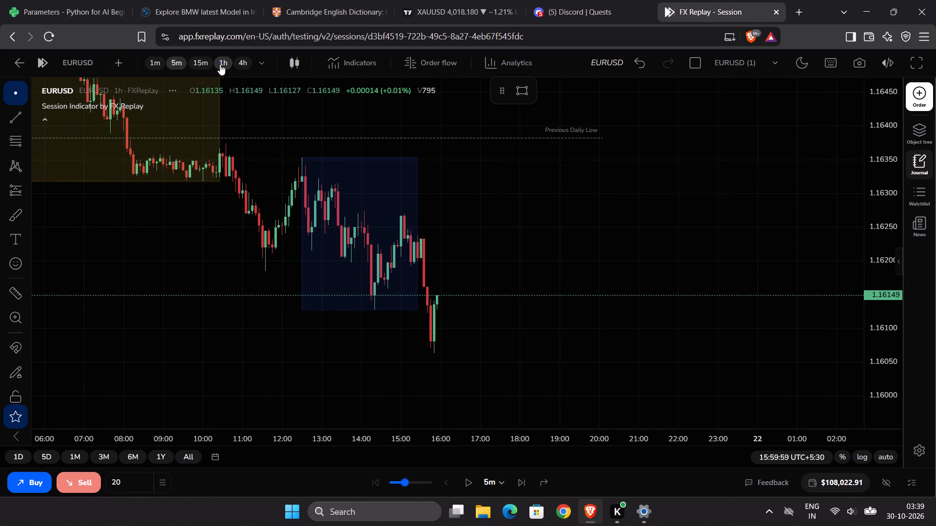
pyautogui.scroll(-2, 552, 223)
pyautogui.moveTo(872, 150); pyautogui.dragTo(874, 155)
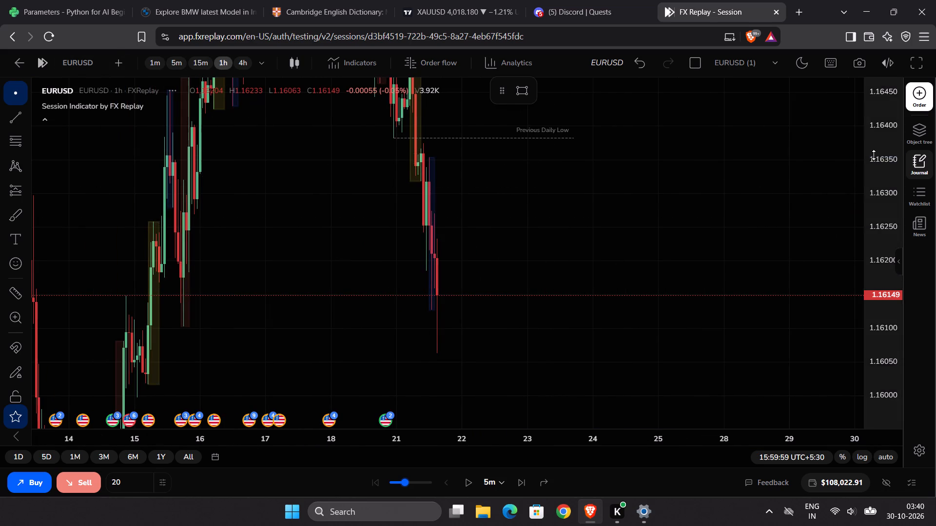
pyautogui.moveTo(874, 155); pyautogui.dragTo(870, 353)
pyautogui.scroll(2, 745, 308)
pyautogui.moveTo(664, 214); pyautogui.dragTo(704, 324)
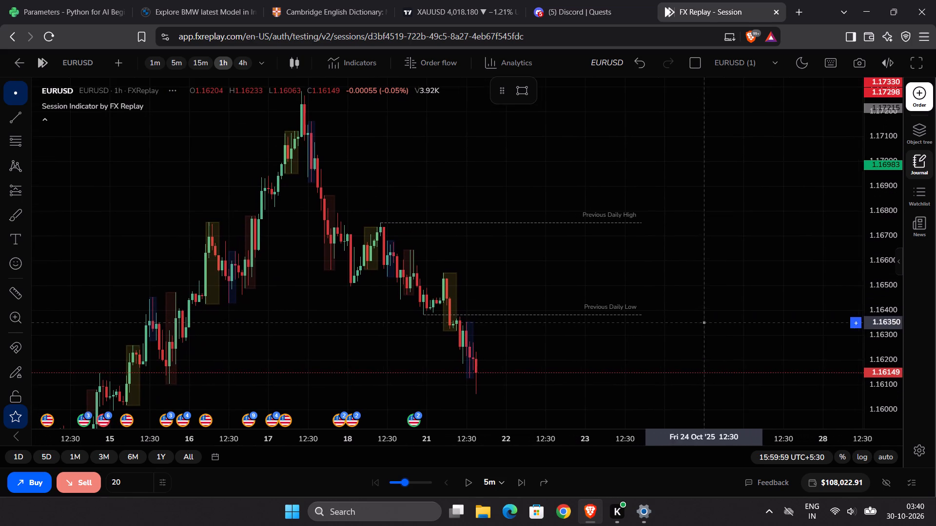
pyautogui.moveTo(704, 324); pyautogui.dragTo(704, 325)
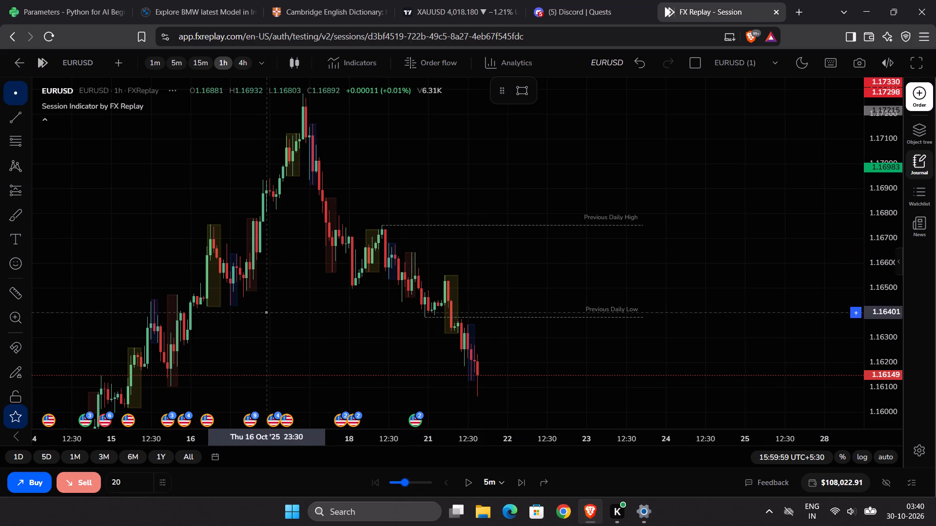
pyautogui.click(274, 424)
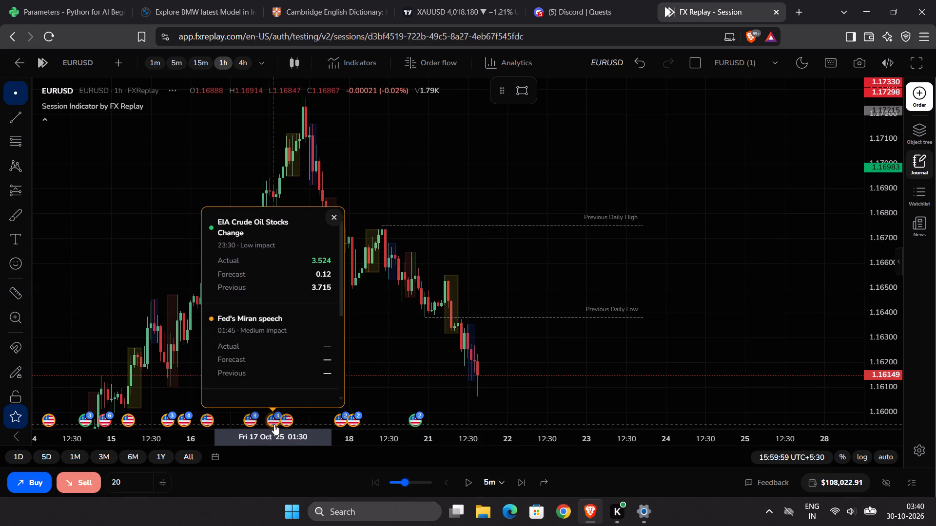
pyautogui.click(362, 367)
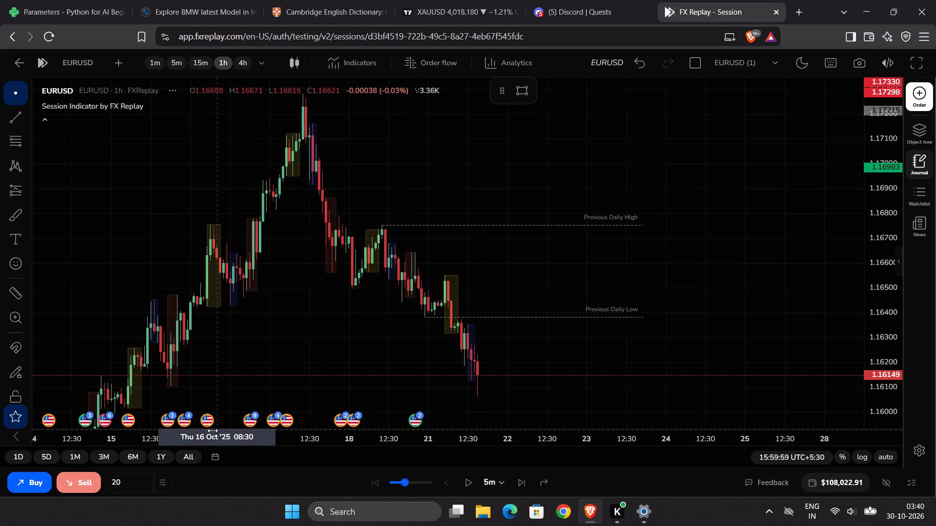
pyautogui.scroll(7, 274, 335)
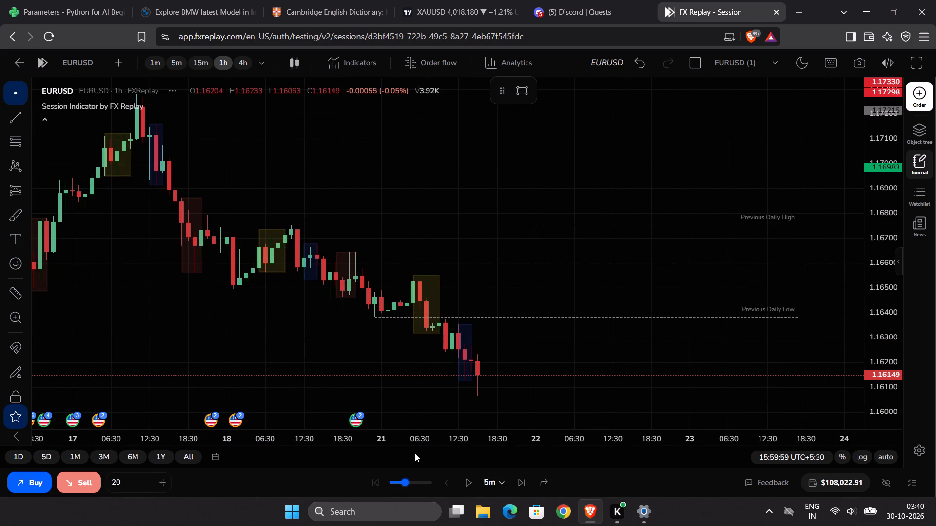
# Show EURUSD on the 15-minute timeframe and set the replay to 16x per second with 15-minute steps.
pyautogui.click(201, 69)
pyautogui.moveTo(281, 213); pyautogui.dragTo(282, 208)
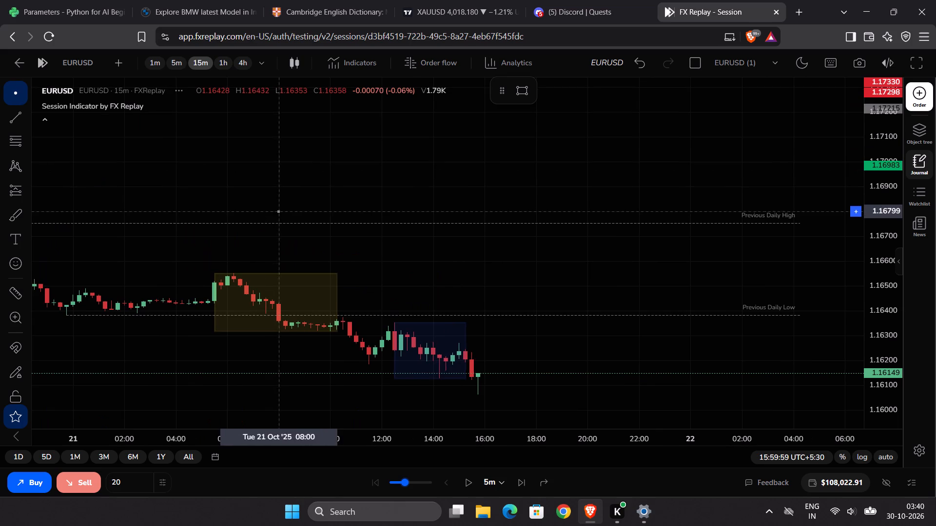
pyautogui.moveTo(282, 208); pyautogui.dragTo(244, 154)
pyautogui.moveTo(424, 479); pyautogui.dragTo(436, 479)
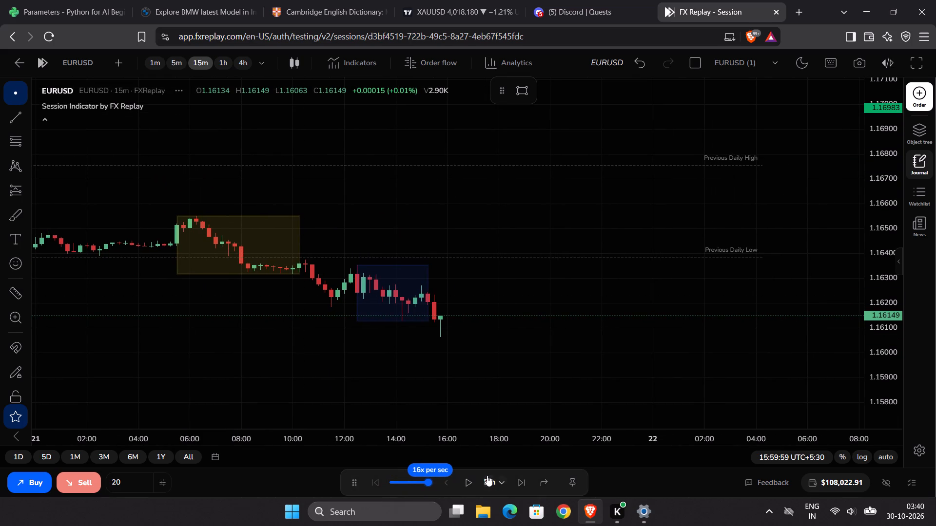
pyautogui.click(487, 475)
pyautogui.scroll(-3, 474, 426)
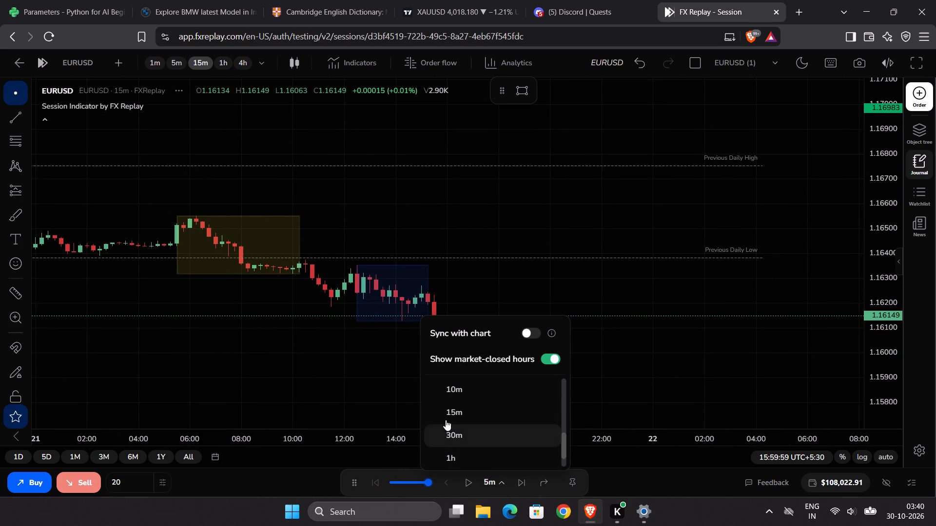
pyautogui.click(445, 411)
# Examine the EURUSD price history of the past months on the 4-hour timeframe.
pyautogui.click(239, 56)
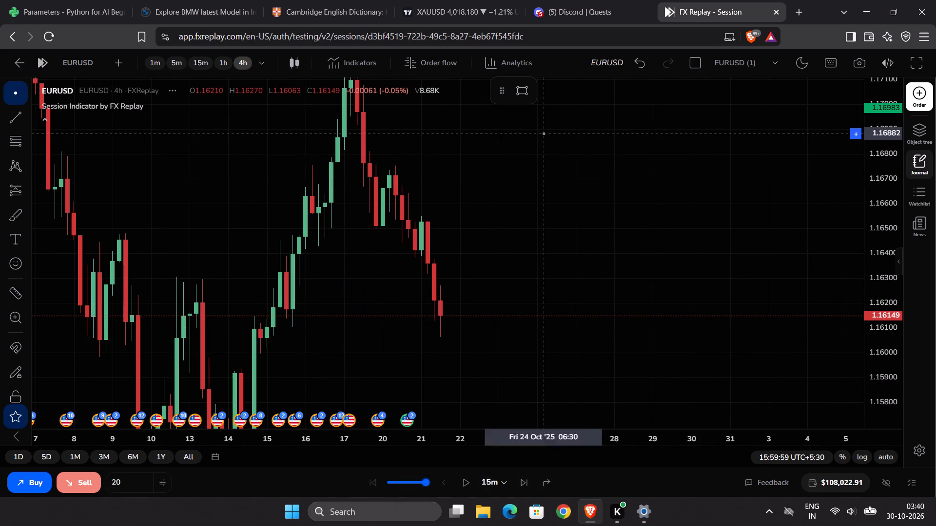
pyautogui.moveTo(873, 128); pyautogui.dragTo(881, 525)
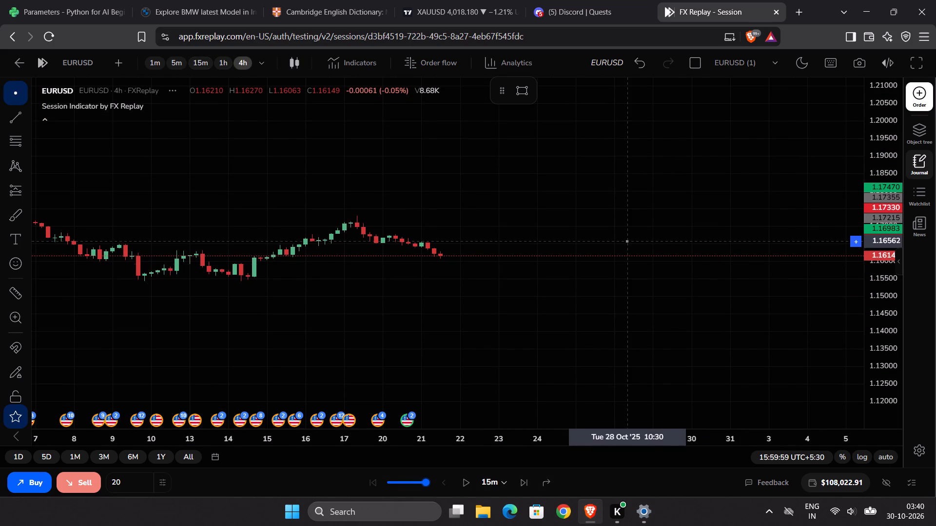
pyautogui.scroll(-13, 625, 241)
pyautogui.moveTo(507, 319); pyautogui.dragTo(663, 279)
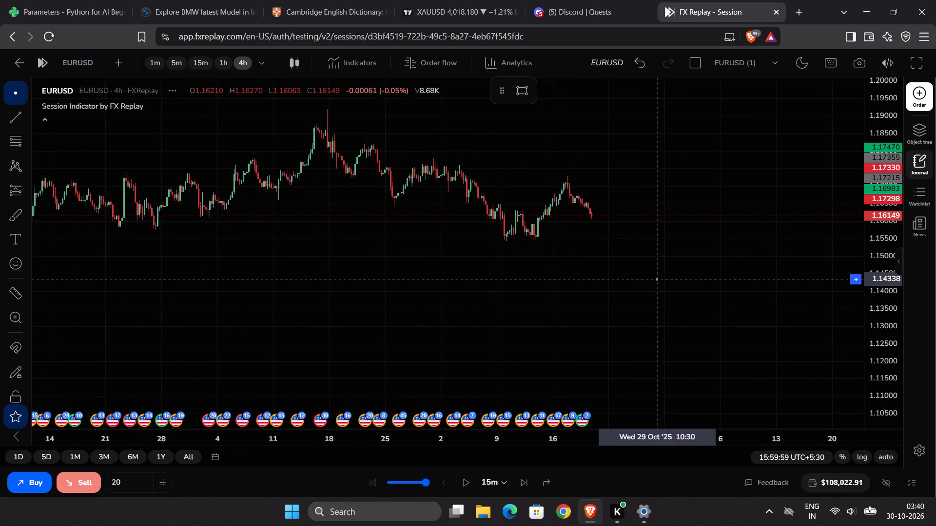
pyautogui.moveTo(663, 279); pyautogui.dragTo(694, 275)
pyautogui.scroll(-5, 694, 275)
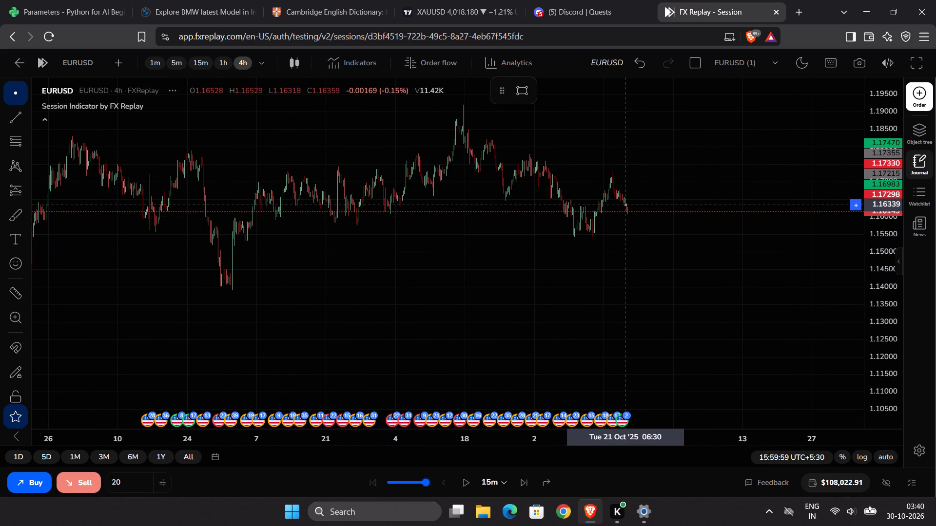
pyautogui.scroll(-6, 570, 232)
pyautogui.scroll(5, 510, 267)
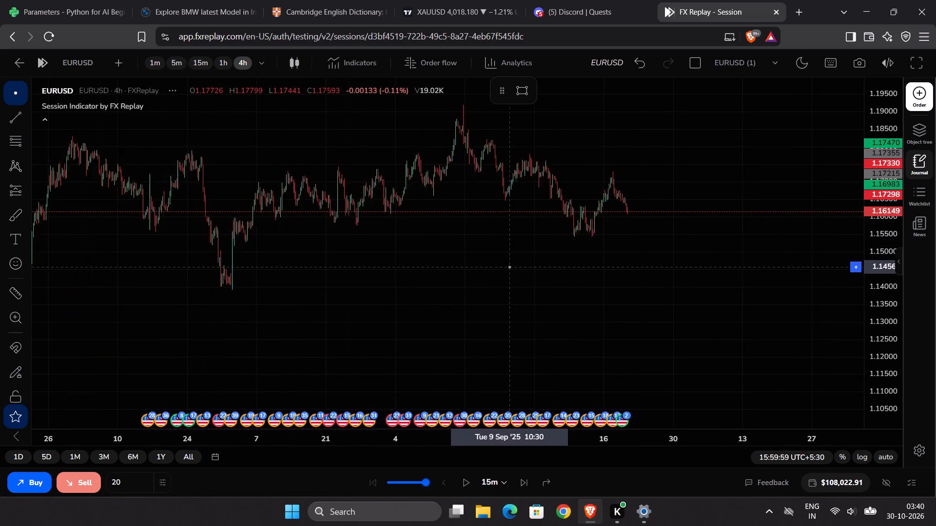
pyautogui.scroll(4, 510, 267)
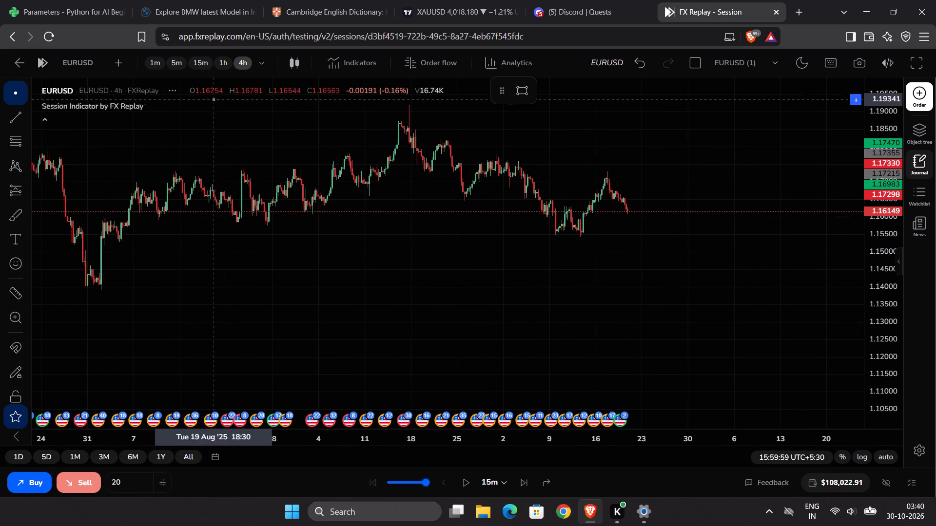
# Examine October's EURUSD price structure on the 1-hour, 15-minute and 5-minute timeframes, including the previous daily high and low.
pyautogui.click(225, 63)
pyautogui.scroll(-1, 365, 176)
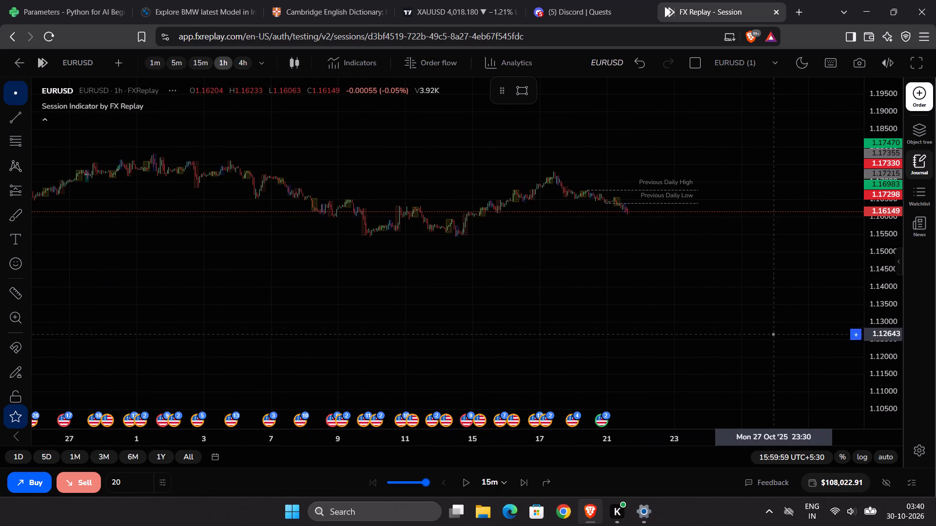
pyautogui.moveTo(886, 377); pyautogui.dragTo(891, 175)
pyautogui.moveTo(723, 247); pyautogui.dragTo(723, 334)
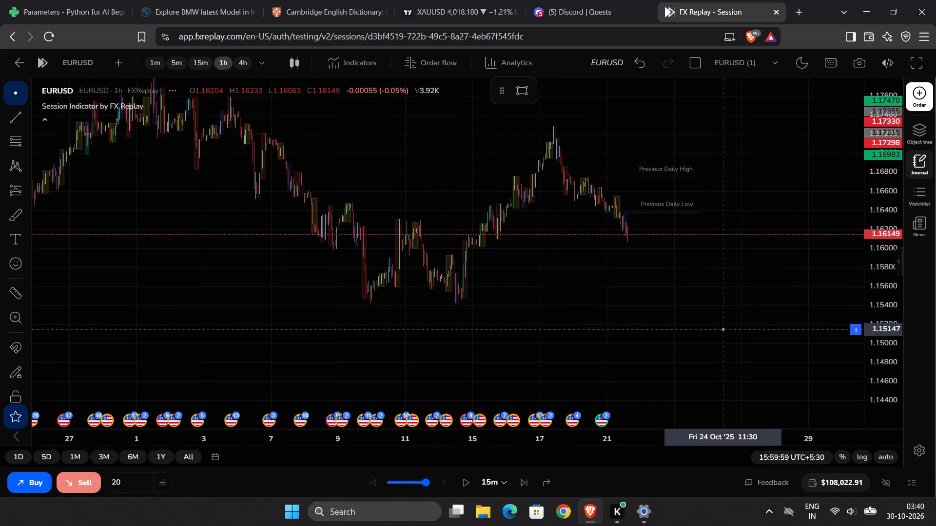
pyautogui.moveTo(723, 334); pyautogui.dragTo(726, 366)
pyautogui.scroll(3, 717, 360)
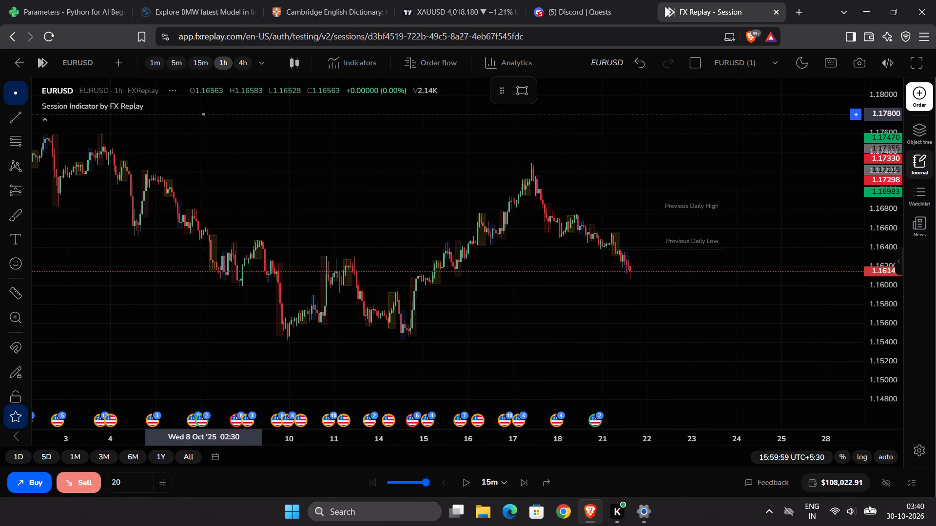
pyautogui.click(204, 58)
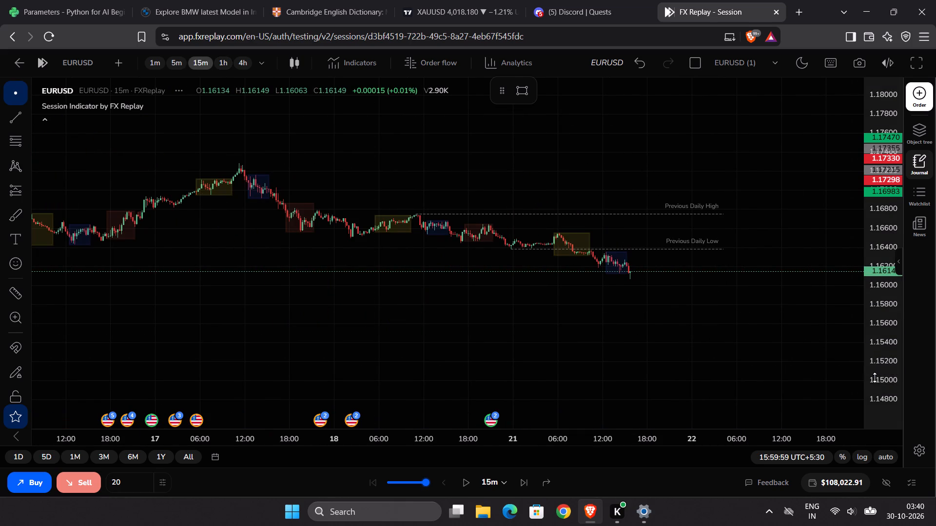
pyautogui.moveTo(880, 379); pyautogui.dragTo(885, 123)
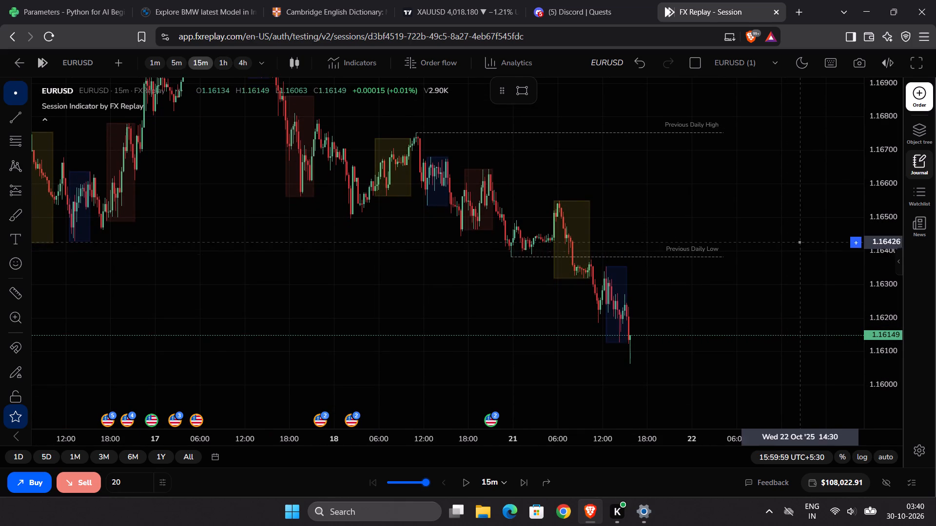
pyautogui.scroll(2, 782, 254)
pyautogui.click(173, 60)
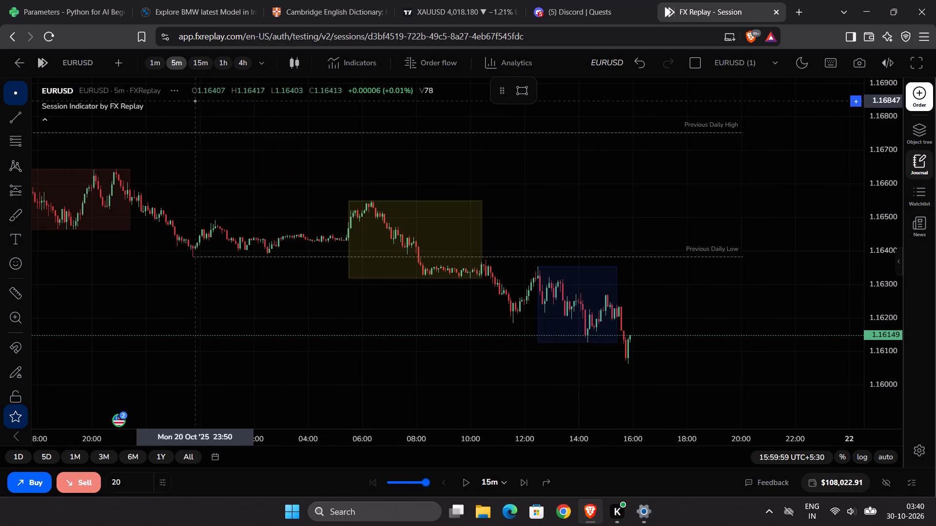
# Replay EURUSD on the 15-minute timeframe in 15-minute steps, with a pause, to about 22:30 on 21 October.
pyautogui.click(193, 63)
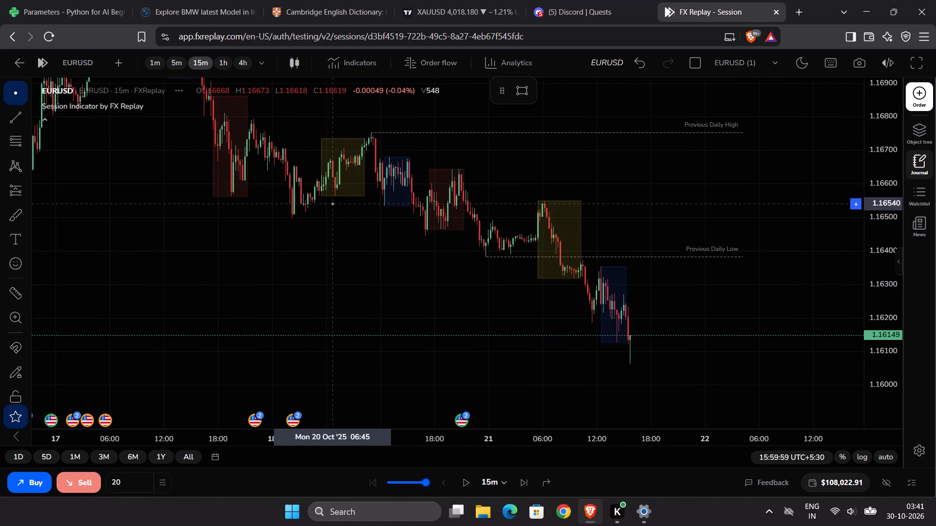
pyautogui.scroll(6, 341, 201)
pyautogui.moveTo(524, 210); pyautogui.dragTo(234, 145)
pyautogui.scroll(3, 308, 260)
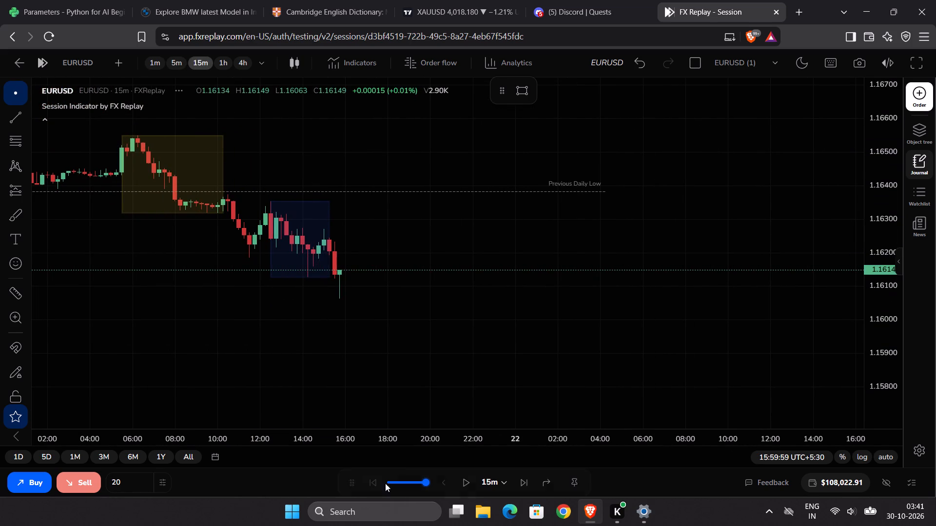
pyautogui.click(462, 482)
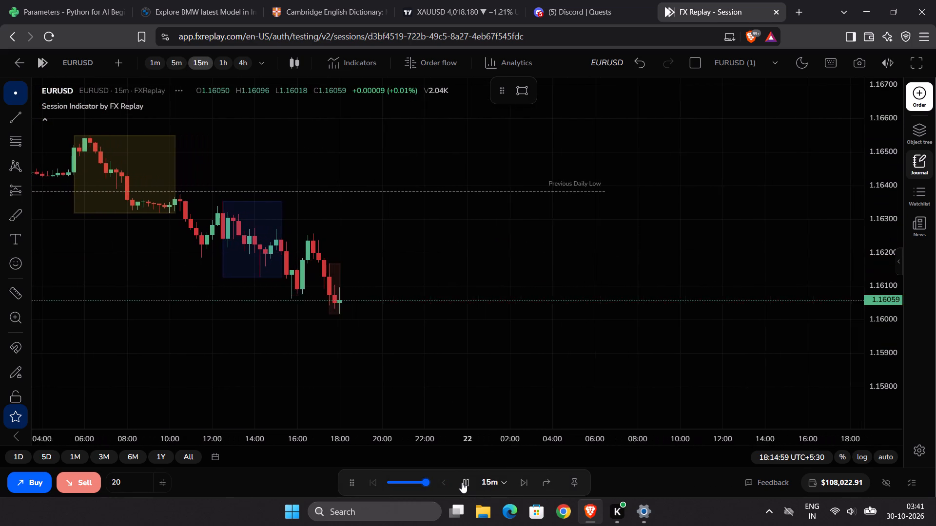
pyautogui.click(462, 482)
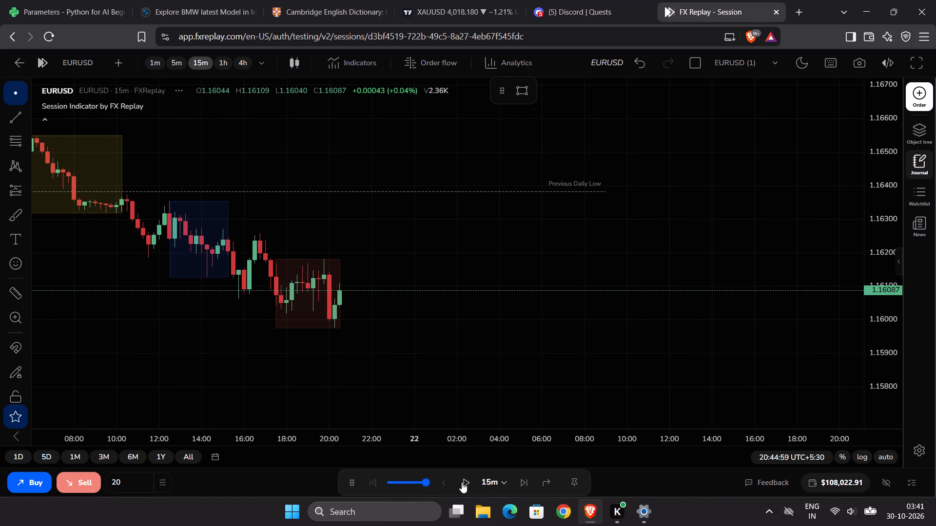
pyautogui.click(462, 482)
pyautogui.click(462, 482)
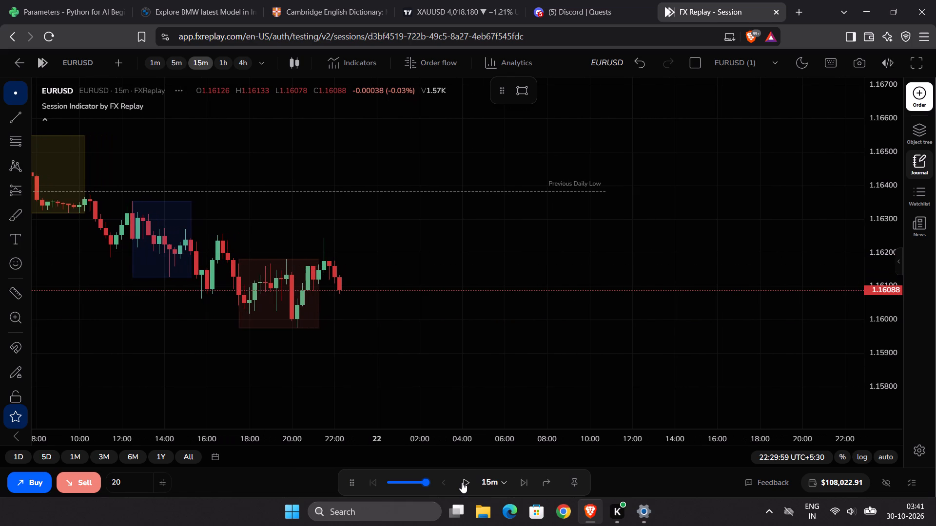
# Replay EURUSD in 15-minute steps, with a pause, to about 04:45 on 22 October.
pyautogui.scroll(5, 435, 353)
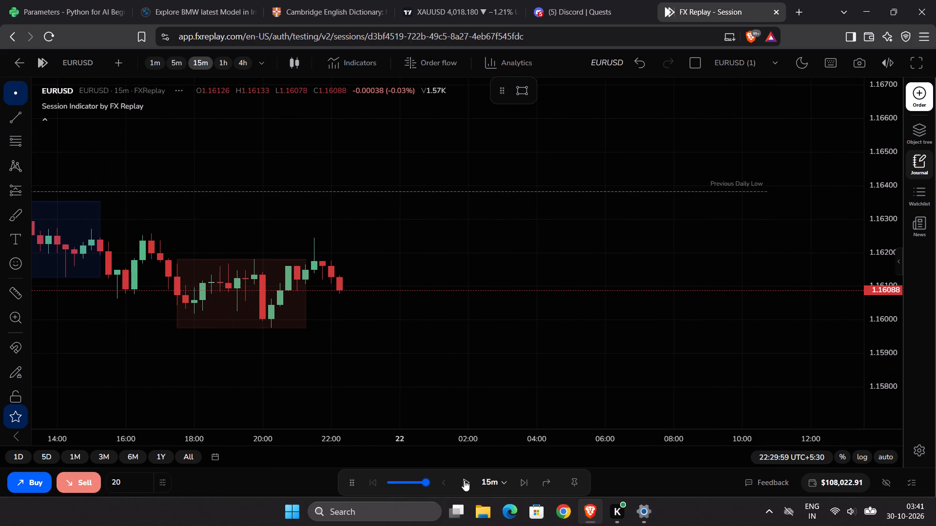
pyautogui.click(464, 480)
pyautogui.click(464, 480)
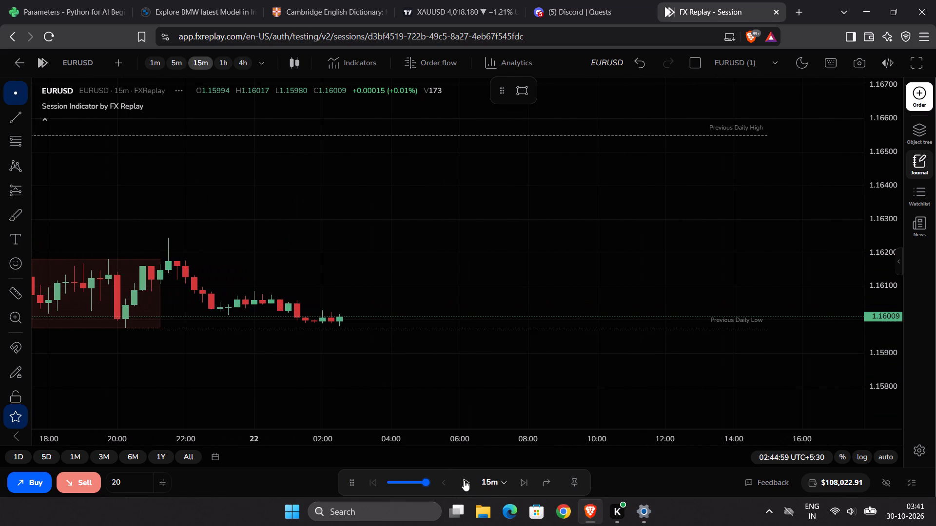
pyautogui.click(464, 480)
pyautogui.click(464, 480)
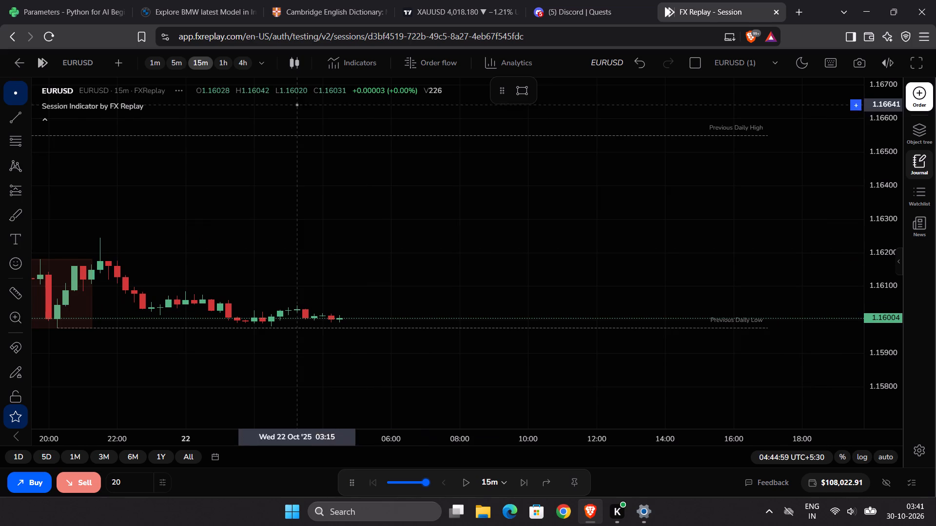
# Slow the replay to 3x per second and advance EURUSD to about 10:00 on 22 October.
pyautogui.click(394, 478)
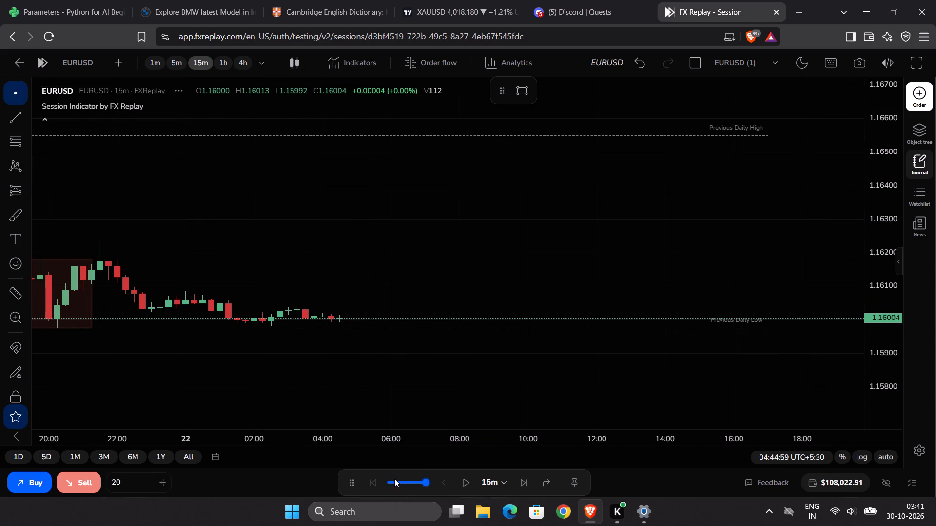
pyautogui.click(394, 482)
pyautogui.click(465, 485)
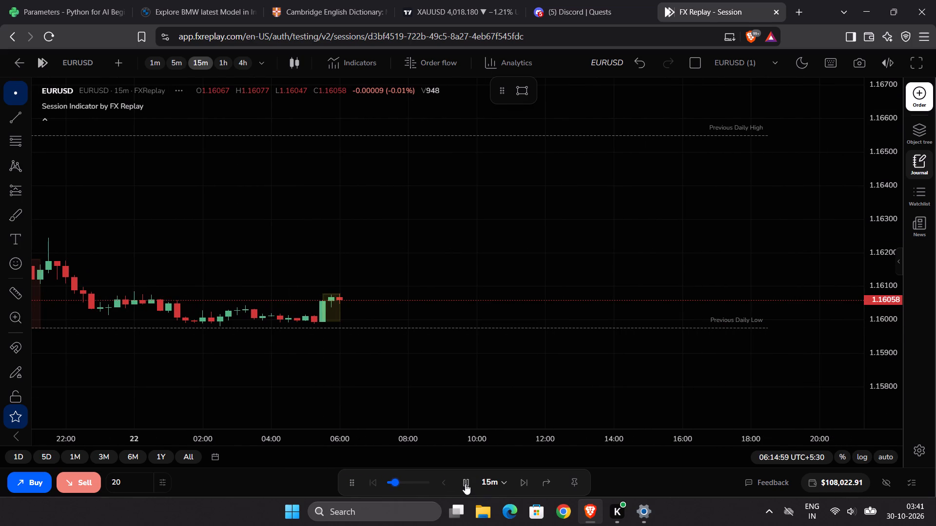
pyautogui.click(465, 484)
pyautogui.click(465, 484)
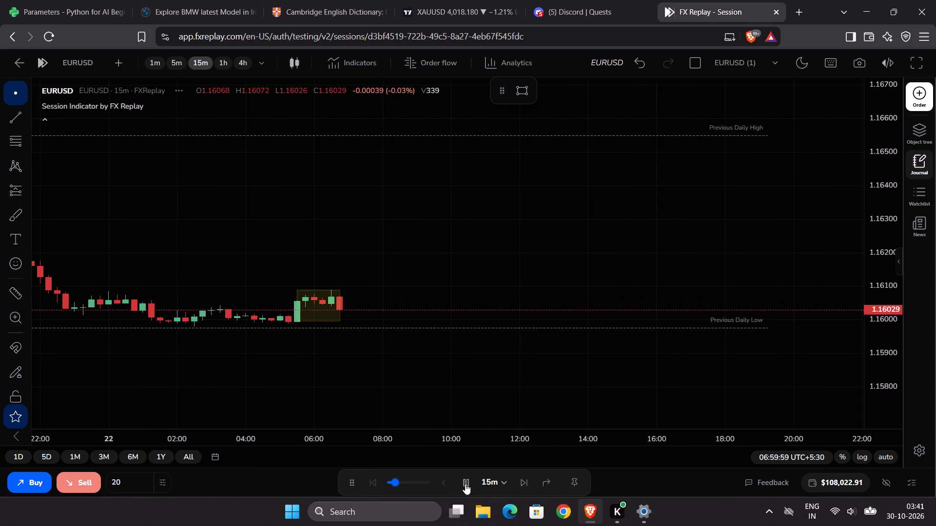
pyautogui.scroll(-3, 408, 314)
pyautogui.moveTo(422, 396); pyautogui.dragTo(592, 352)
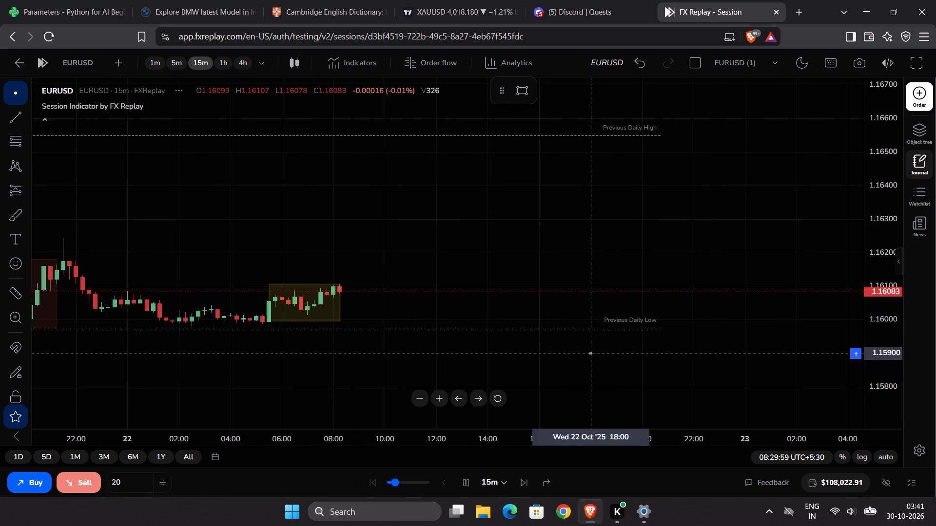
pyautogui.moveTo(592, 352); pyautogui.dragTo(596, 351)
pyautogui.scroll(-3, 523, 338)
pyautogui.click(465, 478)
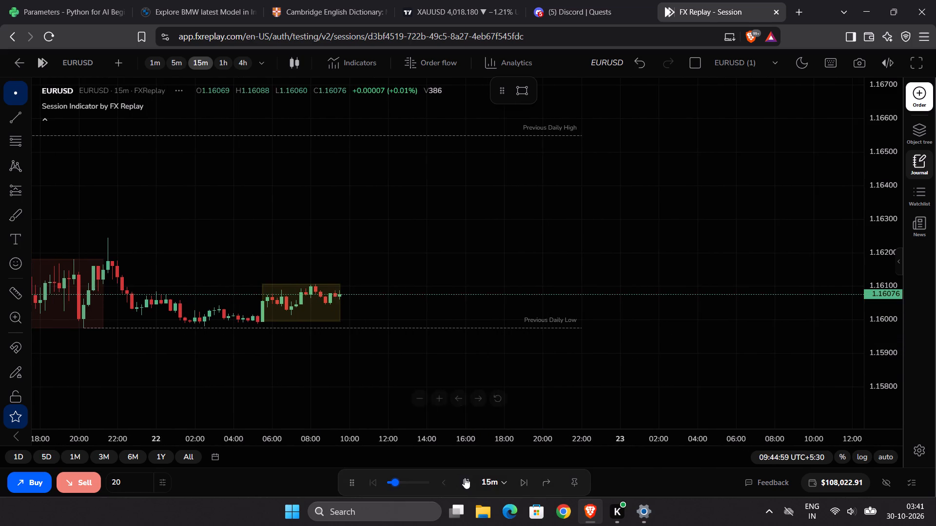
# Replay EURUSD on the 15-minute timeframe to about 11:00 on 22 October, past the end of the yellow session box.
pyautogui.scroll(-3, 465, 343)
pyautogui.moveTo(799, 307); pyautogui.dragTo(840, 290)
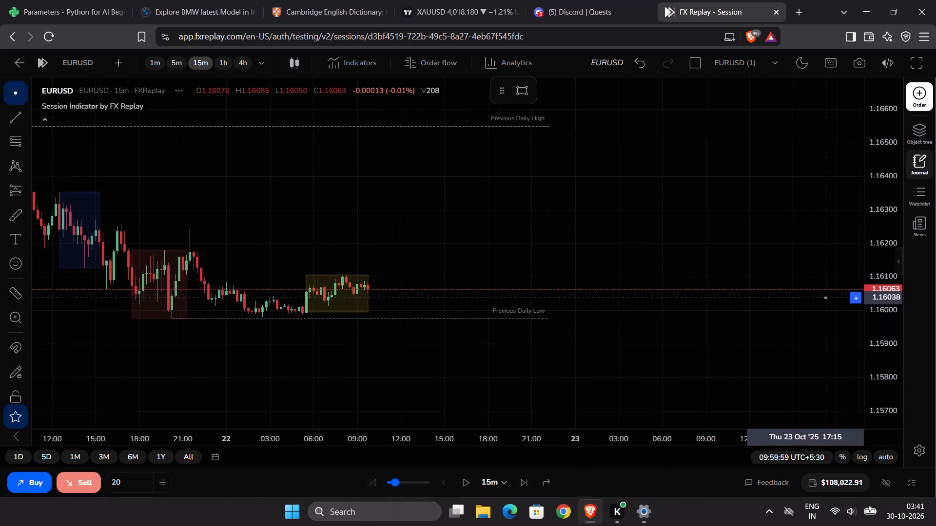
pyautogui.moveTo(840, 290); pyautogui.dragTo(863, 272)
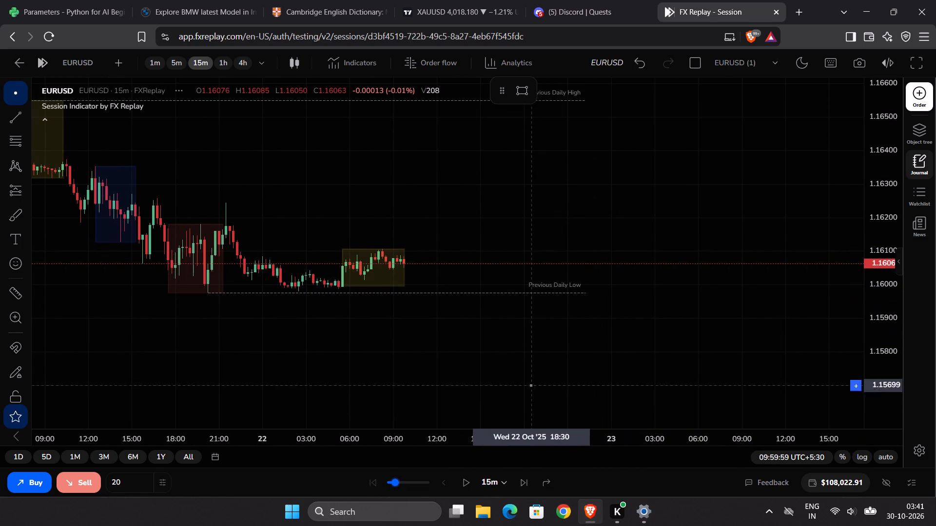
pyautogui.moveTo(489, 319); pyautogui.dragTo(520, 366)
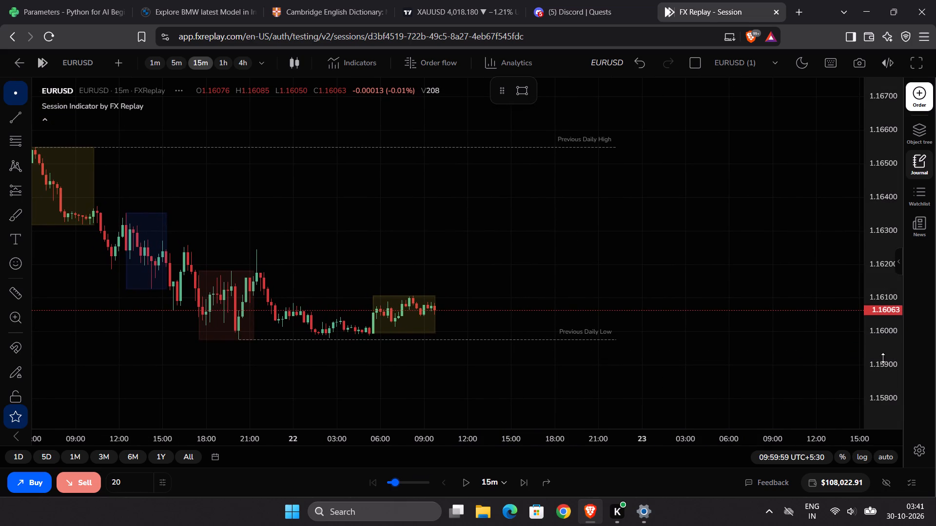
pyautogui.moveTo(885, 358); pyautogui.dragTo(877, 235)
pyautogui.moveTo(688, 354); pyautogui.dragTo(697, 280)
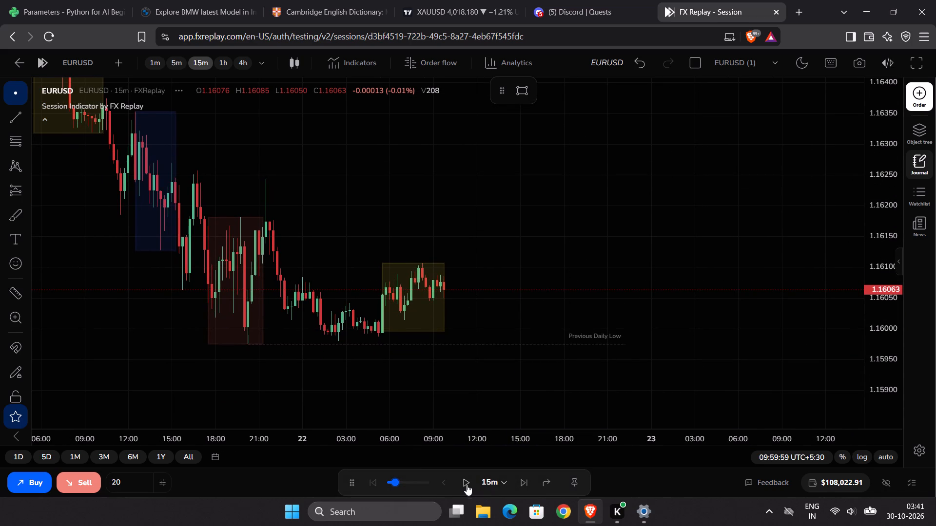
pyautogui.click(465, 483)
pyautogui.click(465, 483)
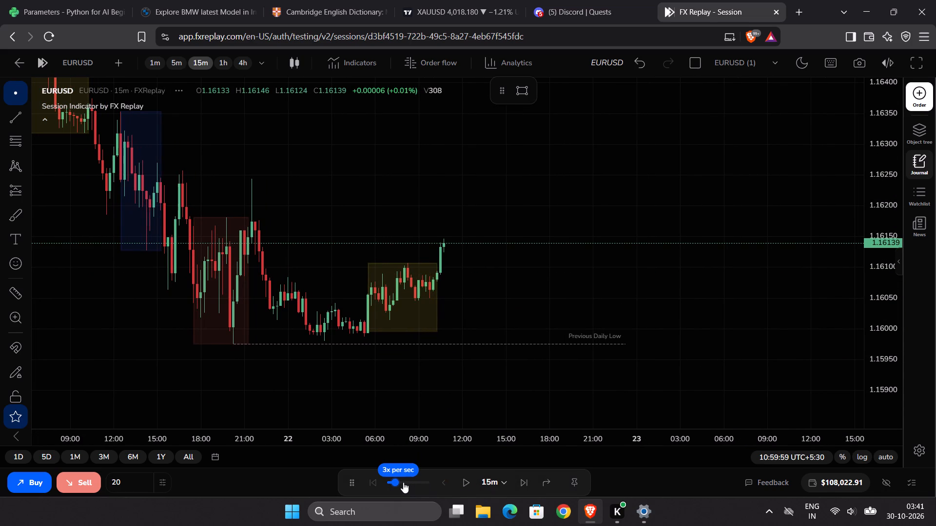
# Slow the replay speed further and set both the chart timeframe and the replay step to 5 minutes.
pyautogui.moveTo(397, 482); pyautogui.dragTo(381, 482)
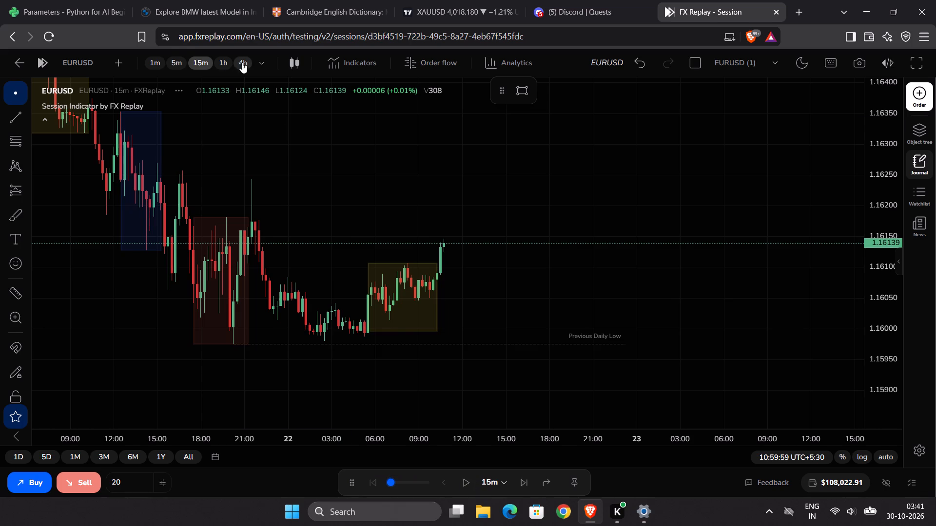
pyautogui.click(174, 64)
pyautogui.click(485, 478)
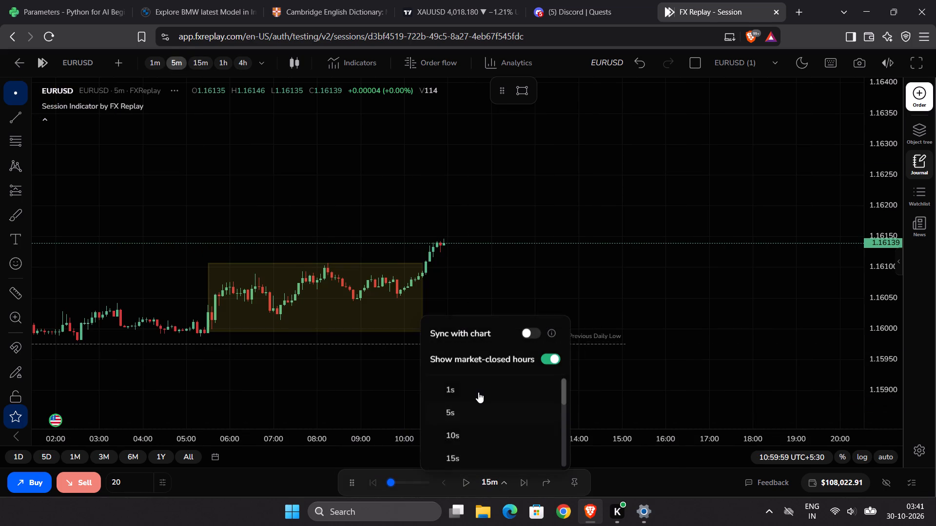
pyautogui.scroll(-2, 478, 392)
pyautogui.click(459, 423)
# Examine EURUSD price structure from 17 to 22 October on the 5-minute timeframe, including session ranges and the previous daily high and low.
pyautogui.scroll(-5, 500, 322)
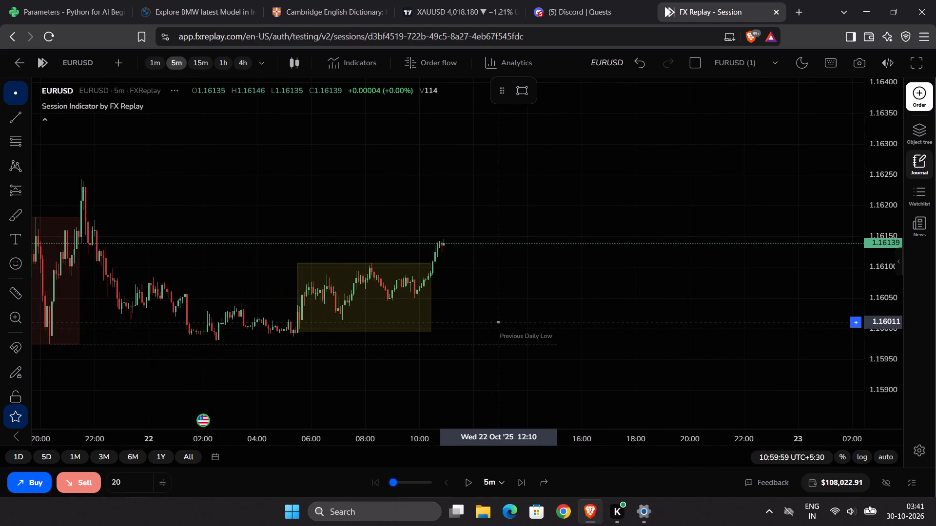
pyautogui.scroll(-1, 510, 325)
pyautogui.moveTo(876, 362); pyautogui.dragTo(877, 317)
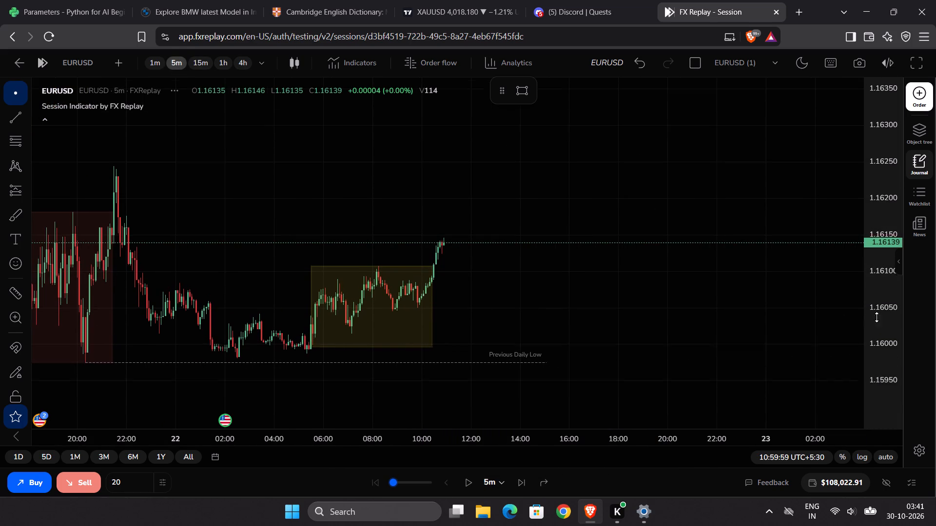
pyautogui.moveTo(877, 317); pyautogui.dragTo(875, 306)
pyautogui.moveTo(639, 325); pyautogui.dragTo(771, 341)
pyautogui.scroll(-6, 760, 327)
pyautogui.moveTo(869, 203); pyautogui.dragTo(871, 354)
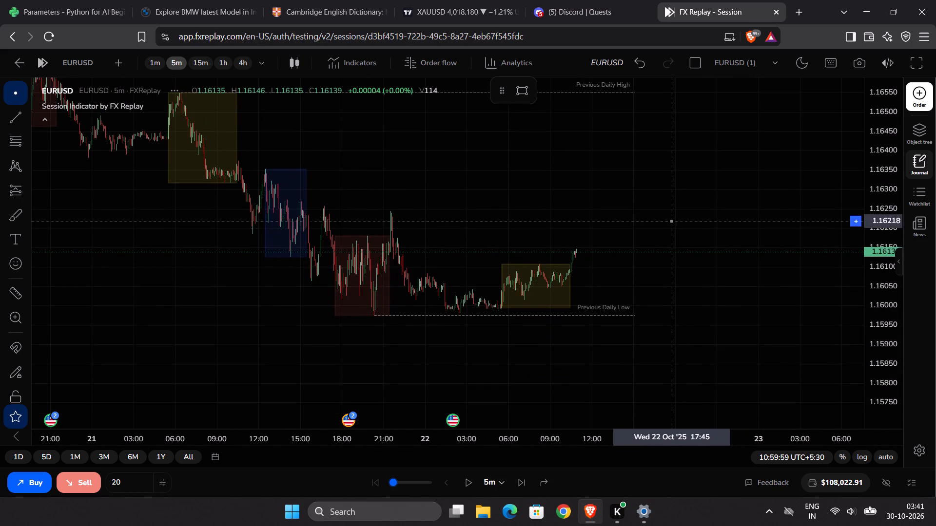
pyautogui.moveTo(670, 191); pyautogui.dragTo(633, 257)
pyautogui.scroll(2, 633, 257)
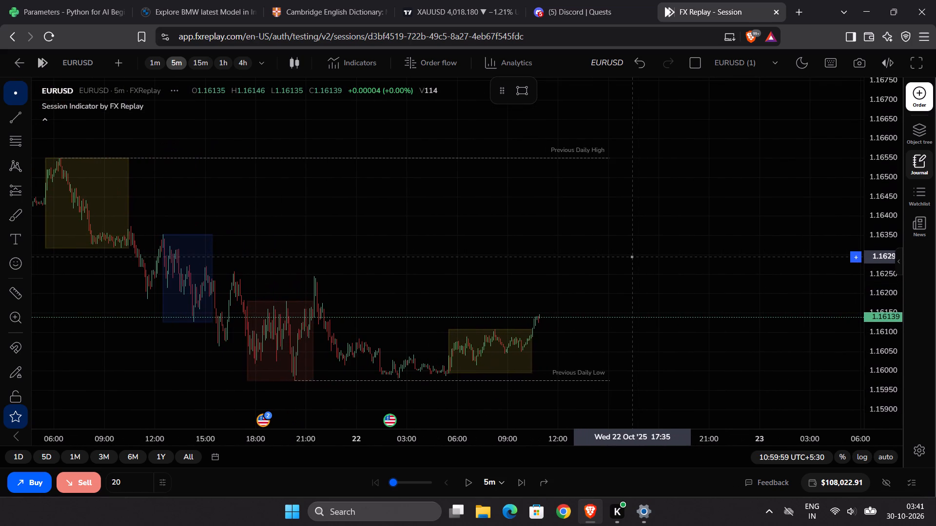
pyautogui.scroll(-6, 633, 257)
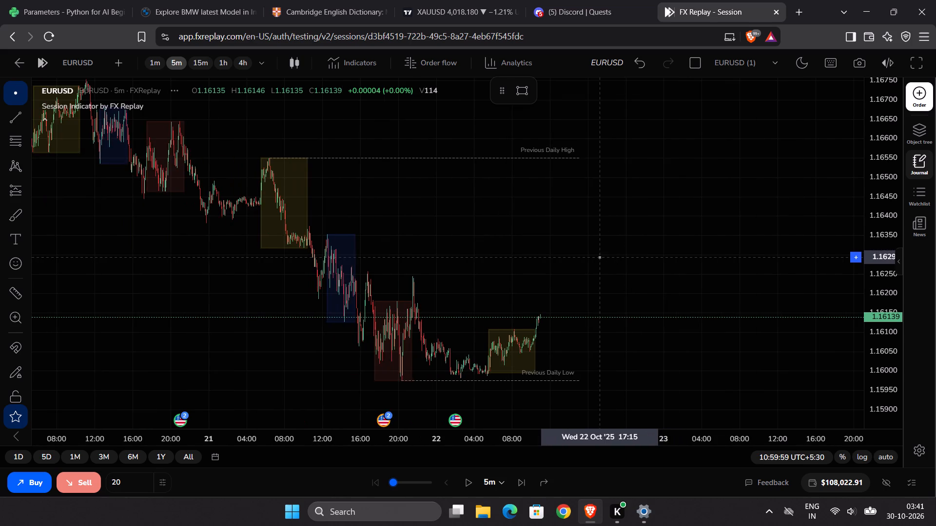
pyautogui.moveTo(600, 257); pyautogui.dragTo(657, 329)
pyautogui.moveTo(593, 316); pyautogui.dragTo(673, 363)
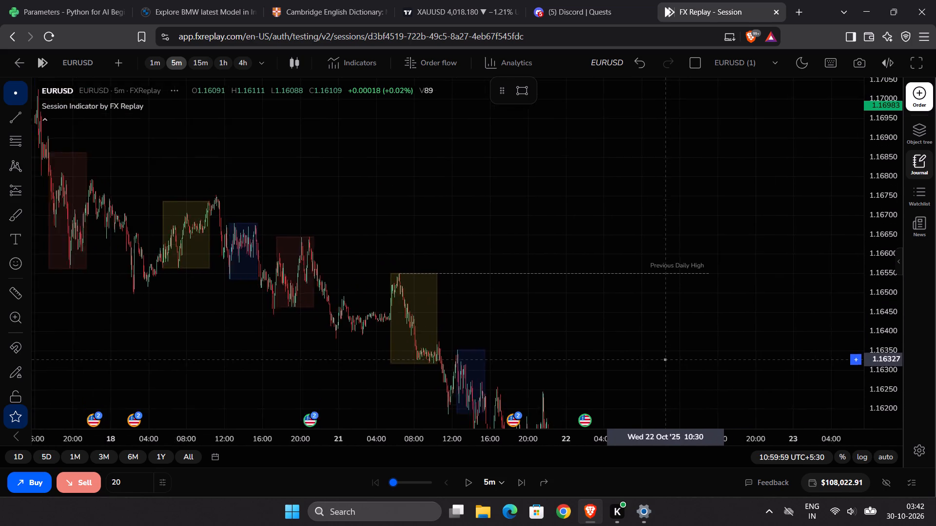
pyautogui.moveTo(673, 363); pyautogui.dragTo(746, 393)
pyautogui.moveTo(564, 243); pyautogui.dragTo(677, 344)
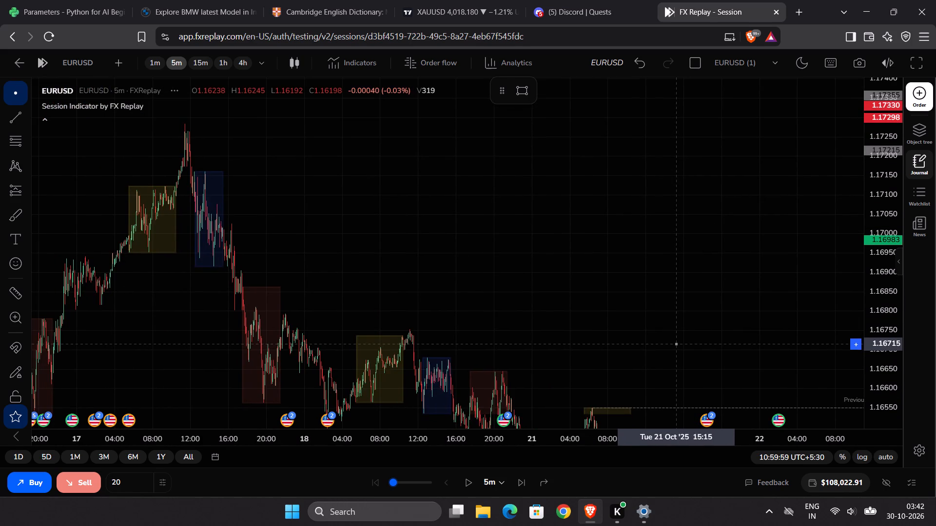
pyautogui.moveTo(677, 344); pyautogui.dragTo(274, 99)
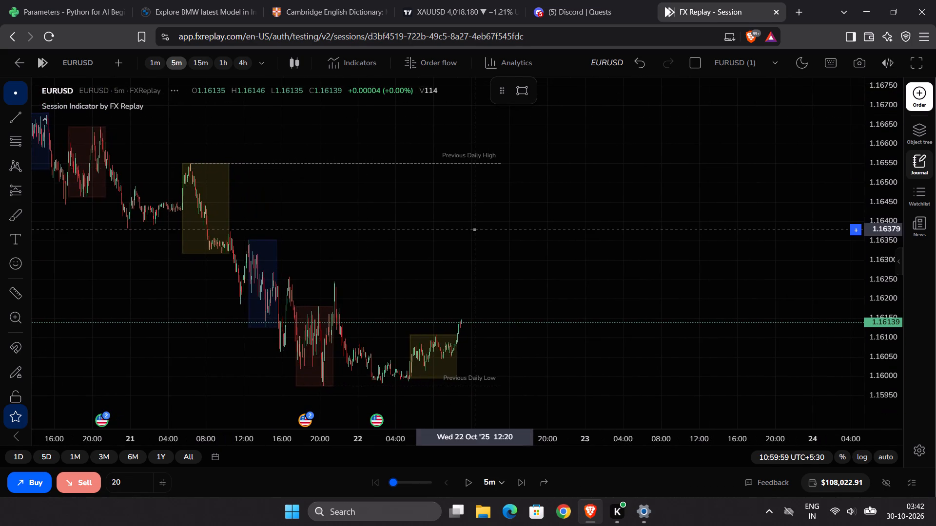
pyautogui.scroll(6, 478, 231)
pyautogui.moveTo(881, 382); pyautogui.dragTo(860, 217)
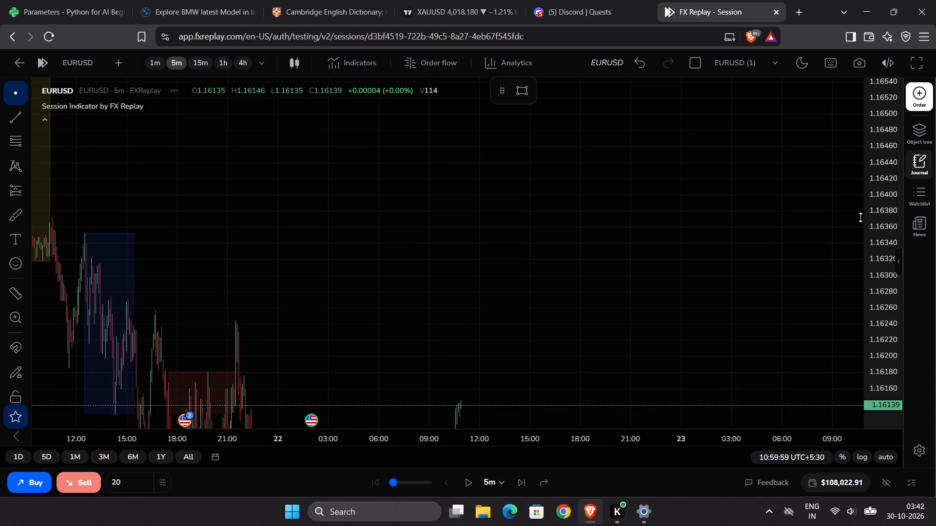
pyautogui.moveTo(860, 217); pyautogui.dragTo(853, 185)
pyautogui.moveTo(611, 299); pyautogui.dragTo(603, 139)
pyautogui.scroll(2, 526, 283)
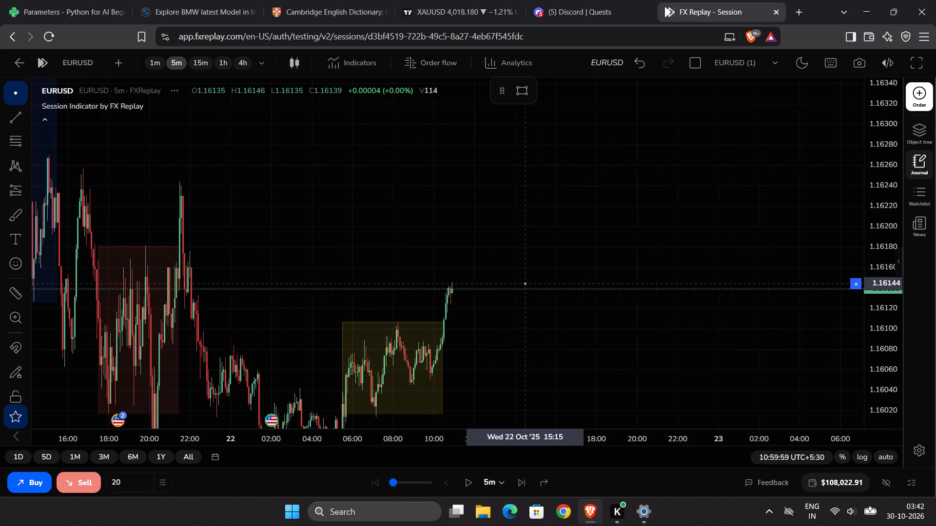
pyautogui.scroll(2, 526, 283)
pyautogui.moveTo(506, 319); pyautogui.dragTo(380, 261)
pyautogui.scroll(1, 378, 264)
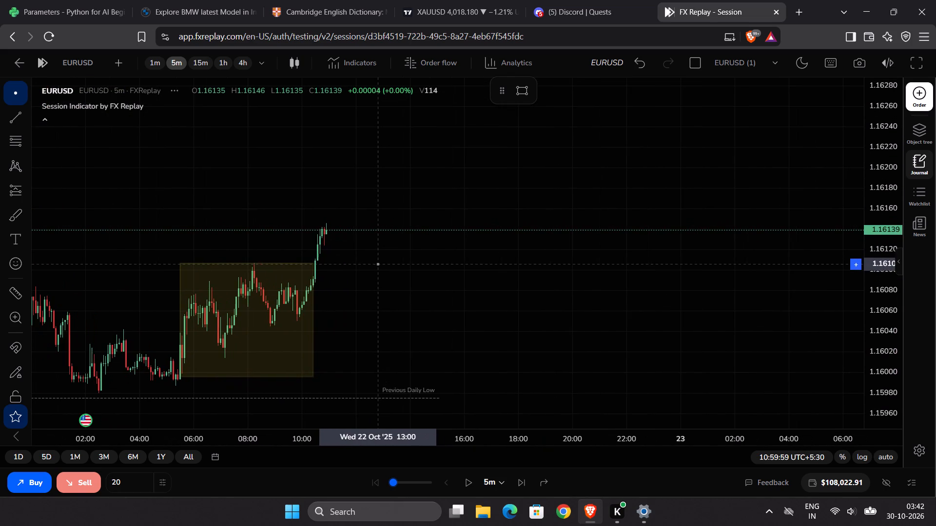
# Replay EURUSD in 5-minute steps, with pauses, to about 11:35 on 22 October.
pyautogui.click(465, 481)
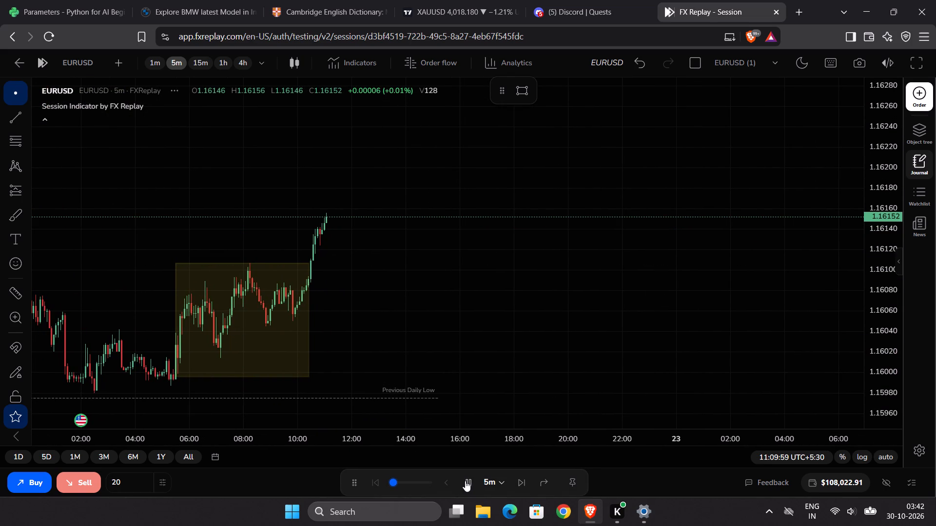
pyautogui.click(465, 481)
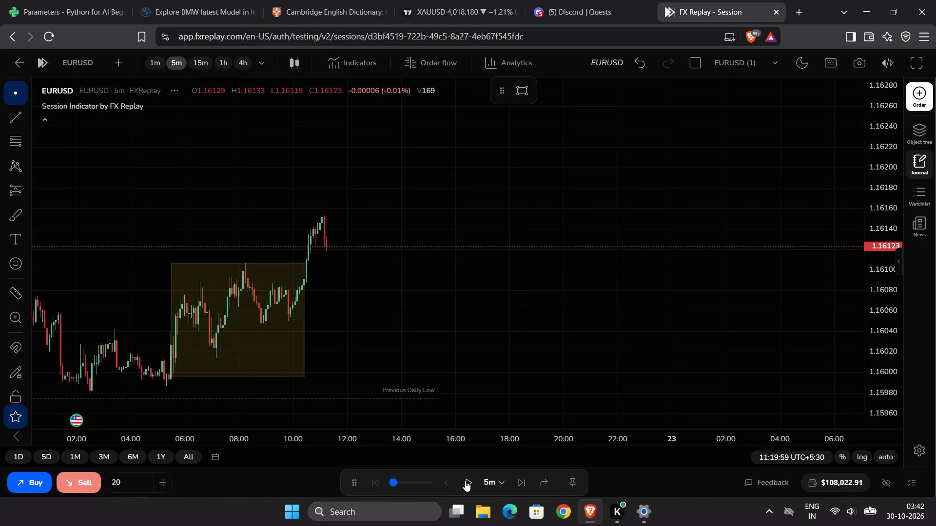
pyautogui.click(465, 481)
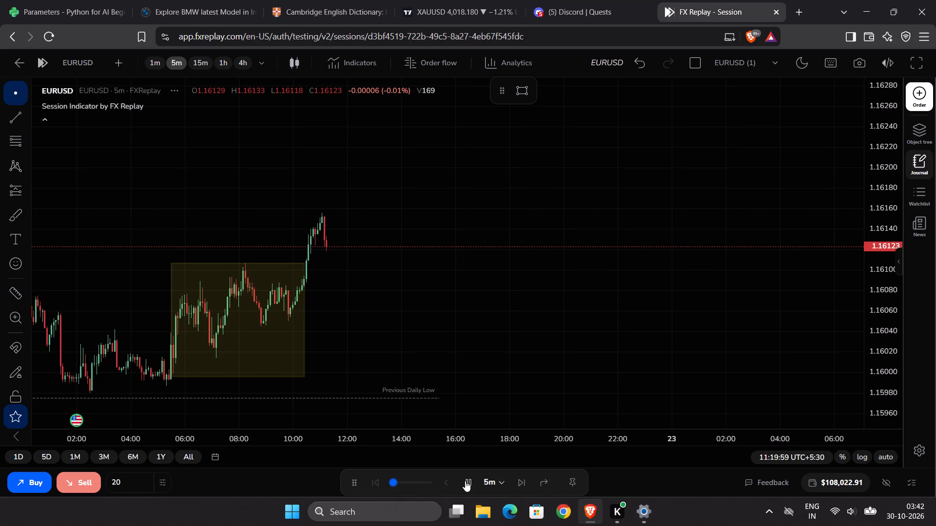
pyautogui.click(465, 481)
pyautogui.click(465, 481)
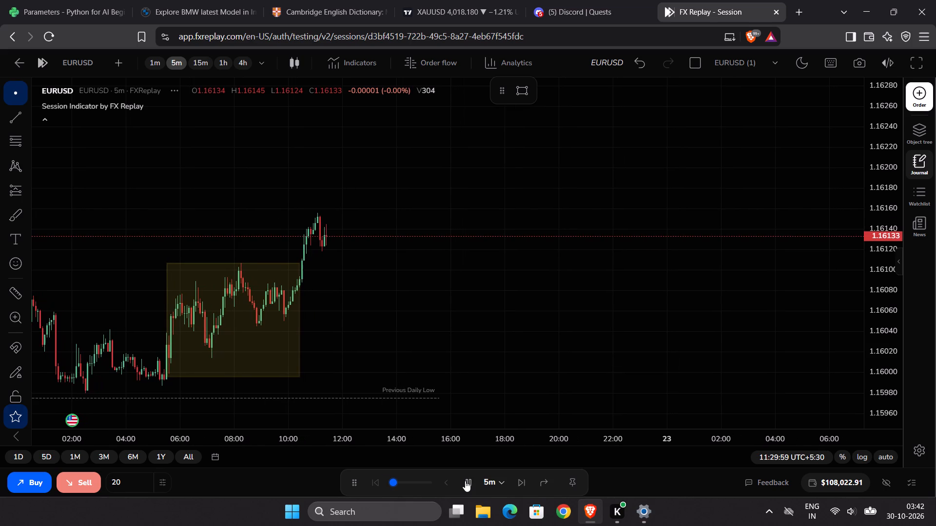
pyautogui.click(465, 481)
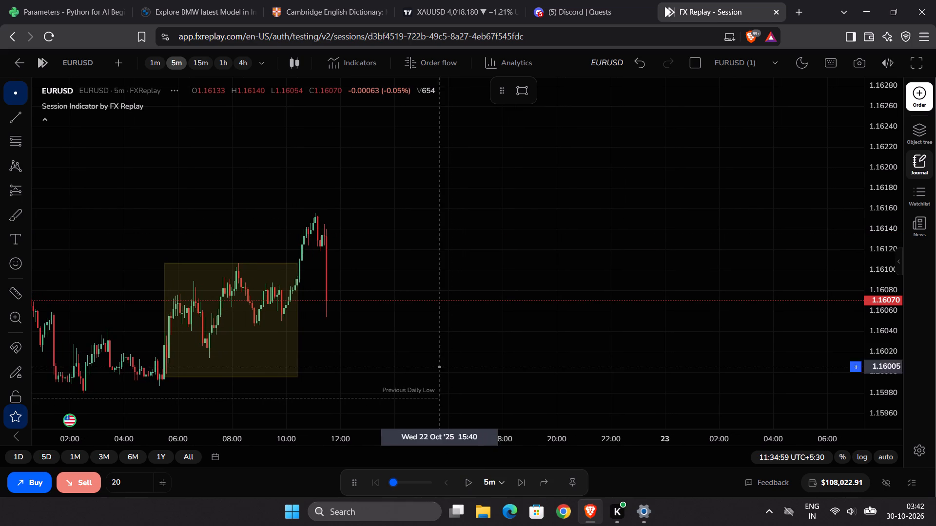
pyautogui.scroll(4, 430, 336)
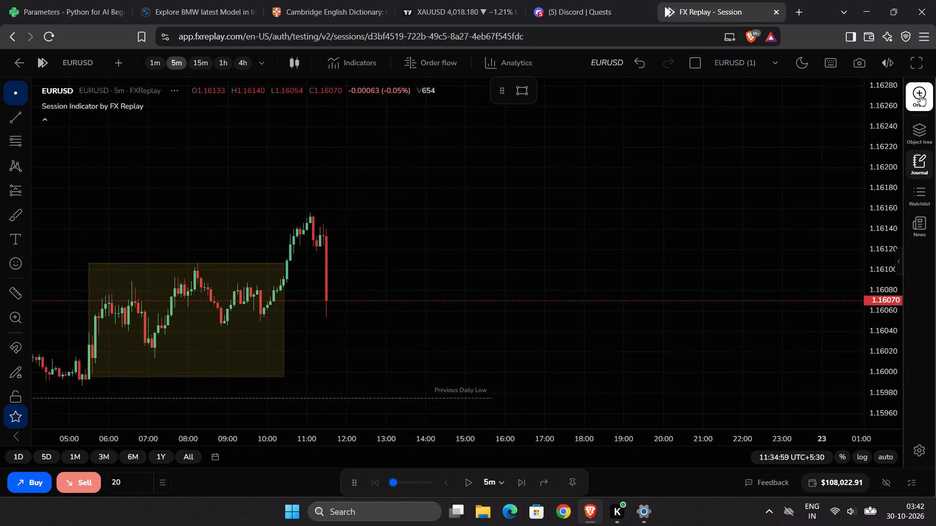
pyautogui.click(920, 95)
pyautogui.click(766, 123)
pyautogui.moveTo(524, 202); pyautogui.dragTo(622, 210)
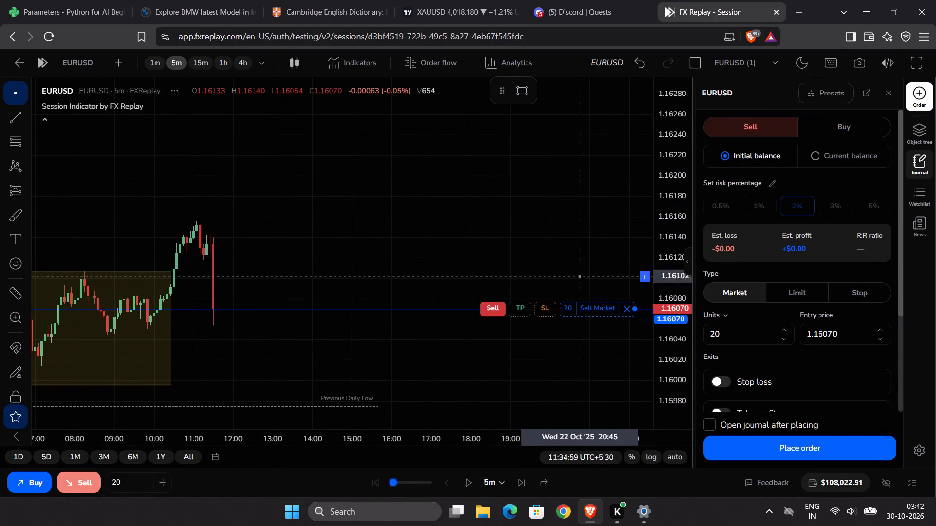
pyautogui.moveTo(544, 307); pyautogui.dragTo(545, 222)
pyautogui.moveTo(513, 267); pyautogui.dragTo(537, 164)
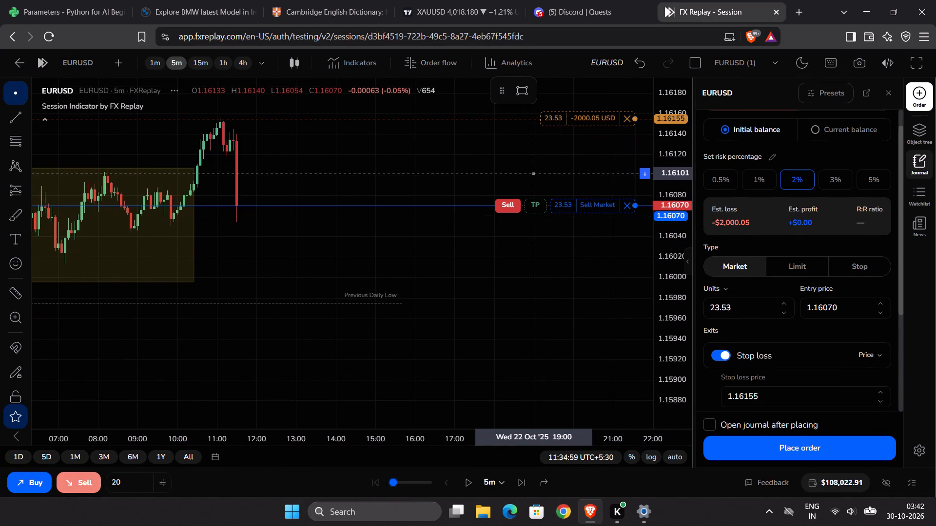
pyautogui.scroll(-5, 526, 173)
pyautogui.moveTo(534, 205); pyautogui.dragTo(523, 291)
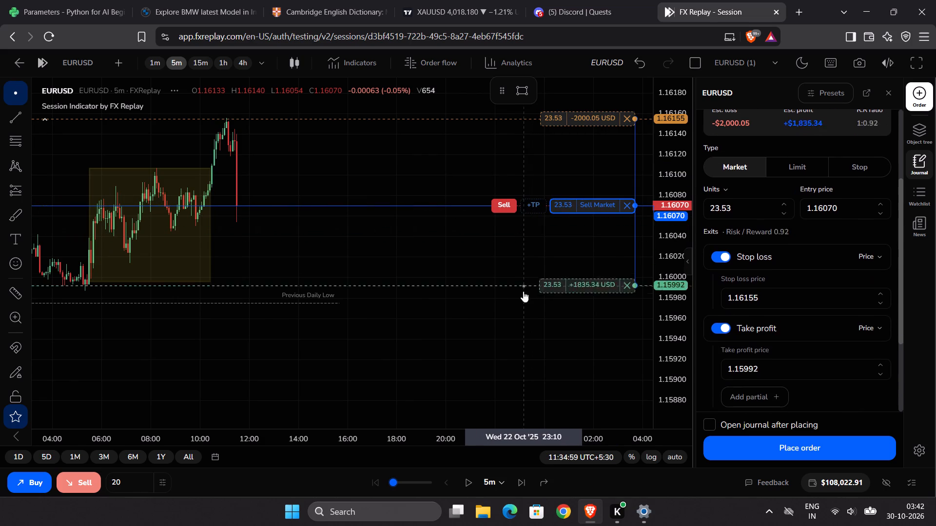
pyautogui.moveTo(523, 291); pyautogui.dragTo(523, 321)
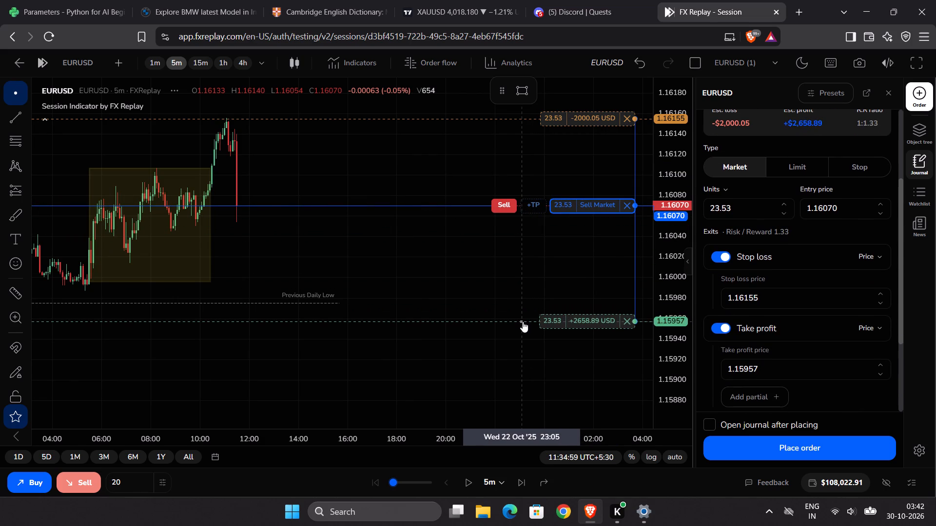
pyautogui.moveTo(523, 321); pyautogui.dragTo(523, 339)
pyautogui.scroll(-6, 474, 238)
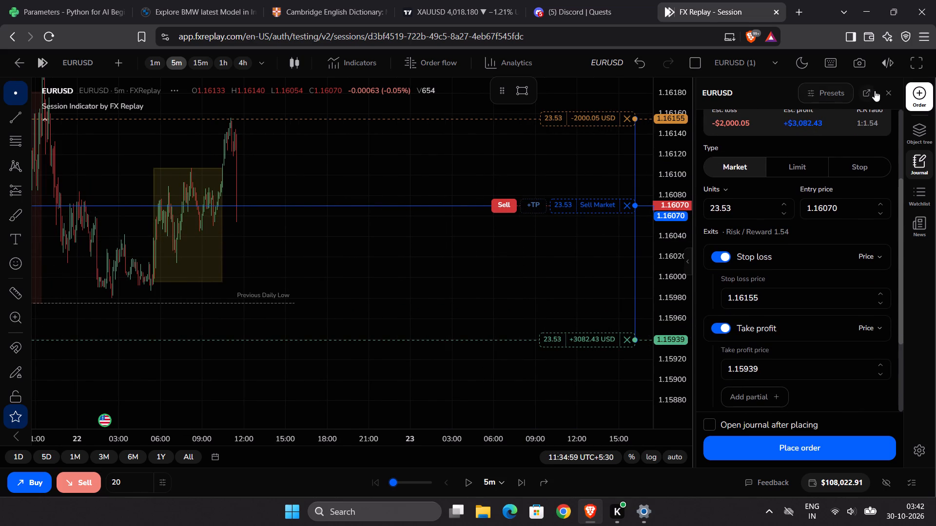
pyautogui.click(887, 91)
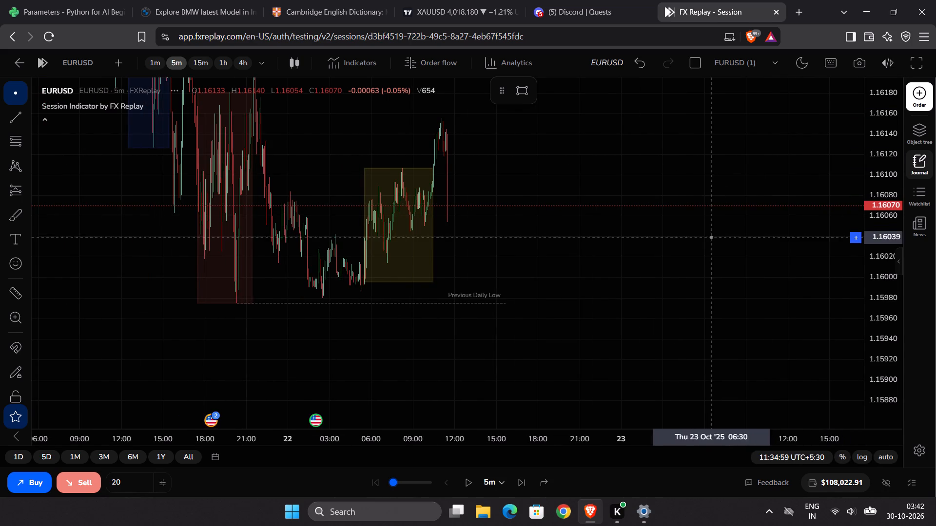
# Examine EURUSD price structure across 21 and 22 October on the 5-minute timeframe, including session ranges and the previous daily low.
pyautogui.scroll(-4, 700, 246)
pyautogui.moveTo(600, 256); pyautogui.dragTo(576, 321)
pyautogui.moveTo(880, 148); pyautogui.dragTo(864, 317)
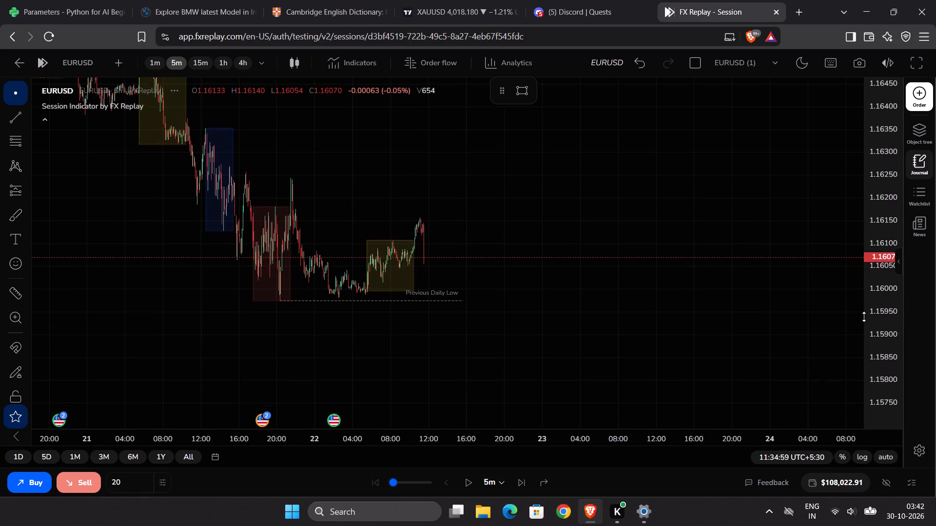
pyautogui.moveTo(864, 317); pyautogui.dragTo(863, 320)
pyautogui.scroll(-4, 727, 280)
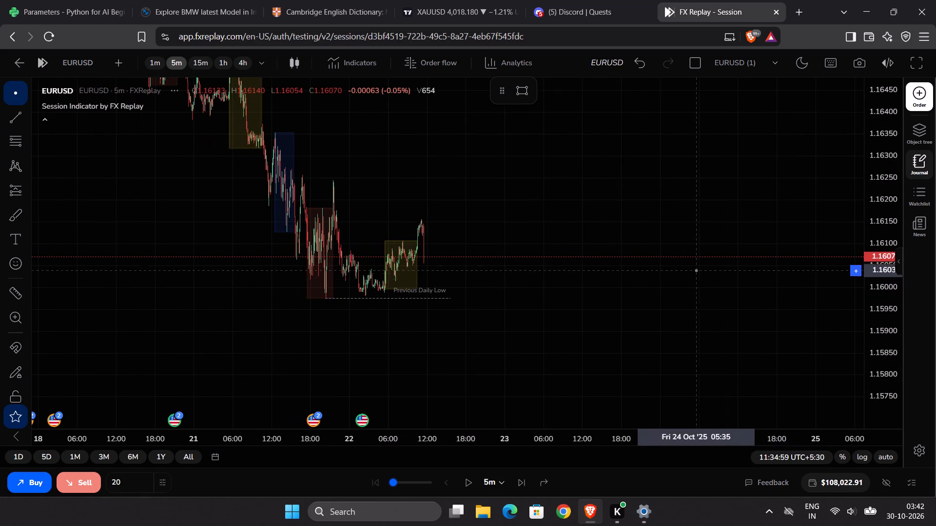
pyautogui.scroll(13, 682, 264)
pyautogui.moveTo(659, 200); pyautogui.dragTo(649, 233)
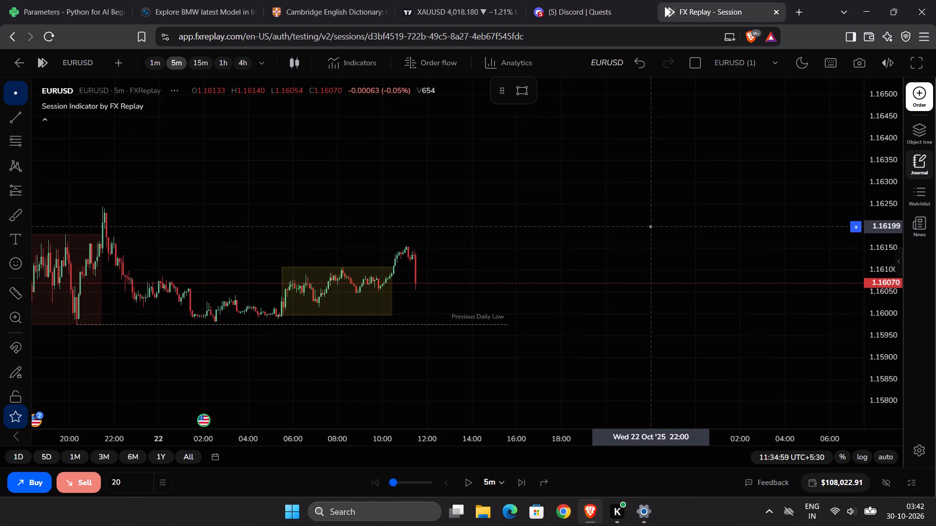
pyautogui.moveTo(649, 233); pyautogui.dragTo(647, 242)
pyautogui.scroll(-1, 647, 242)
pyautogui.moveTo(865, 321); pyautogui.dragTo(877, 207)
pyautogui.moveTo(723, 251); pyautogui.dragTo(697, 216)
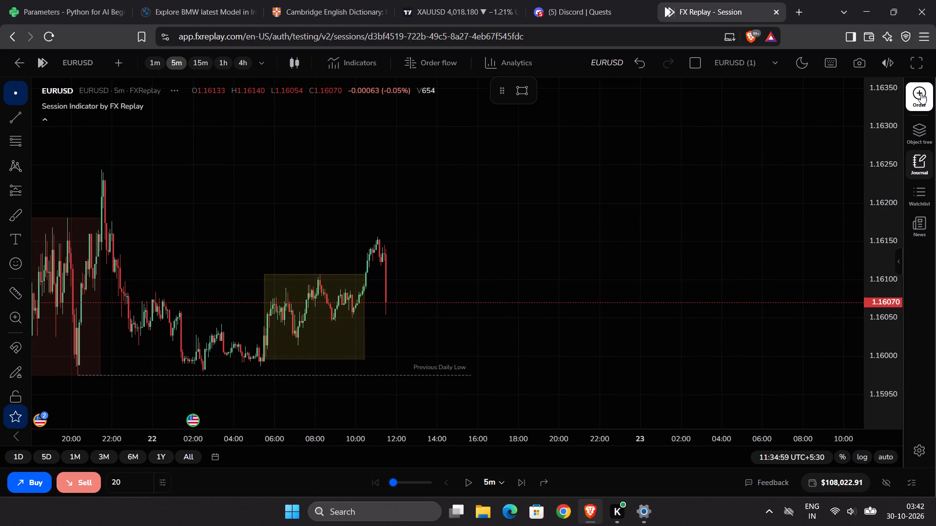
# Prepare a EURUSD market sell order with its stop loss at 1.16155, just above the latest swing high.
pyautogui.click(921, 93)
pyautogui.click(777, 120)
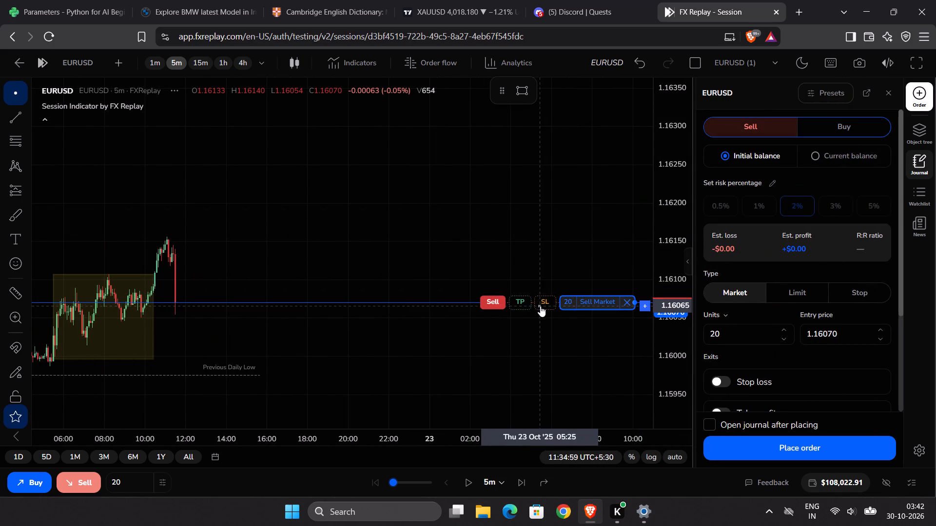
pyautogui.moveTo(544, 304); pyautogui.dragTo(558, 237)
# Set the take profit to 1.15900 for a 1:2 risk/reward and place the EURUSD market sell order.
pyautogui.moveTo(543, 275); pyautogui.dragTo(576, 158)
pyautogui.moveTo(537, 186); pyautogui.dragTo(522, 281)
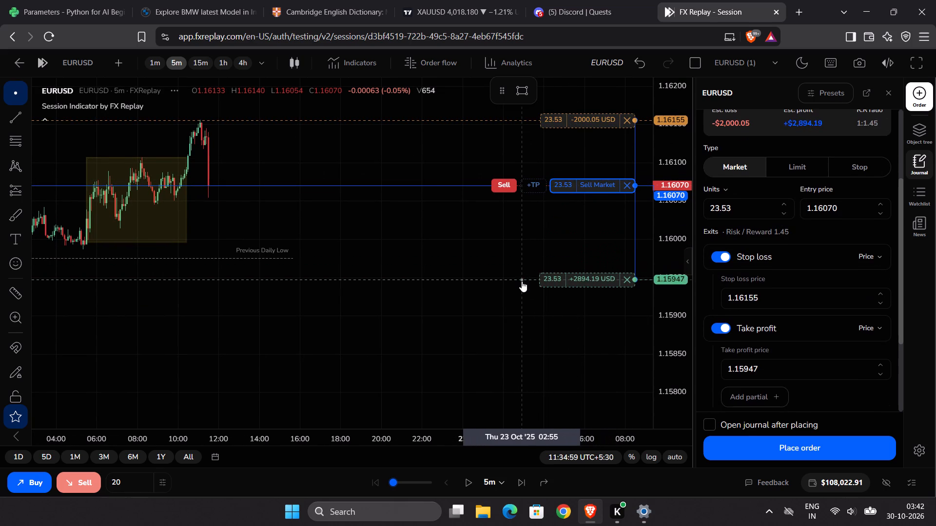
pyautogui.moveTo(522, 281); pyautogui.dragTo(522, 320)
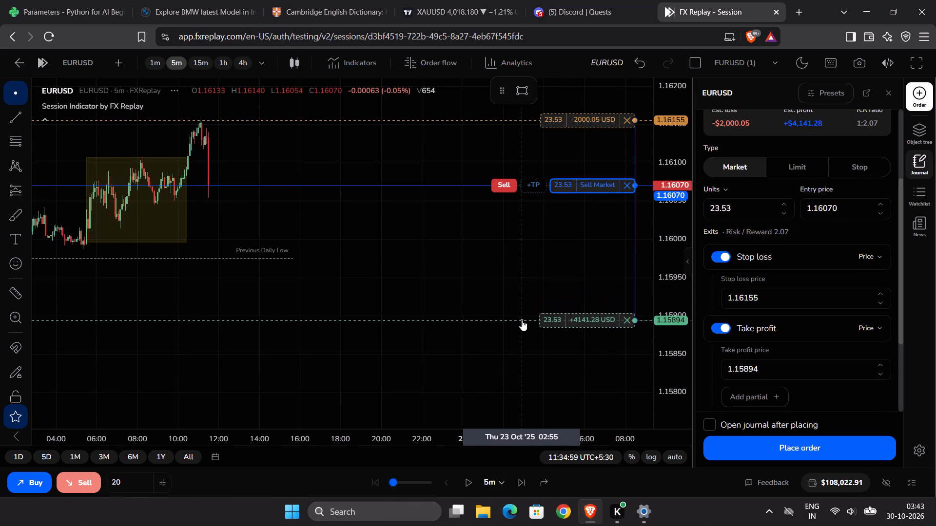
pyautogui.moveTo(522, 320); pyautogui.dragTo(530, 315)
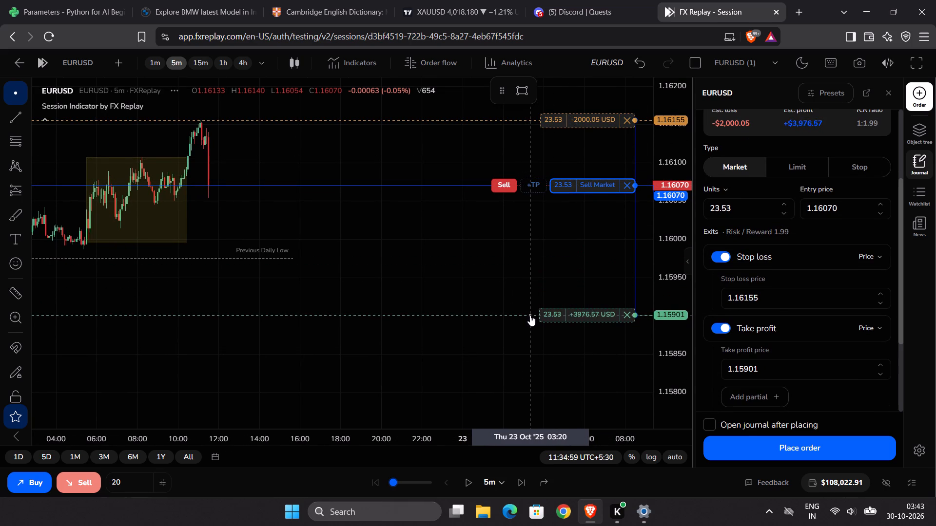
pyautogui.moveTo(530, 315); pyautogui.dragTo(534, 314)
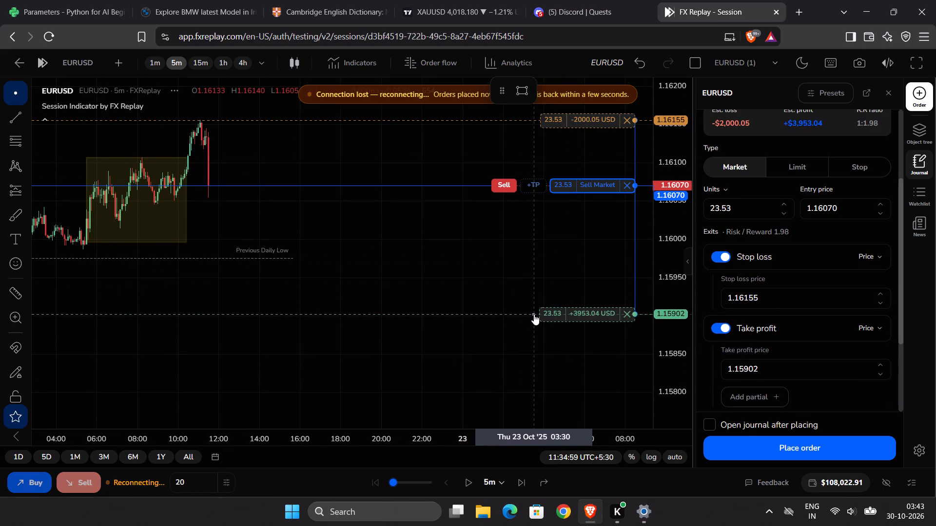
pyautogui.moveTo(534, 314); pyautogui.dragTo(534, 316)
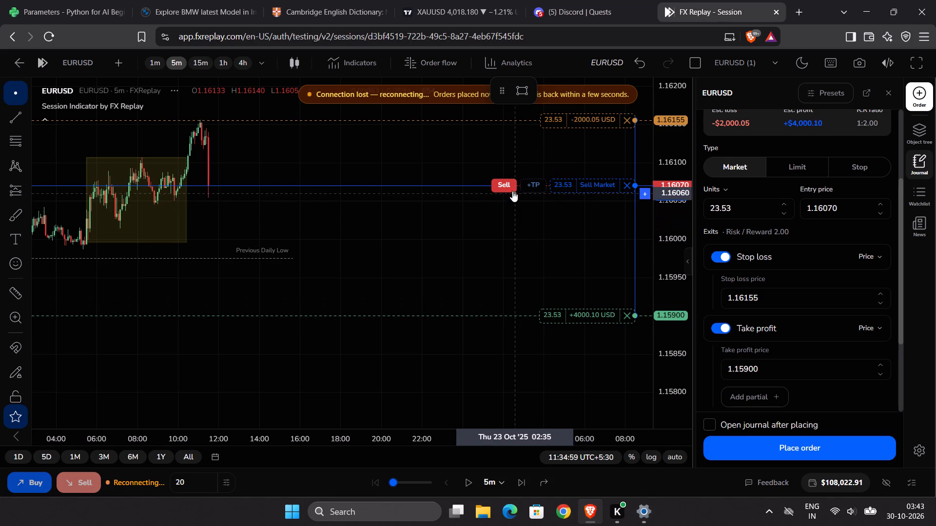
pyautogui.click(509, 187)
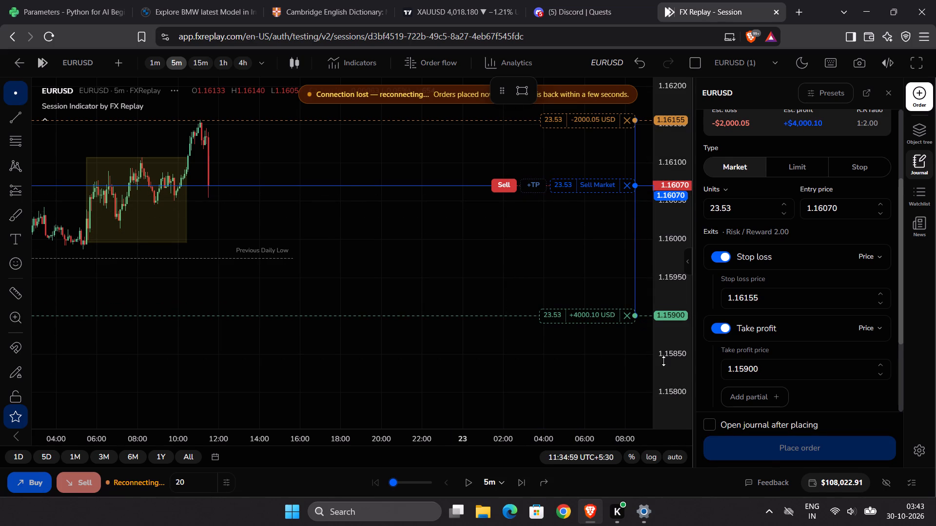
# Check the computer's network connection from the system tray.
pyautogui.click(836, 510)
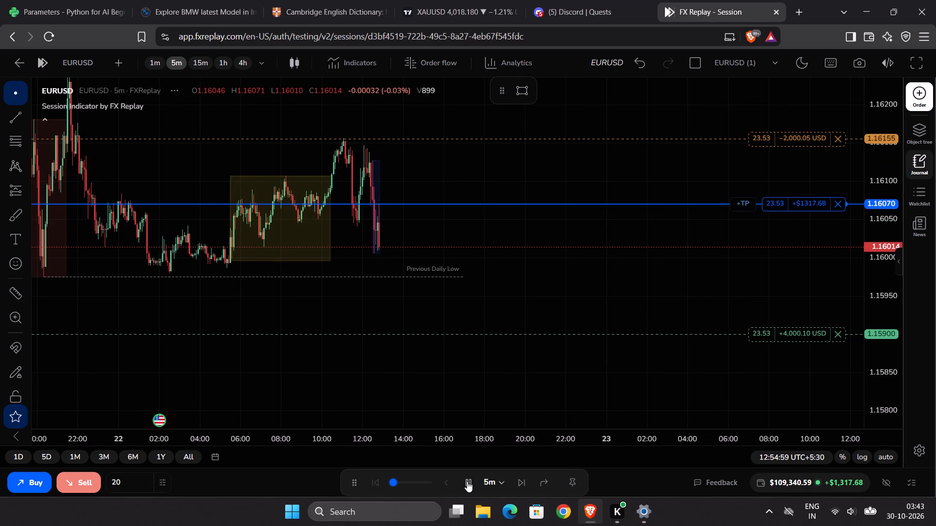
# Let the replay run with the open market sell and pause it at about 13:50 on 22 October.
pyautogui.scroll(4, 485, 290)
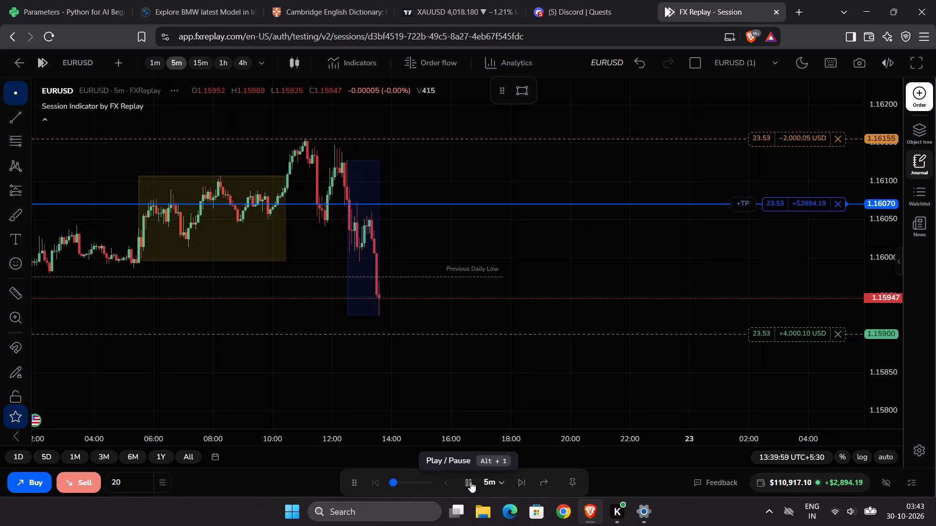
pyautogui.click(470, 482)
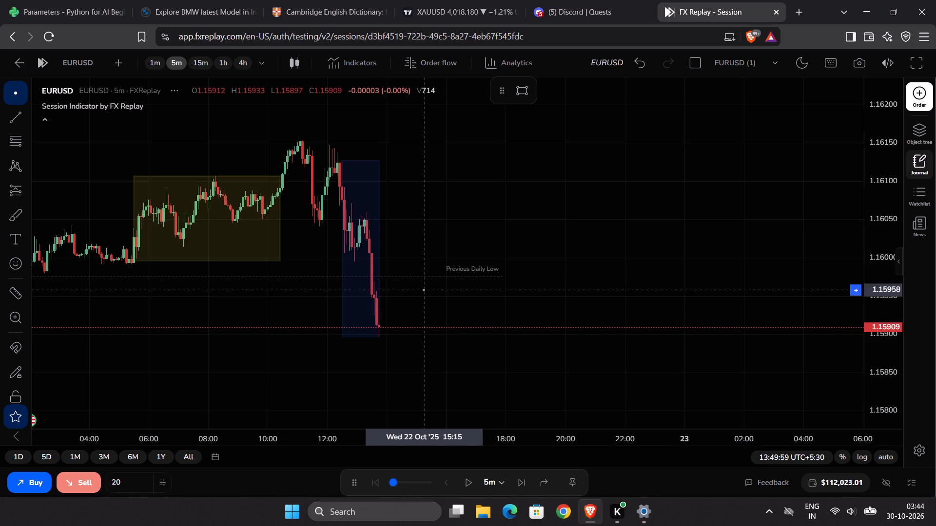
# Review the results of the EURUSD trades recorded in the journal from 1 to 22 October, then close the journal.
pyautogui.click(909, 174)
pyautogui.scroll(-6, 793, 303)
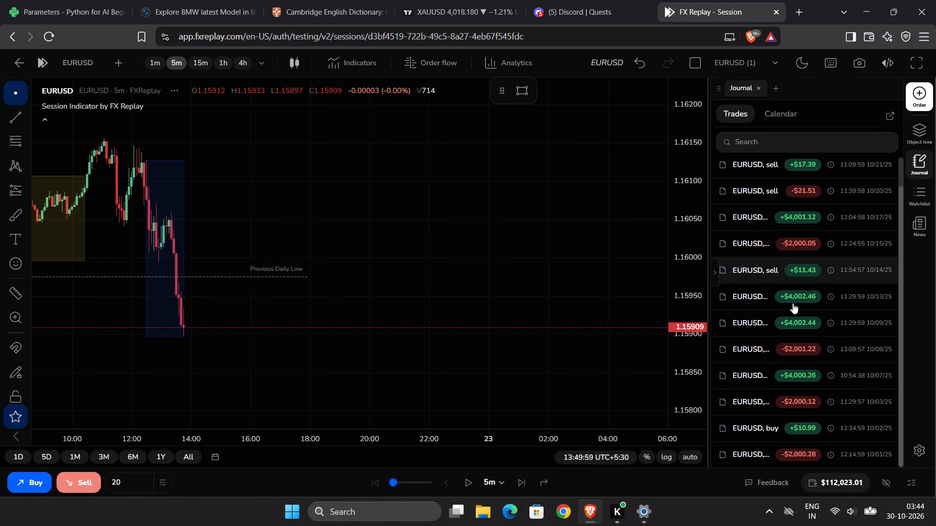
pyautogui.scroll(-3, 792, 338)
pyautogui.scroll(5, 792, 339)
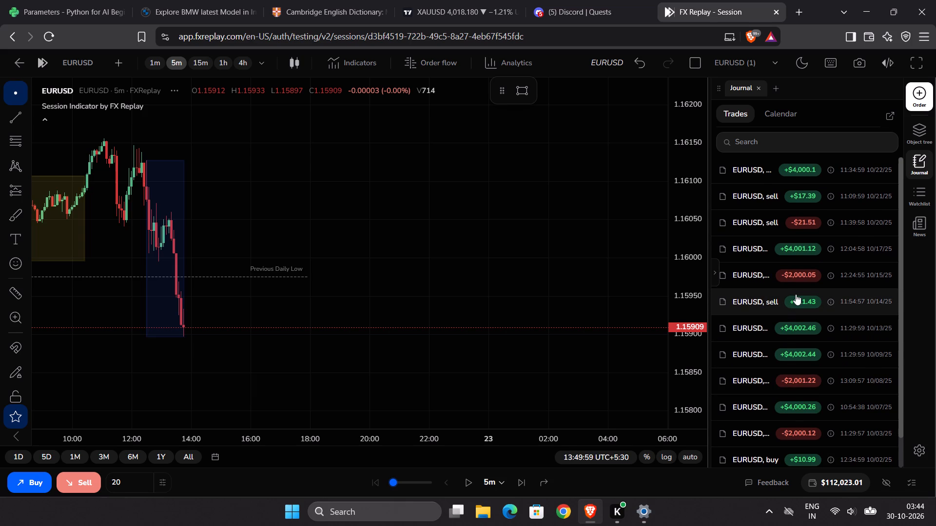
pyautogui.scroll(-7, 796, 294)
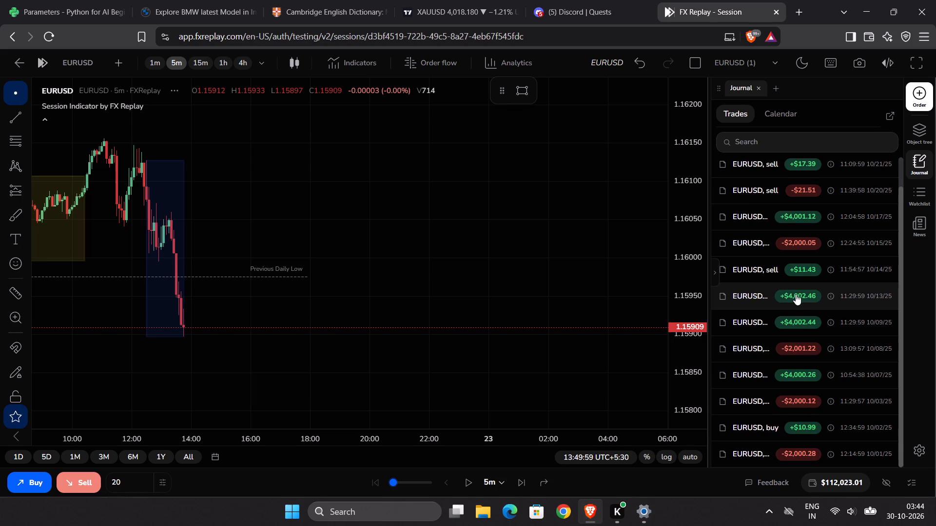
pyautogui.scroll(4, 796, 294)
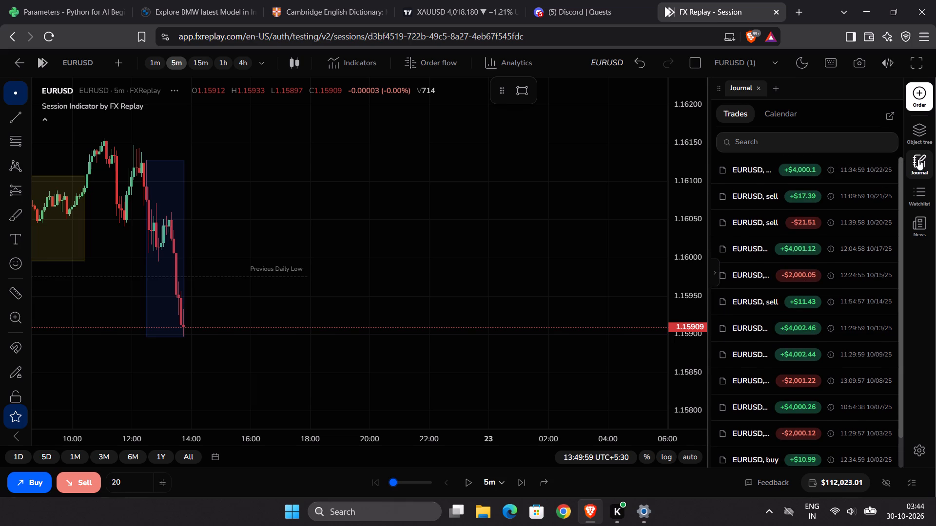
pyautogui.scroll(-4, 819, 231)
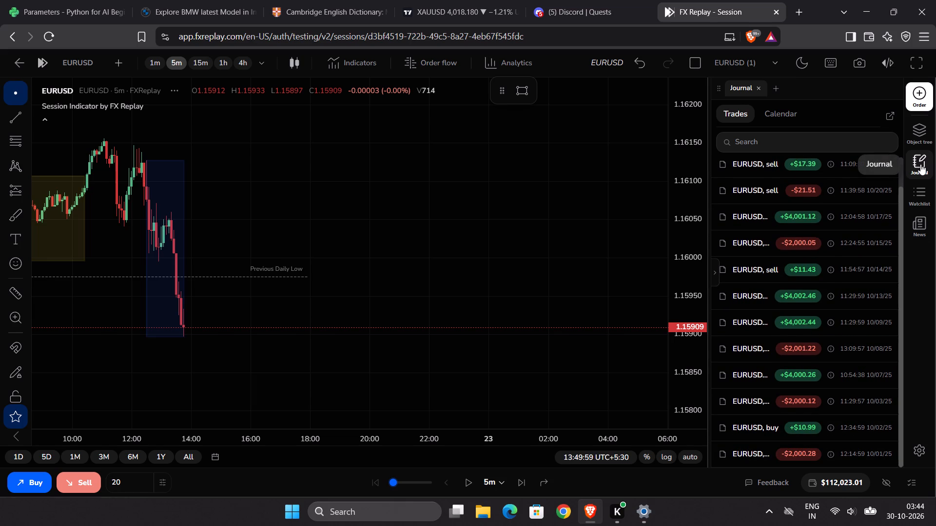
pyautogui.scroll(2, 846, 211)
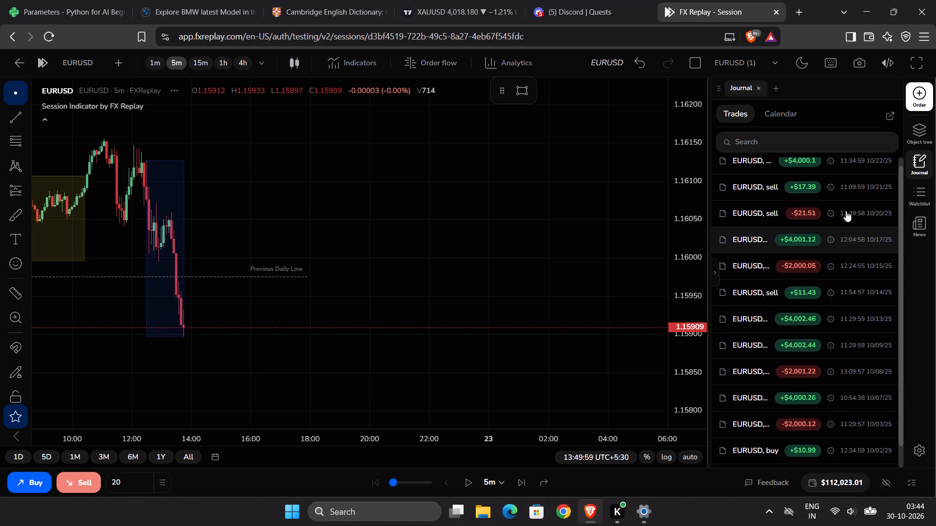
pyautogui.scroll(2, 846, 211)
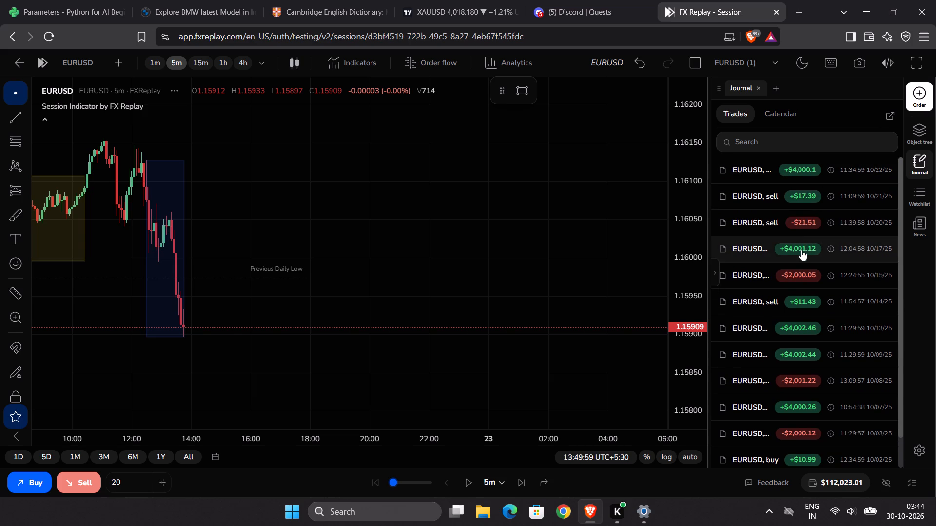
pyautogui.click(929, 165)
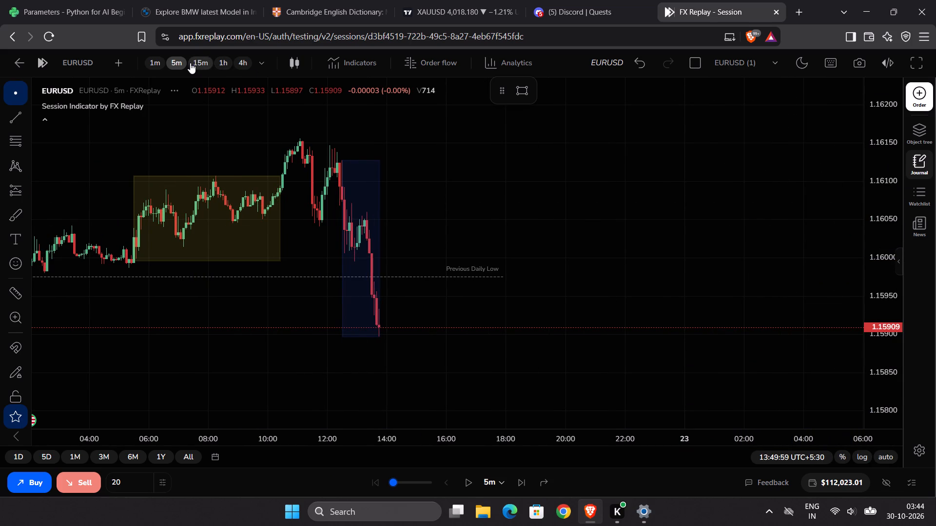
# Examine EURUSD price structure from about 11 to 22 October on the 1-hour timeframe.
pyautogui.click(228, 65)
pyautogui.moveTo(901, 193); pyautogui.dragTo(874, 378)
pyautogui.scroll(-2, 634, 244)
pyautogui.moveTo(557, 198); pyautogui.dragTo(592, 307)
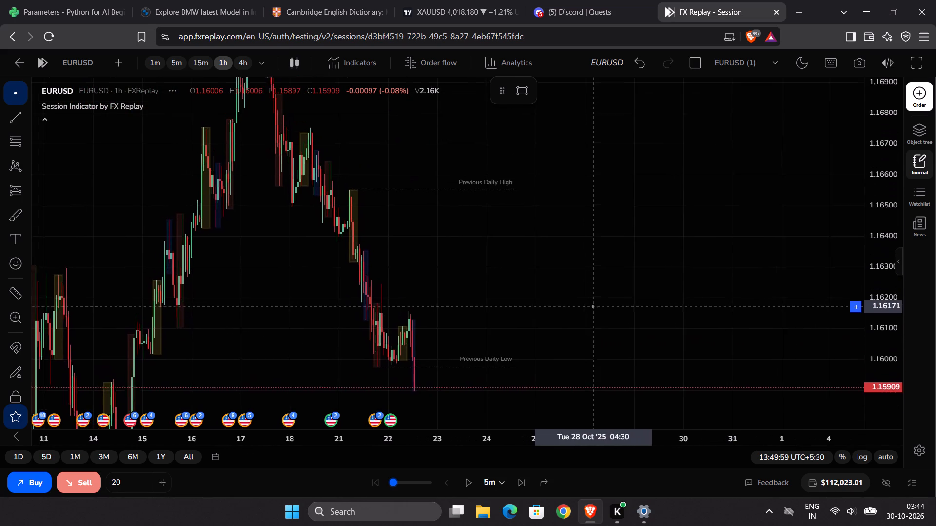
pyautogui.moveTo(592, 307); pyautogui.dragTo(593, 301)
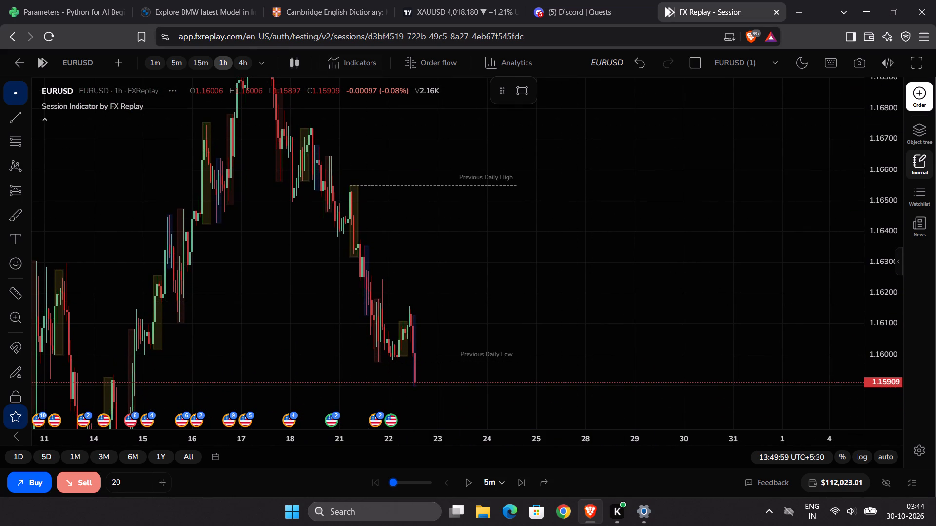
# Set both the chart timeframe and the replay step to 15 minutes and raise the replay speed to 16x per second.
pyautogui.click(193, 58)
pyautogui.scroll(4, 546, 223)
pyautogui.moveTo(633, 297); pyautogui.dragTo(672, 246)
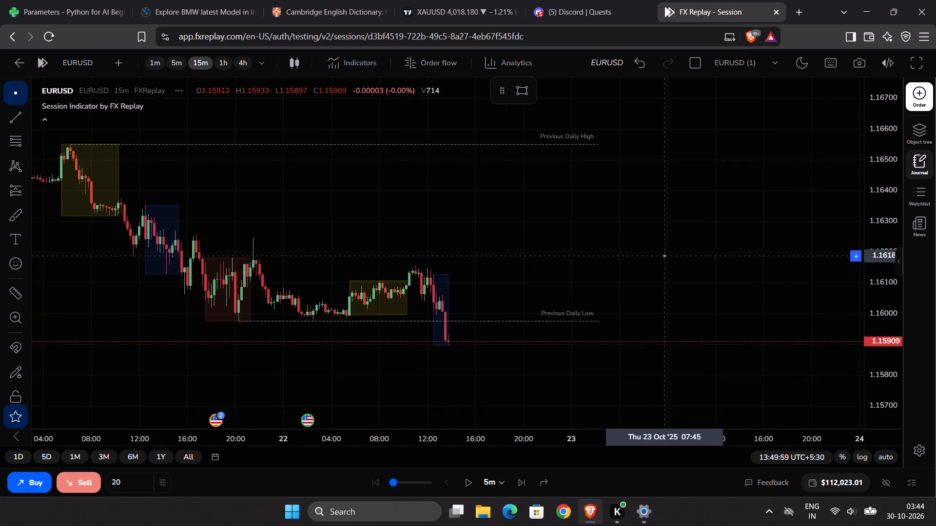
pyautogui.moveTo(672, 246); pyautogui.dragTo(681, 231)
pyautogui.click(492, 477)
pyautogui.scroll(-2, 488, 442)
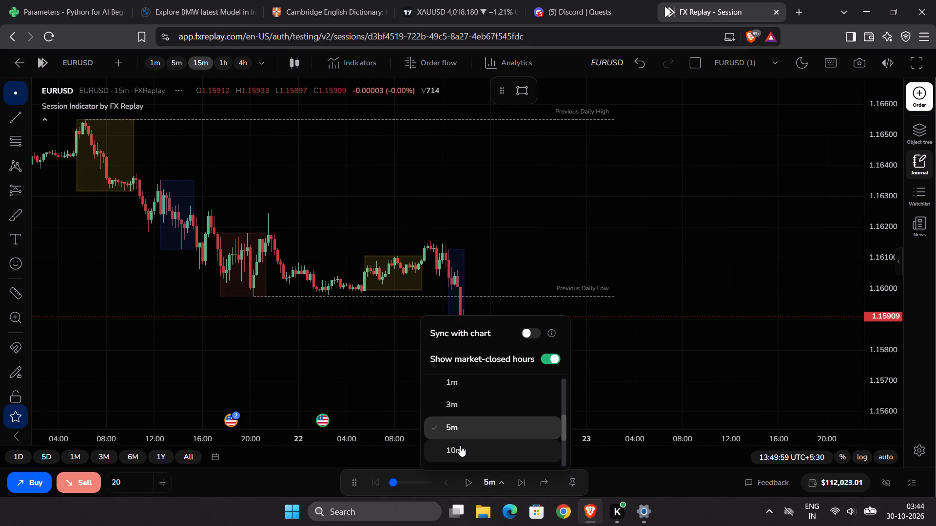
pyautogui.scroll(-1, 460, 439)
pyautogui.click(454, 410)
pyautogui.moveTo(427, 476); pyautogui.dragTo(435, 480)
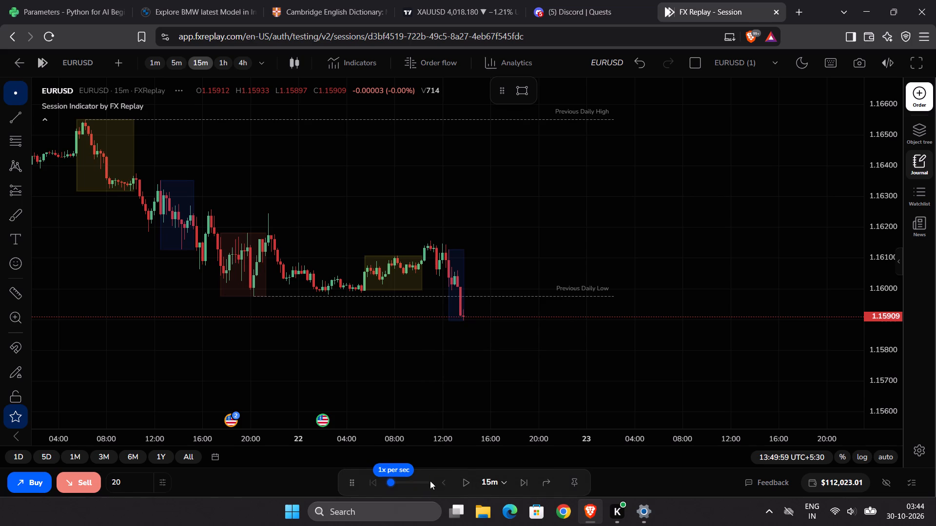
pyautogui.moveTo(428, 482); pyautogui.dragTo(460, 474)
# Replay EURUSD in 15-minute steps, with pauses, to about 04:00 on 23 October.
pyautogui.scroll(5, 567, 312)
pyautogui.moveTo(874, 240); pyautogui.dragTo(873, 287)
pyautogui.scroll(5, 543, 341)
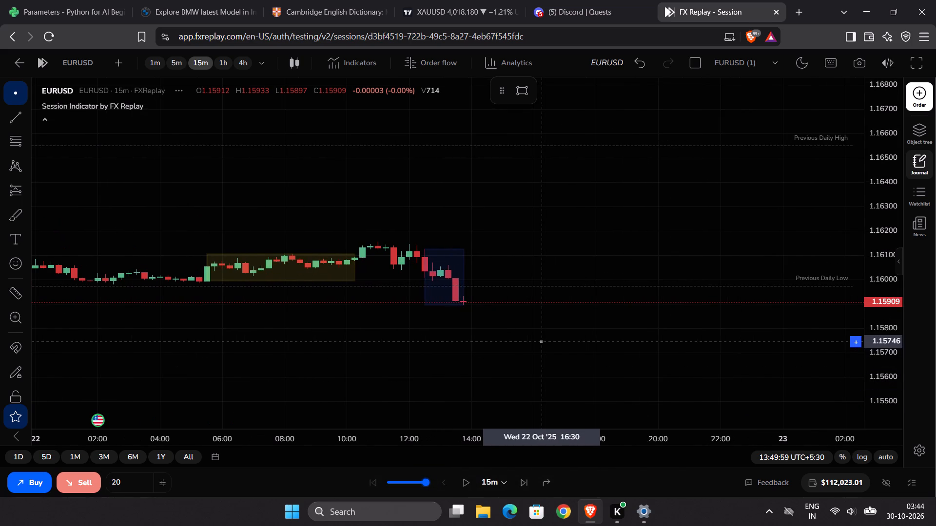
pyautogui.moveTo(475, 328); pyautogui.dragTo(348, 298)
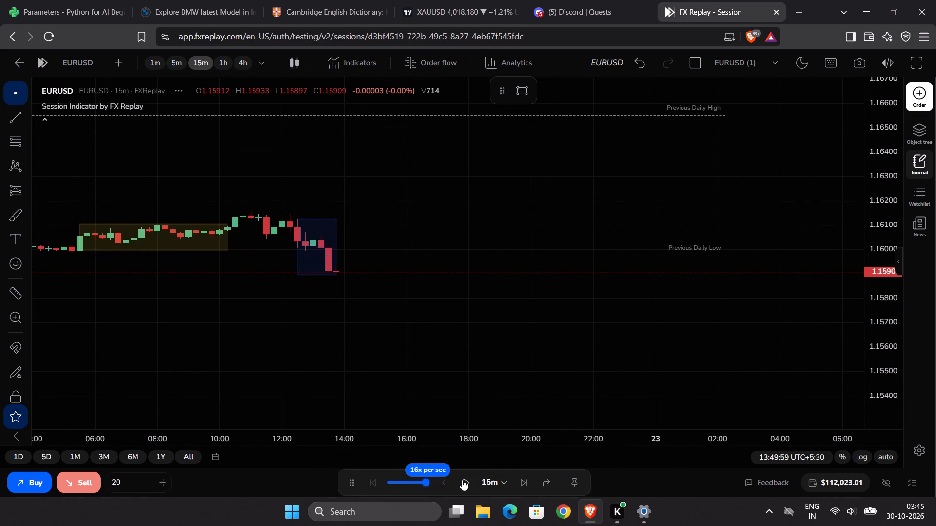
pyautogui.click(462, 480)
pyautogui.click(467, 480)
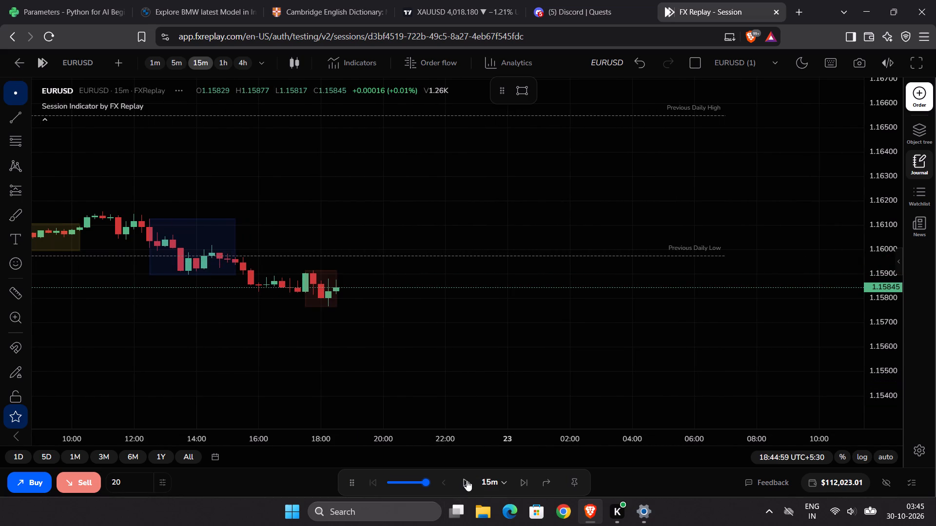
pyautogui.click(467, 480)
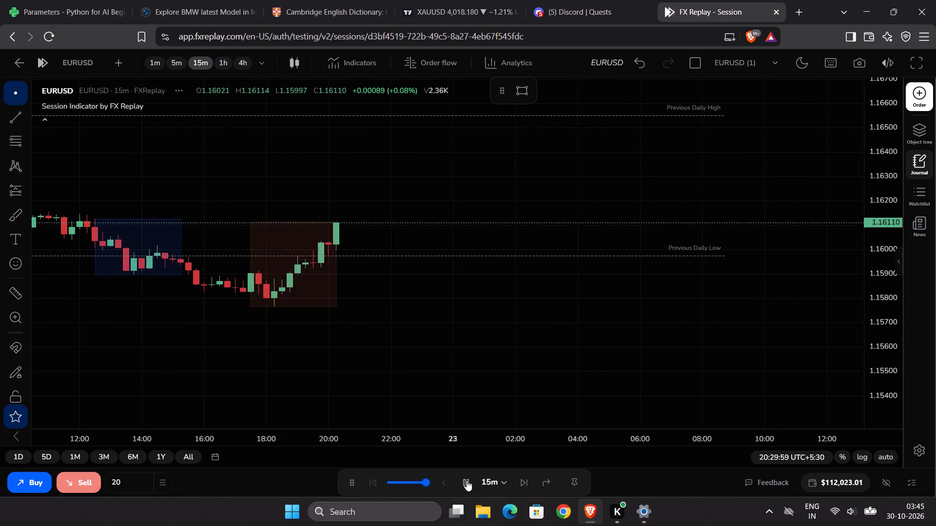
pyautogui.click(467, 480)
pyautogui.click(467, 480)
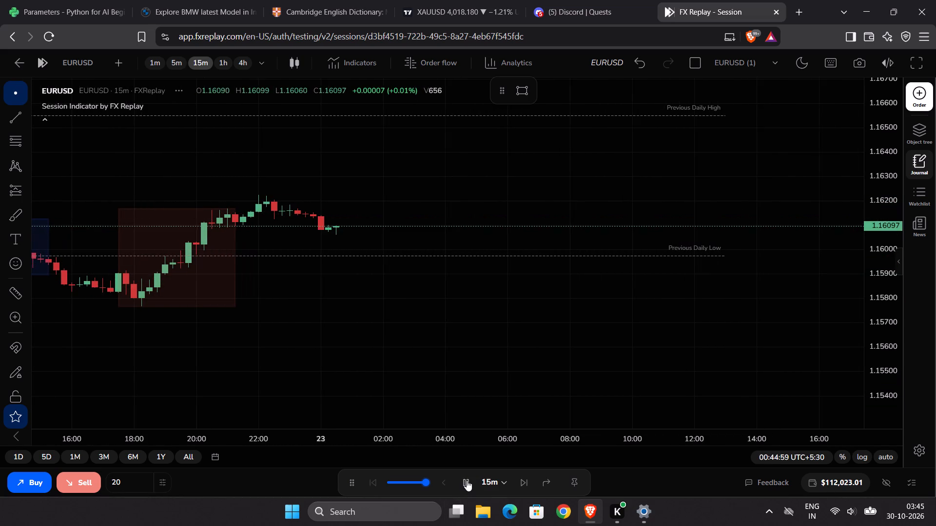
pyautogui.click(467, 480)
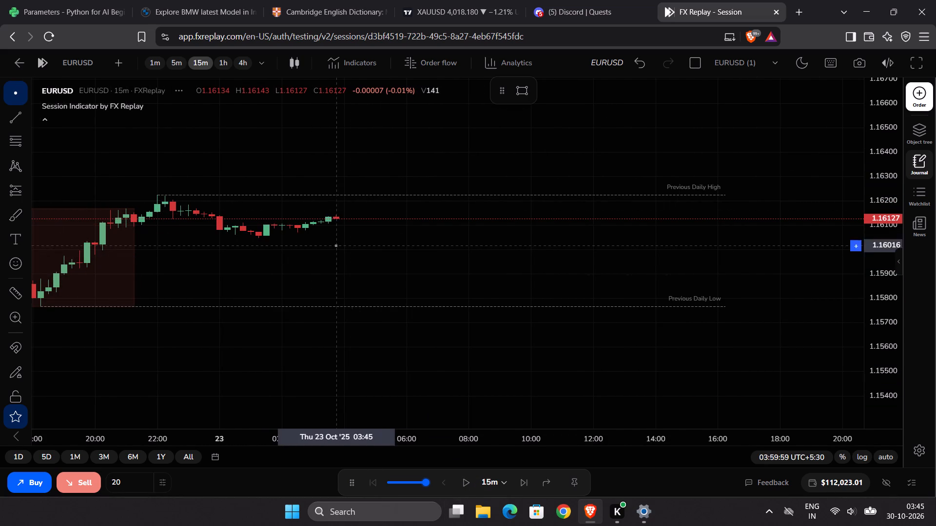
# Slow the replay to 1x and then 3x per second, and advance EURUSD with pauses to about 11:15 on 23 October.
pyautogui.scroll(-3, 362, 276)
pyautogui.moveTo(577, 355); pyautogui.dragTo(752, 400)
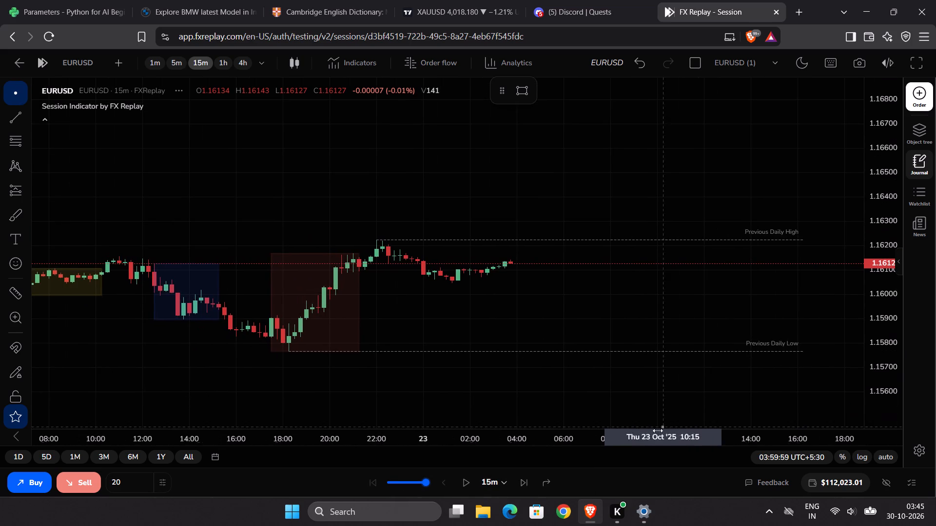
pyautogui.click(391, 480)
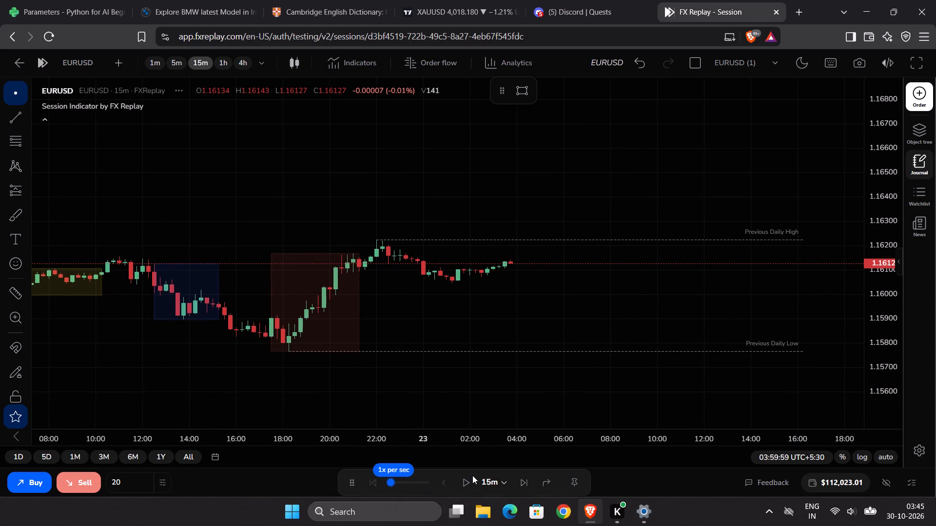
pyautogui.click(466, 480)
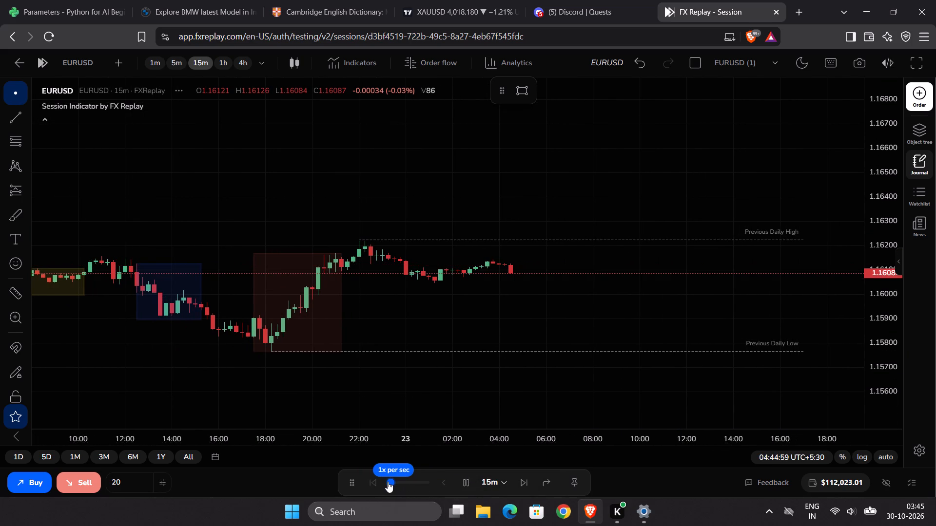
pyautogui.moveTo(388, 482); pyautogui.dragTo(396, 478)
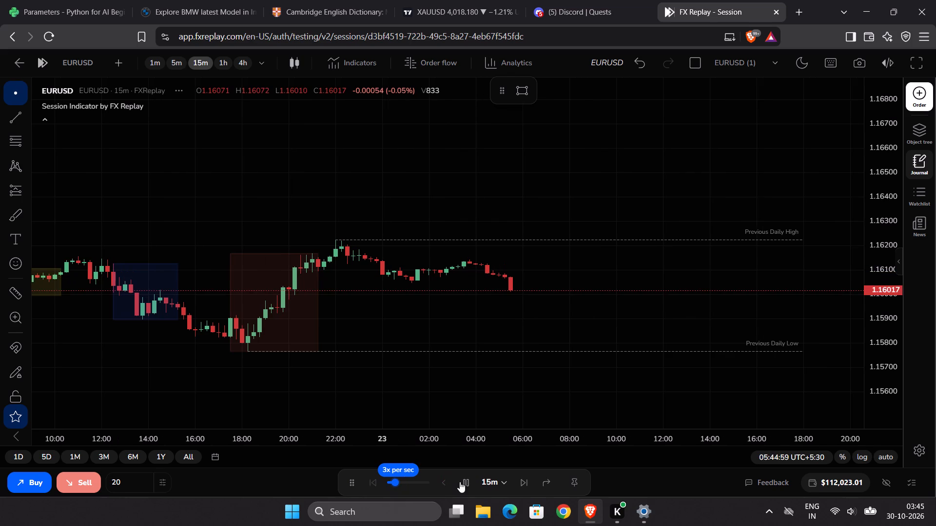
pyautogui.click(466, 483)
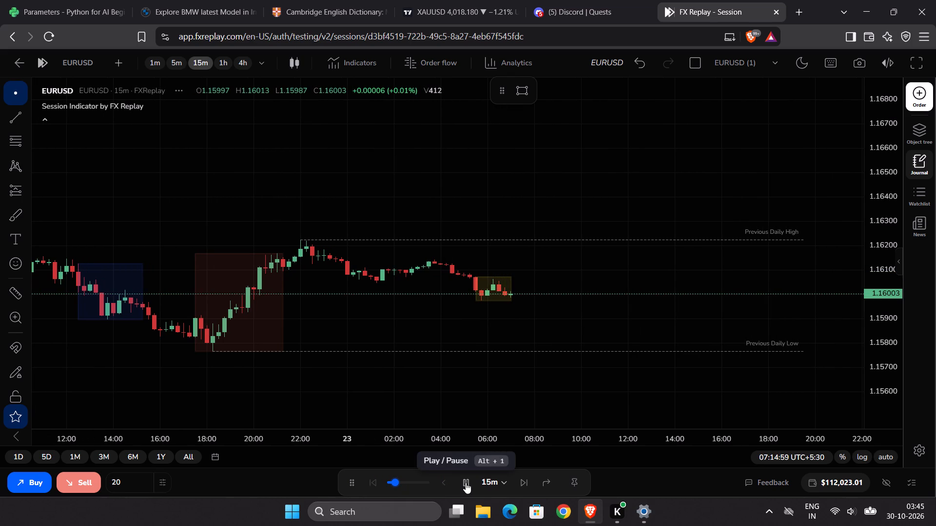
pyautogui.click(466, 483)
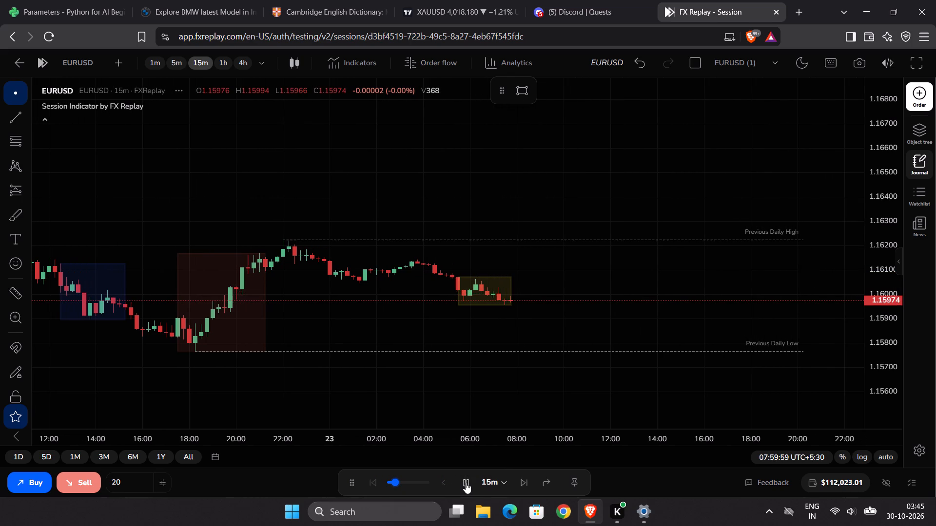
pyautogui.click(466, 483)
pyautogui.click(466, 483)
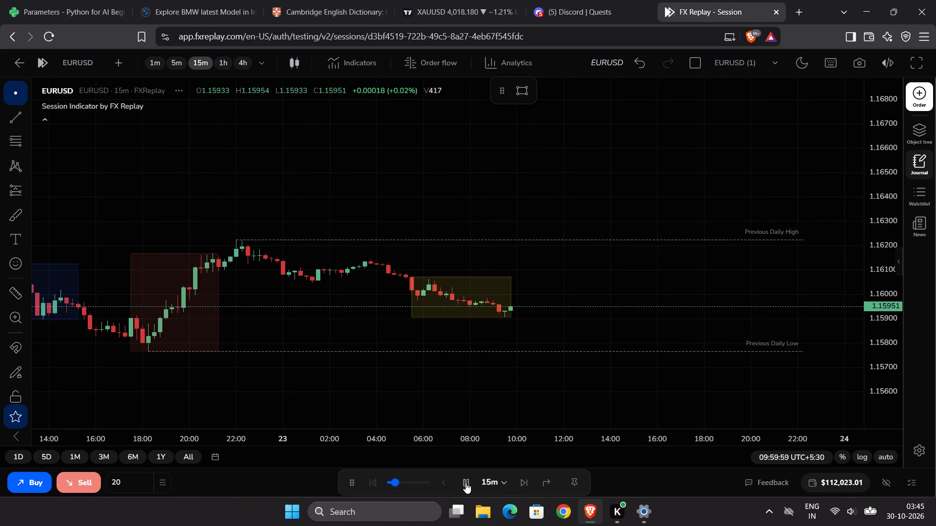
pyautogui.click(466, 483)
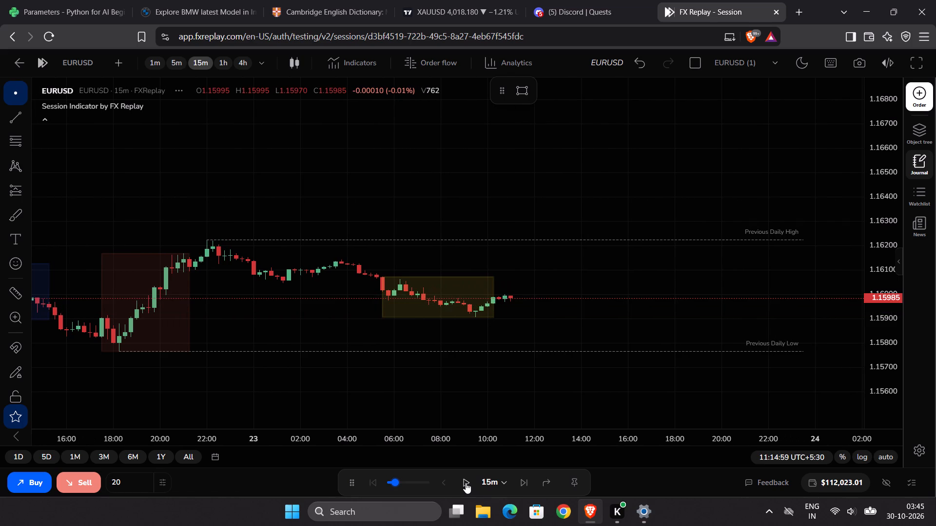
# Review recent EURUSD price action on 22–23 October, and set both the replay step and the chart timeframe to 5 minutes.
pyautogui.scroll(-4, 471, 413)
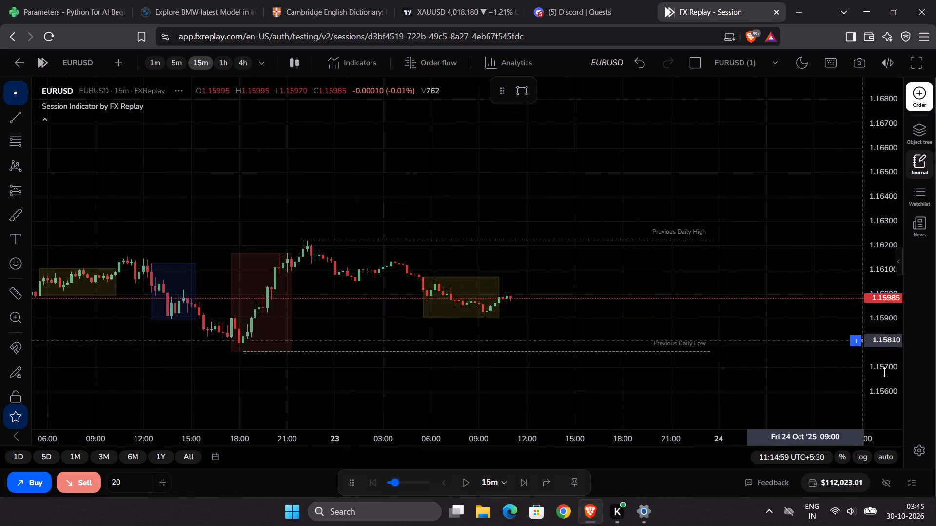
pyautogui.moveTo(884, 372); pyautogui.dragTo(882, 244)
pyautogui.scroll(2, 765, 307)
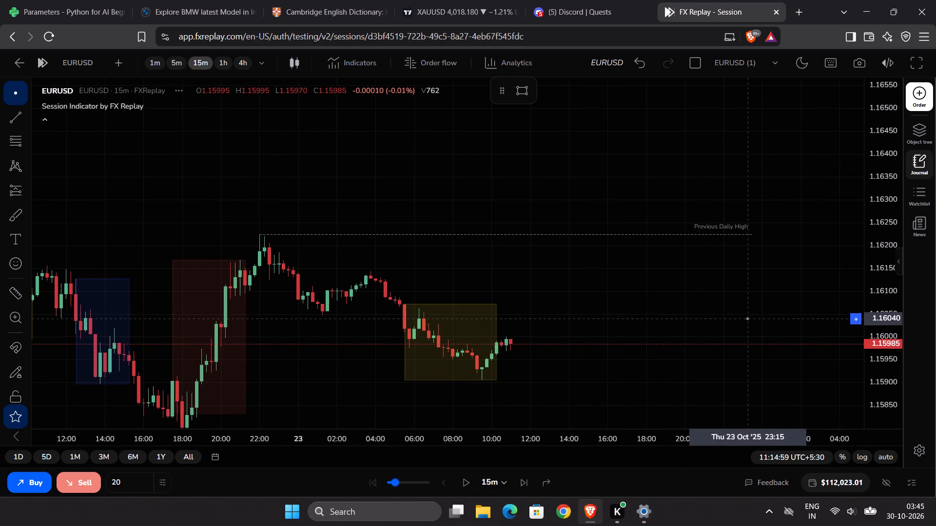
pyautogui.scroll(-4, 695, 322)
pyautogui.moveTo(651, 310); pyautogui.dragTo(817, 322)
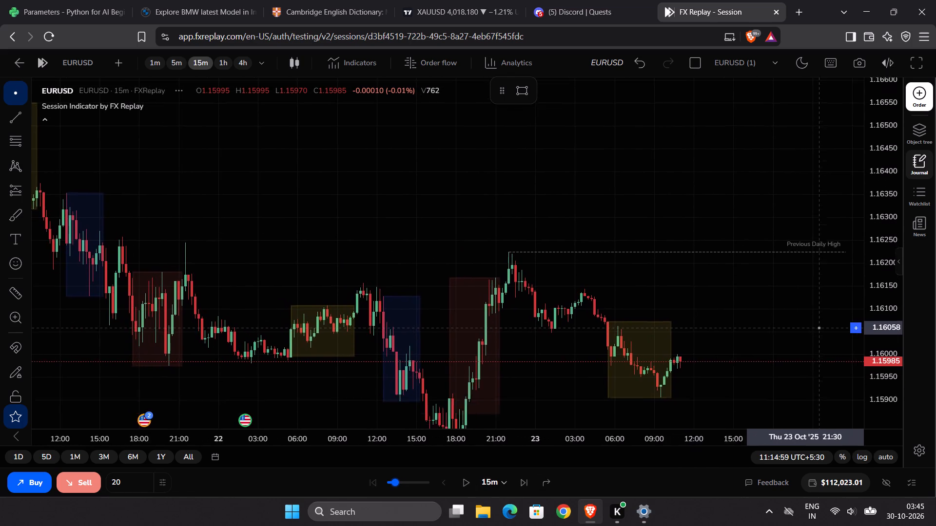
pyautogui.moveTo(817, 322); pyautogui.dragTo(661, 263)
pyautogui.scroll(2, 649, 271)
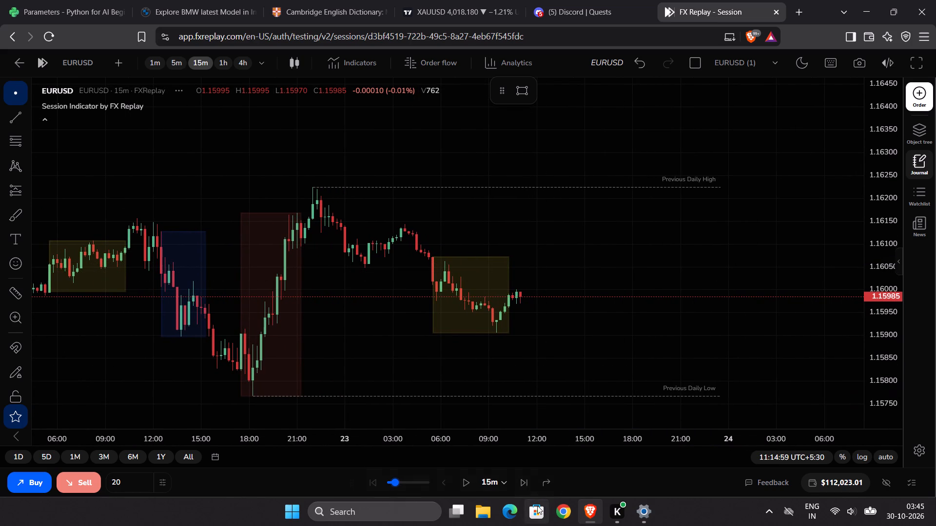
pyautogui.click(496, 480)
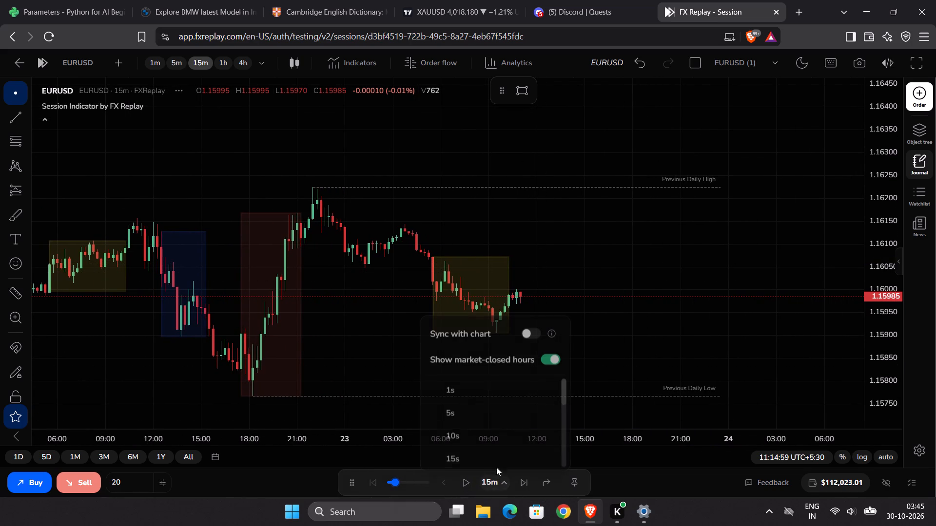
pyautogui.scroll(-3, 489, 410)
pyautogui.scroll(1, 463, 405)
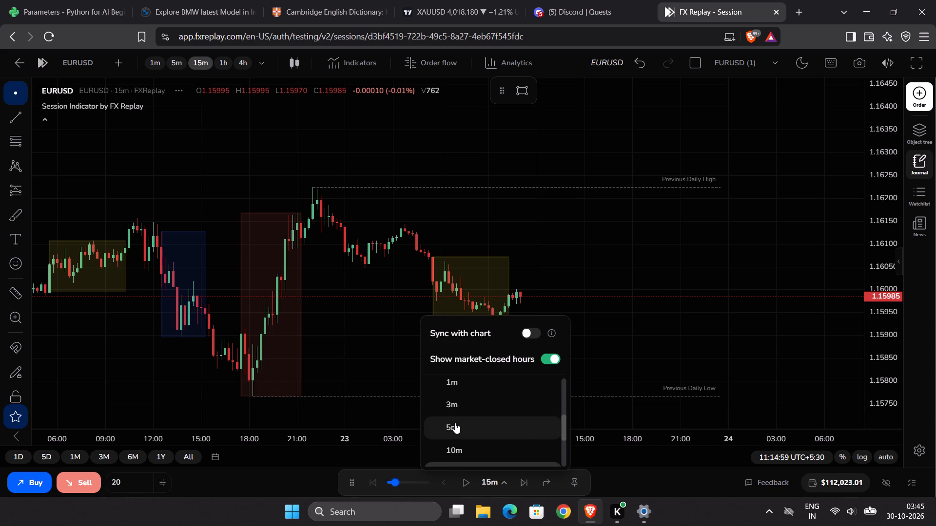
pyautogui.click(455, 423)
pyautogui.click(177, 62)
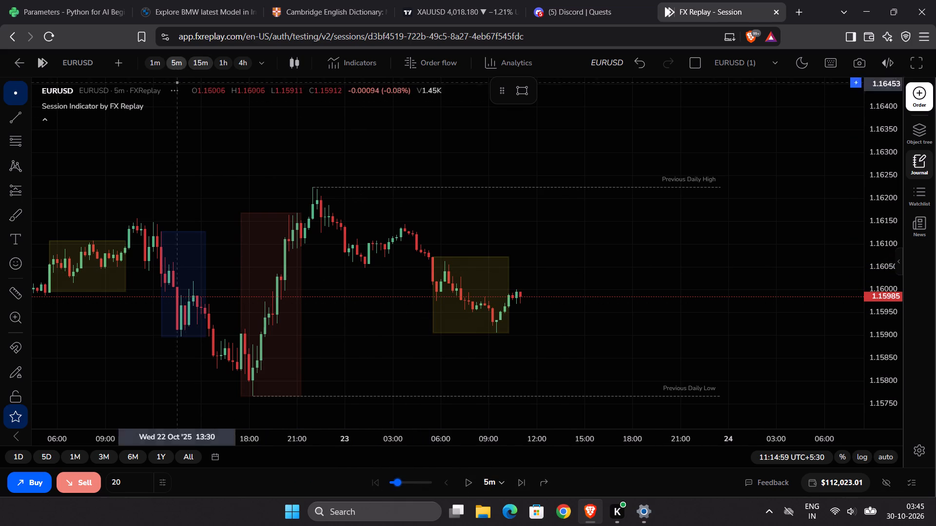
# Replay EURUSD in 5-minute steps, with short pauses, to about 12:10 on 23 October.
pyautogui.scroll(-10, 518, 296)
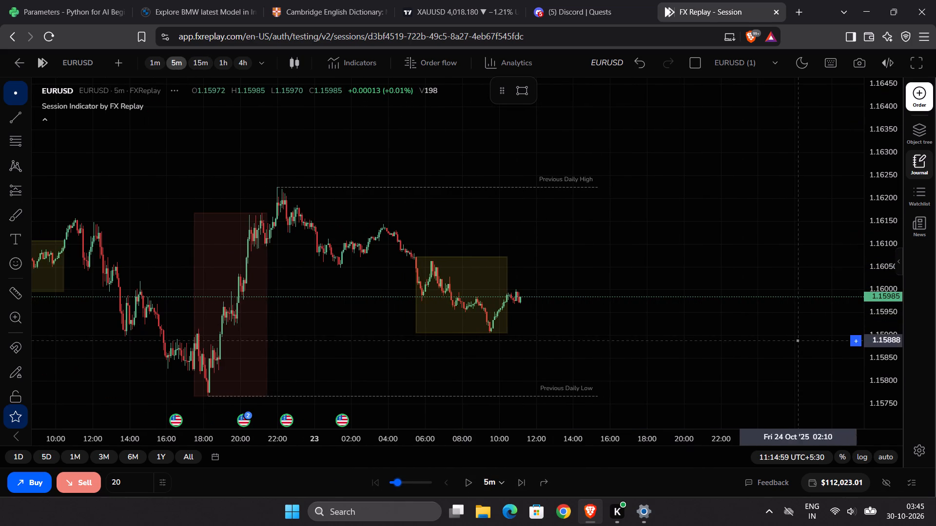
pyautogui.moveTo(889, 361); pyautogui.dragTo(882, 254)
pyautogui.scroll(4, 758, 316)
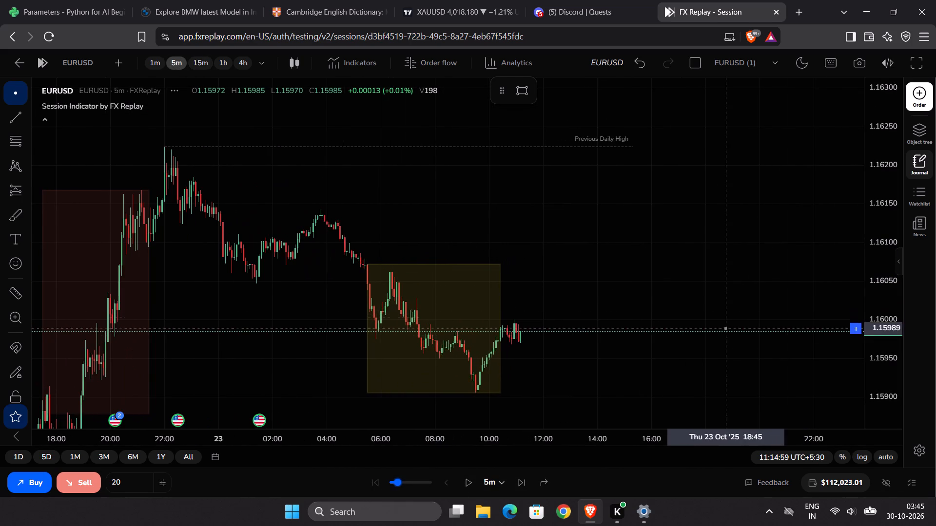
pyautogui.moveTo(615, 332); pyautogui.dragTo(605, 265)
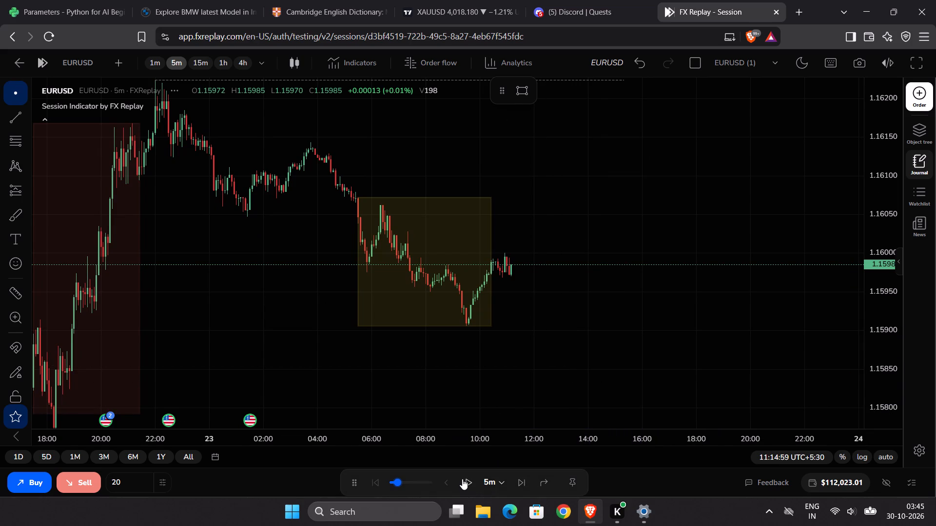
pyautogui.click(470, 481)
pyautogui.click(470, 481)
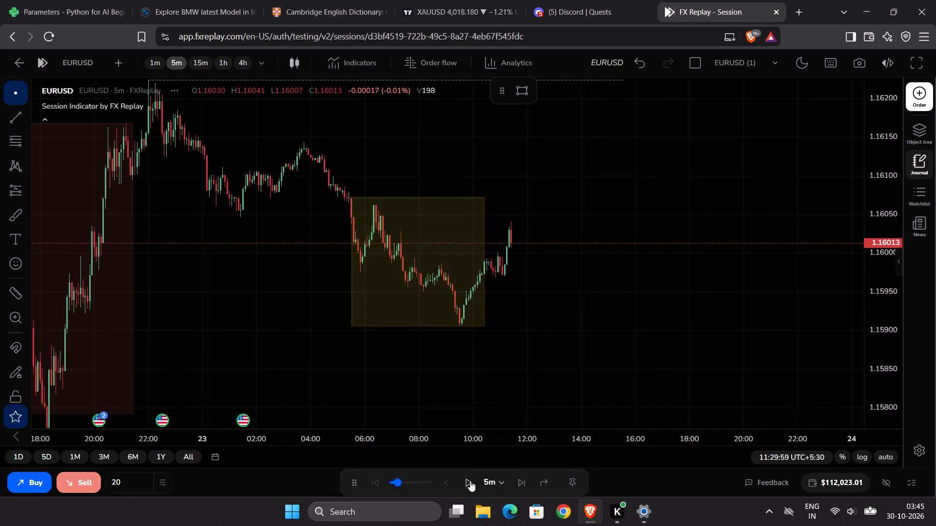
pyautogui.click(470, 481)
pyautogui.click(470, 481)
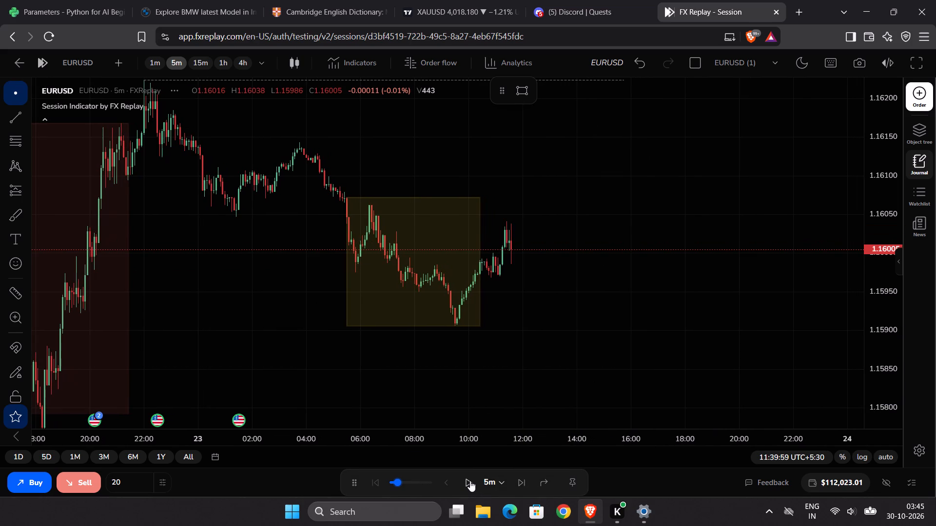
pyautogui.click(470, 481)
pyautogui.click(470, 481)
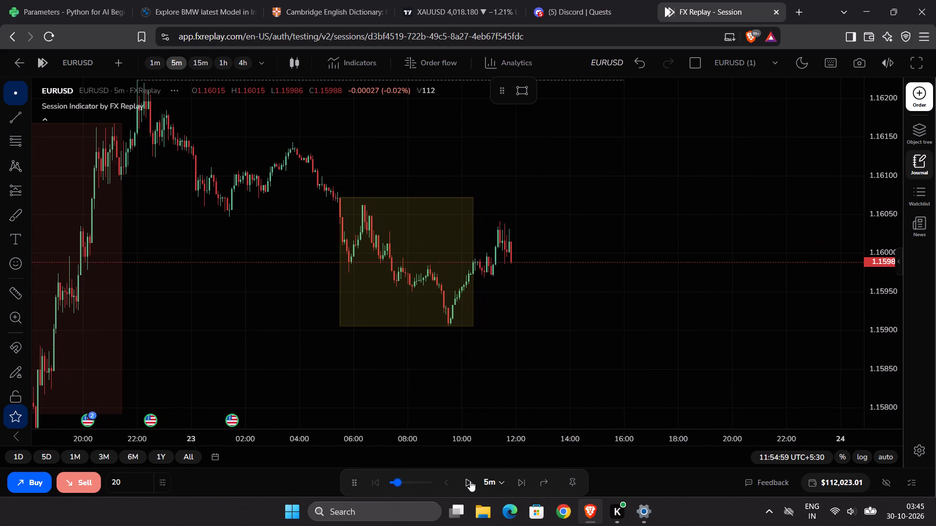
pyautogui.click(470, 481)
pyautogui.click(470, 481)
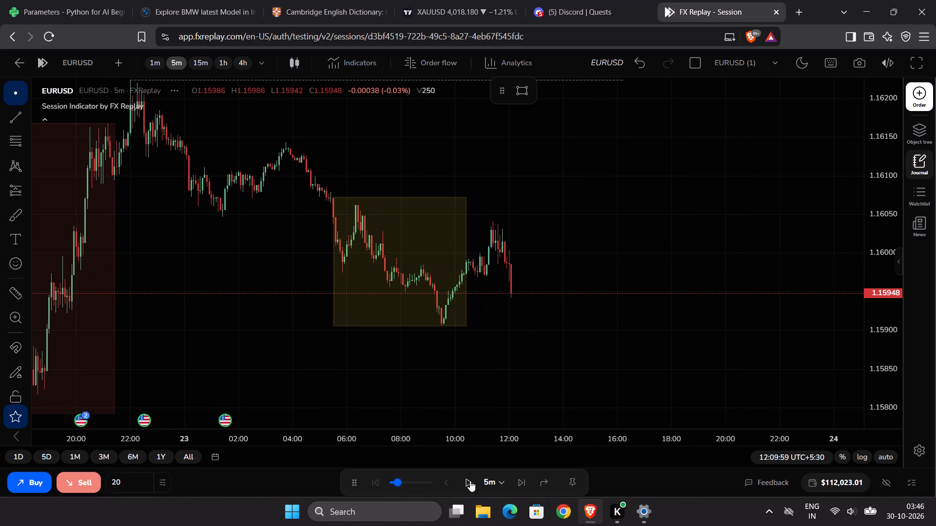
# Prepare a EURUSD market sell order at 1.15948 with its stop loss at 1.16071, above the session range.
pyautogui.click(918, 98)
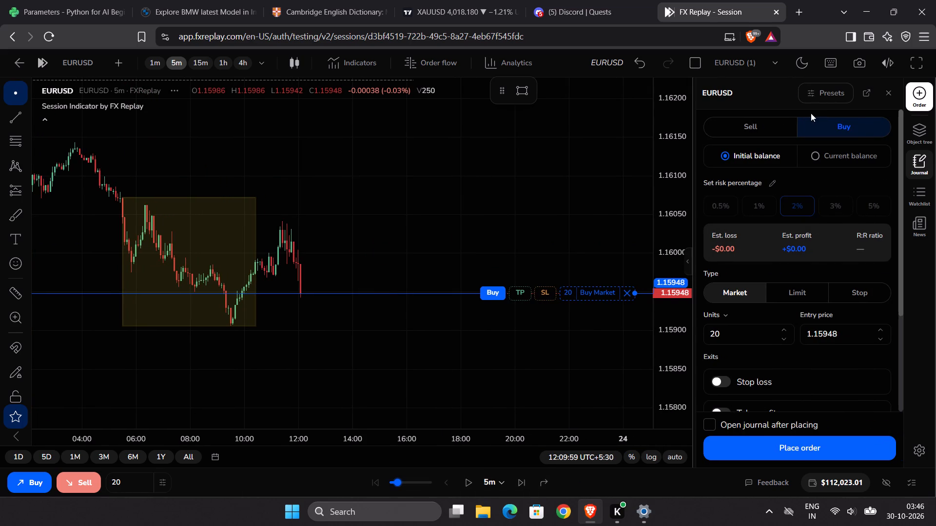
pyautogui.click(761, 127)
pyautogui.moveTo(605, 176); pyautogui.dragTo(647, 182)
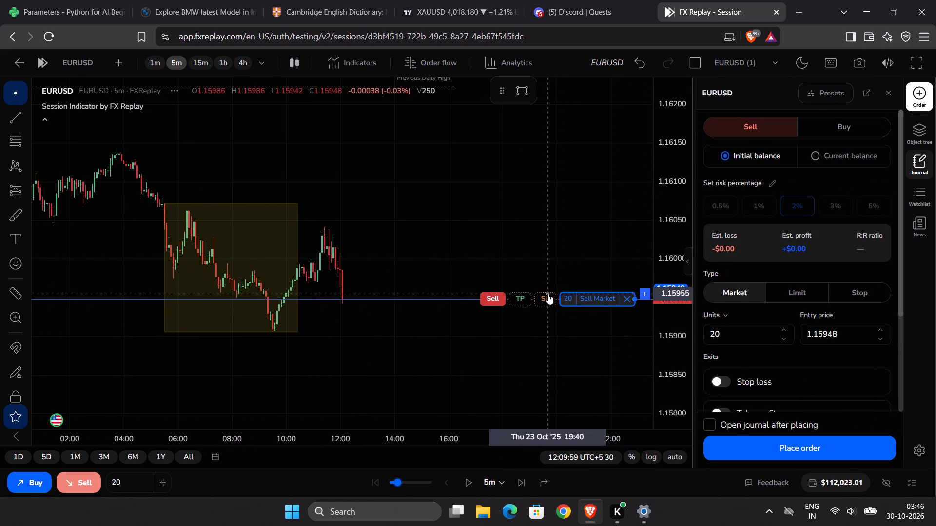
pyautogui.moveTo(546, 294); pyautogui.dragTo(536, 204)
pyautogui.moveTo(534, 243); pyautogui.dragTo(551, 141)
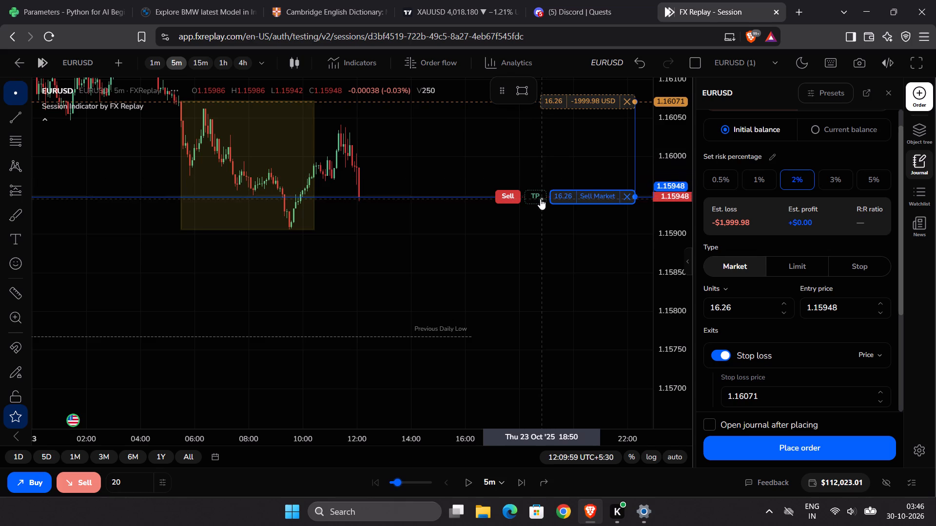
# Add a take profit below the previous daily low and adjust it to 1.15702 for a risk/reward of 2.00.
pyautogui.moveTo(536, 194); pyautogui.dragTo(526, 368)
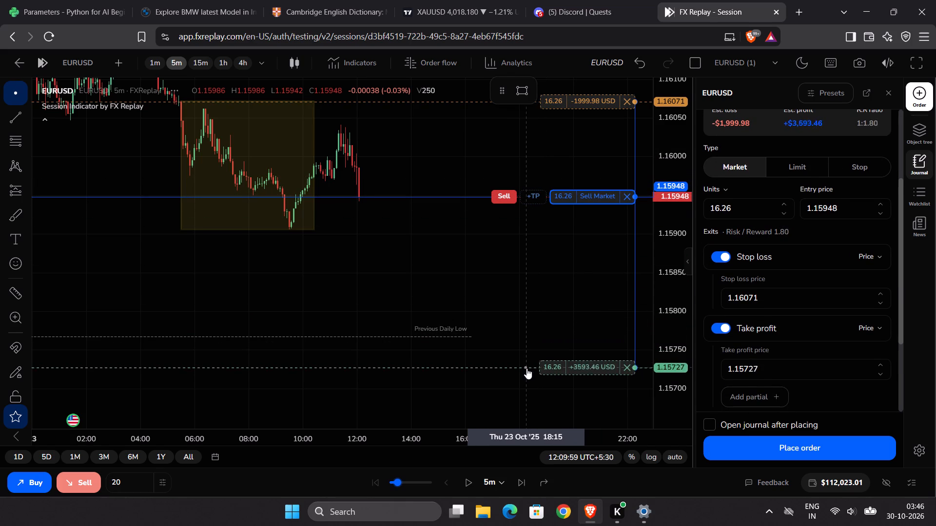
pyautogui.moveTo(526, 368); pyautogui.dragTo(526, 388)
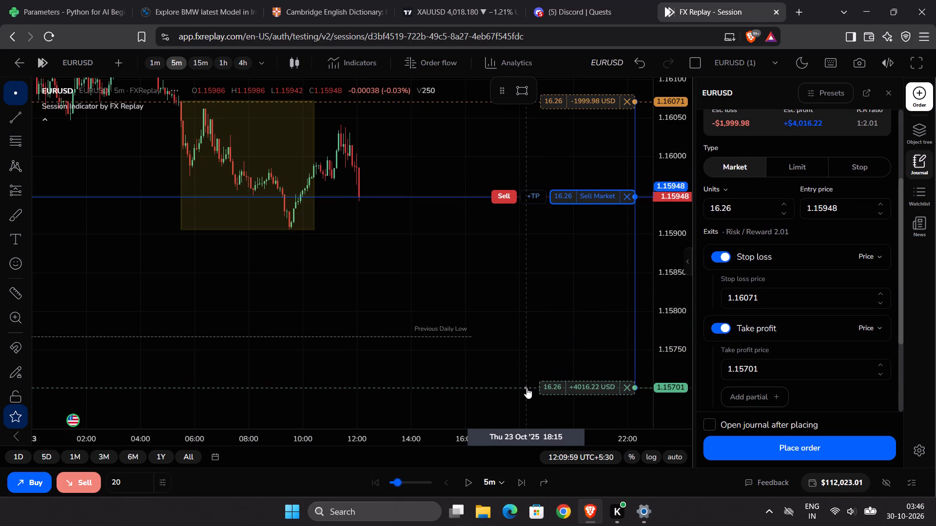
pyautogui.moveTo(526, 388); pyautogui.dragTo(527, 386)
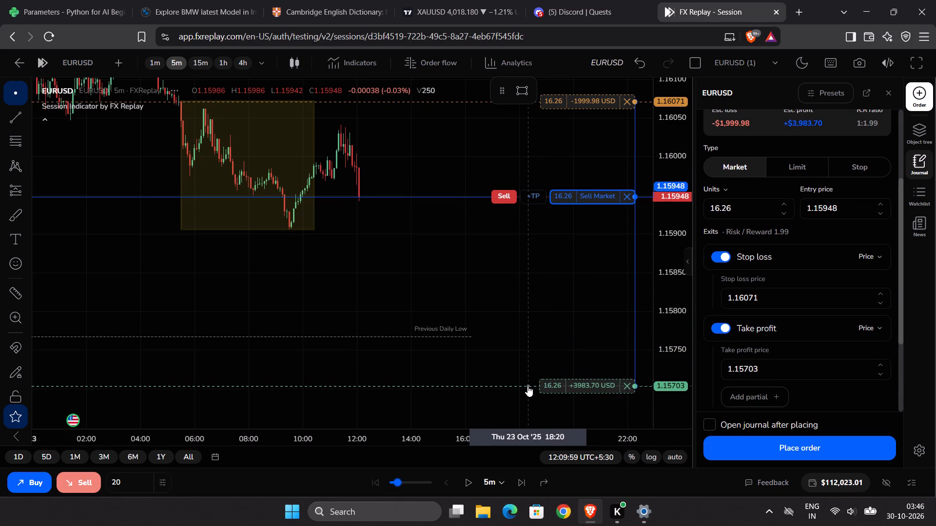
pyautogui.moveTo(527, 386); pyautogui.dragTo(530, 387)
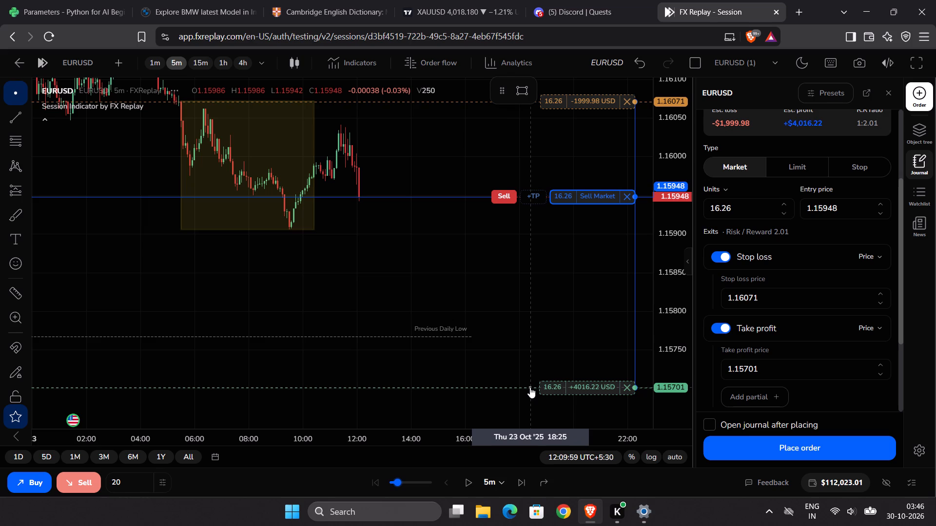
pyautogui.moveTo(530, 387); pyautogui.dragTo(531, 387)
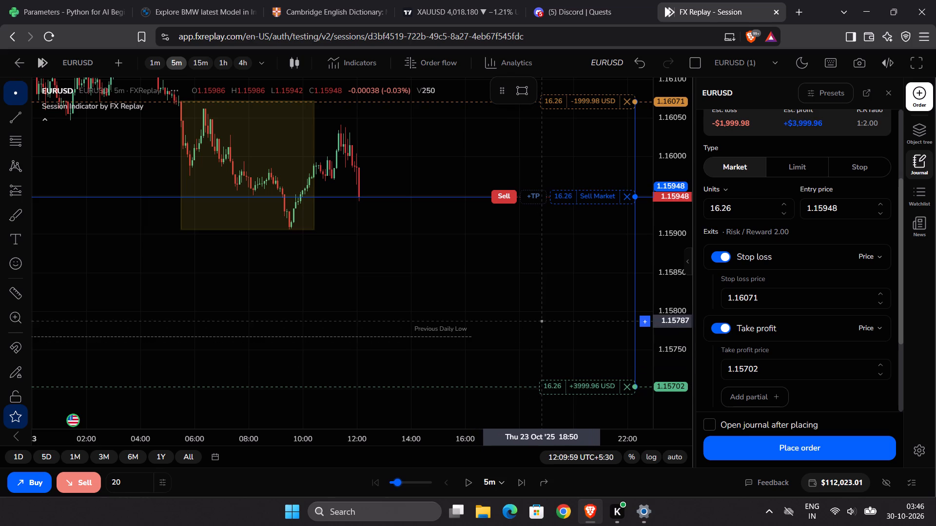
# Enter 1.15700 as the sell order's take-profit price, then correct it to 1.15701.
pyautogui.moveTo(545, 318); pyautogui.dragTo(543, 293)
pyautogui.click(762, 369)
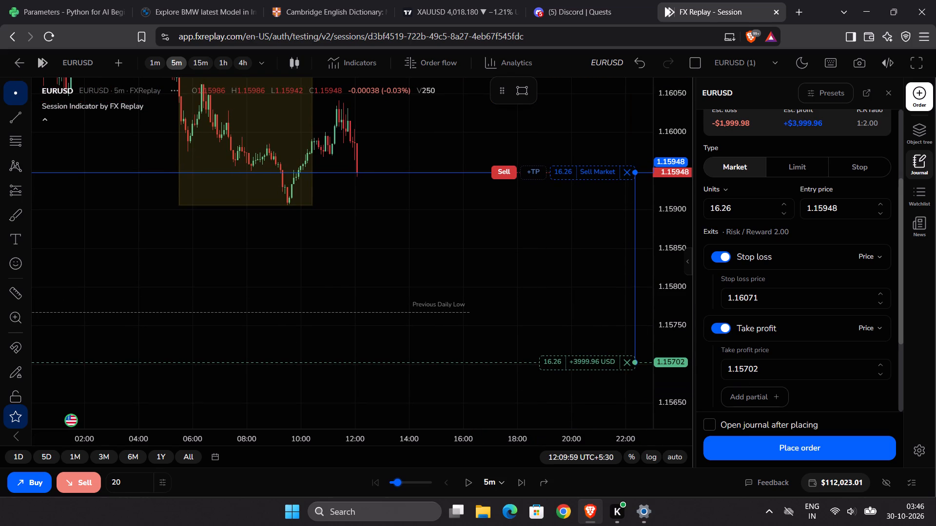
pyautogui.press('BackSpace')
pyautogui.press('0')
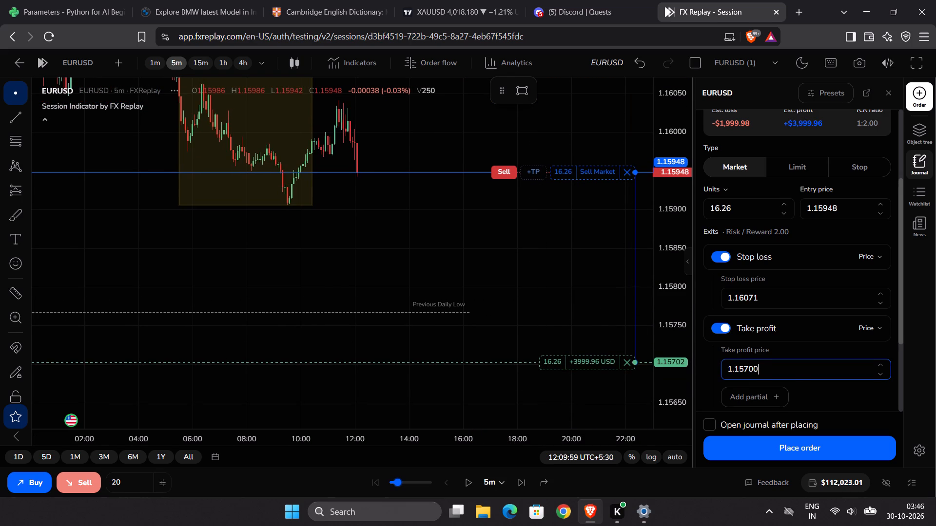
pyautogui.click(801, 390)
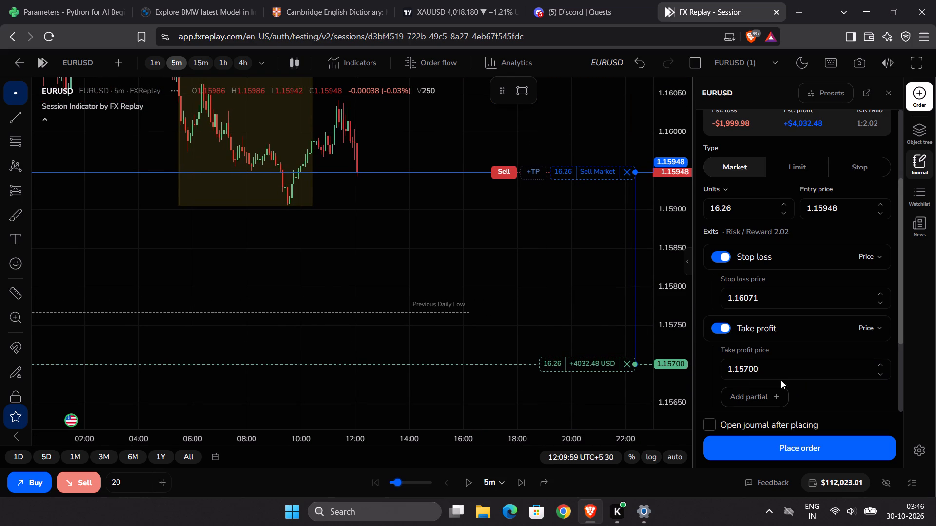
pyautogui.click(779, 375)
pyautogui.press('BackSpace')
pyautogui.press('1')
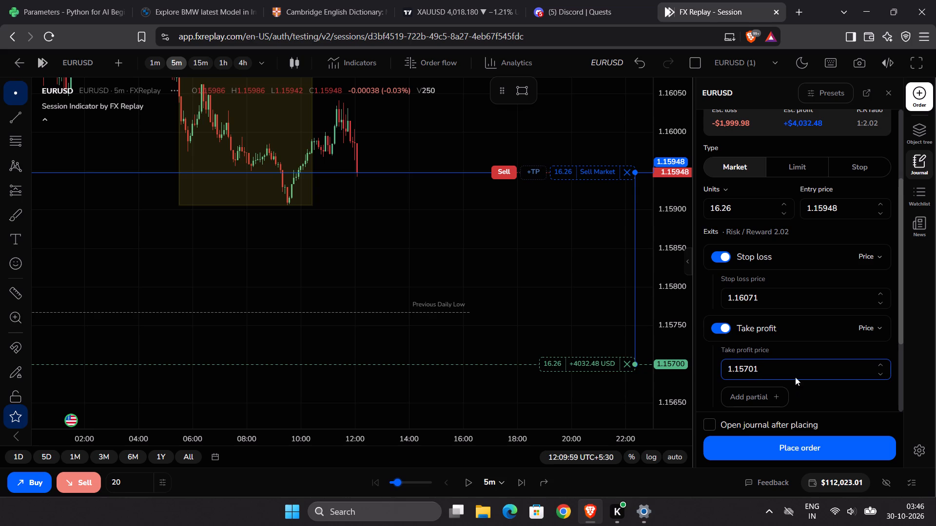
pyautogui.click(801, 396)
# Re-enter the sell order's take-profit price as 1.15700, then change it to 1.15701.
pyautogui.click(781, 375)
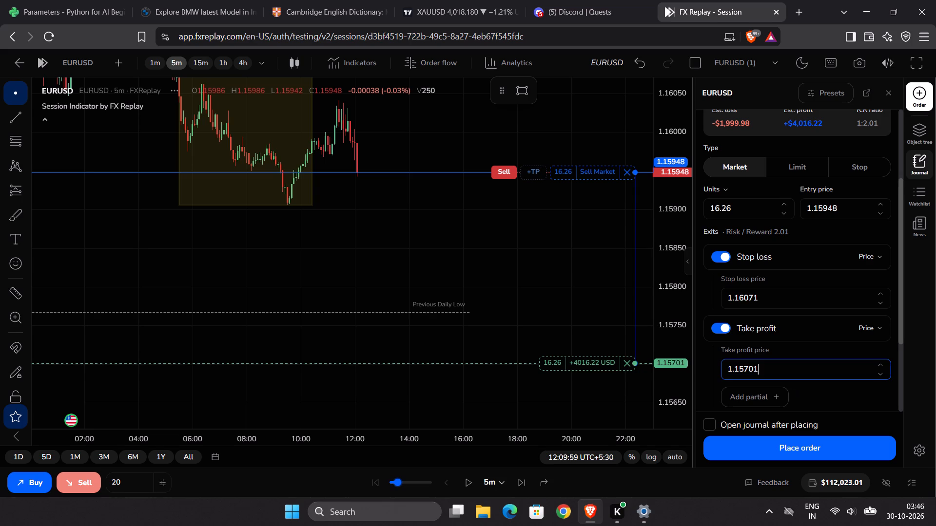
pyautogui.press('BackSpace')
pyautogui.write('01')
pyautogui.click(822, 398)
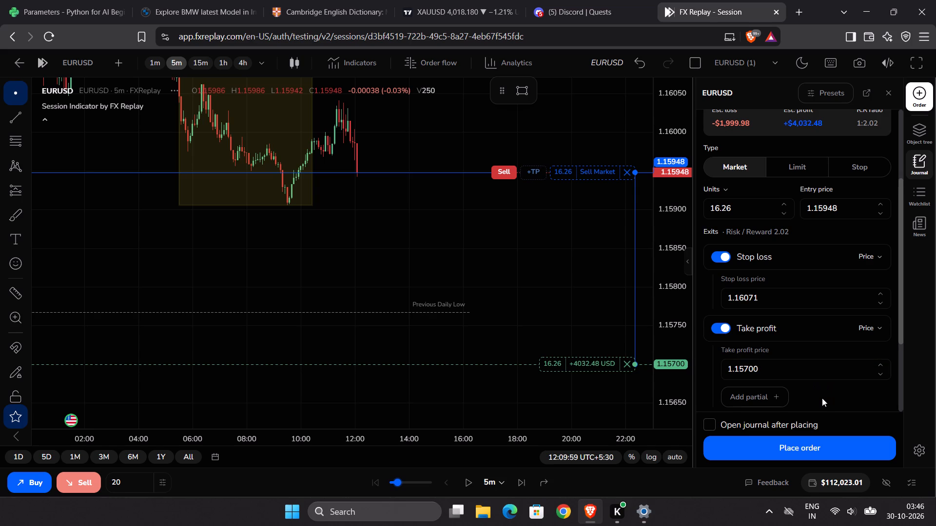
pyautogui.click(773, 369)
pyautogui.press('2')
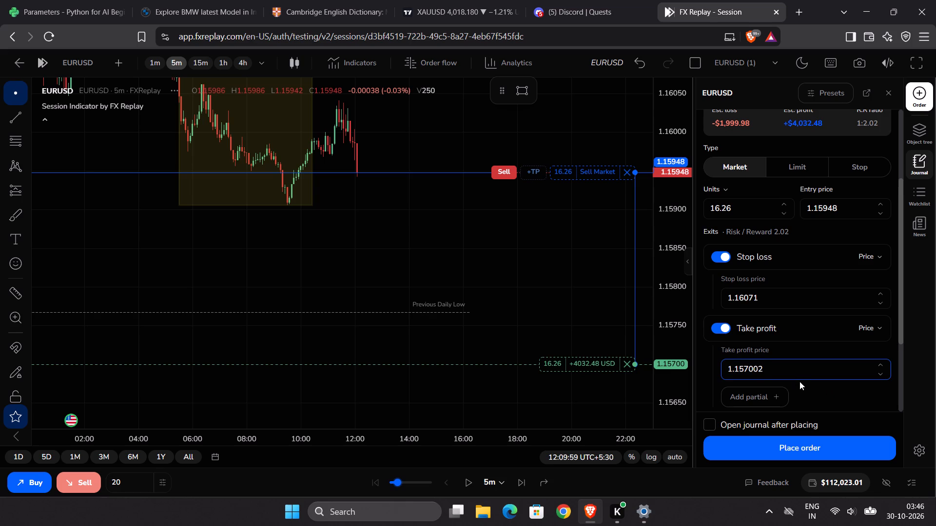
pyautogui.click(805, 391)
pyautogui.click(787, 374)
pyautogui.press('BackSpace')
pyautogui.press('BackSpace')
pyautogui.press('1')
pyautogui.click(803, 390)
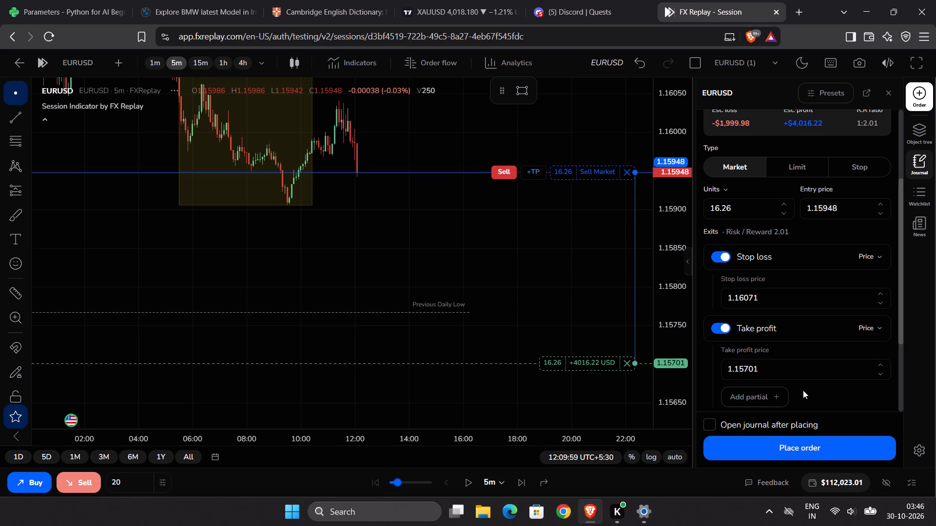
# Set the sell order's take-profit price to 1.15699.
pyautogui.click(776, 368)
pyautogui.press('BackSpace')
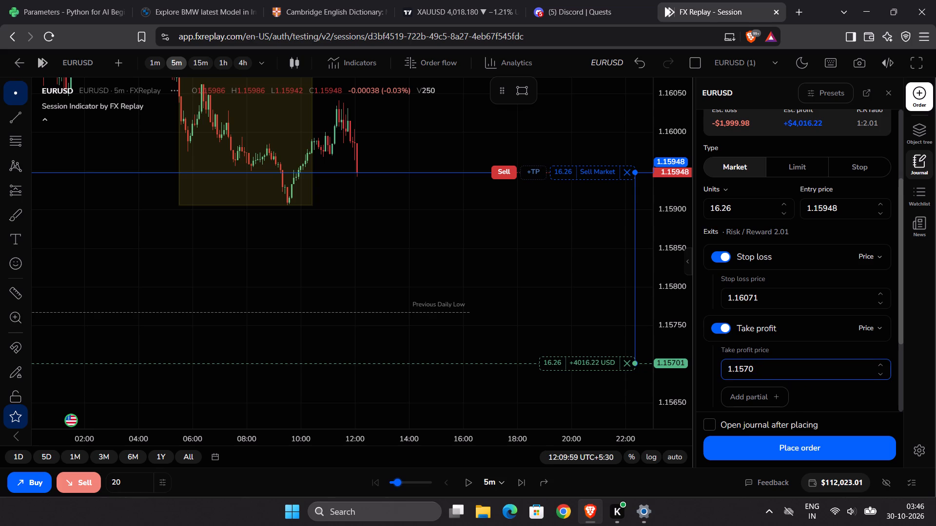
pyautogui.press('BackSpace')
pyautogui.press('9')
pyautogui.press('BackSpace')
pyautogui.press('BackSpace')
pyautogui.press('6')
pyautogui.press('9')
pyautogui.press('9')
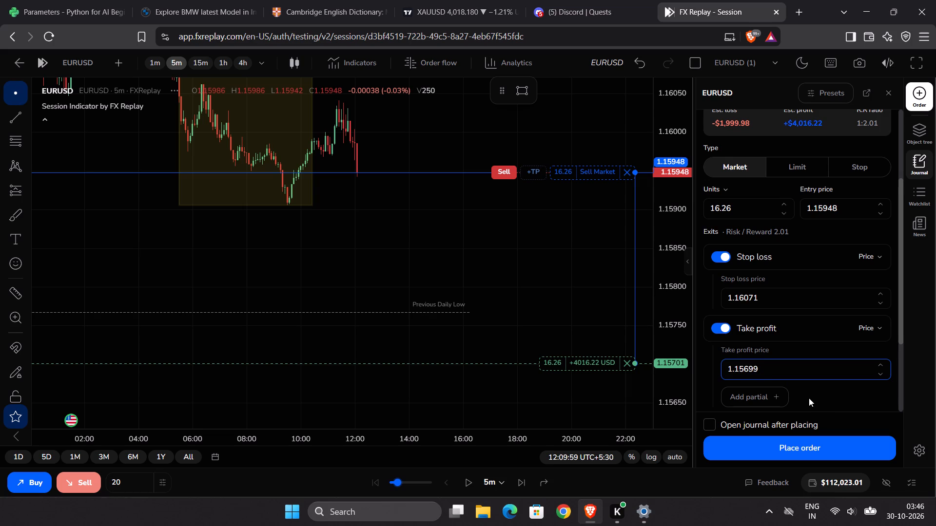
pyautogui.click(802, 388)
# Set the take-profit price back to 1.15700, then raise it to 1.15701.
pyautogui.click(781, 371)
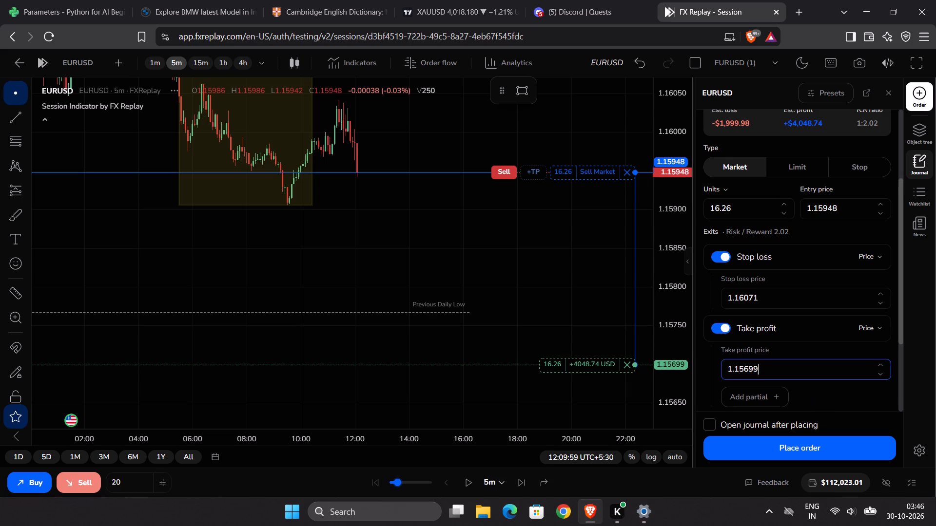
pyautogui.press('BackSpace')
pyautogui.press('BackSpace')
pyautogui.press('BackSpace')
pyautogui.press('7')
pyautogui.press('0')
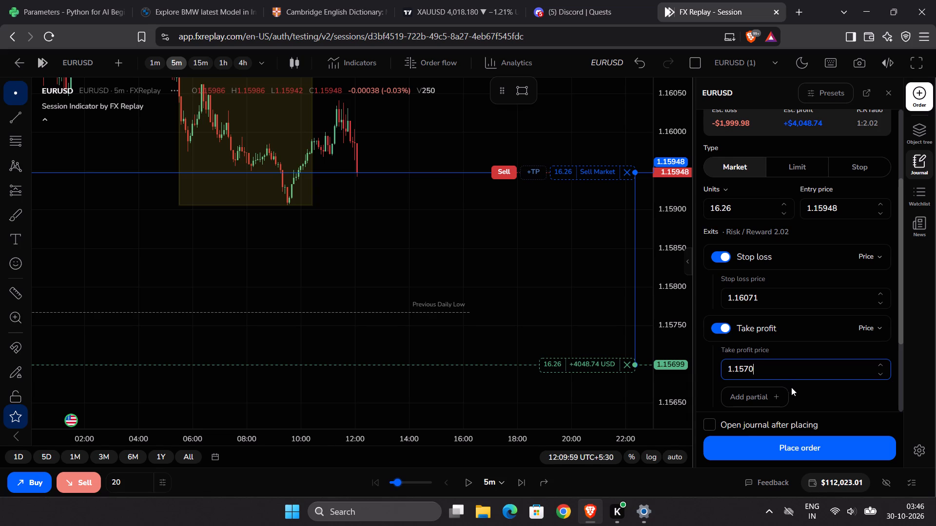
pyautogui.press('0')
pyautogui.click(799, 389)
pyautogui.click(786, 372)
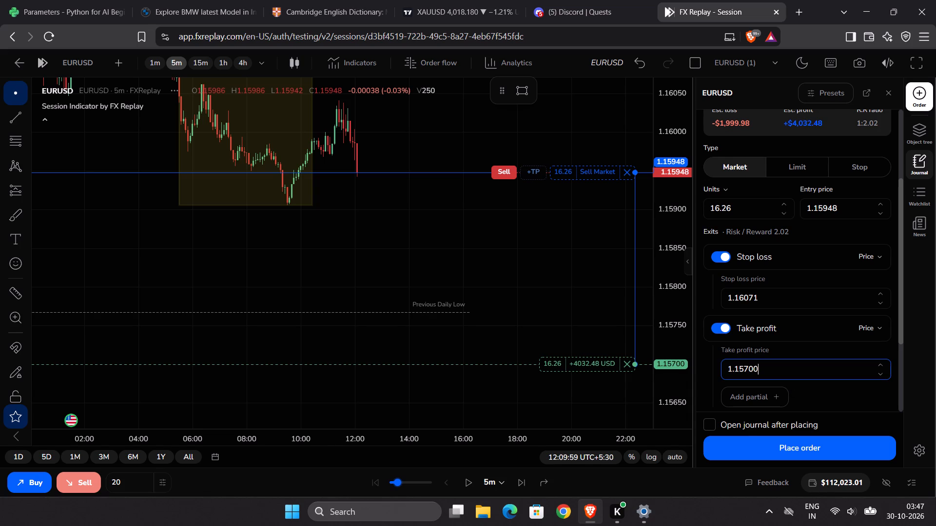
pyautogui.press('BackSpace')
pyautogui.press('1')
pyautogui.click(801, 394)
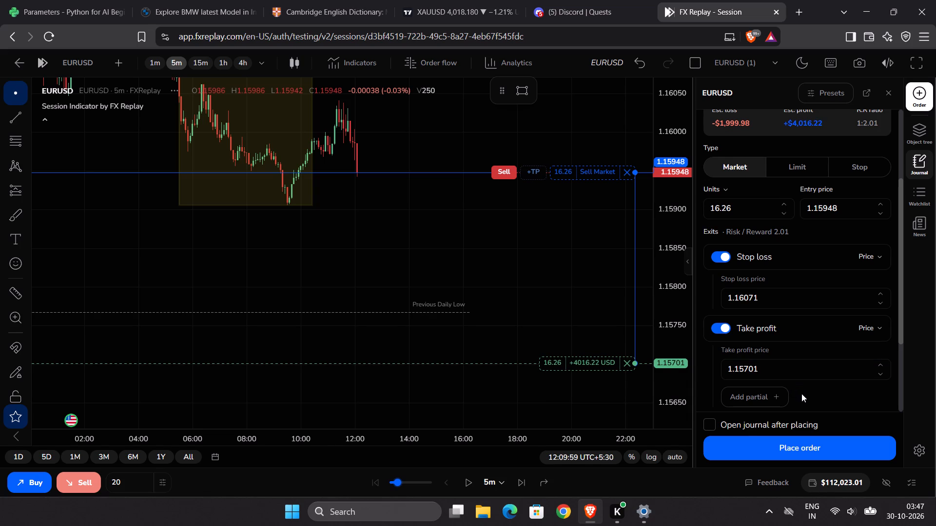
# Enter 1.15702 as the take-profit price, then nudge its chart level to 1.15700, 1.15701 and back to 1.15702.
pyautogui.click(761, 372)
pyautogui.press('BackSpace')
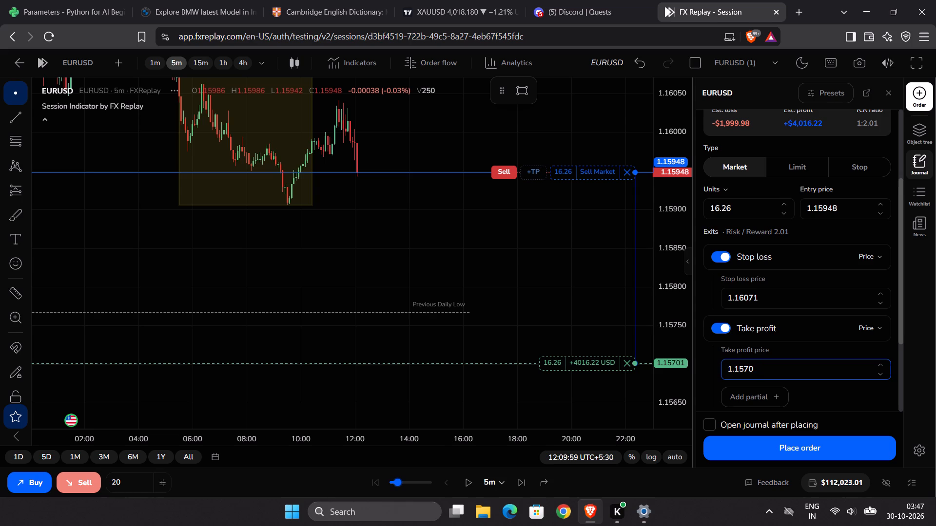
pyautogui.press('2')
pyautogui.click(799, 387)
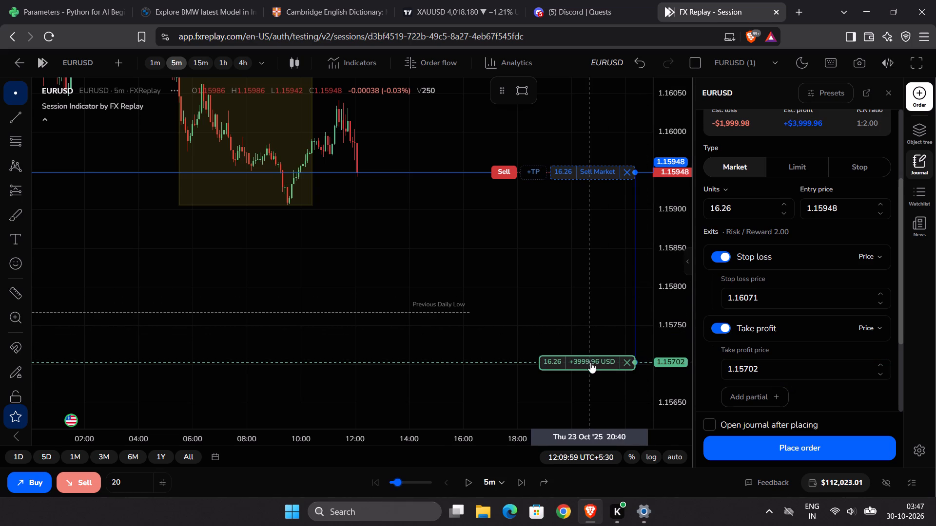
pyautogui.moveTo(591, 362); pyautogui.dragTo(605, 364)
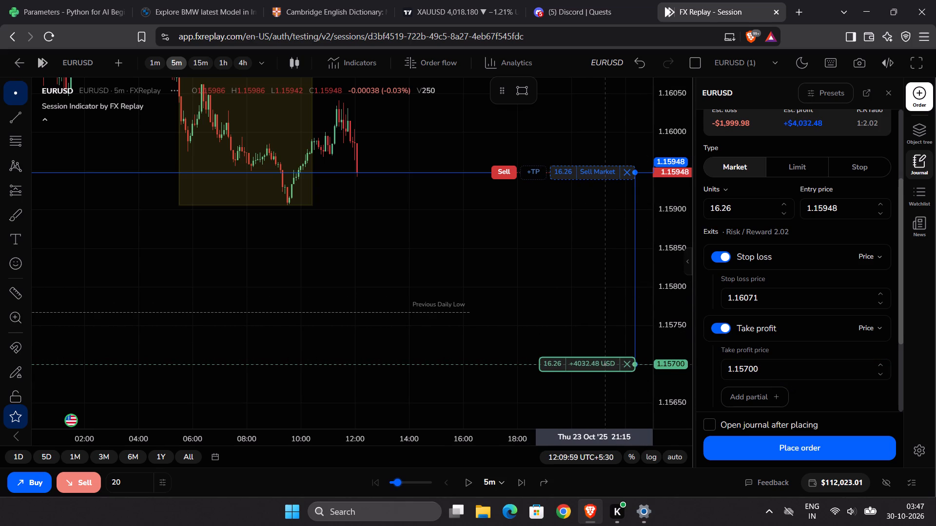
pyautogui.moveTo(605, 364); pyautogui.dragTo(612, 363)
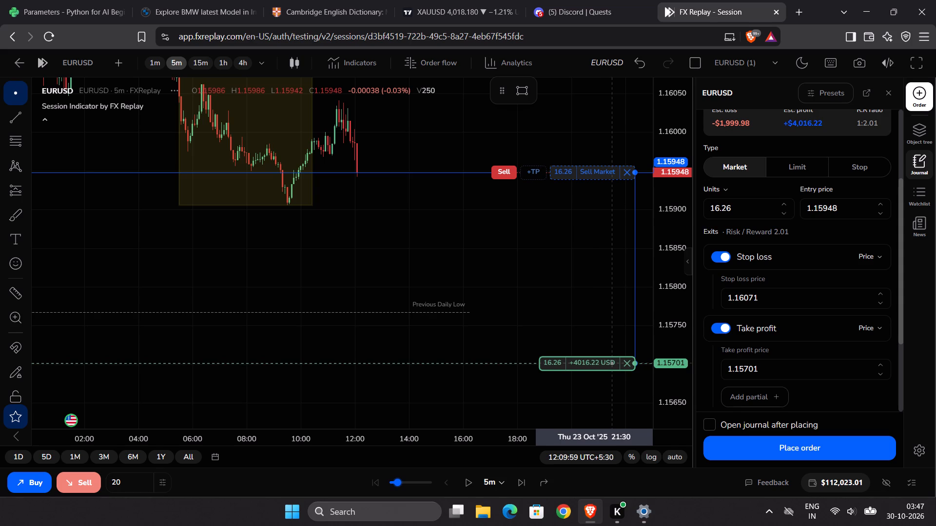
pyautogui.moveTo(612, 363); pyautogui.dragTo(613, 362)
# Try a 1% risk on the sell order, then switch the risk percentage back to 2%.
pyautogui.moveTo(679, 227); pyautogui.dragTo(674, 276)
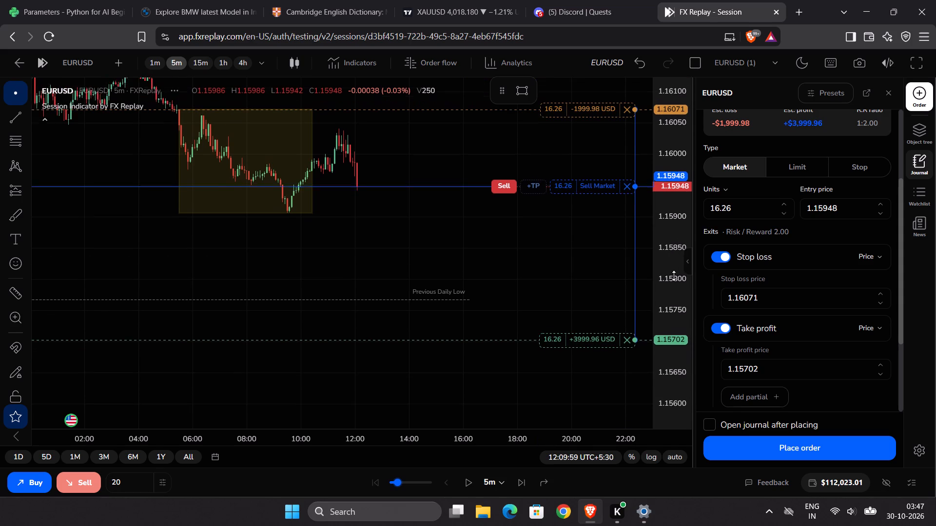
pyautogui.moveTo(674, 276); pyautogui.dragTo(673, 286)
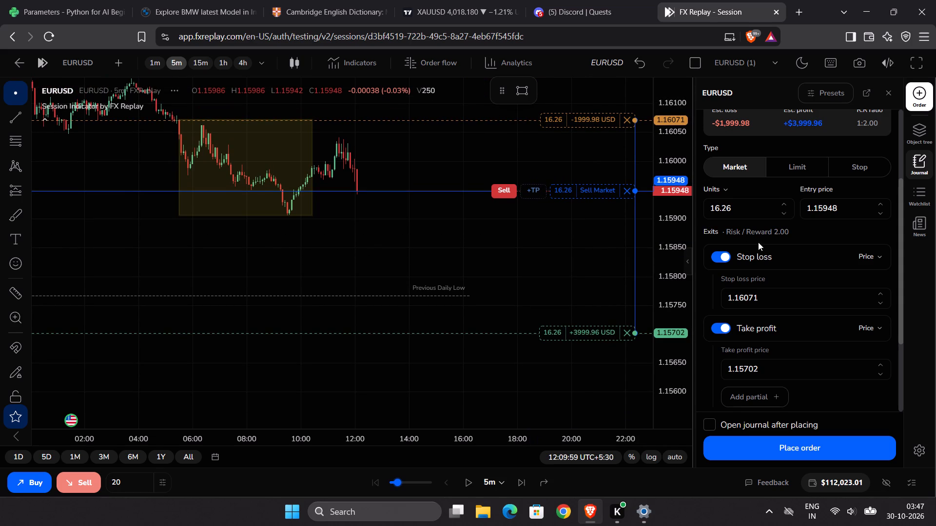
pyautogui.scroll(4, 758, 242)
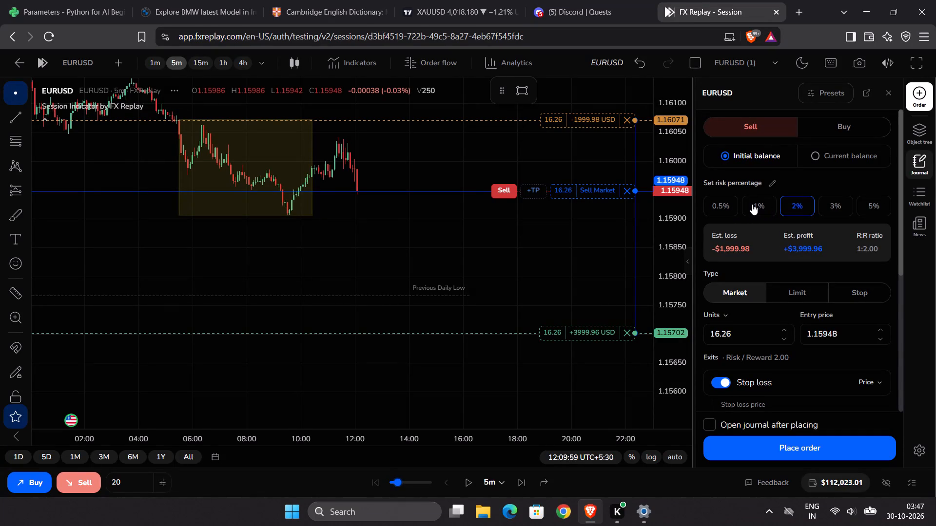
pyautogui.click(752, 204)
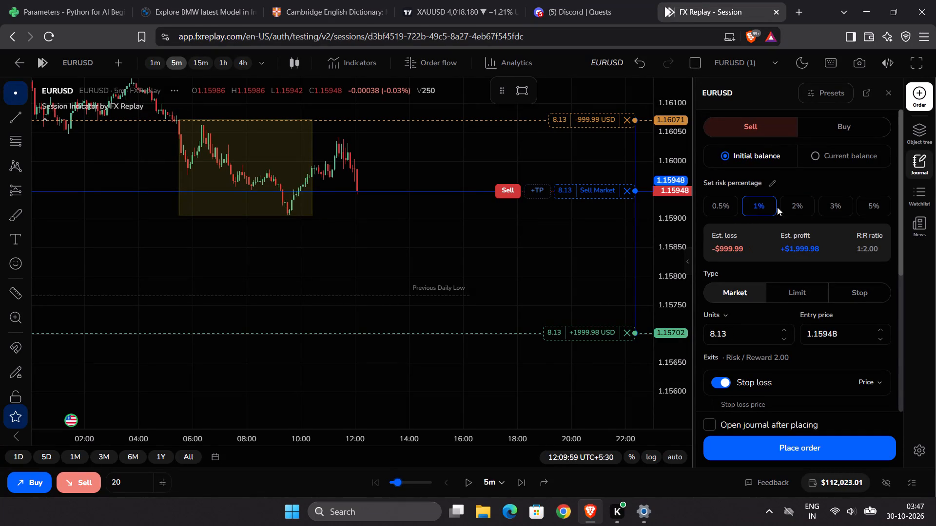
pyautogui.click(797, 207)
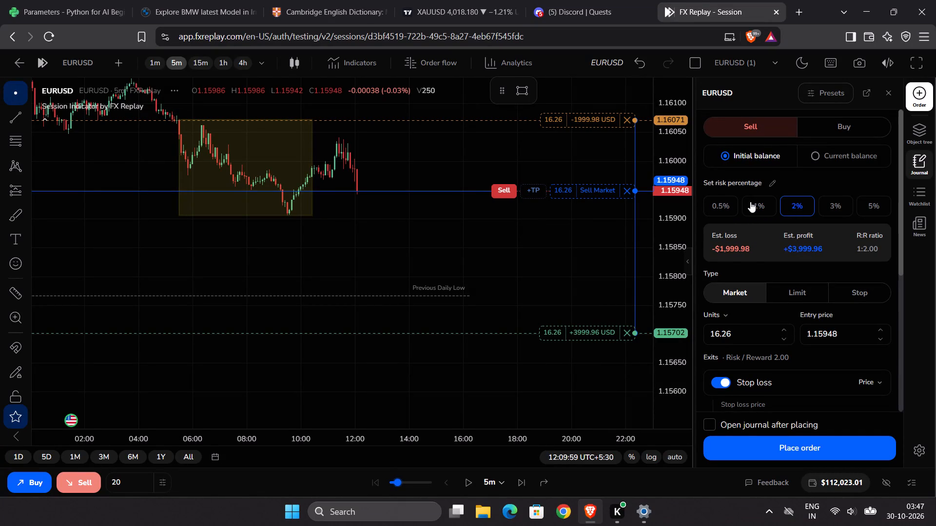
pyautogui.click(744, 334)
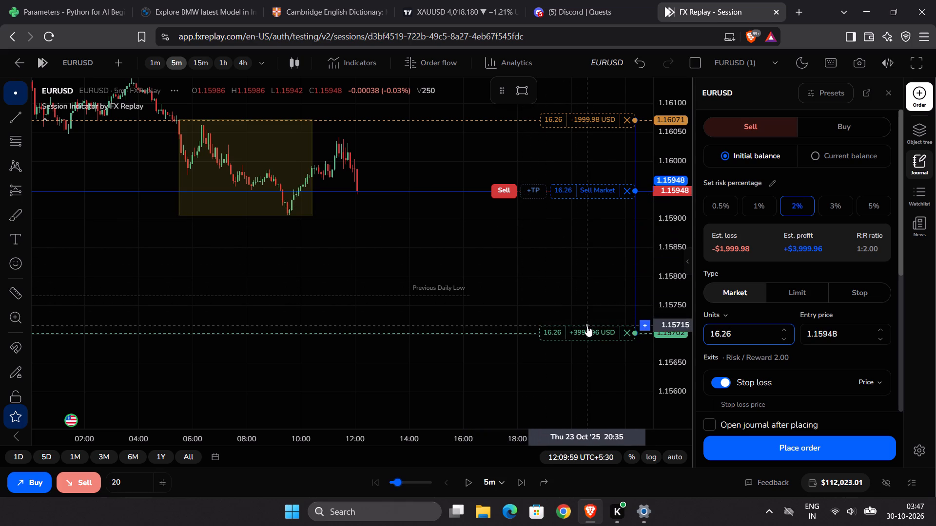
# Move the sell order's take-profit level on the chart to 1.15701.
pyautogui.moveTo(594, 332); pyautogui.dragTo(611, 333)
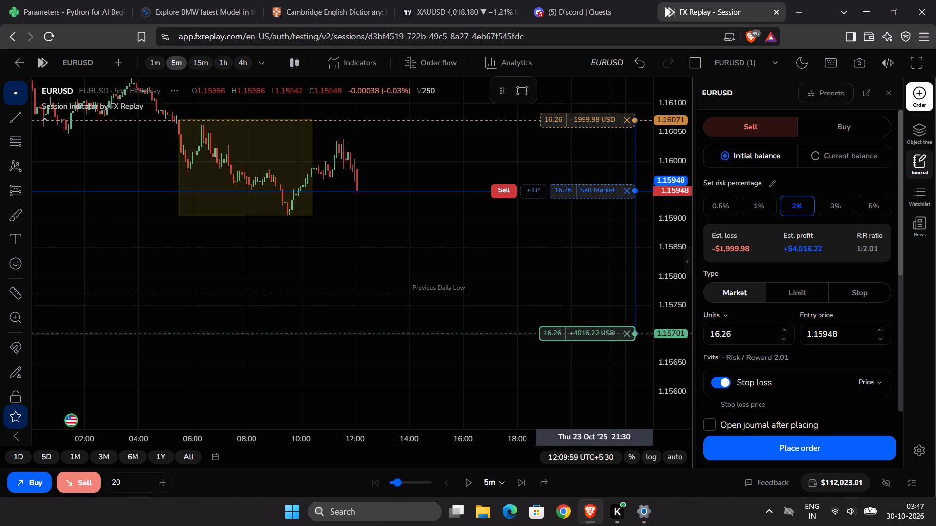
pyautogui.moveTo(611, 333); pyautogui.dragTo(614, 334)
# Adjust the sell order's stop-loss level on the chart to 1.16073, at the top of the session range, keeping 2% risk.
pyautogui.moveTo(596, 277); pyautogui.dragTo(590, 297)
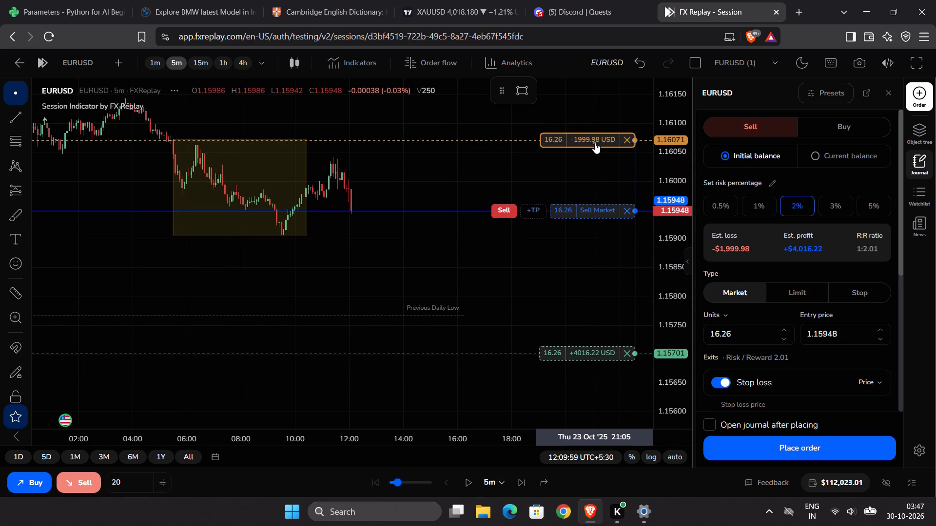
pyautogui.moveTo(595, 143); pyautogui.dragTo(602, 141)
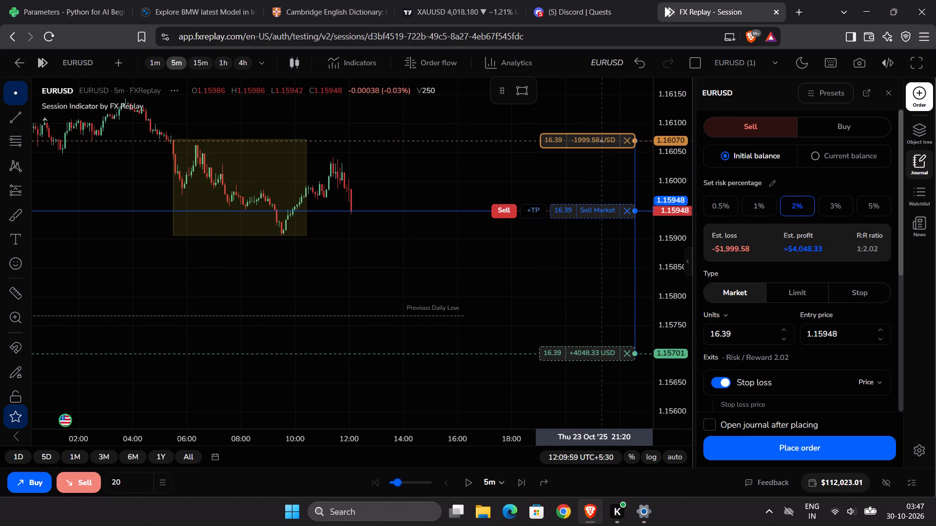
pyautogui.moveTo(602, 141); pyautogui.dragTo(606, 139)
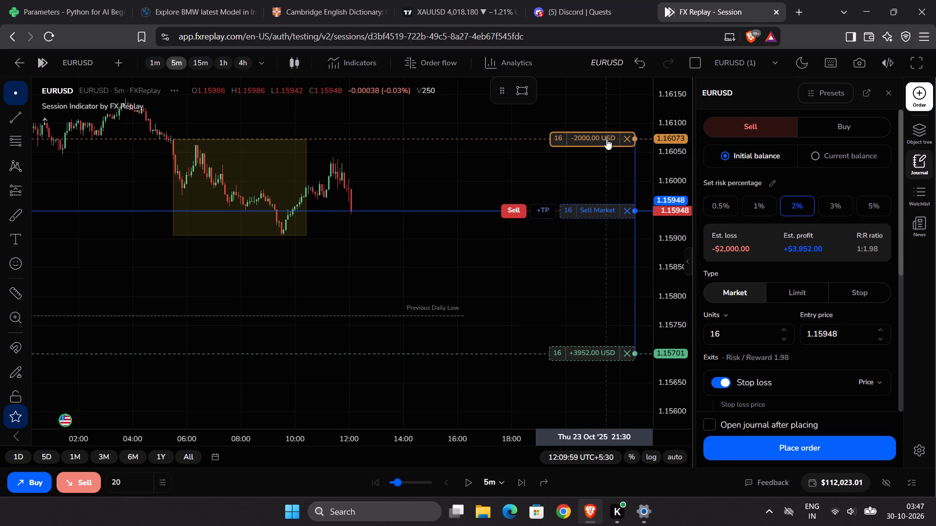
pyautogui.click(786, 202)
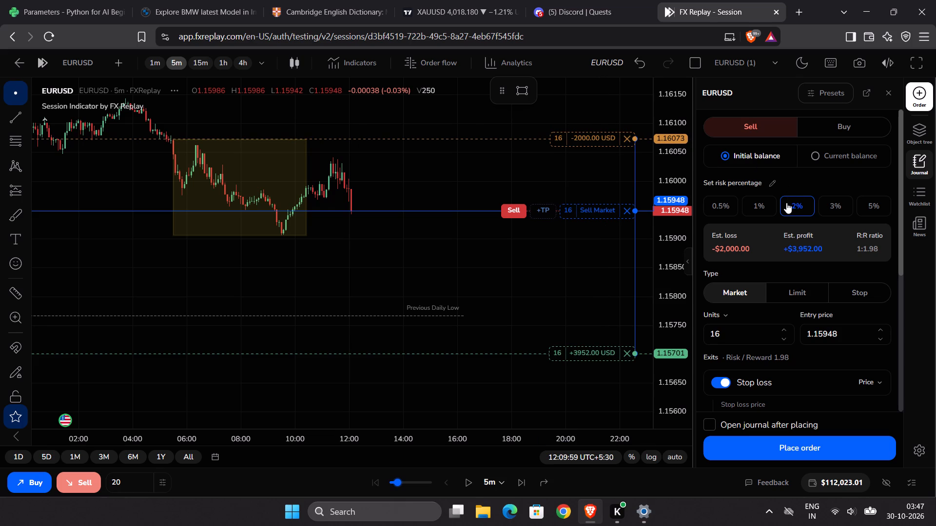
# Move the take-profit level on the chart to 1.15698 for a risk/reward of 2.00.
pyautogui.moveTo(590, 352); pyautogui.dragTo(594, 352)
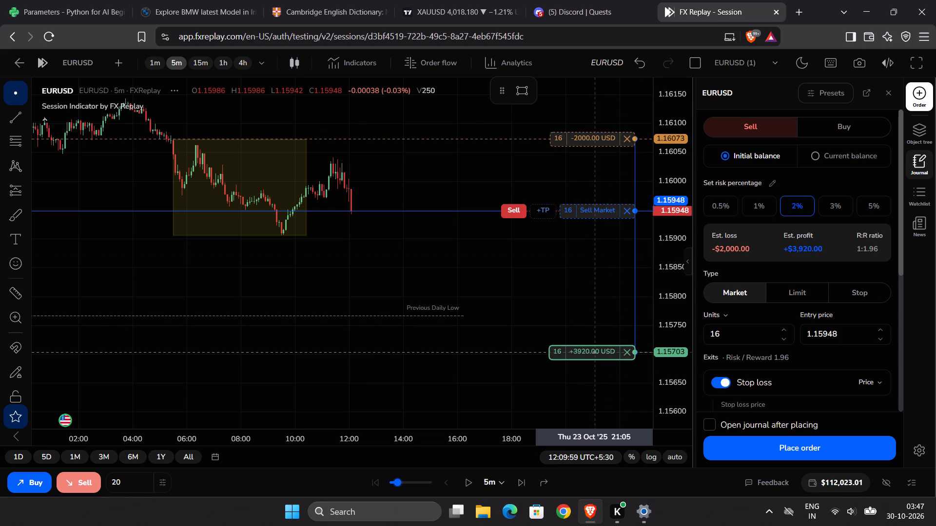
pyautogui.moveTo(594, 352); pyautogui.dragTo(604, 356)
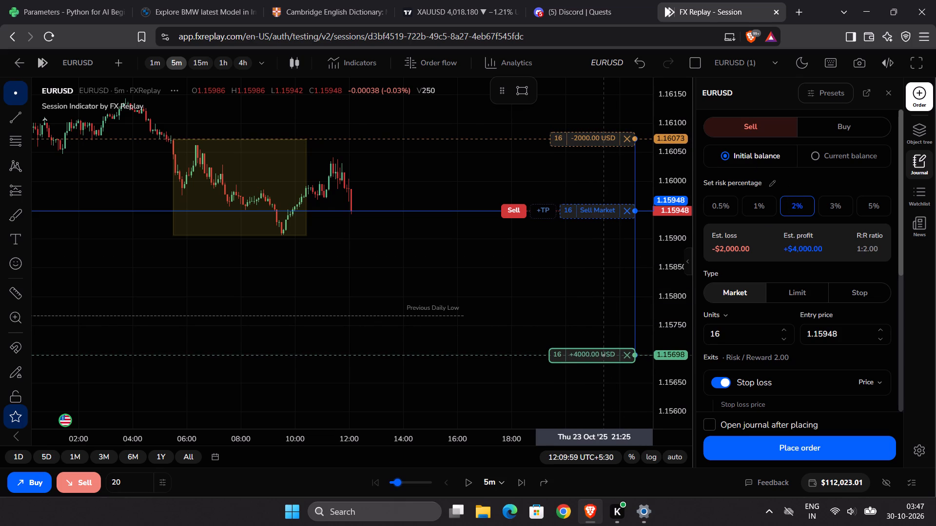
# Fine-tune the take-profit level to 1.15698 for a 1:2 risk/reward and place the 16-unit EURUSD market sell.
pyautogui.moveTo(604, 356); pyautogui.dragTo(610, 356)
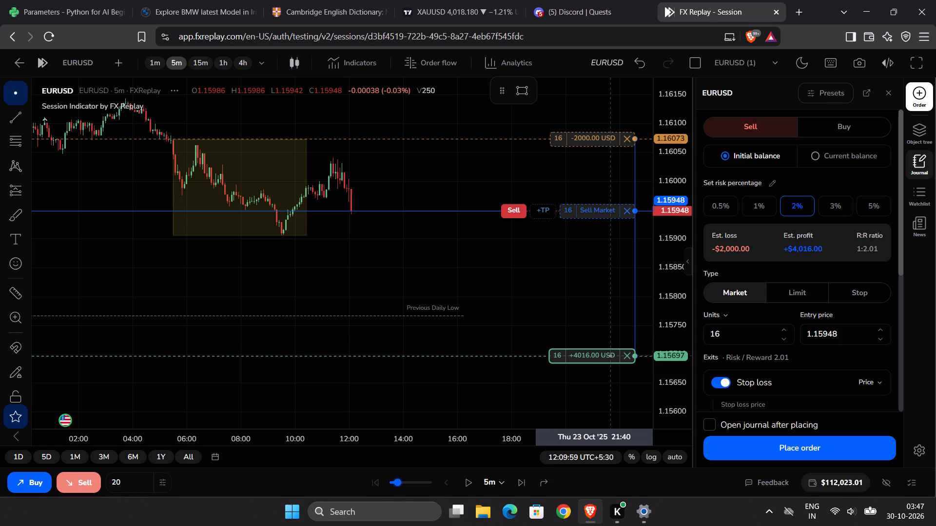
pyautogui.moveTo(610, 356); pyautogui.dragTo(613, 355)
pyautogui.click(519, 210)
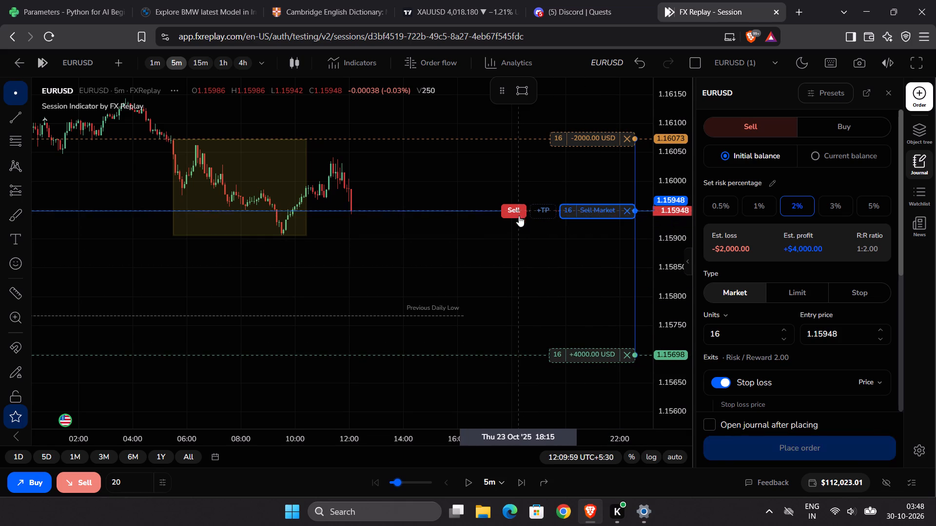
# Replay the 5-minute candles in short bursts with the sell position open, pausing at 15:24:59 on 23 October.
pyautogui.moveTo(591, 260); pyautogui.dragTo(467, 292)
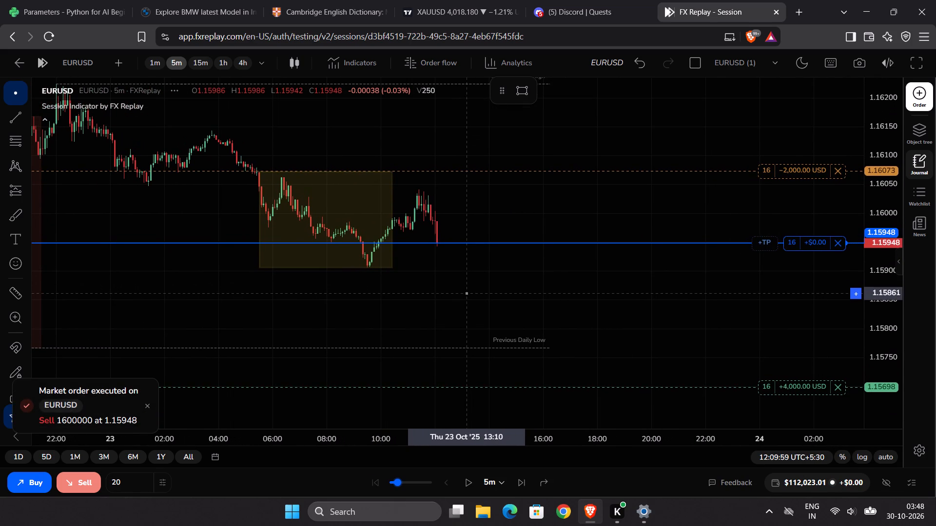
pyautogui.click(468, 481)
pyautogui.click(468, 481)
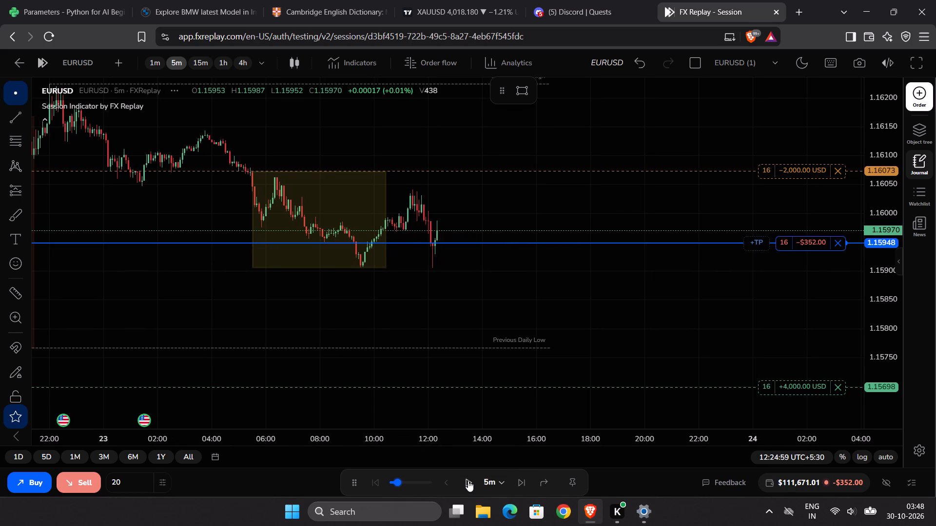
pyautogui.click(468, 481)
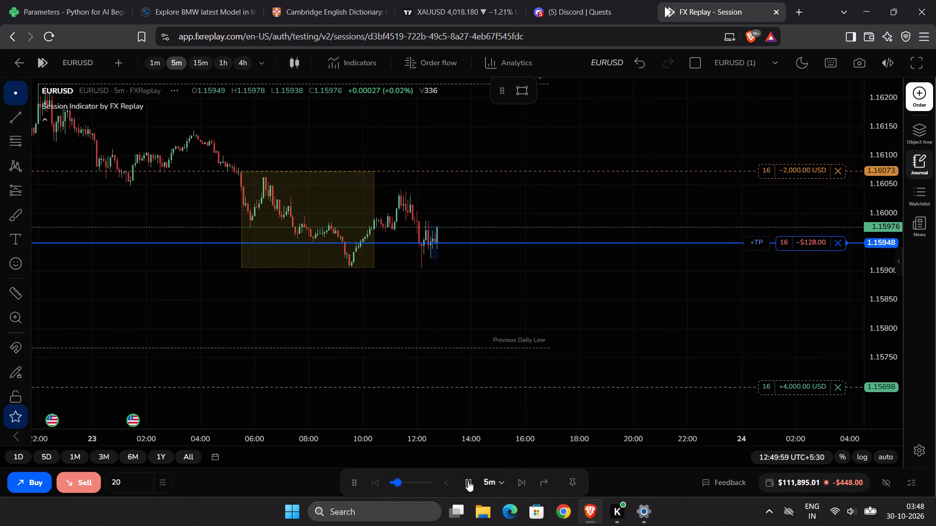
pyautogui.click(468, 481)
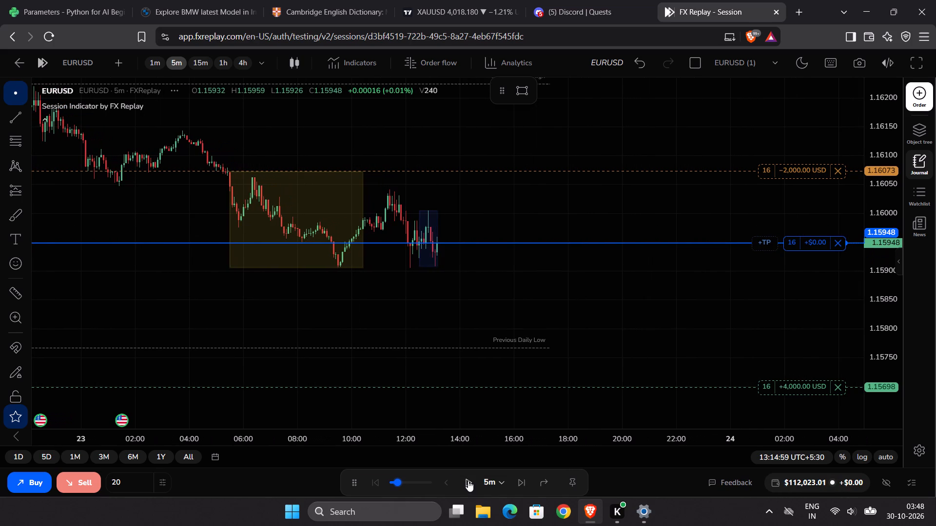
pyautogui.click(468, 481)
pyautogui.click(468, 481)
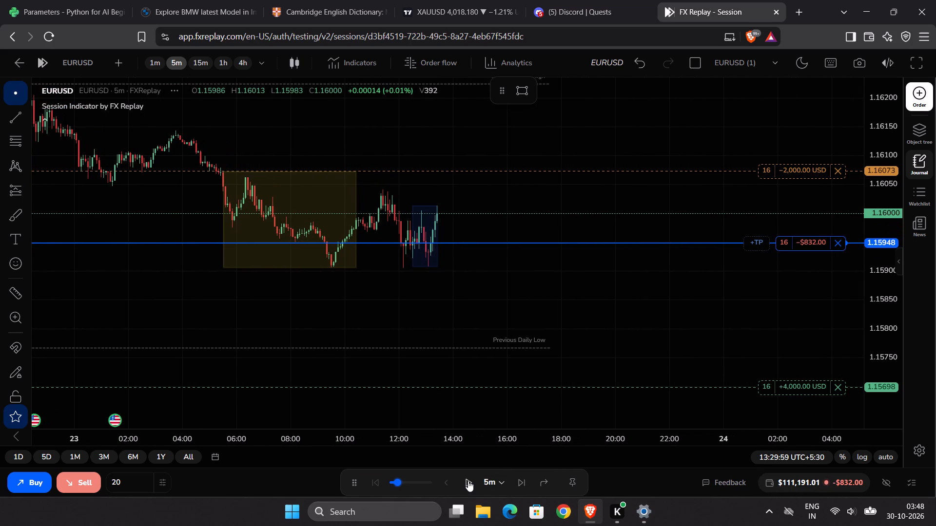
pyautogui.click(468, 481)
pyautogui.click(468, 481)
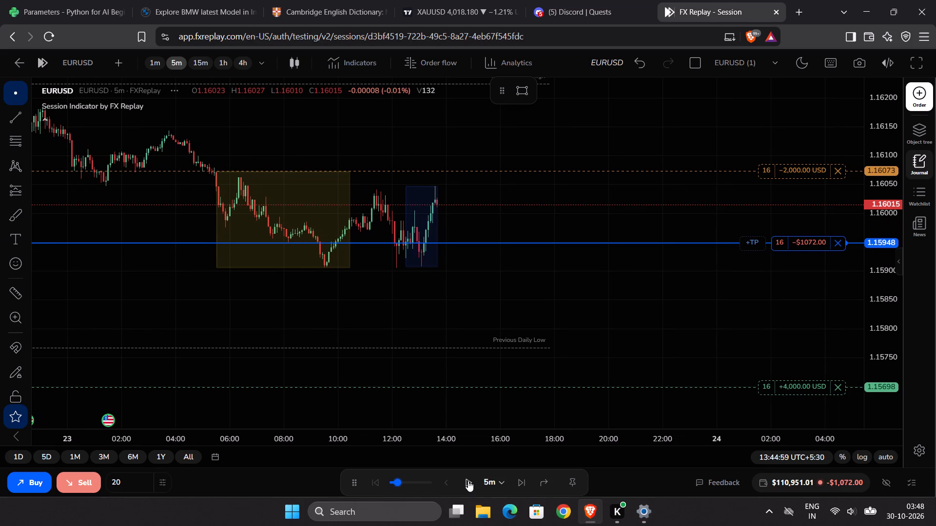
pyautogui.click(468, 481)
pyautogui.click(468, 481)
pyautogui.click(468, 481)
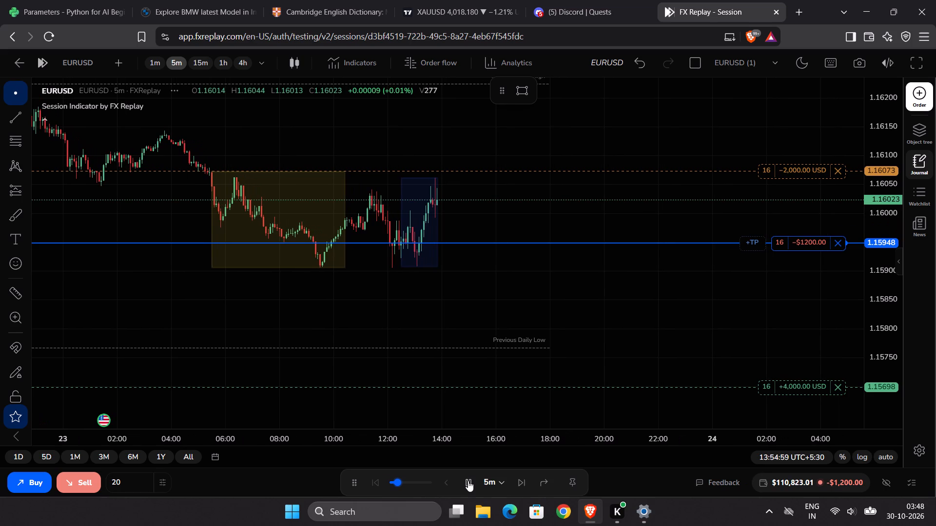
pyautogui.click(468, 481)
pyautogui.click(468, 481)
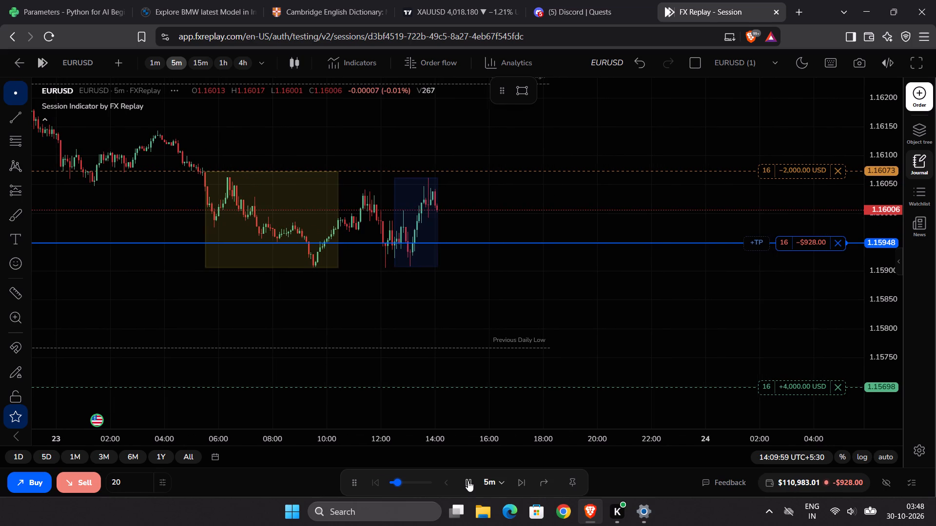
pyautogui.click(468, 481)
pyautogui.click(468, 481)
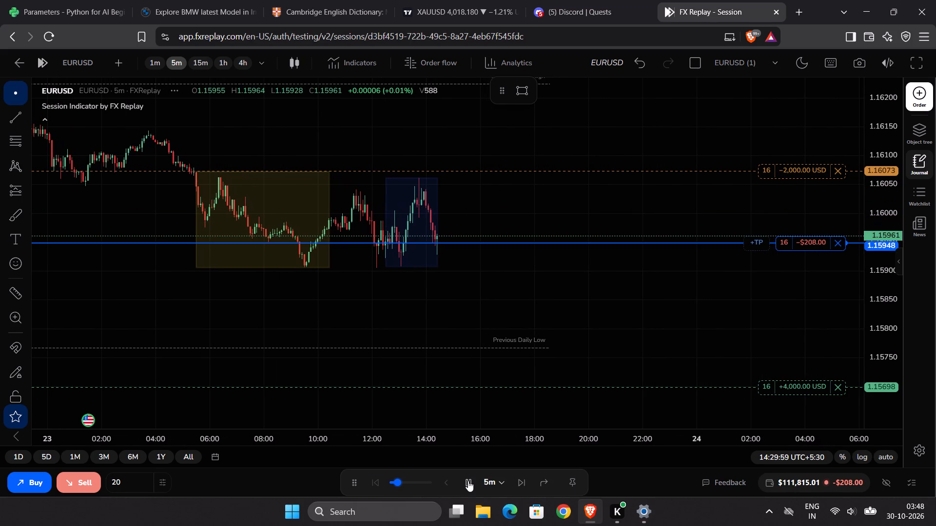
pyautogui.click(468, 481)
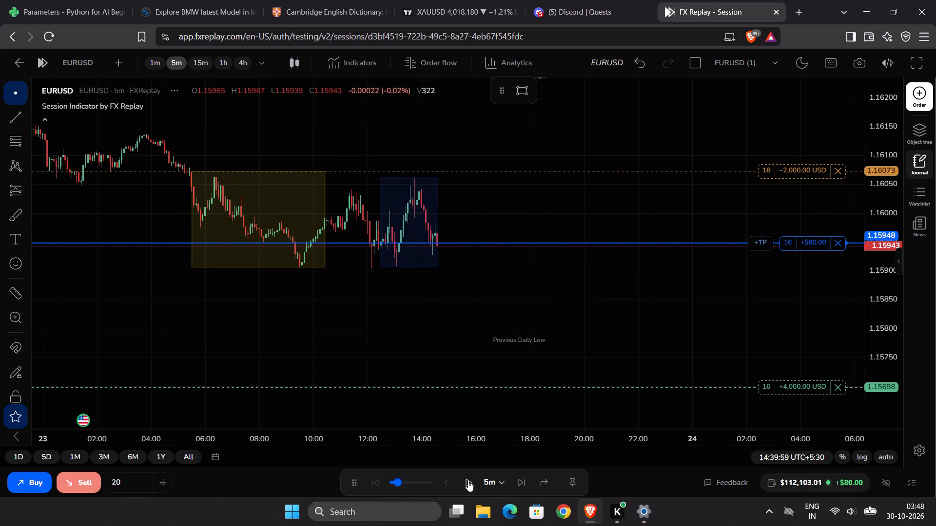
pyautogui.click(468, 481)
pyautogui.click(468, 481)
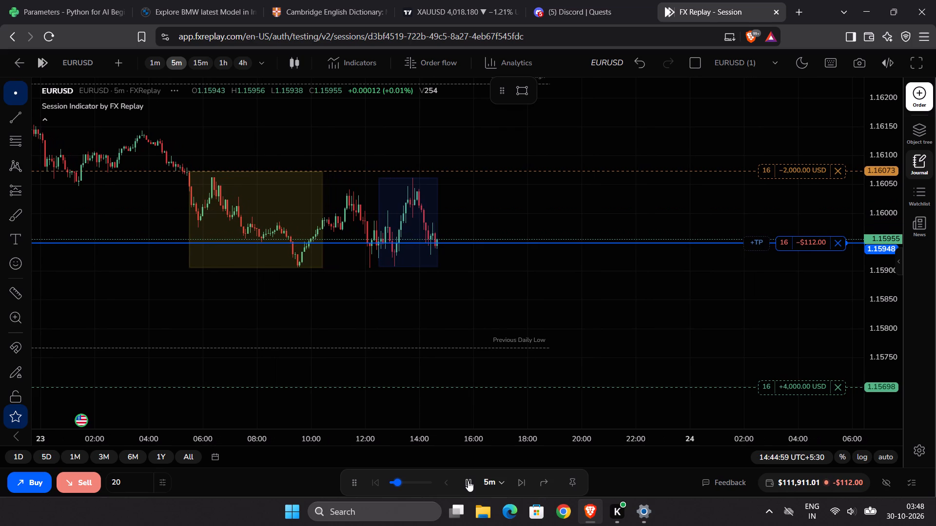
pyautogui.click(468, 481)
pyautogui.click(468, 481)
pyautogui.click(468, 481)
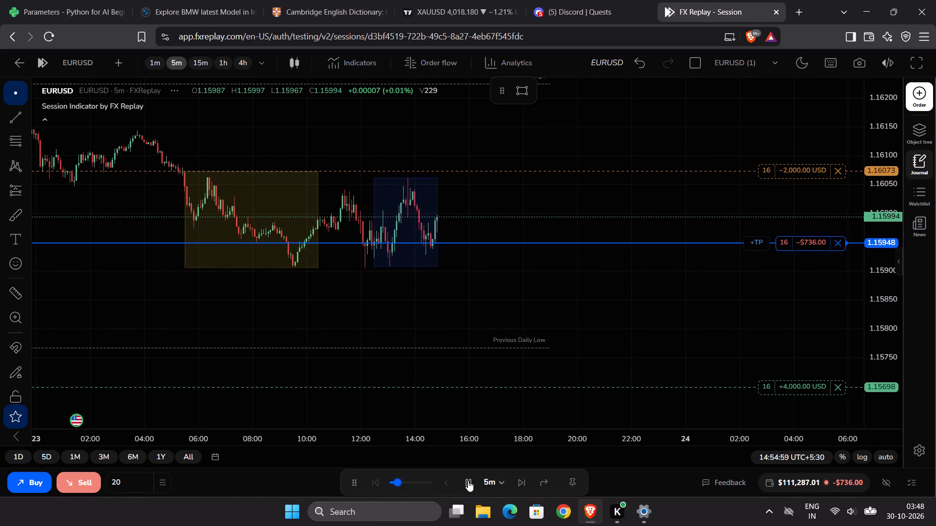
pyautogui.click(468, 481)
pyautogui.click(468, 481)
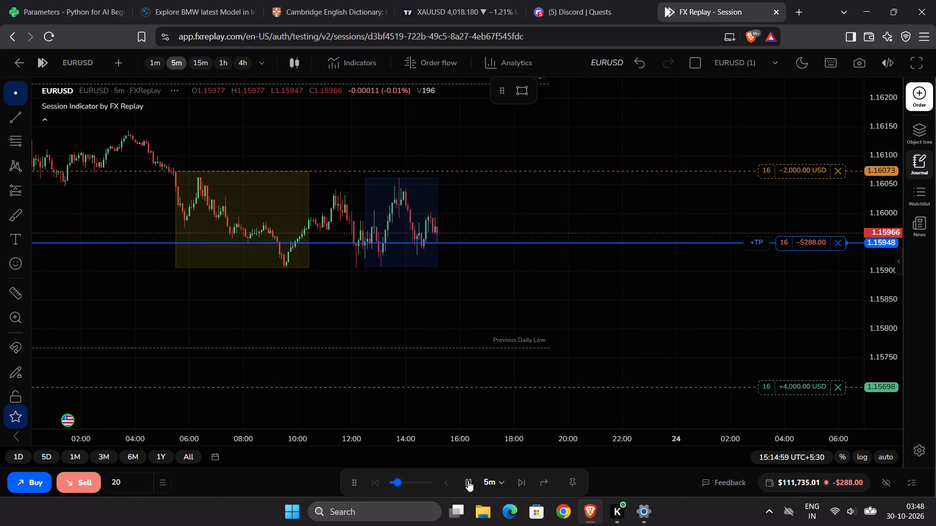
pyautogui.click(468, 481)
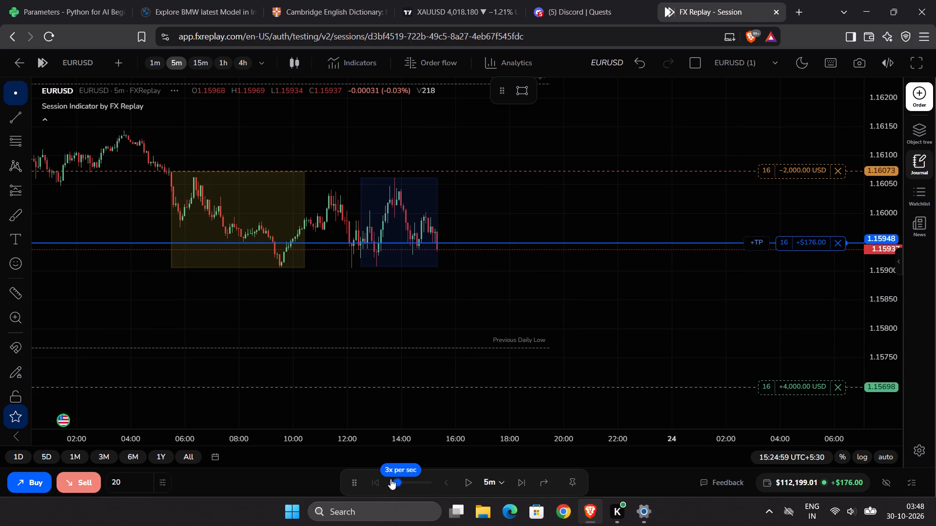
# Lower the candle replay speed below 3x per second.
pyautogui.moveTo(396, 480); pyautogui.dragTo(385, 482)
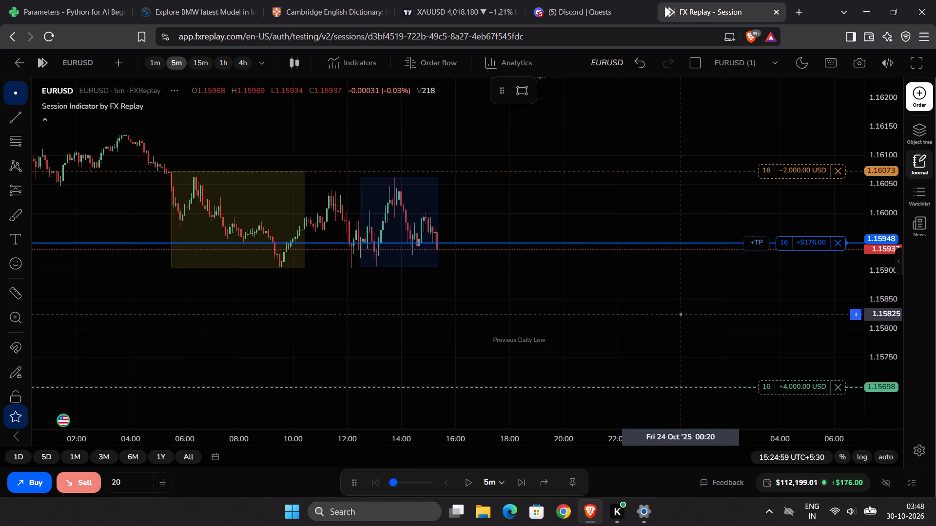
# Move the open sell position's stop-loss on the chart to breakeven at the 1.15948 entry price.
pyautogui.moveTo(806, 170); pyautogui.dragTo(809, 227)
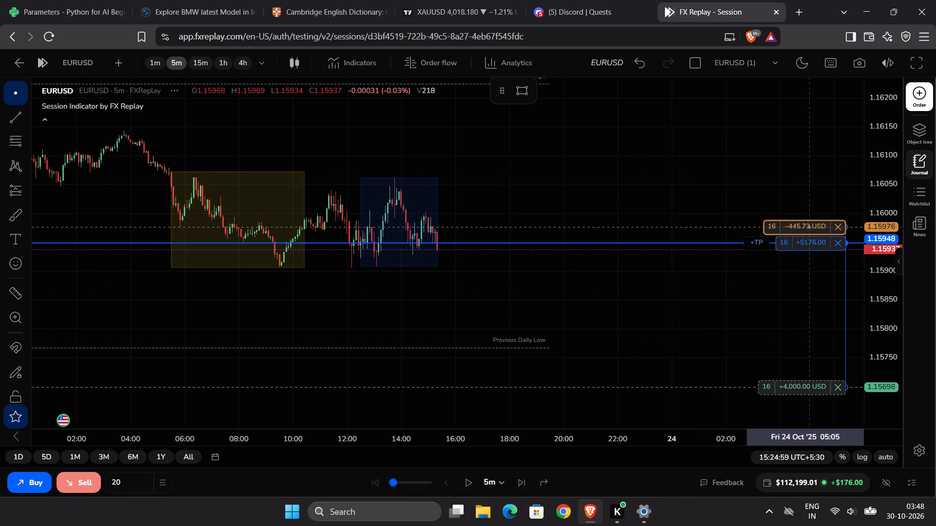
pyautogui.moveTo(809, 227); pyautogui.dragTo(812, 243)
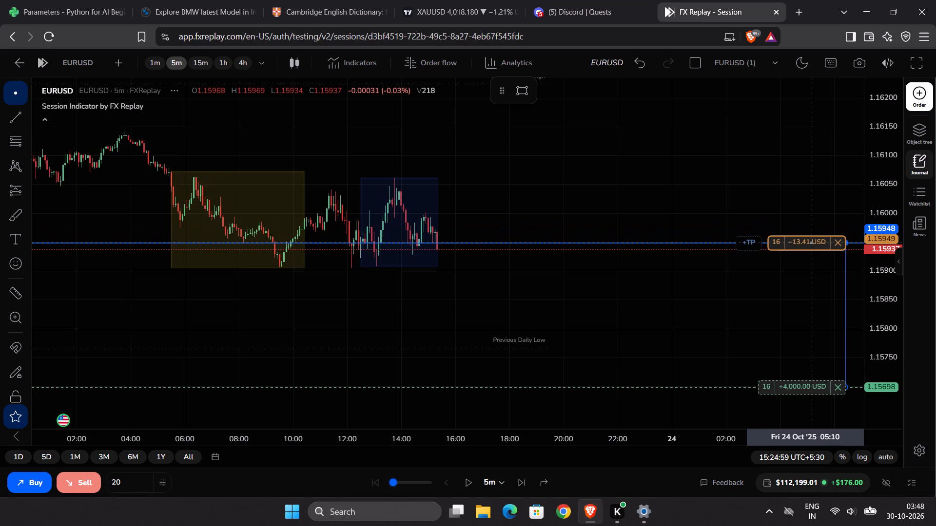
pyautogui.moveTo(812, 243); pyautogui.dragTo(814, 243)
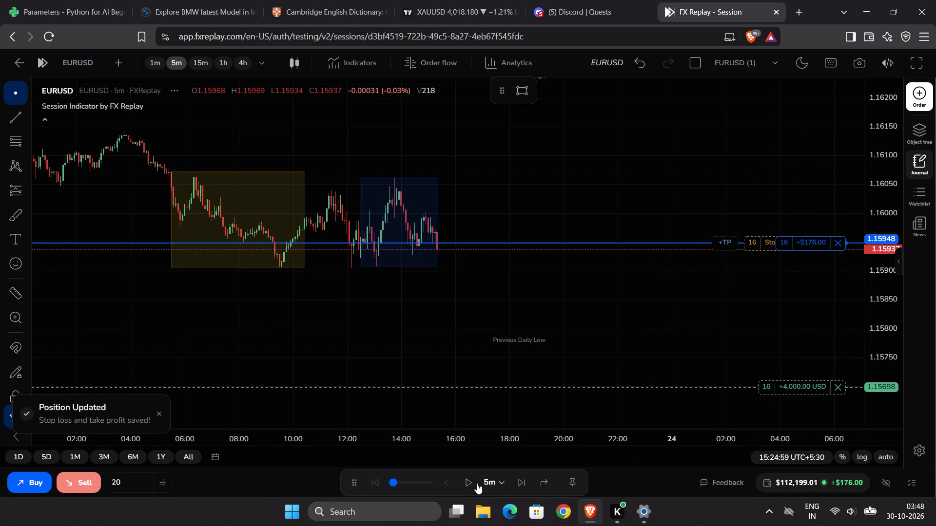
# Replay the candles in short bursts at the slower speed, pausing at 15:49:59 on 23 October.
pyautogui.click(468, 481)
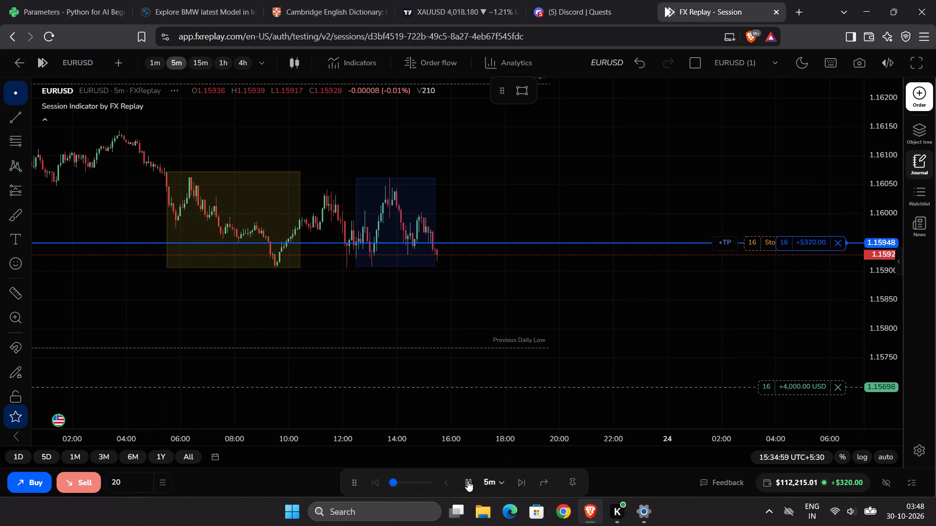
pyautogui.click(468, 481)
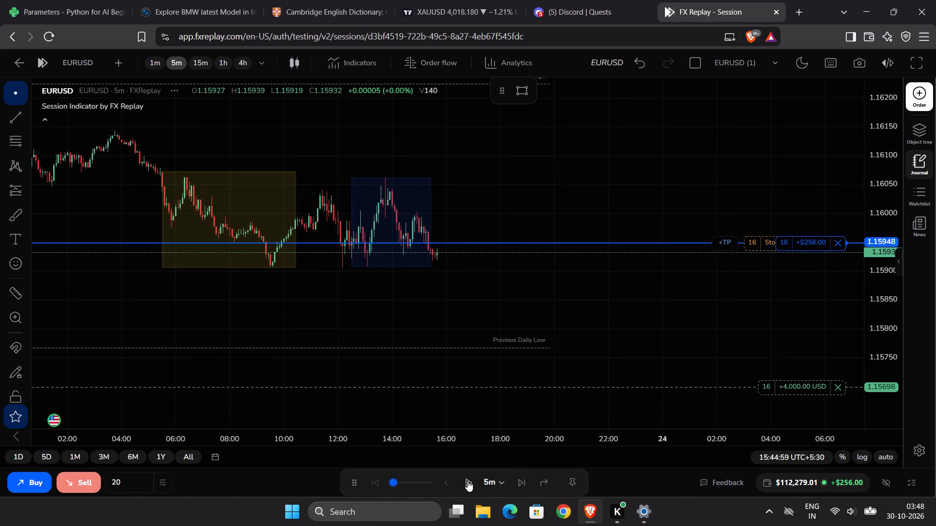
pyautogui.click(468, 481)
pyautogui.click(468, 481)
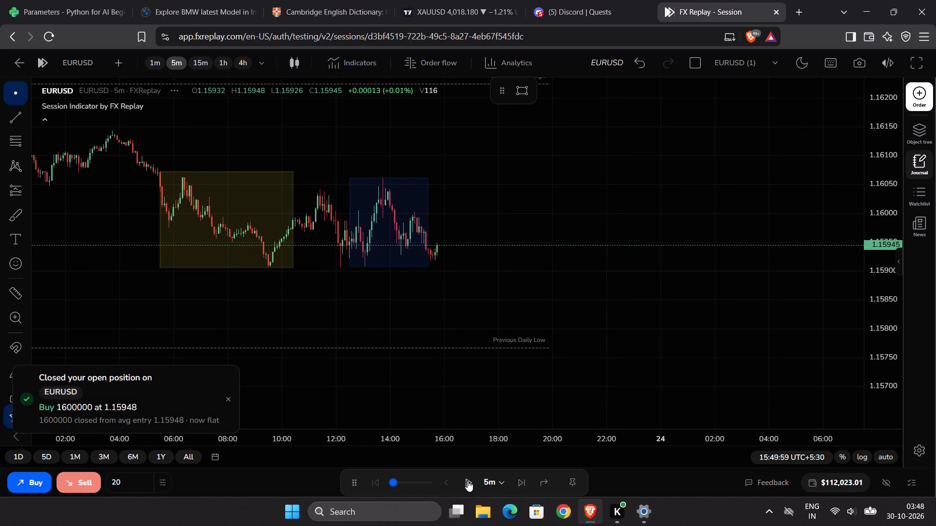
# Raise the replay speed slightly and play the 5-minute candles forward, pausing at 19:14:59 on 23 October.
pyautogui.click(404, 481)
pyautogui.click(403, 480)
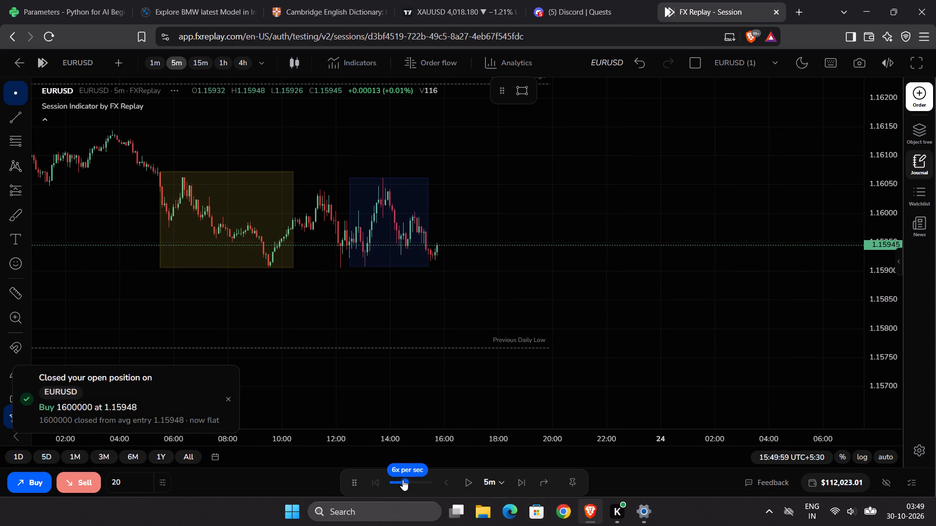
pyautogui.click(464, 482)
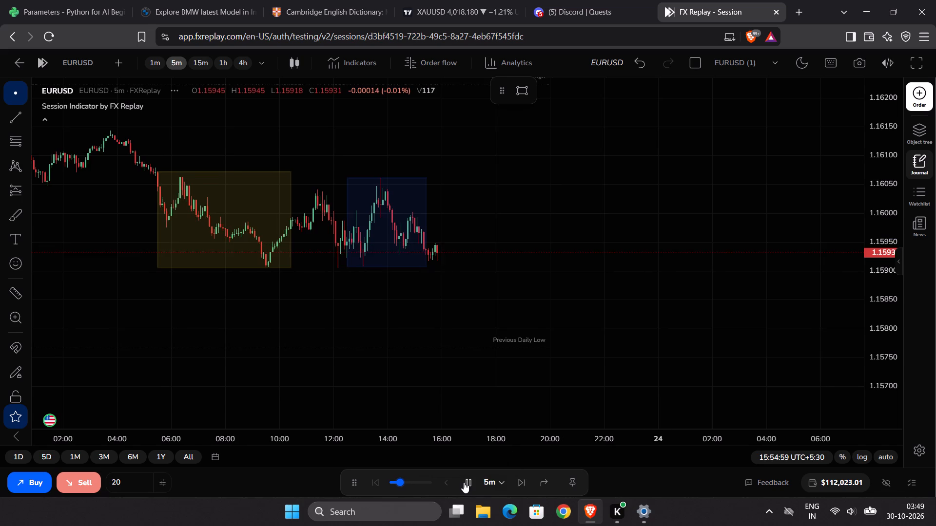
pyautogui.click(464, 482)
pyautogui.click(464, 482)
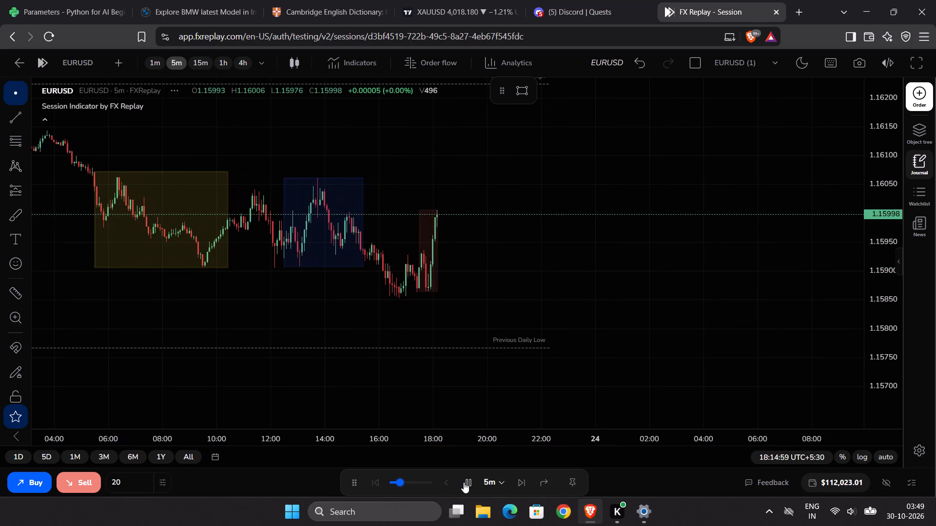
pyautogui.click(464, 482)
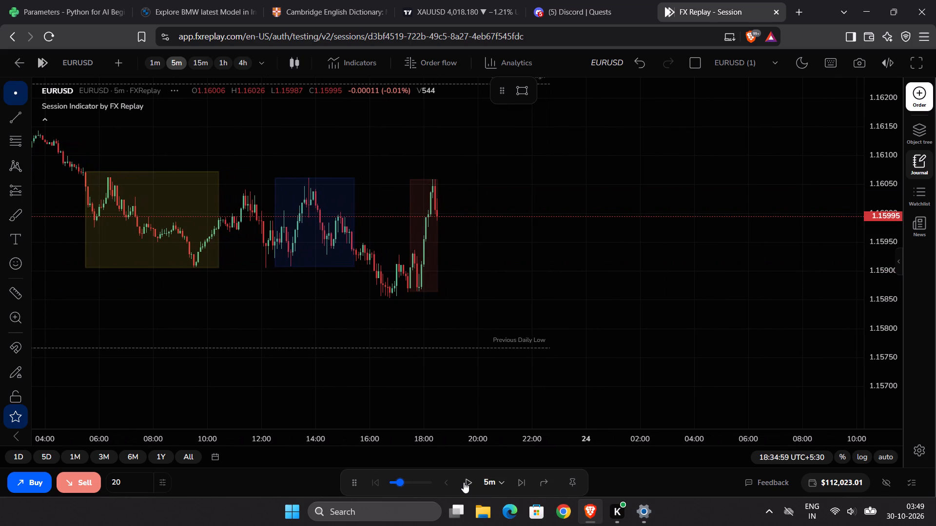
pyautogui.click(464, 482)
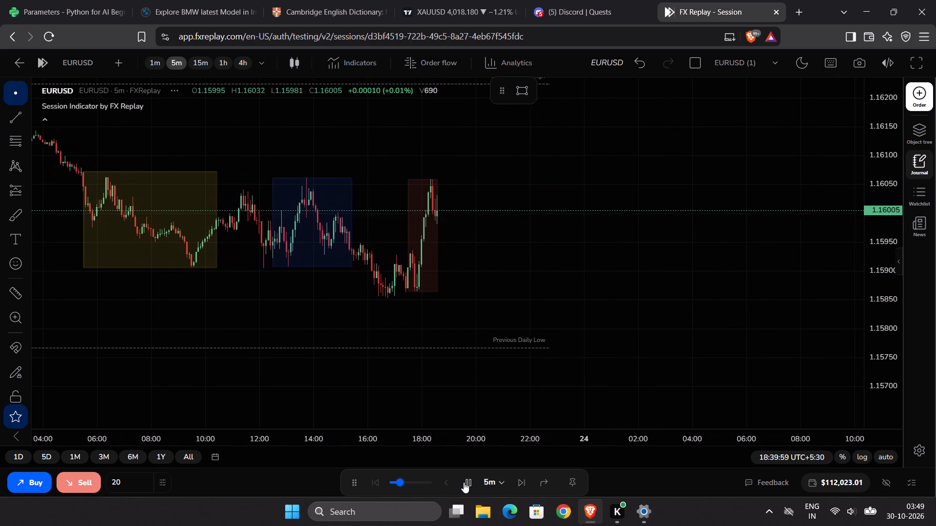
pyautogui.click(464, 482)
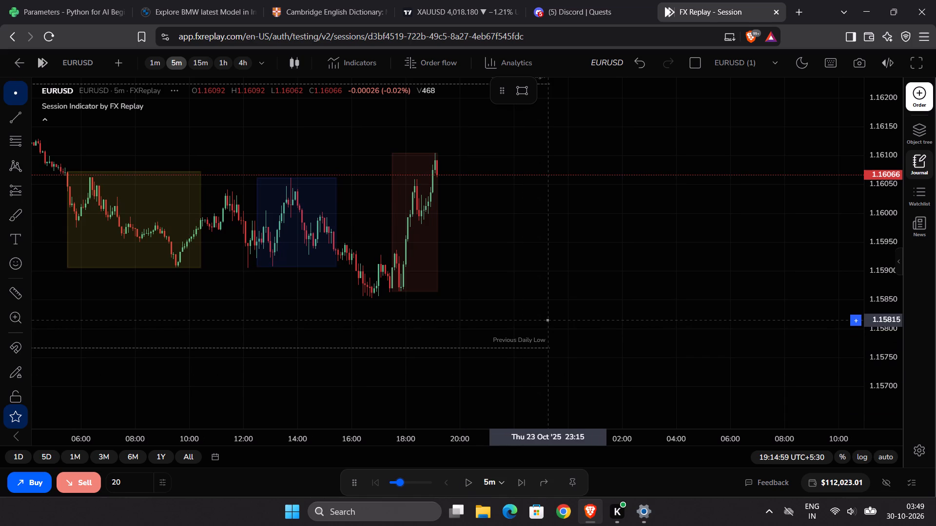
# Set the candle replay speed to 16x per second.
pyautogui.moveTo(546, 235); pyautogui.dragTo(514, 269)
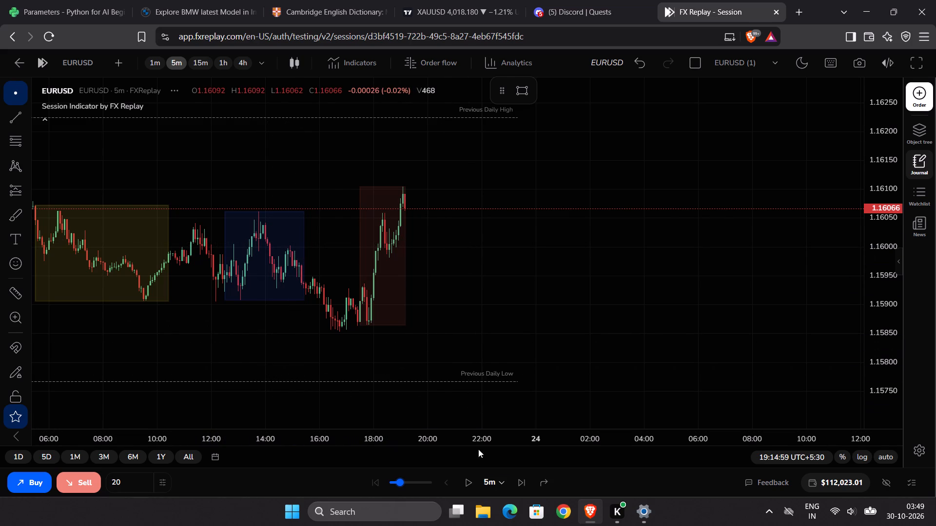
pyautogui.moveTo(427, 483); pyautogui.dragTo(433, 481)
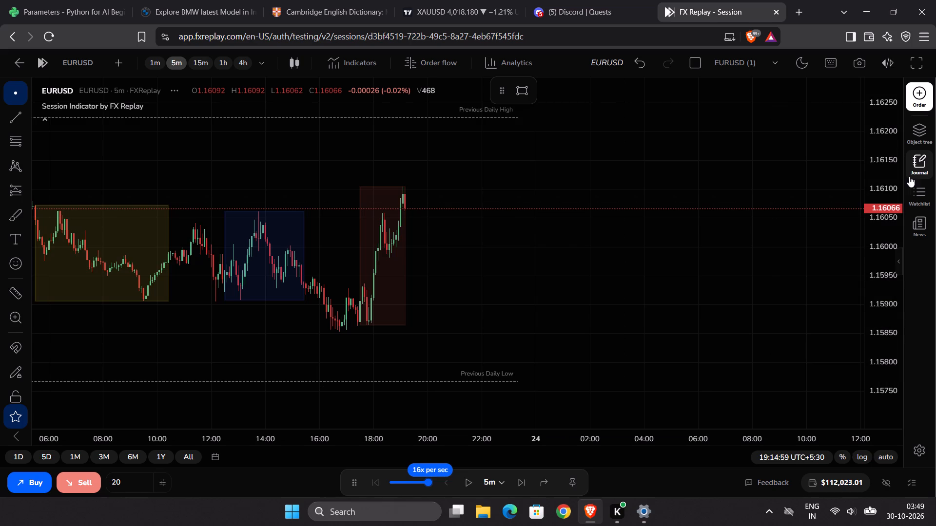
# Open the journal's trade list to review the recorded EURUSD trades, and close it again.
pyautogui.click(920, 165)
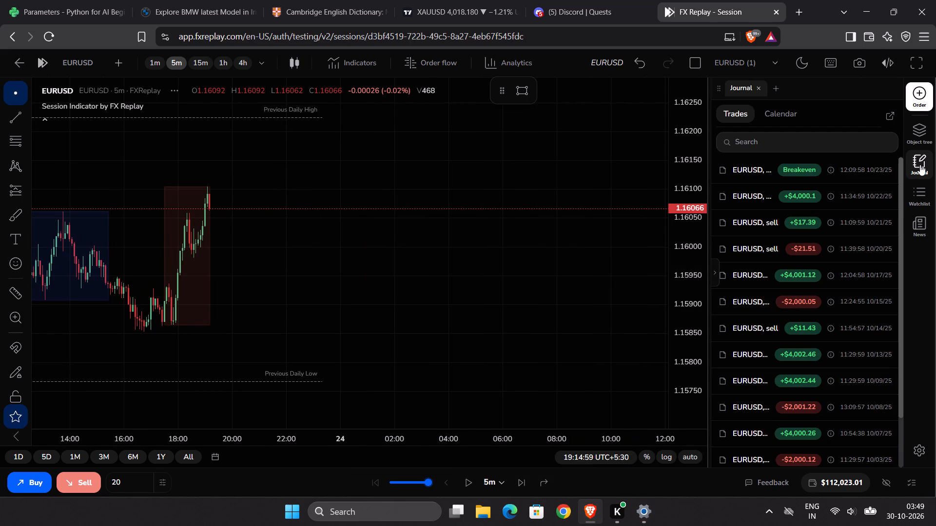
pyautogui.click(920, 165)
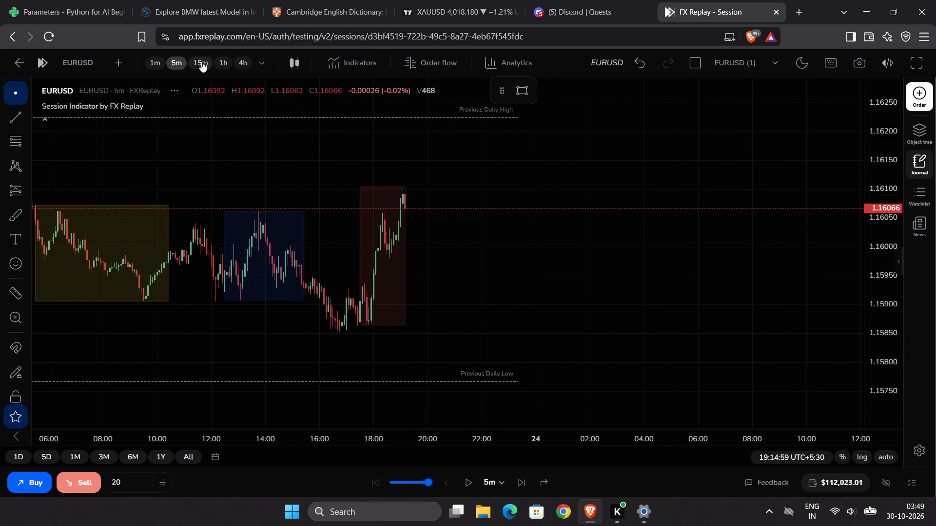
# Switch the EURUSD chart to the 15-minute timeframe, focusing on the latest 23 October candles.
pyautogui.click(200, 62)
pyautogui.moveTo(884, 179); pyautogui.dragTo(859, 319)
pyautogui.scroll(7, 738, 305)
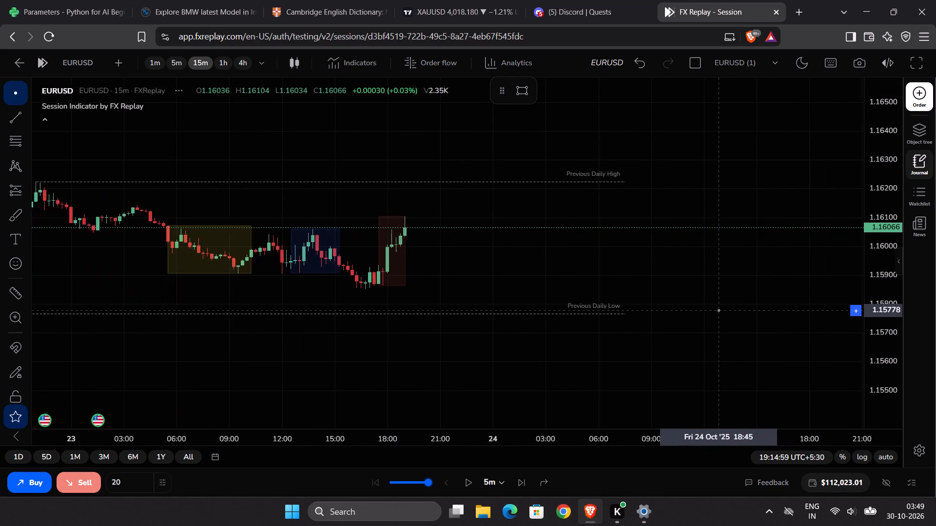
pyautogui.scroll(14, 720, 310)
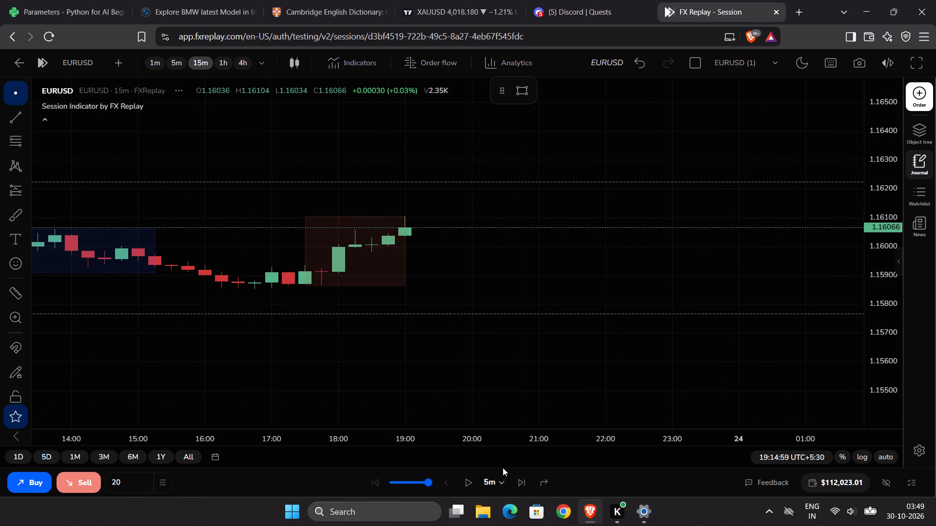
# Set the replay interval to 15 minutes and play the candles forward, pausing at 04:14:59 on 24 October.
pyautogui.click(483, 481)
pyautogui.scroll(-2, 500, 449)
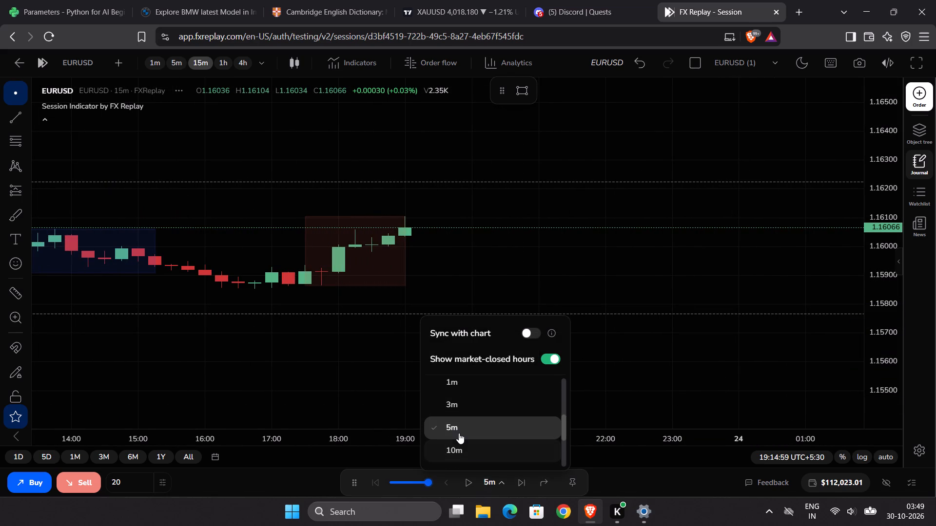
pyautogui.scroll(-1, 458, 433)
pyautogui.click(455, 413)
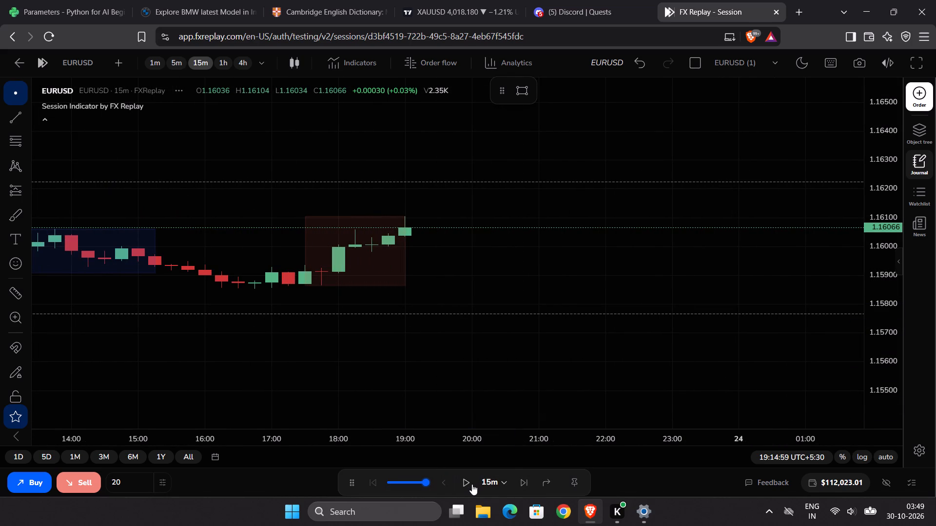
pyautogui.click(472, 484)
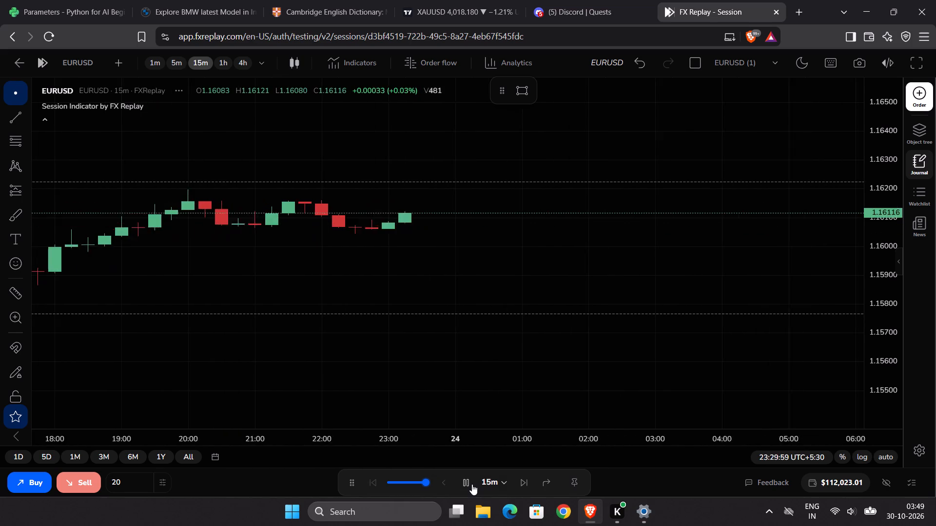
pyautogui.click(472, 484)
pyautogui.click(472, 484)
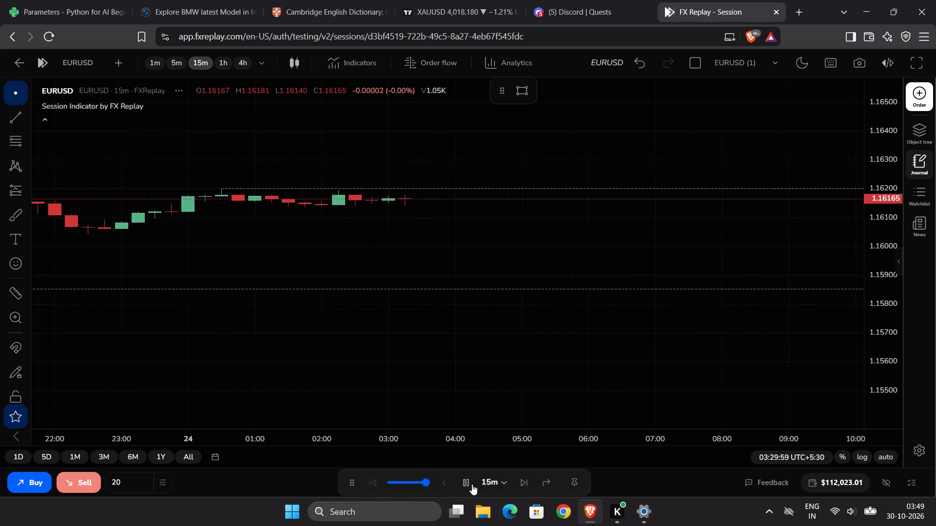
pyautogui.click(472, 484)
# Slow the replay speed to 3x per second and play the 15-minute candles forward, pausing at 10:59:59 on 24 October.
pyautogui.scroll(-6, 397, 291)
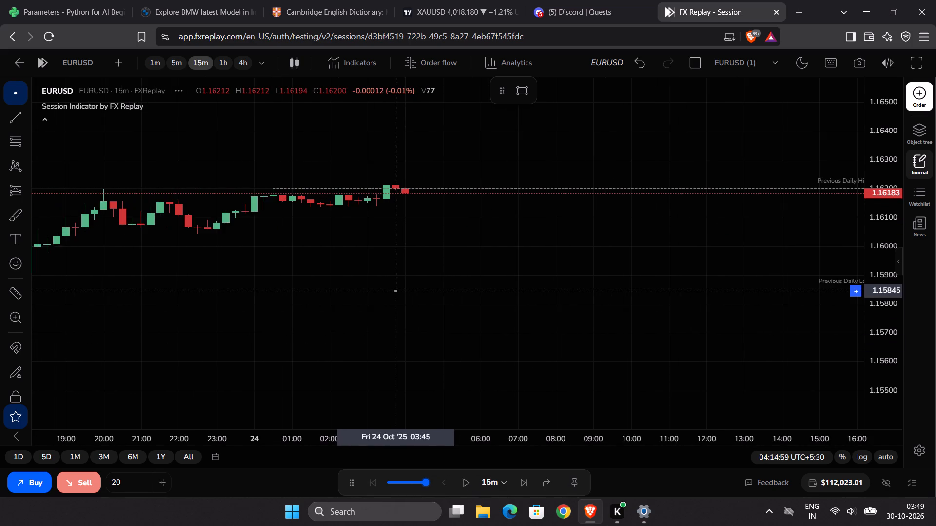
pyautogui.scroll(-2, 394, 291)
pyautogui.click(394, 483)
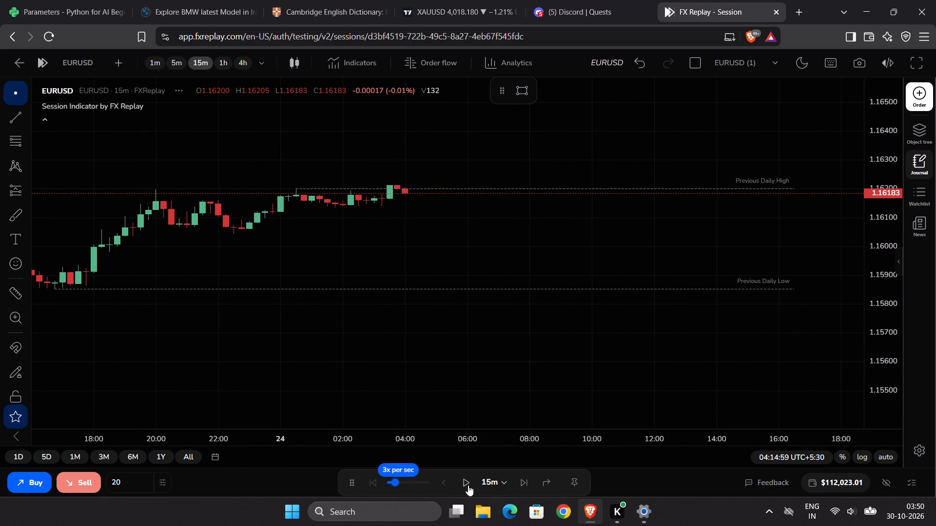
pyautogui.click(470, 485)
pyautogui.scroll(-4, 520, 367)
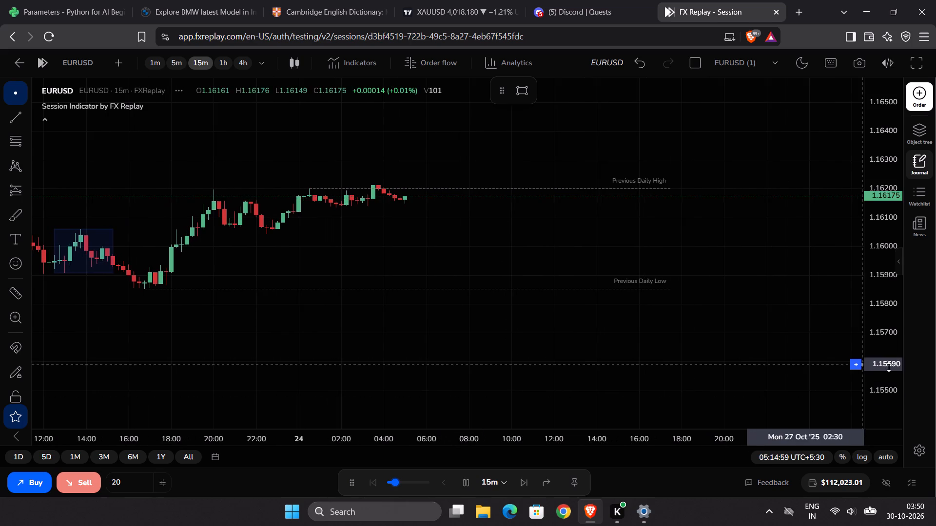
pyautogui.moveTo(903, 354); pyautogui.dragTo(898, 300)
pyautogui.moveTo(876, 312); pyautogui.dragTo(877, 271)
pyautogui.moveTo(736, 248); pyautogui.dragTo(741, 315)
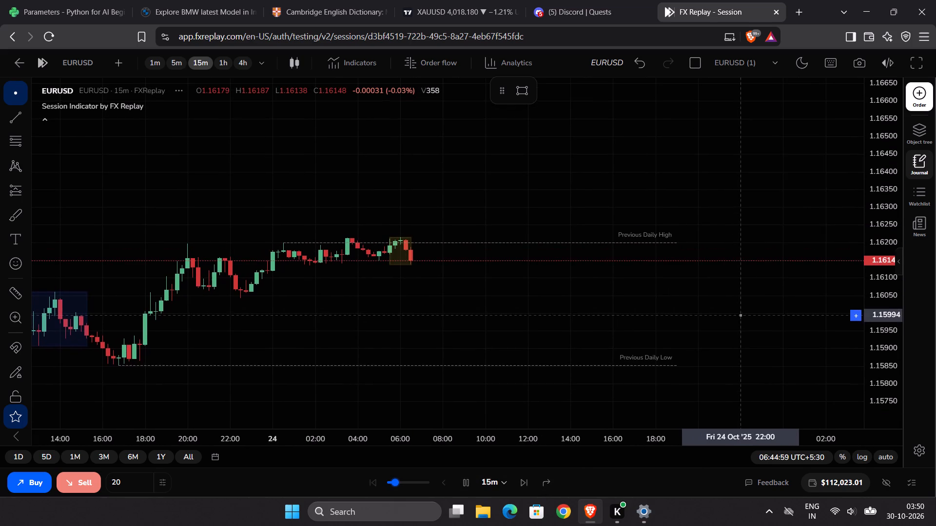
pyautogui.click(467, 480)
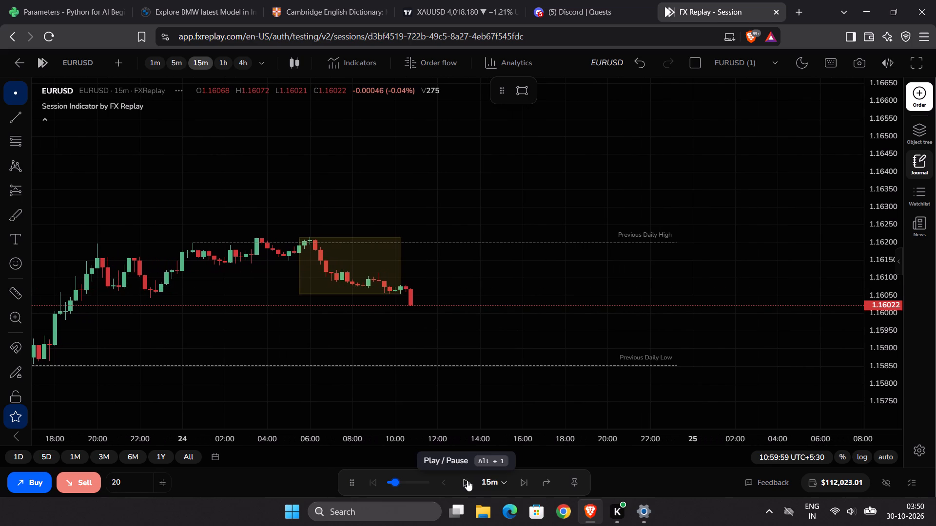
# Examine the latest 24 October candles against the previous daily high and low and the preceding days' session ranges.
pyautogui.scroll(-7, 528, 312)
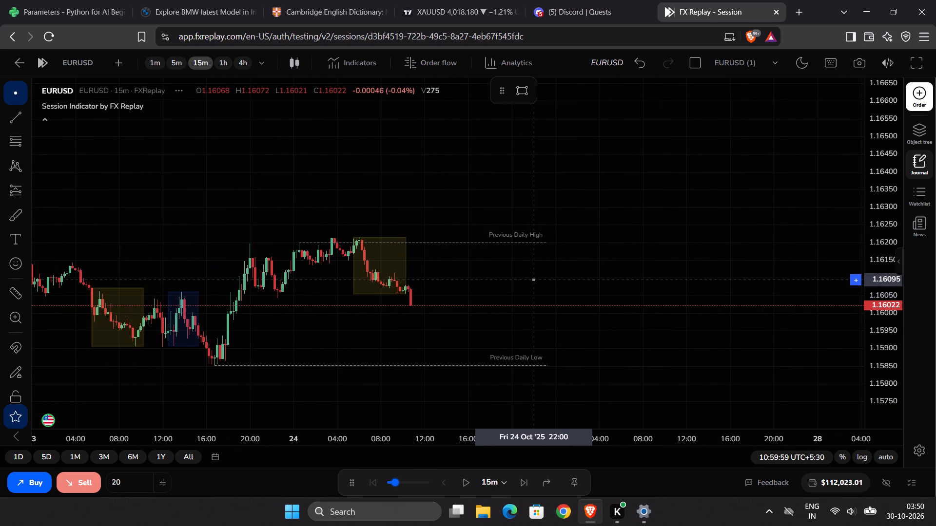
pyautogui.moveTo(887, 363); pyautogui.dragTo(881, 253)
pyautogui.scroll(1, 755, 307)
pyautogui.scroll(-4, 755, 307)
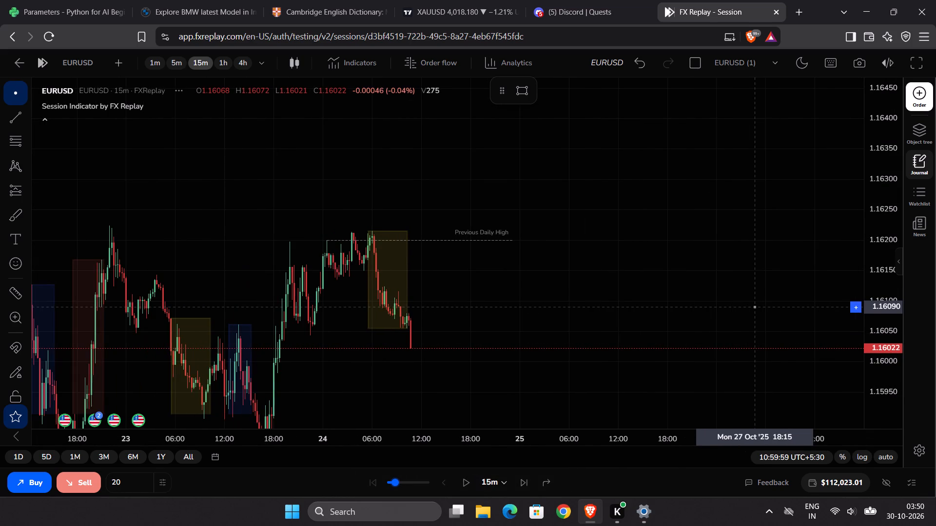
pyautogui.scroll(-1, 755, 307)
pyautogui.moveTo(663, 319); pyautogui.dragTo(804, 236)
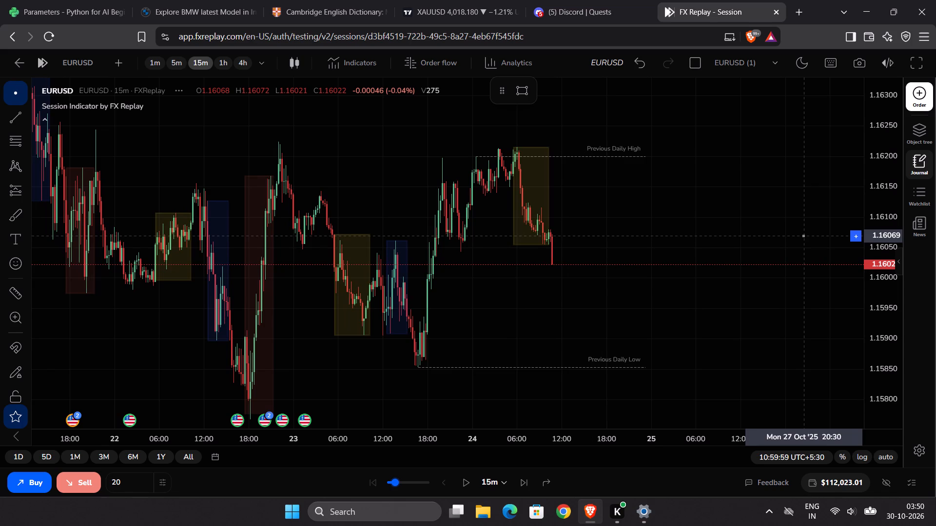
pyautogui.moveTo(804, 236); pyautogui.dragTo(670, 277)
pyautogui.scroll(3, 642, 277)
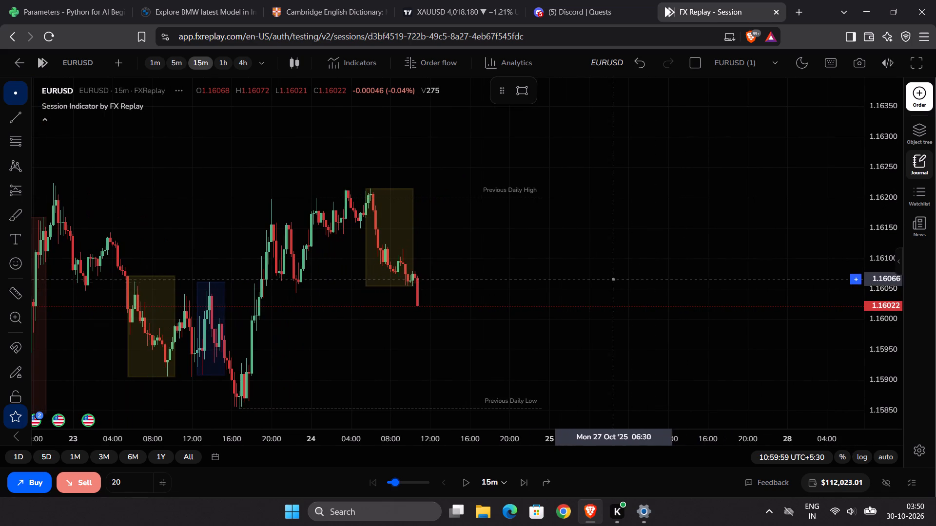
# Prepare a EURUSD market sell order at 1.16022 with 2% risk and its stop loss at 1.16119.
pyautogui.click(919, 101)
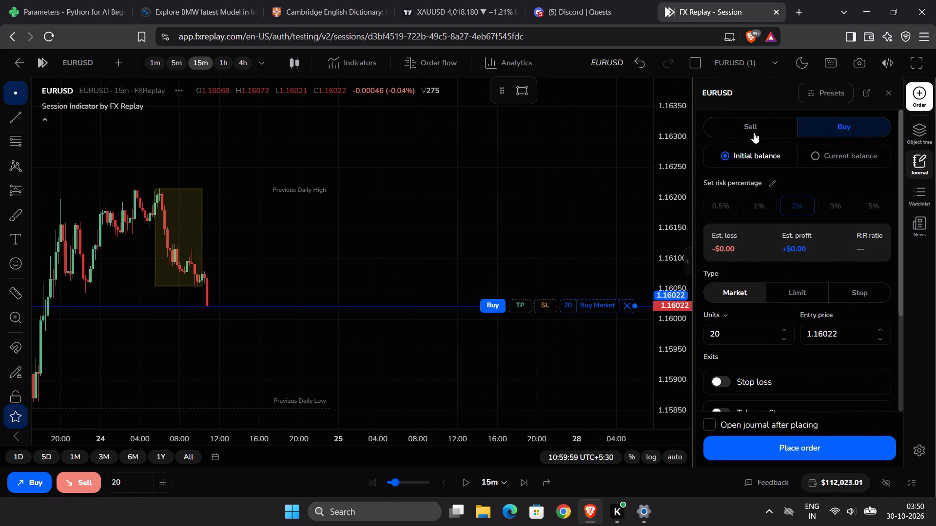
pyautogui.click(754, 131)
pyautogui.moveTo(579, 210); pyautogui.dragTo(616, 217)
pyautogui.moveTo(546, 312); pyautogui.dragTo(546, 283)
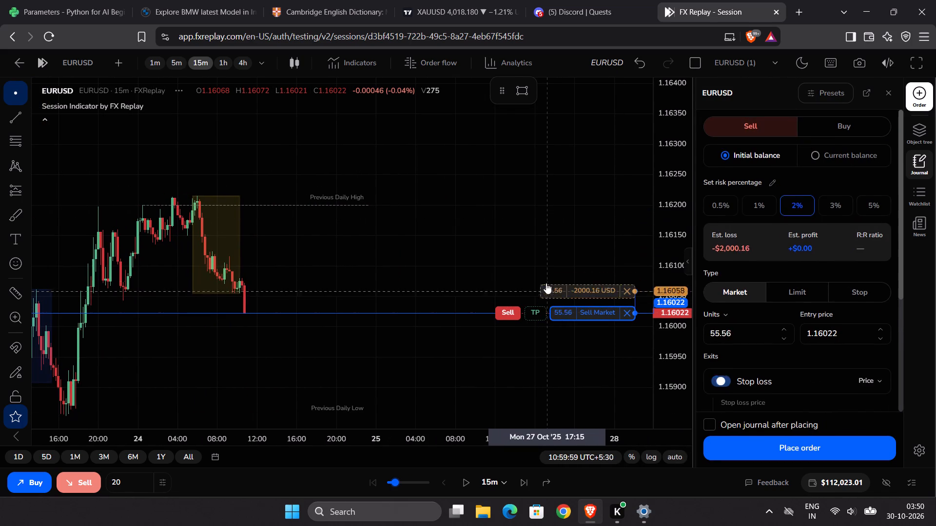
pyautogui.moveTo(546, 283); pyautogui.dragTo(542, 213)
pyautogui.moveTo(521, 269); pyautogui.dragTo(546, 142)
pyautogui.moveTo(517, 147); pyautogui.dragTo(501, 235)
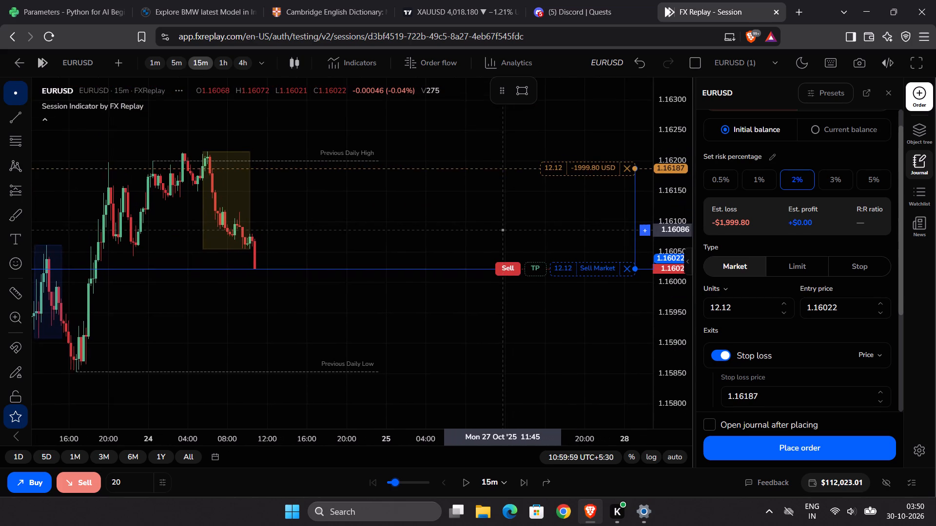
pyautogui.moveTo(501, 235); pyautogui.dragTo(498, 263)
pyautogui.moveTo(559, 198); pyautogui.dragTo(562, 236)
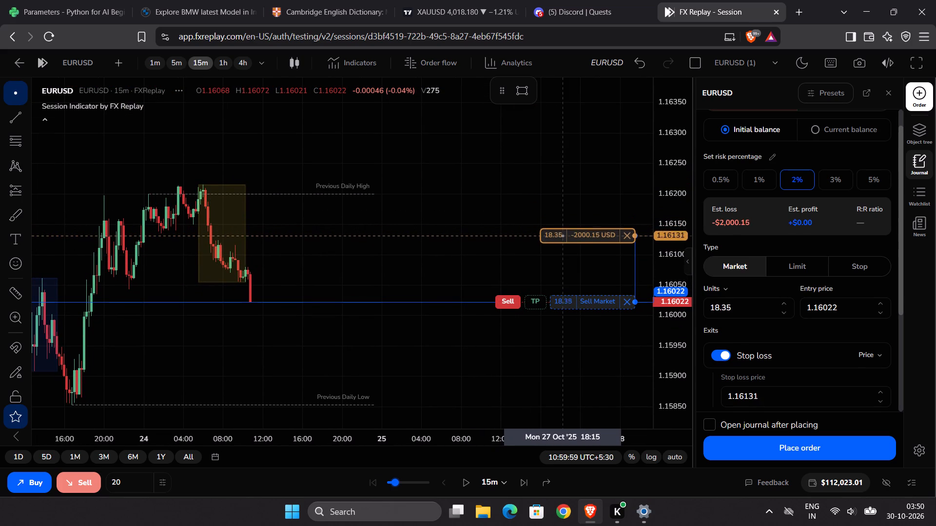
pyautogui.moveTo(562, 236); pyautogui.dragTo(562, 243)
pyautogui.moveTo(553, 263); pyautogui.dragTo(564, 209)
pyautogui.click(565, 202)
# Set the sell order's take profit to 1.15828 for a 1:2 risk/reward and place the order.
pyautogui.moveTo(536, 248); pyautogui.dragTo(535, 265)
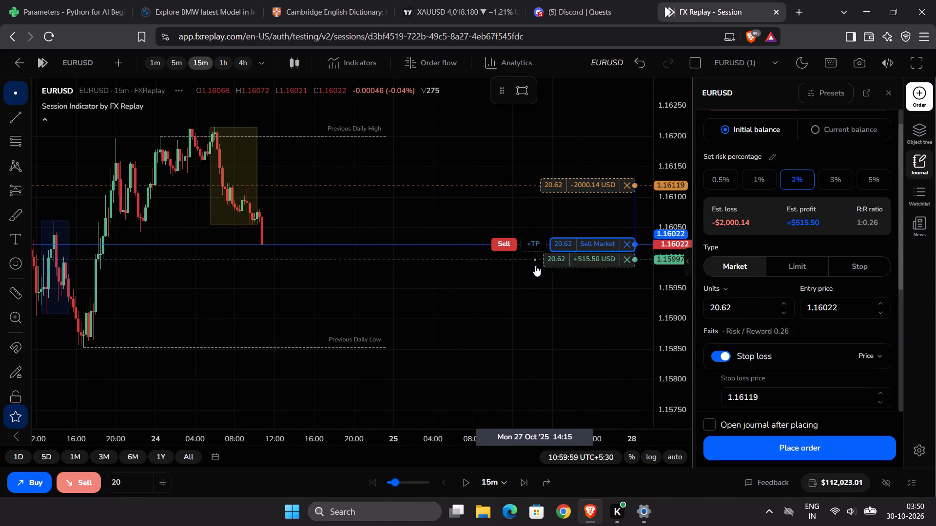
pyautogui.moveTo(535, 265); pyautogui.dragTo(520, 372)
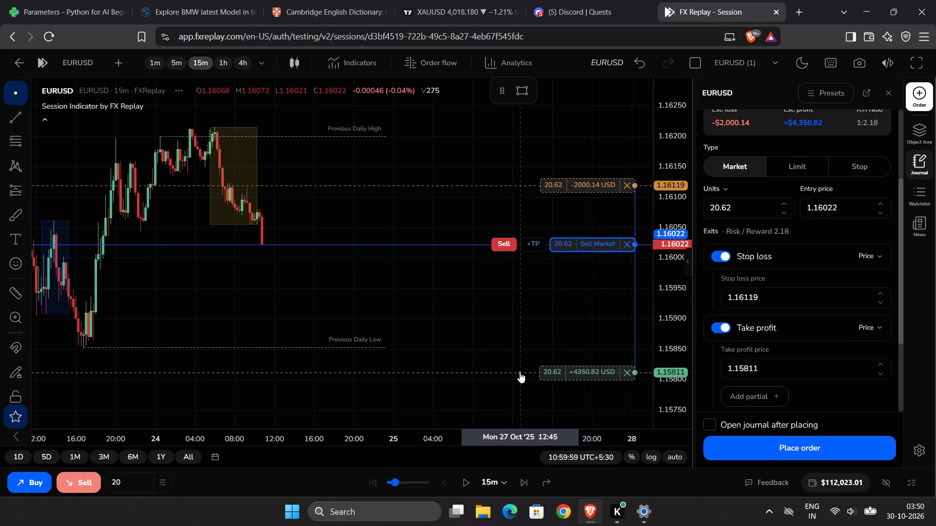
pyautogui.moveTo(520, 372); pyautogui.dragTo(525, 364)
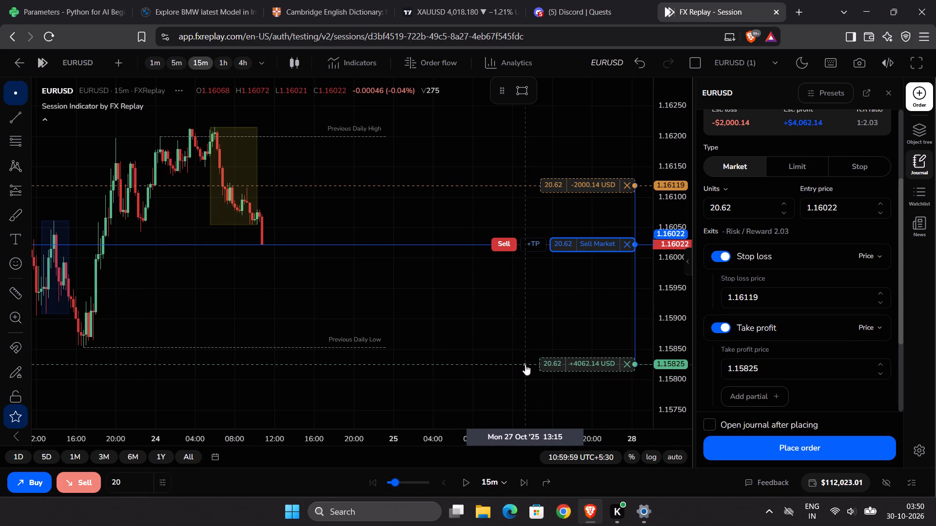
pyautogui.moveTo(525, 364); pyautogui.dragTo(528, 362)
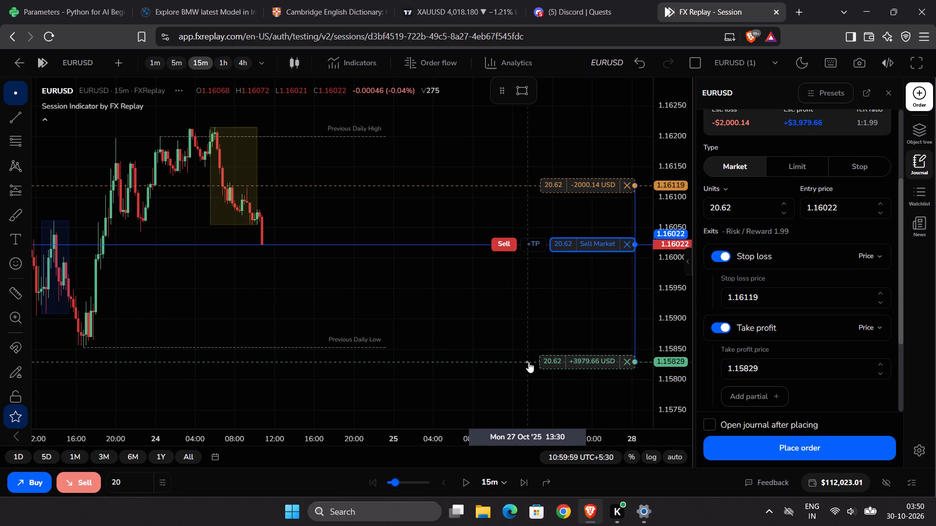
pyautogui.moveTo(528, 362); pyautogui.dragTo(529, 362)
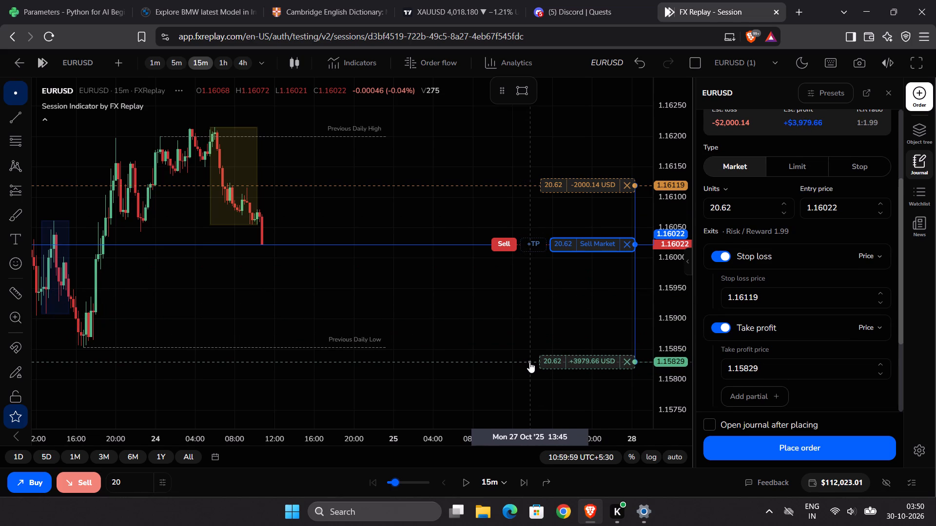
pyautogui.moveTo(529, 362); pyautogui.dragTo(530, 362)
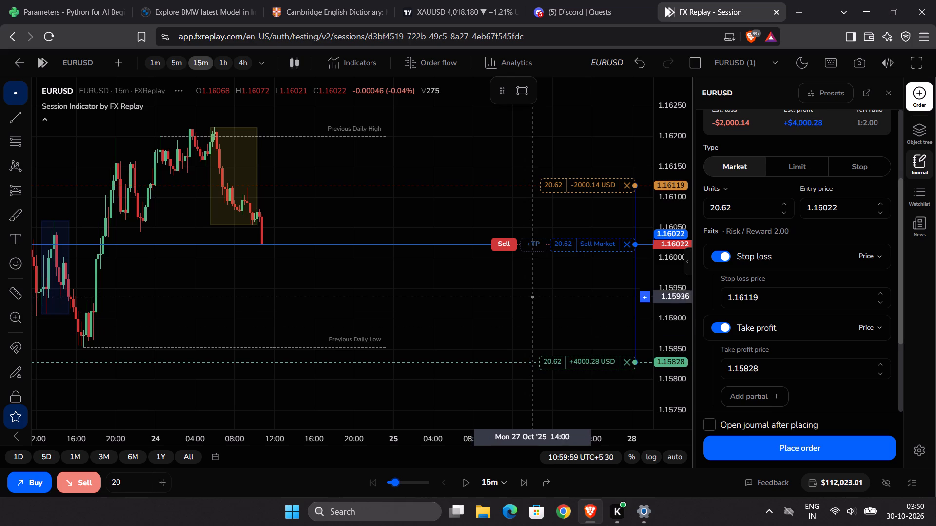
pyautogui.click(512, 245)
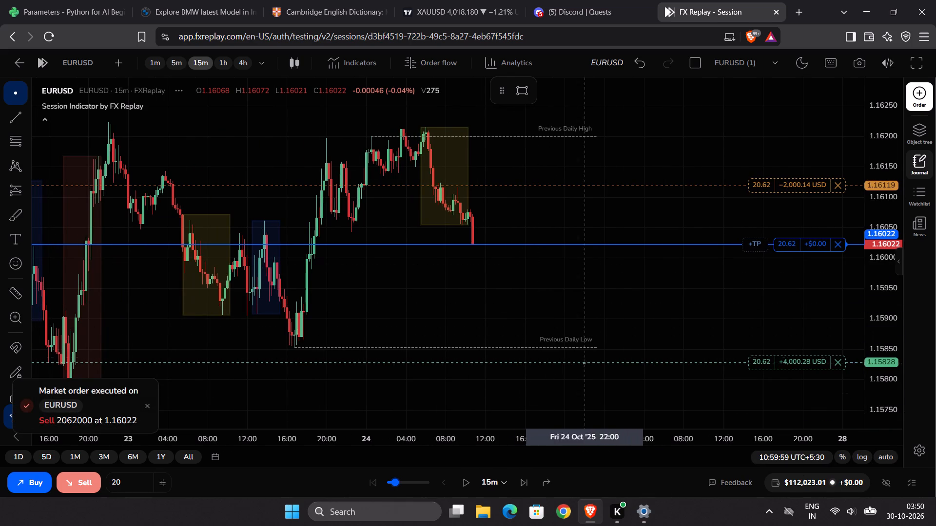
# Switch both the replay interval and the EURUSD chart timeframe to 5 minutes.
pyautogui.click(489, 479)
pyautogui.scroll(-1, 477, 428)
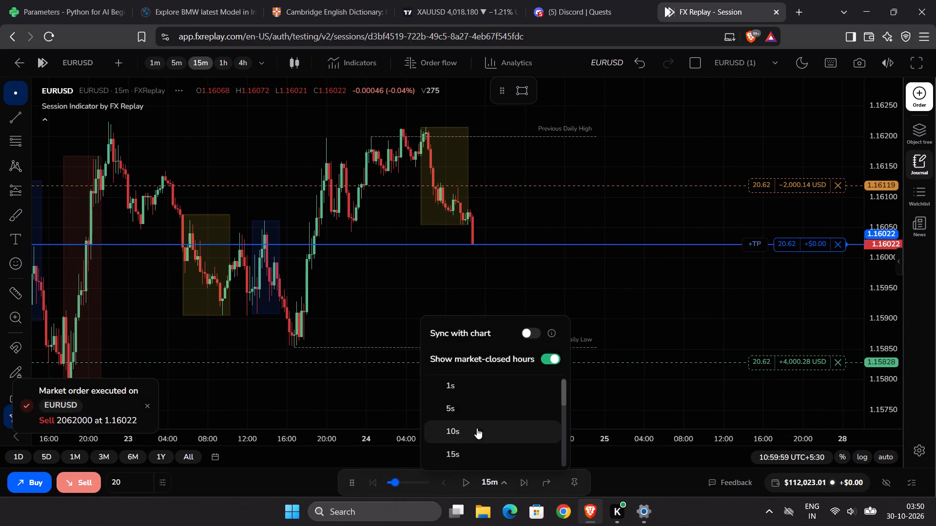
pyautogui.scroll(-1, 477, 428)
pyautogui.click(459, 424)
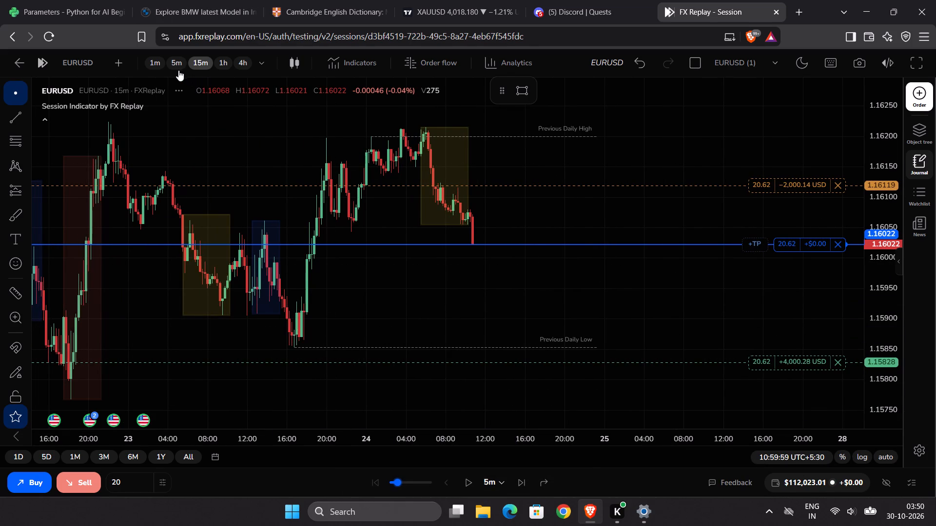
pyautogui.click(177, 63)
pyautogui.scroll(-4, 380, 185)
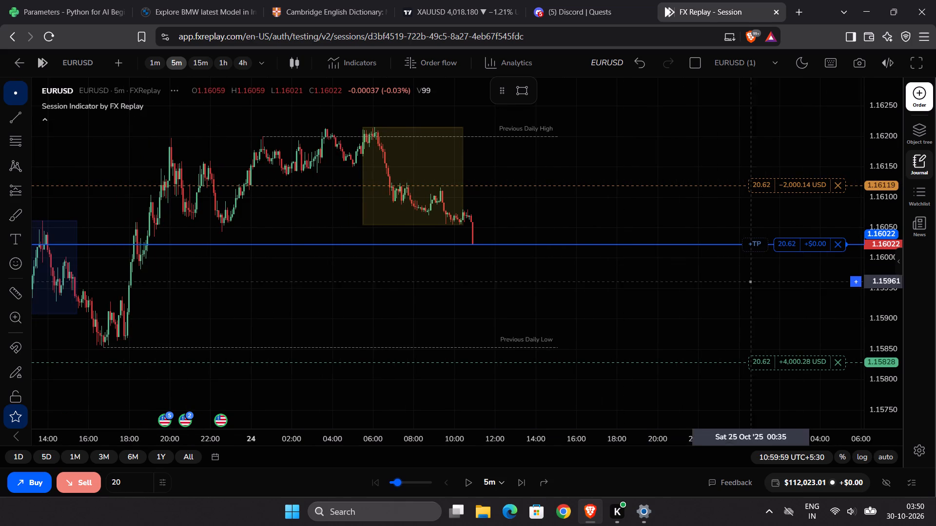
pyautogui.moveTo(741, 301); pyautogui.dragTo(673, 314)
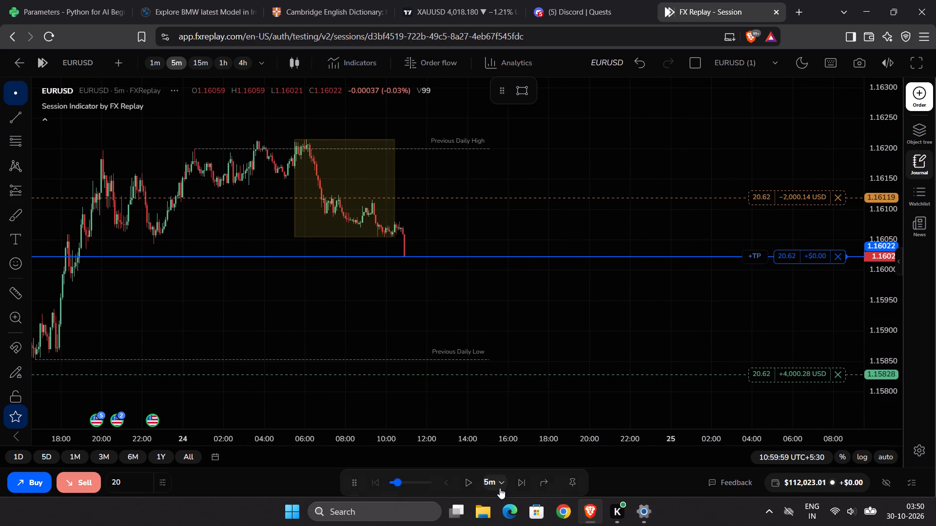
# Play the 5-minute candles forward in short bursts to follow the open sell, pausing at 12:29:59 on 24 October.
pyautogui.click(467, 481)
pyautogui.click(467, 481)
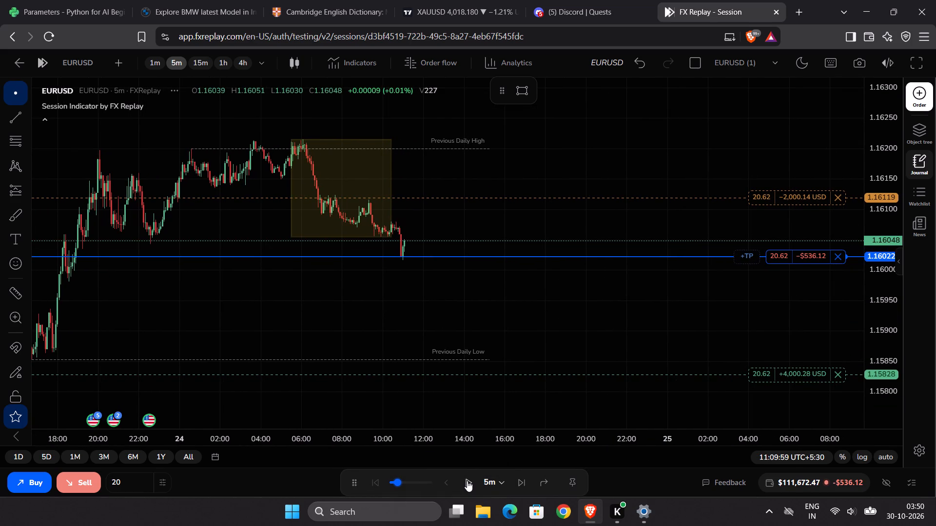
pyautogui.click(467, 481)
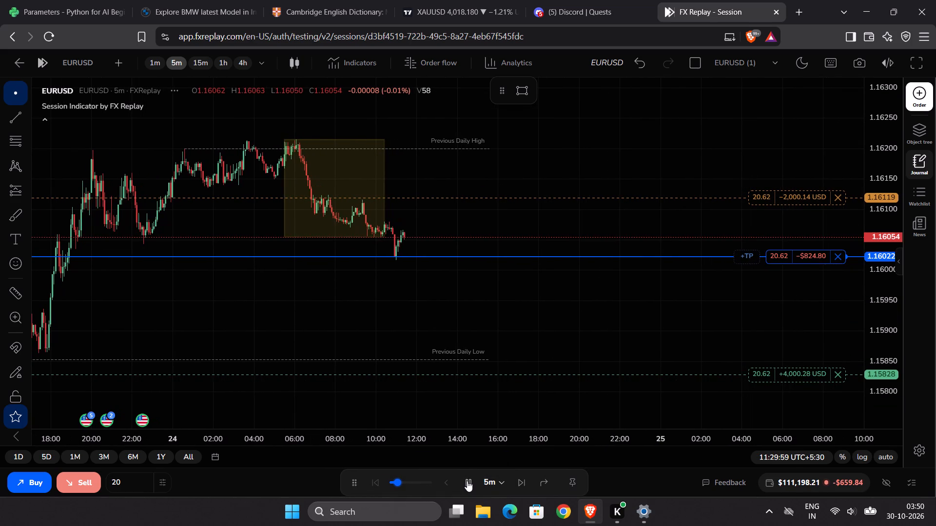
pyautogui.click(467, 481)
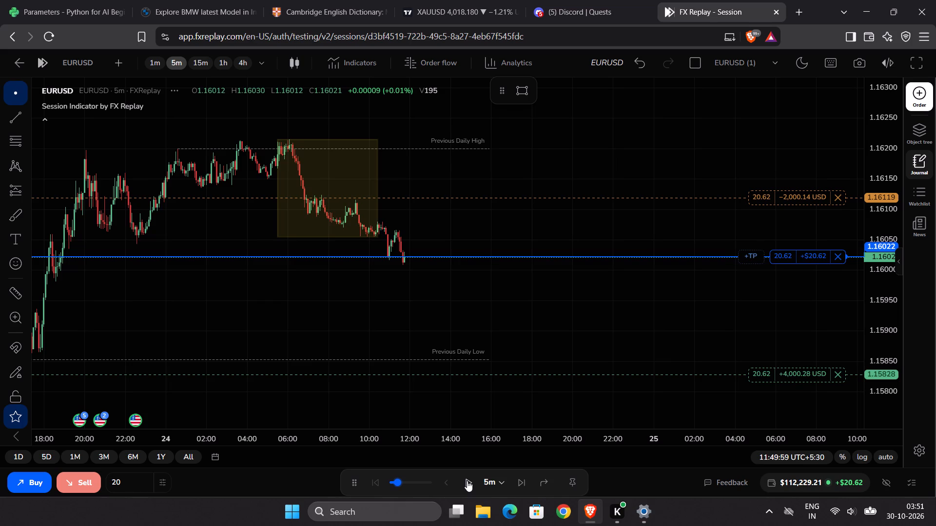
pyautogui.click(467, 481)
pyautogui.click(467, 481)
pyautogui.click(467, 481)
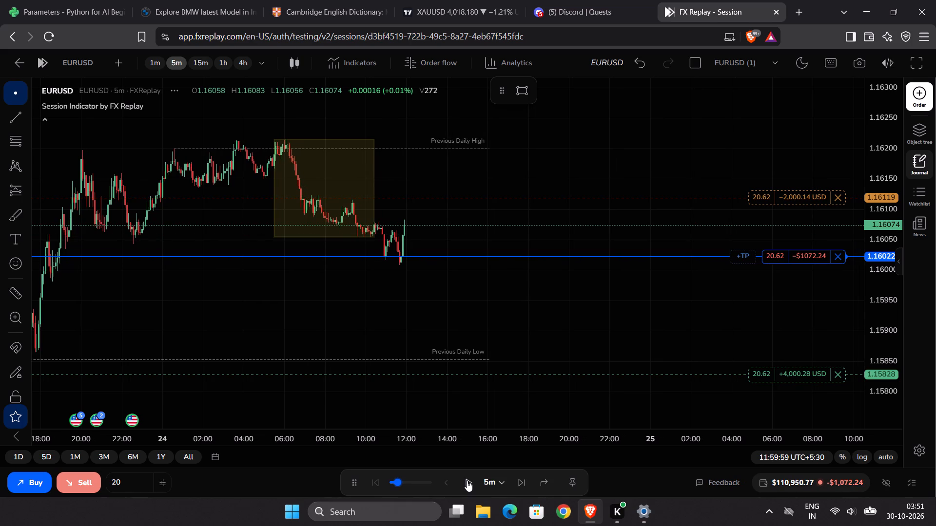
pyautogui.click(467, 481)
pyautogui.click(467, 481)
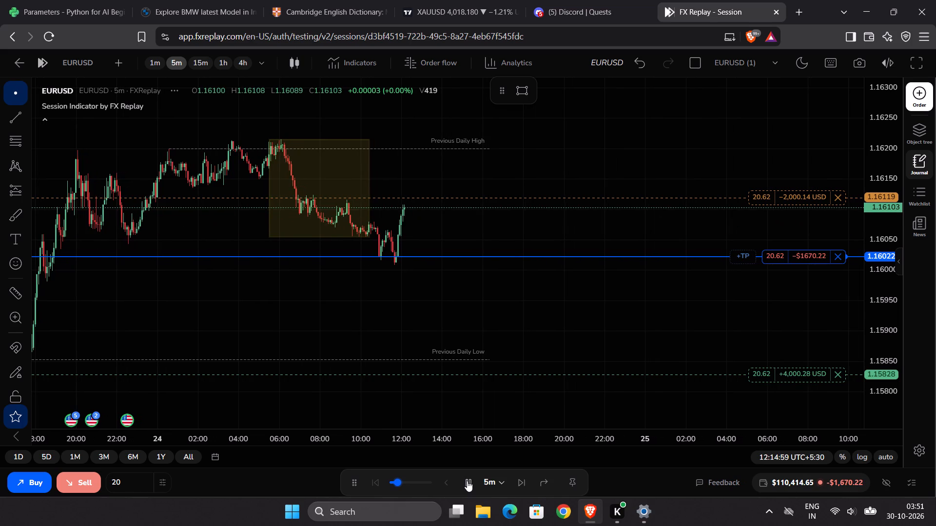
pyautogui.click(467, 481)
pyautogui.click(467, 481)
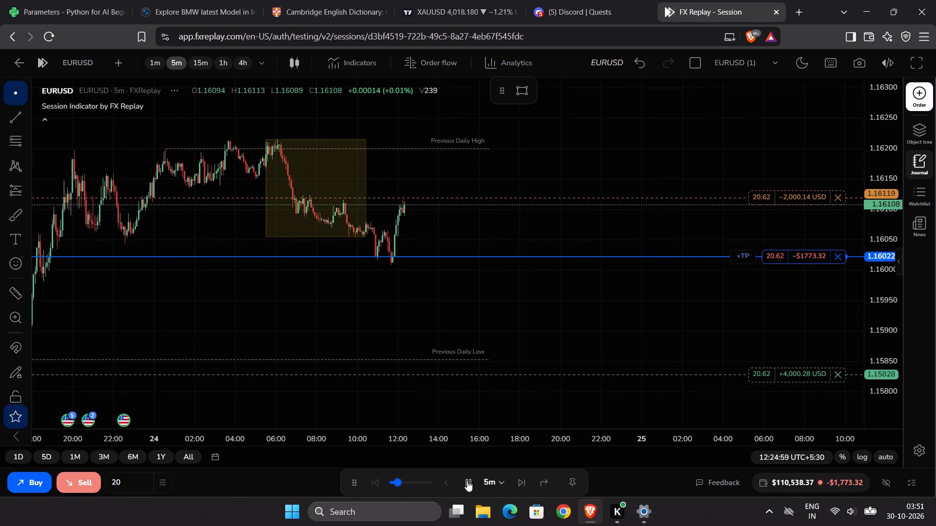
pyautogui.click(467, 481)
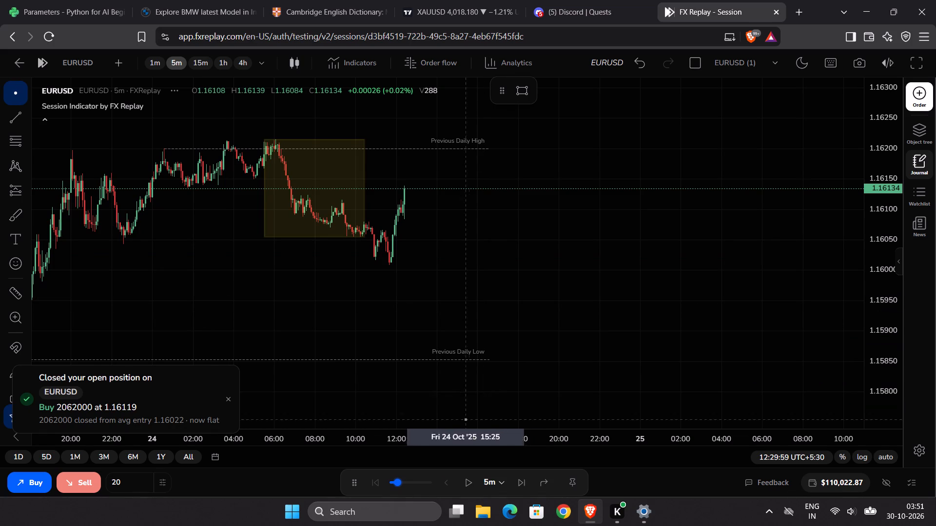
# Play the 5-minute candles forward and pause the replay at 13:09:59 on 24 October.
pyautogui.click(468, 480)
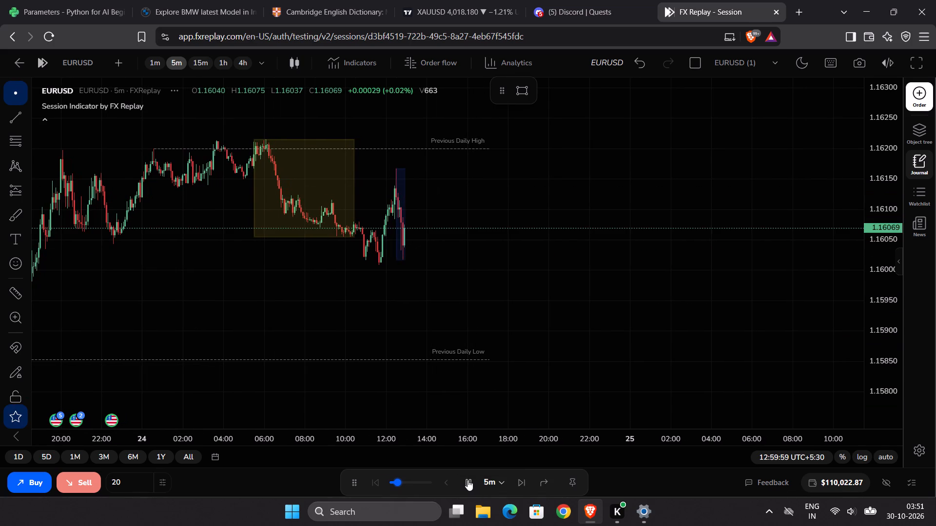
pyautogui.click(468, 480)
pyautogui.moveTo(534, 269); pyautogui.dragTo(444, 350)
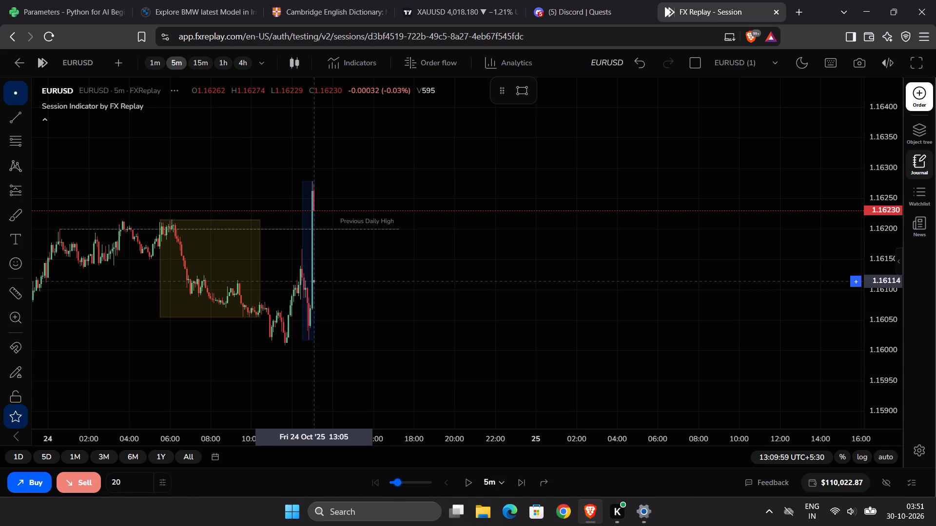
# Switch both the EURUSD chart timeframe and the replay interval to 15 minutes.
pyautogui.click(204, 59)
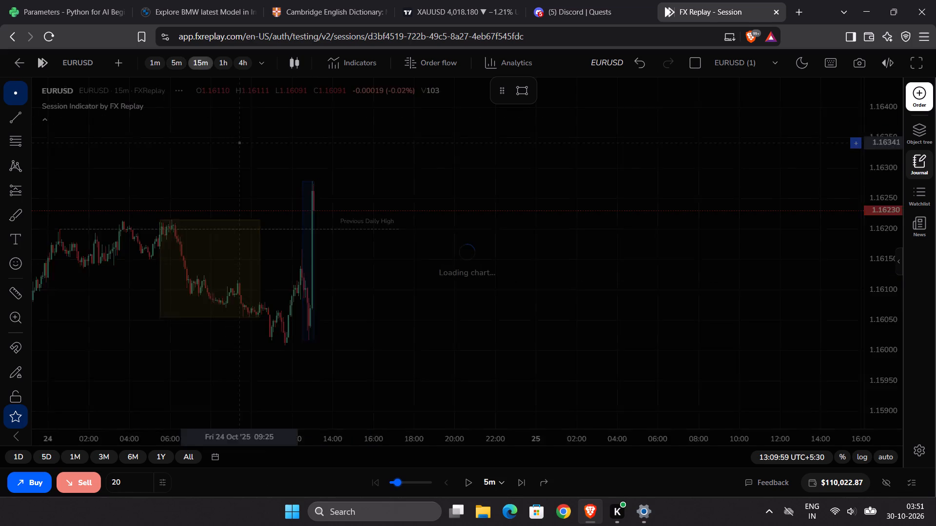
pyautogui.moveTo(451, 294); pyautogui.dragTo(483, 299)
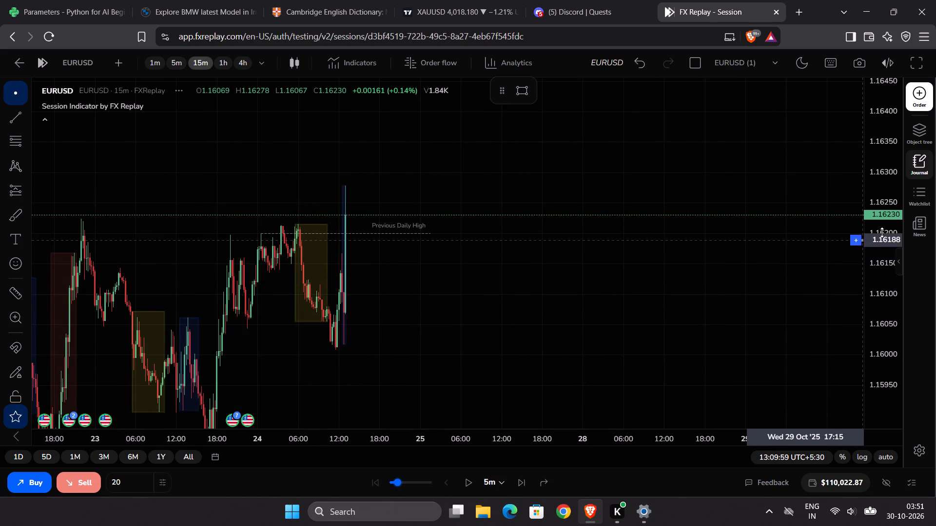
pyautogui.moveTo(882, 232); pyautogui.dragTo(878, 435)
pyautogui.scroll(5, 652, 375)
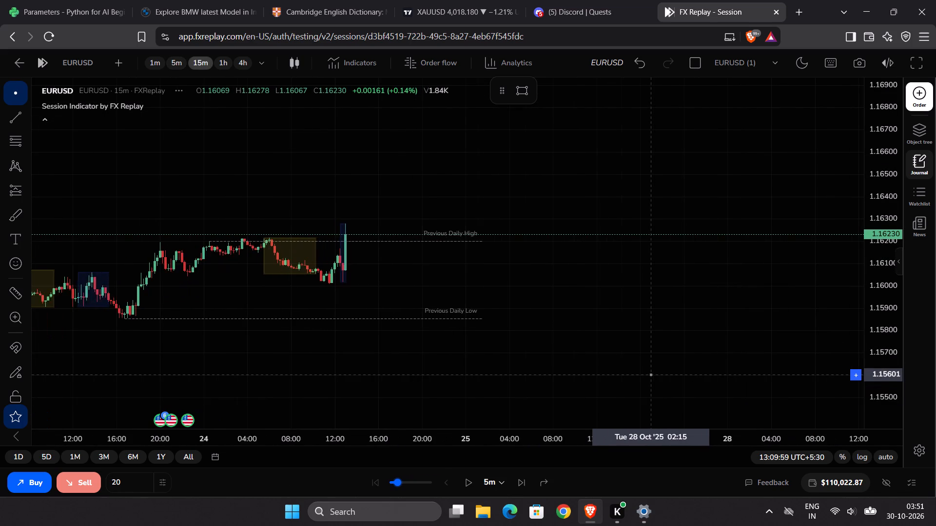
pyautogui.scroll(2, 652, 375)
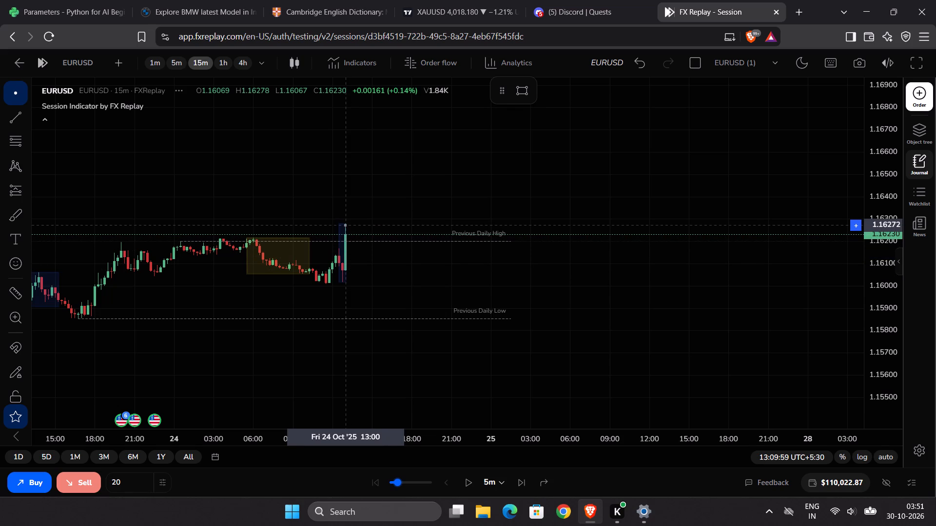
pyautogui.scroll(5, 451, 269)
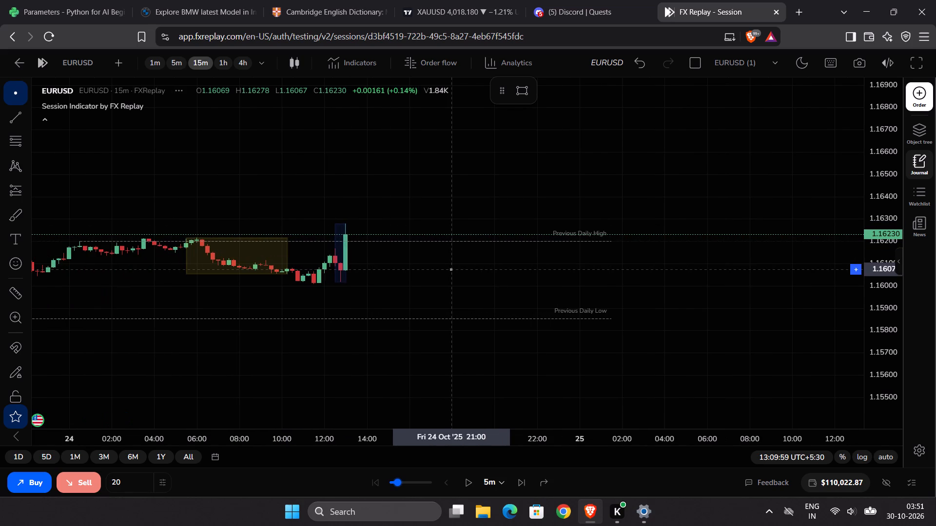
pyautogui.scroll(-3, 451, 271)
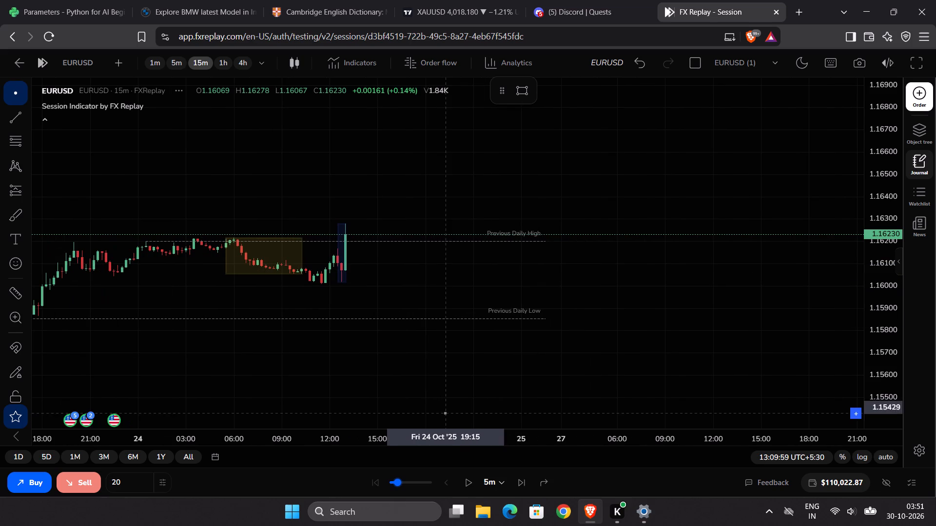
pyautogui.click(480, 477)
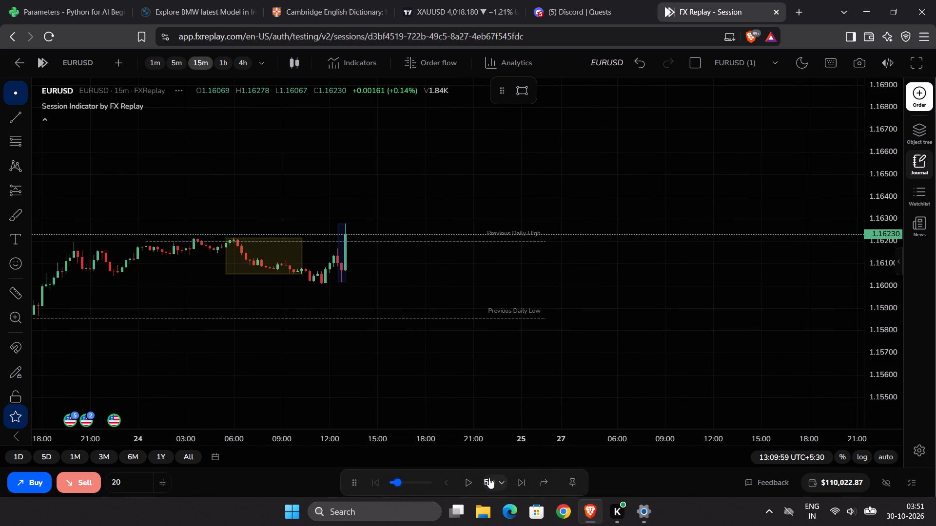
pyautogui.click(489, 478)
pyautogui.scroll(-5, 484, 414)
pyautogui.click(451, 383)
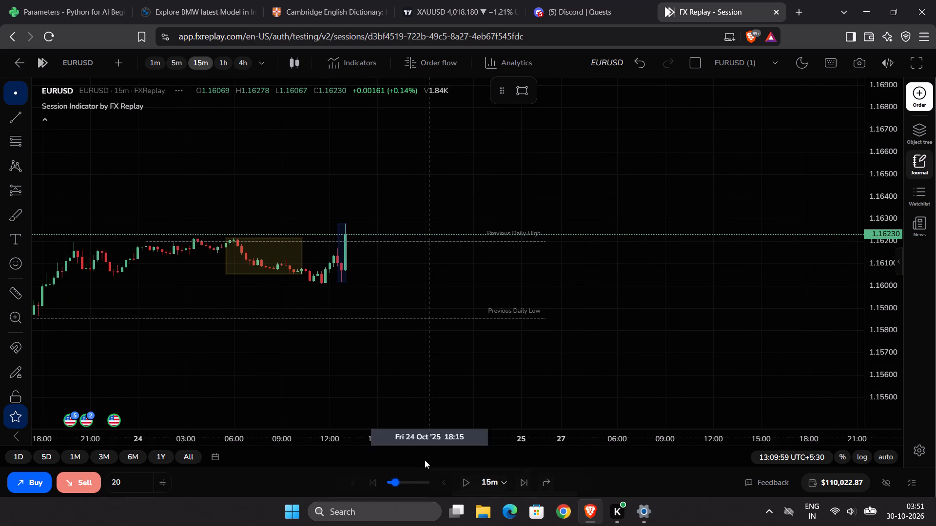
# Raise the replay speed to maximum and play the 15-minute candles forward to 18:59:59 on 24 October.
pyautogui.moveTo(424, 482); pyautogui.dragTo(437, 482)
pyautogui.click(465, 482)
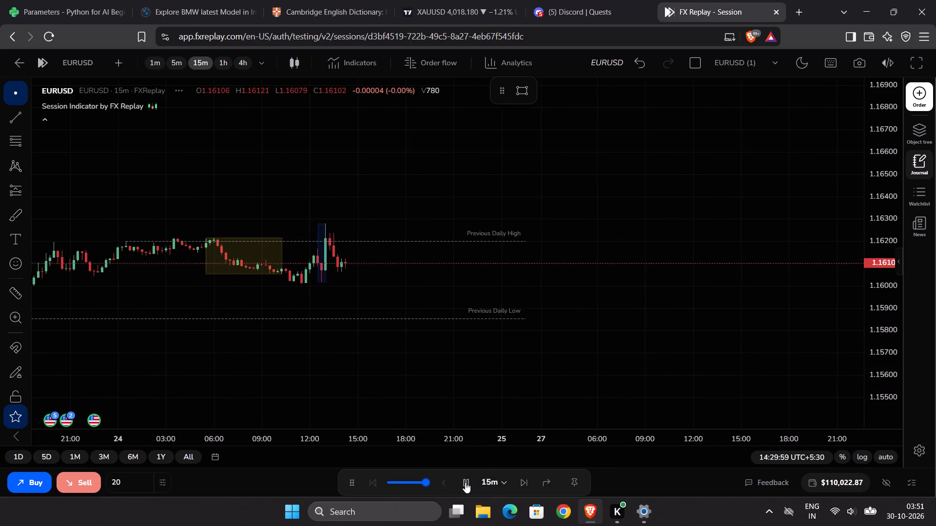
pyautogui.click(465, 482)
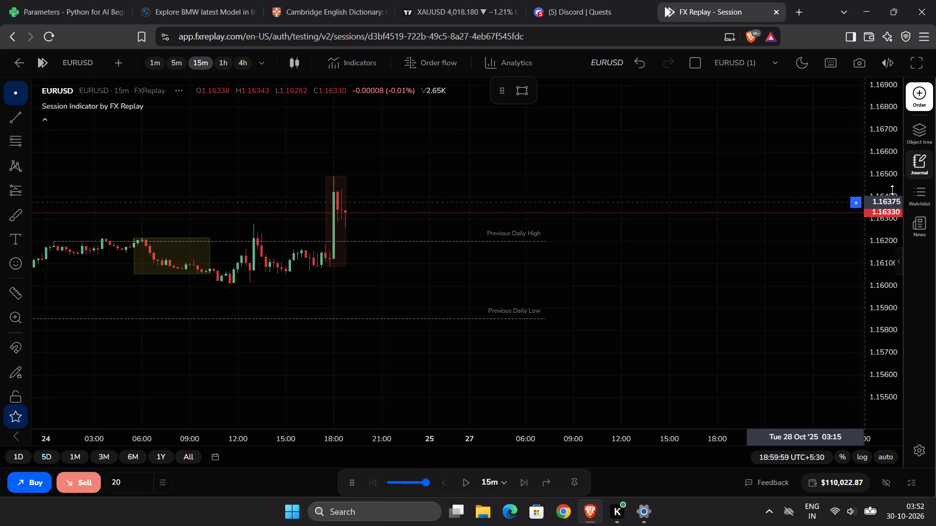
# Check the list of EURUSD trades in the journal, then close it.
pyautogui.click(926, 161)
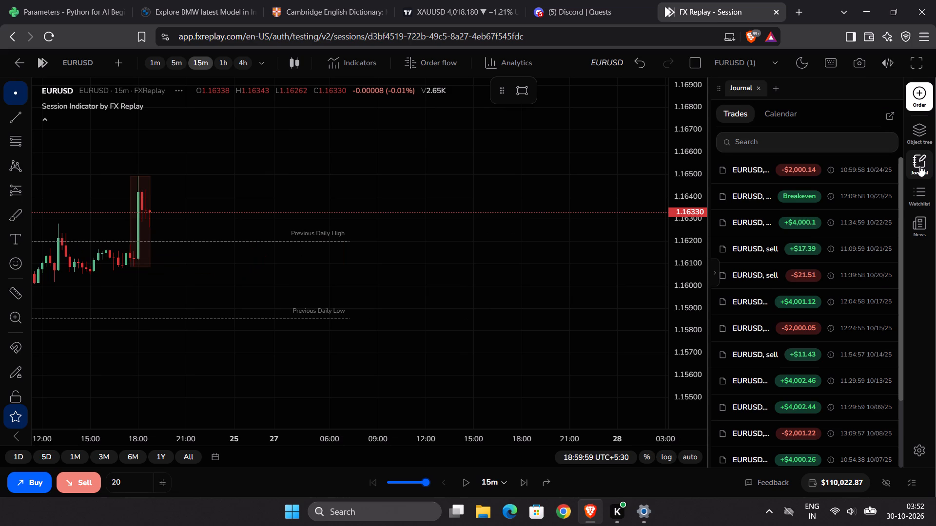
pyautogui.click(919, 166)
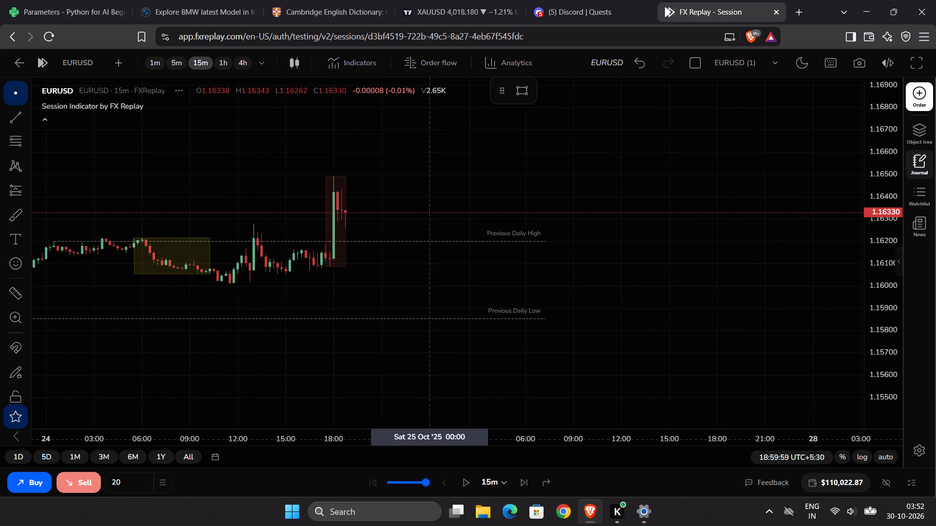
# Play the 15-minute candles forward in bursts to 02:44:59 on 25 October and dismiss the plan upgrade offer.
pyautogui.click(466, 480)
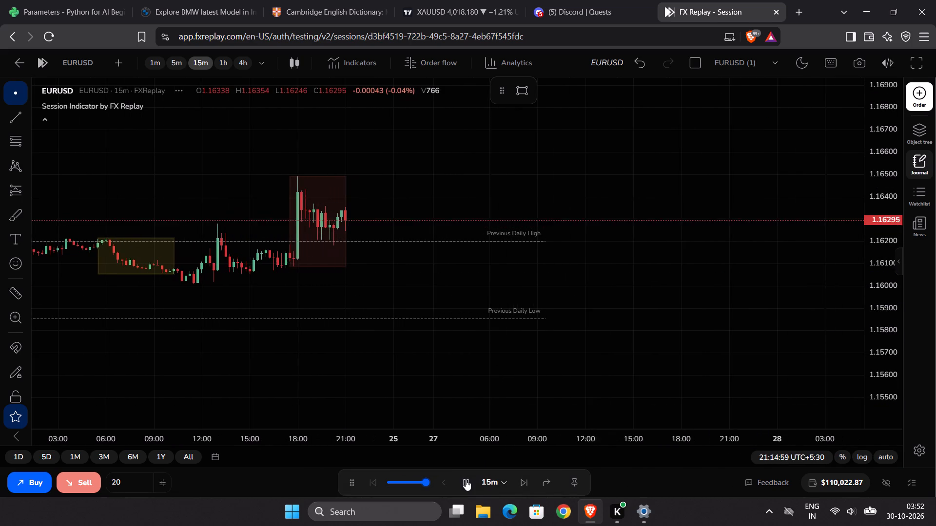
pyautogui.click(466, 480)
pyautogui.scroll(4, 478, 359)
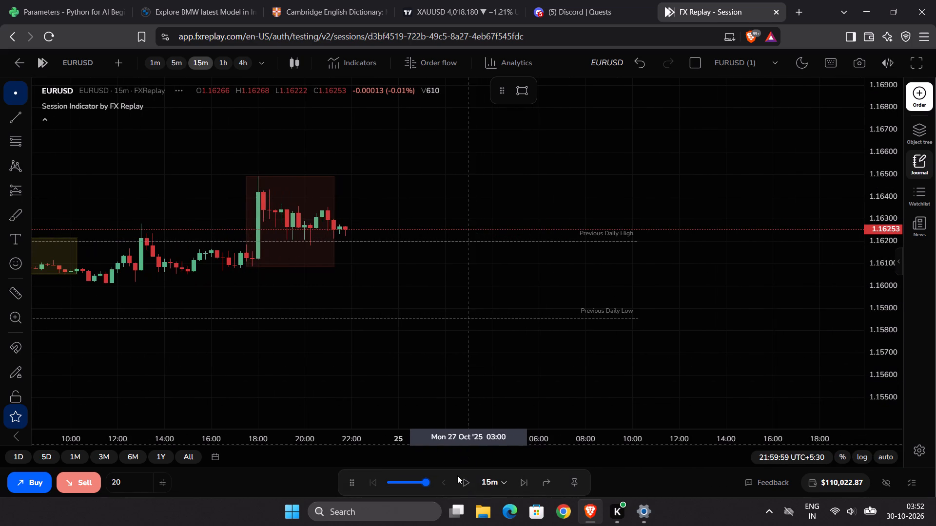
pyautogui.scroll(2, 467, 369)
pyautogui.click(463, 479)
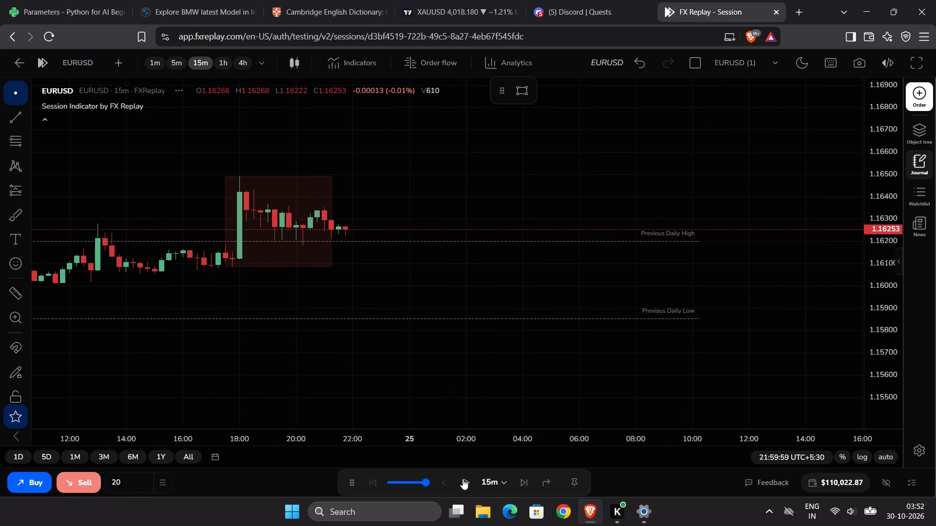
pyautogui.click(463, 479)
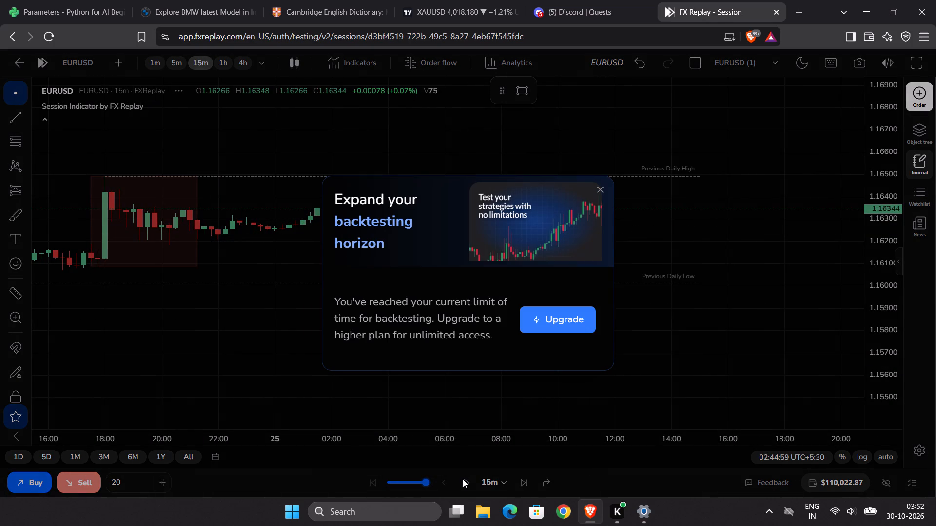
pyautogui.click(601, 189)
# Open the EURUSD session's analytics and review its profit and loss, win rate and risk/reward figures.
pyautogui.click(511, 67)
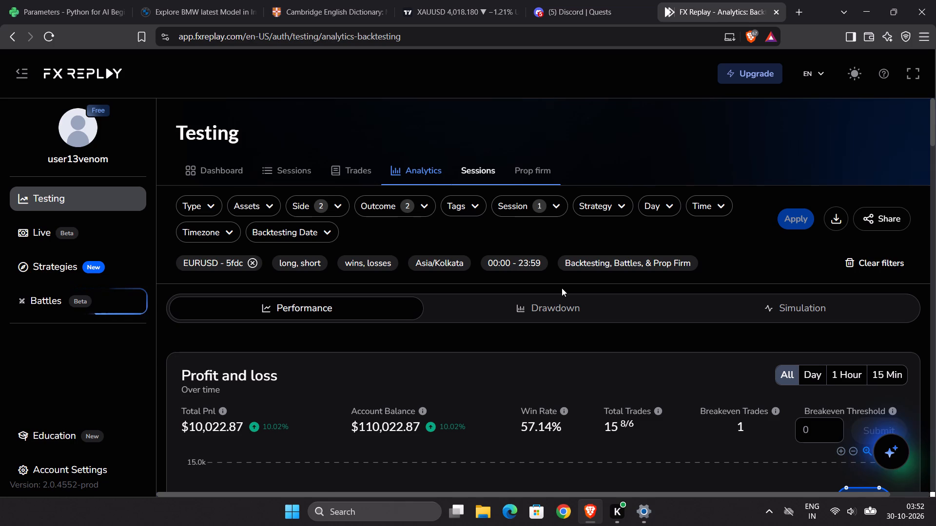
pyautogui.scroll(-3, 537, 294)
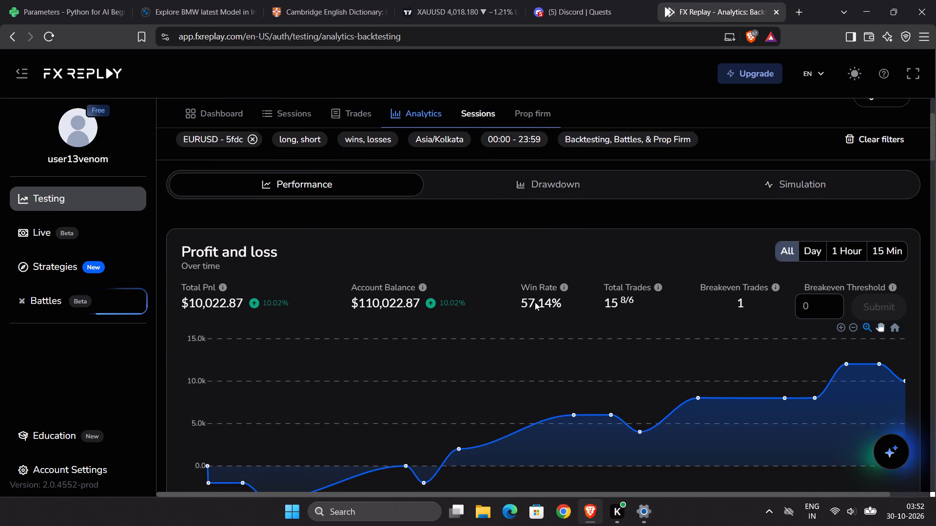
pyautogui.scroll(2, 531, 299)
pyautogui.click(298, 205)
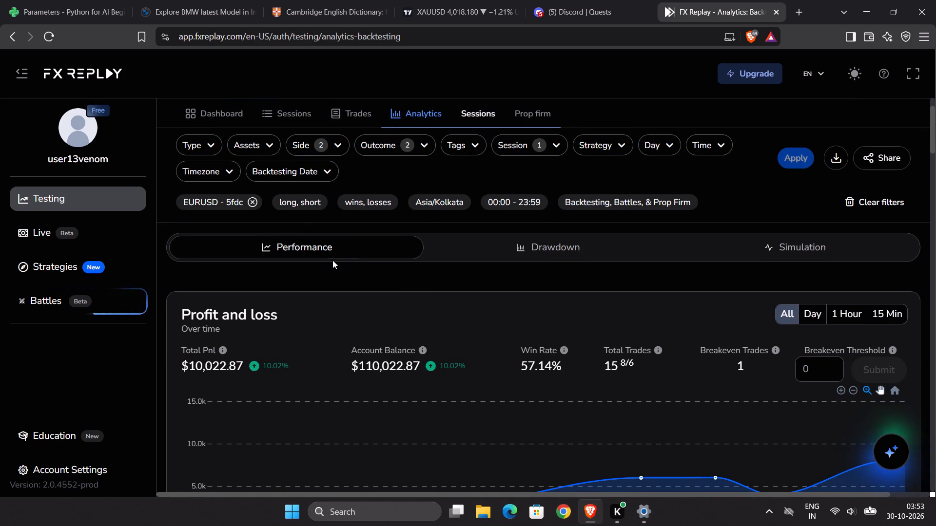
pyautogui.scroll(-8, 332, 260)
pyautogui.scroll(2, 332, 261)
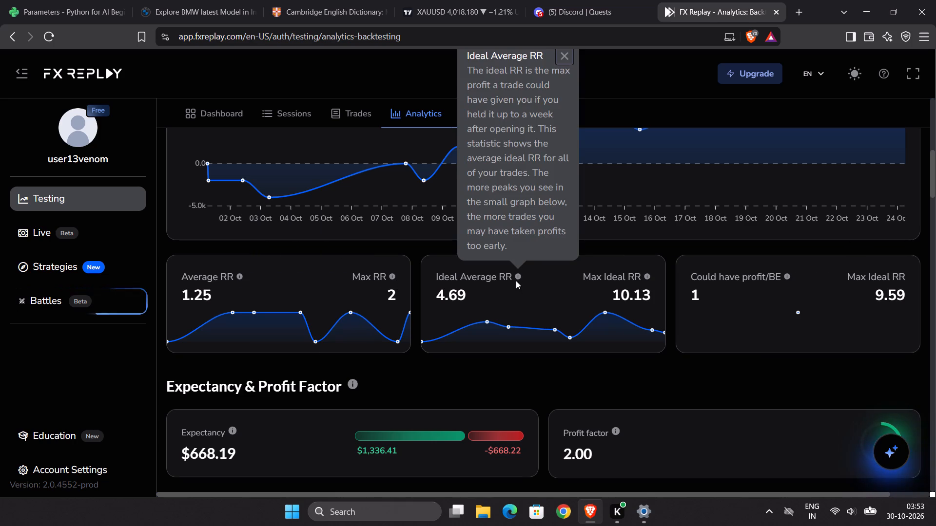
# Examine the expectancy, profit factor, and winners and losers statistics of the EURUSD backtest.
pyautogui.scroll(-2, 516, 308)
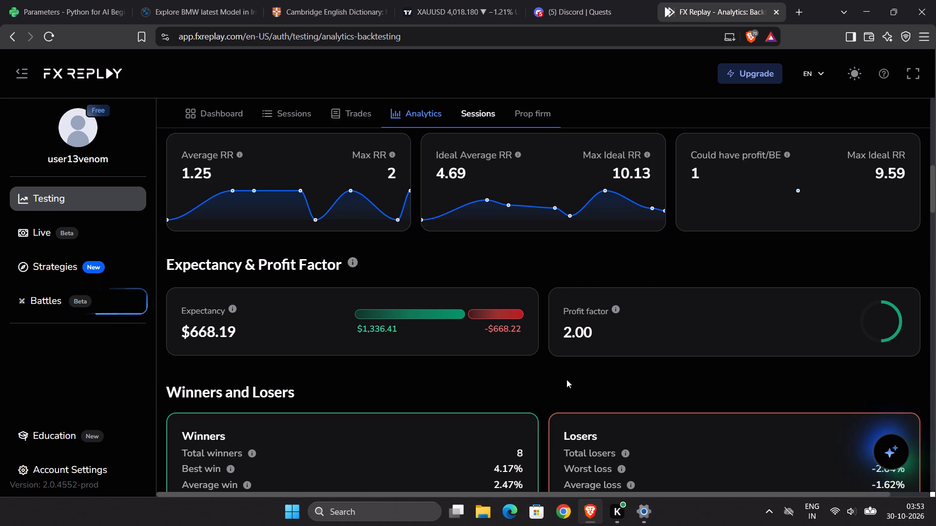
pyautogui.scroll(-1, 566, 379)
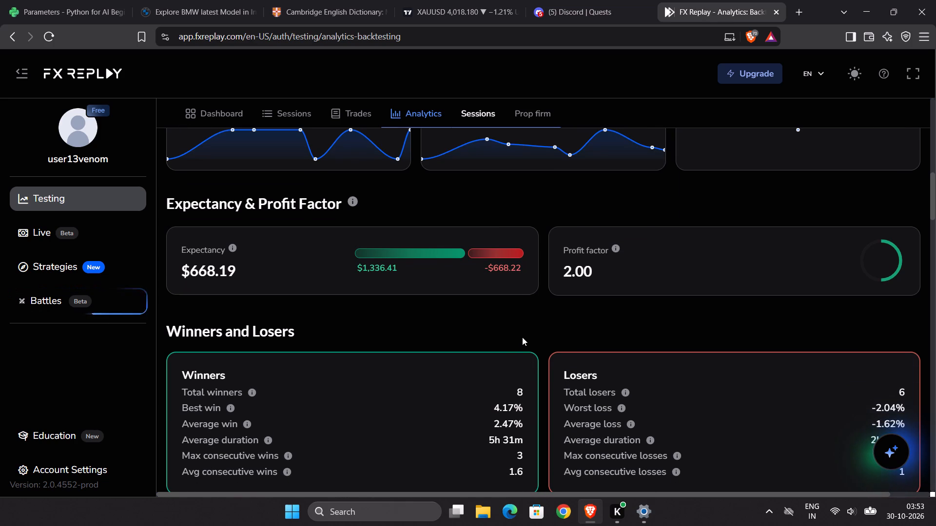
pyautogui.scroll(-1, 533, 343)
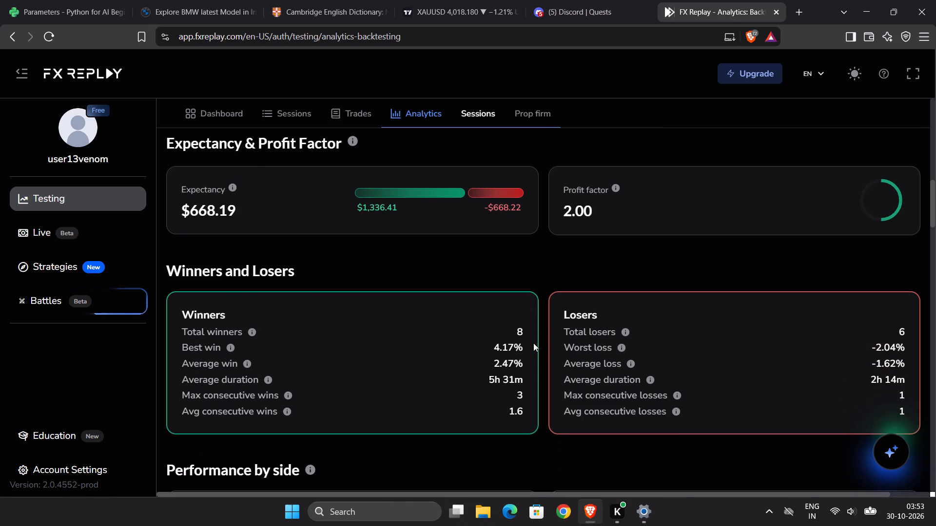
pyautogui.scroll(-2, 550, 345)
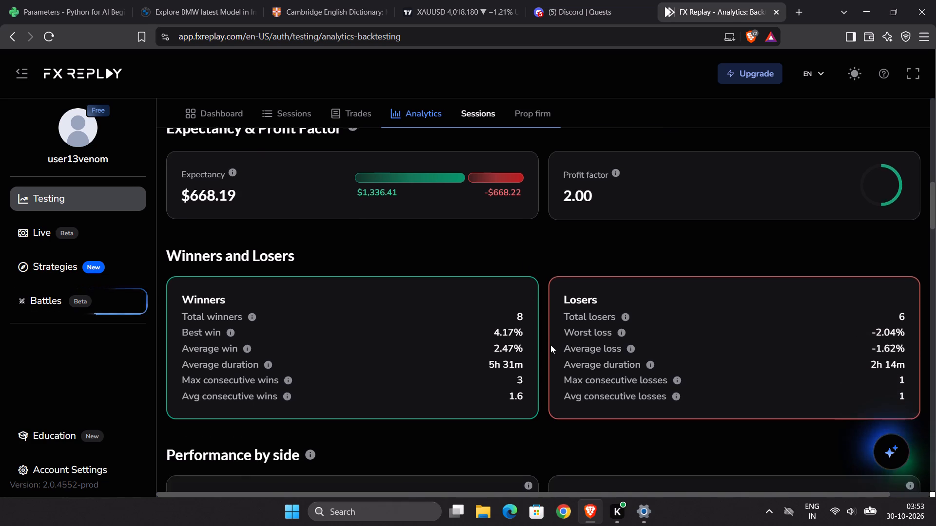
pyautogui.scroll(-7, 550, 345)
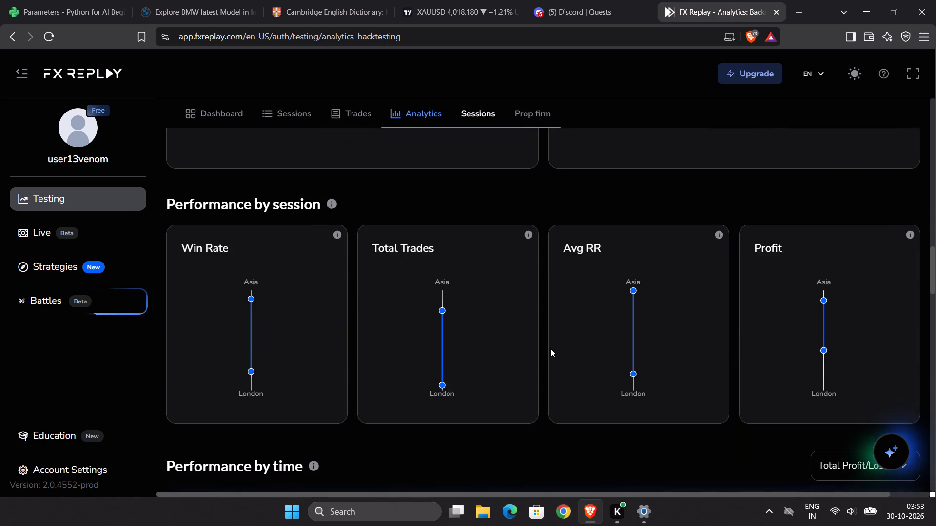
pyautogui.scroll(-5, 550, 348)
pyautogui.scroll(13, 550, 348)
pyautogui.scroll(-2, 550, 349)
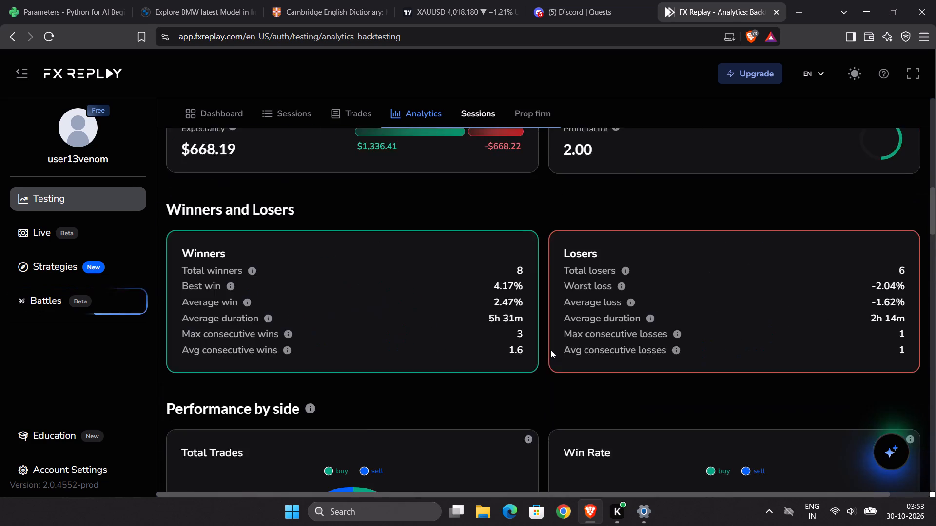
# Examine the backtest's performance by side and by trading session.
pyautogui.scroll(-3, 550, 350)
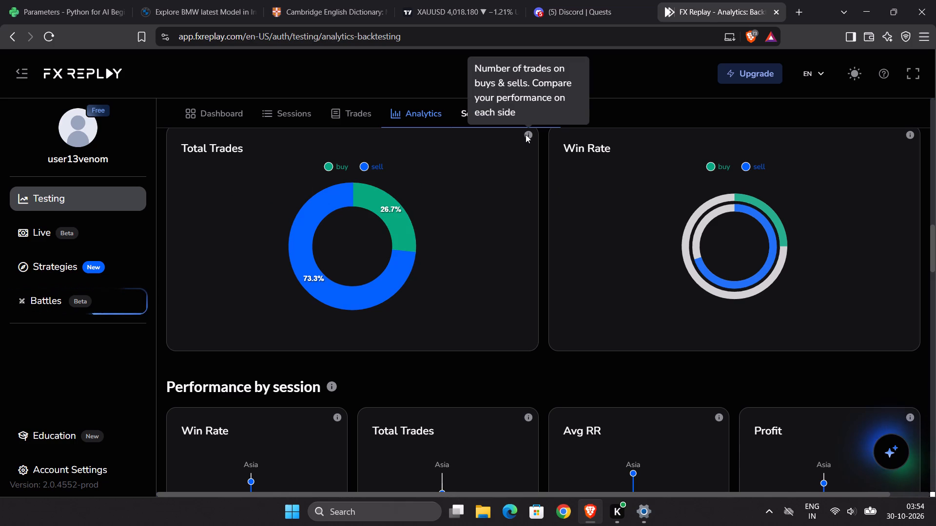
pyautogui.scroll(-5, 524, 212)
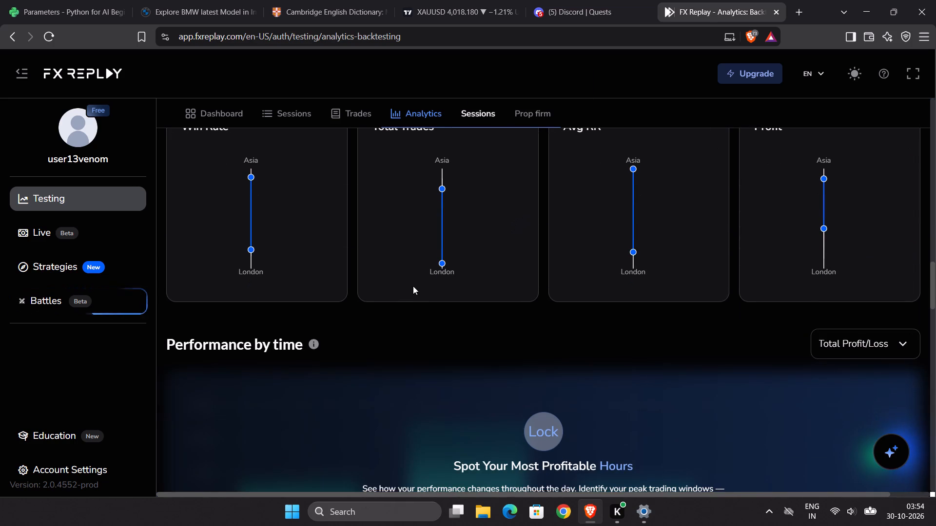
pyautogui.scroll(1, 413, 286)
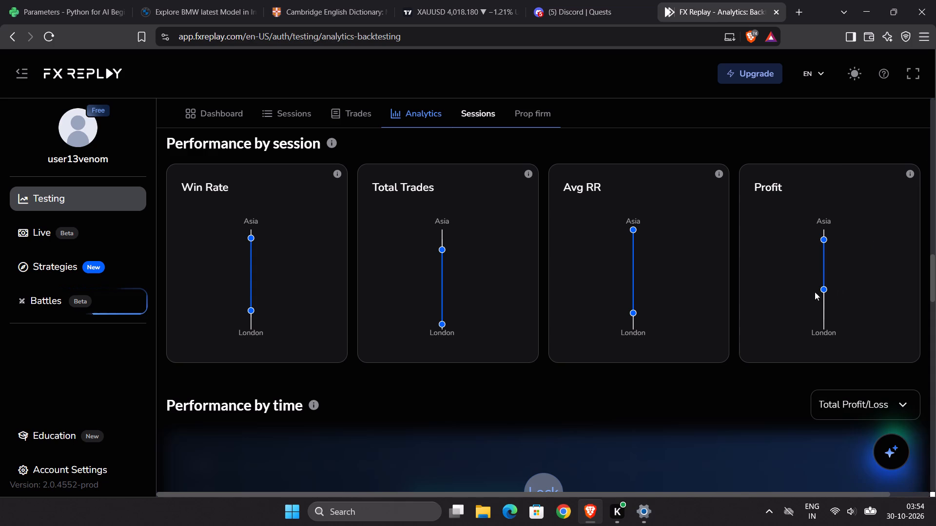
pyautogui.scroll(-2, 794, 281)
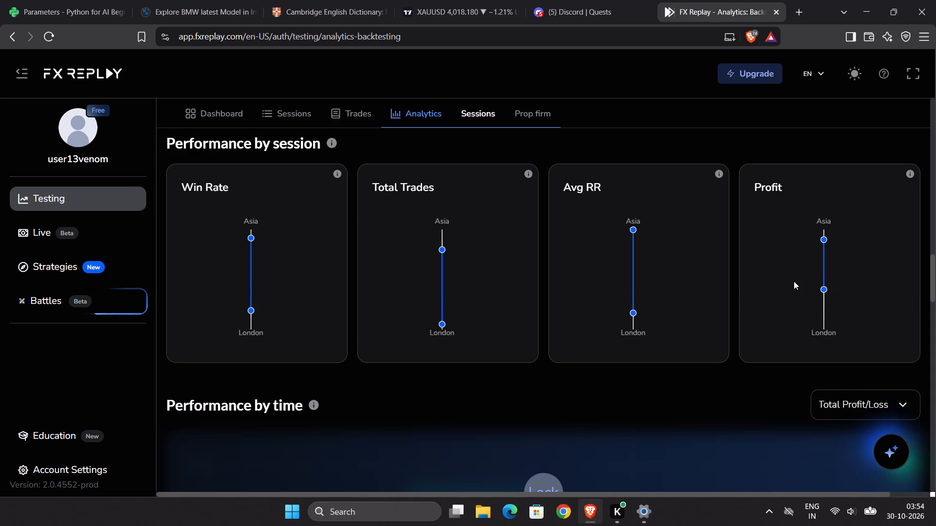
pyautogui.scroll(-2, 794, 281)
# Export the EURUSD session's analytics to the Desktop as backtesting-analytics, with the save type set to All Files.
pyautogui.scroll(19, 794, 281)
pyautogui.scroll(7, 785, 263)
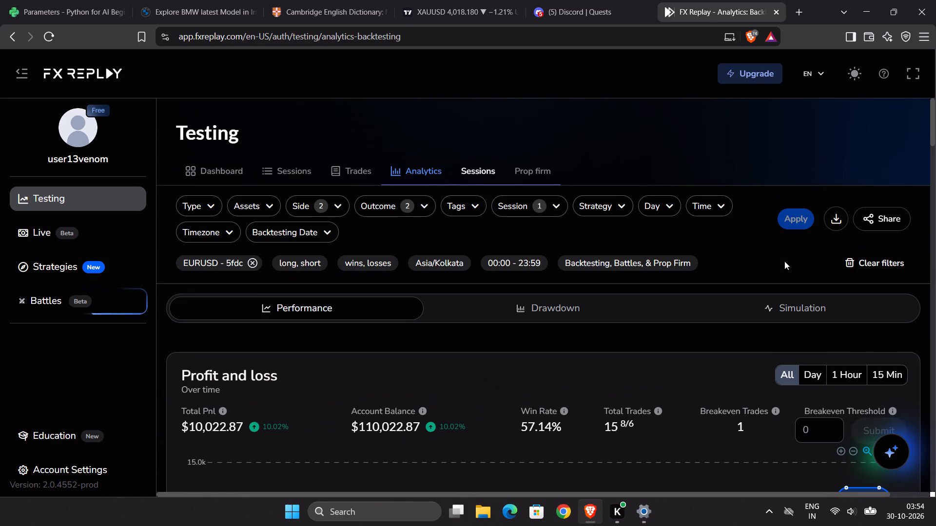
pyautogui.scroll(6, 784, 261)
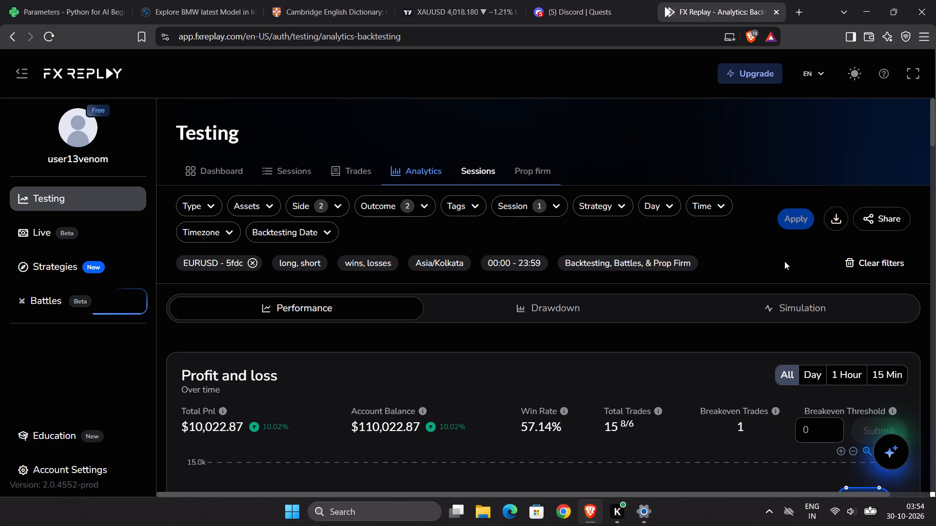
pyautogui.click(838, 220)
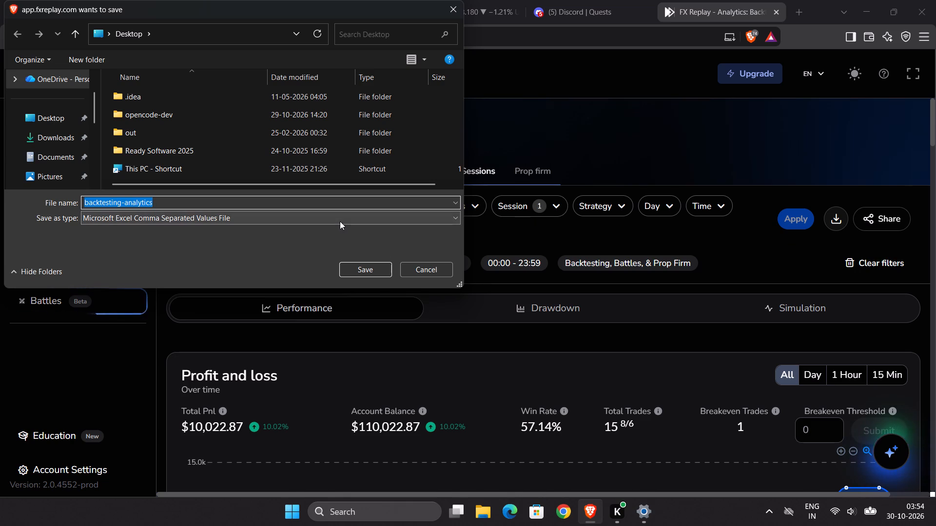
pyautogui.click(340, 221)
pyautogui.click(243, 240)
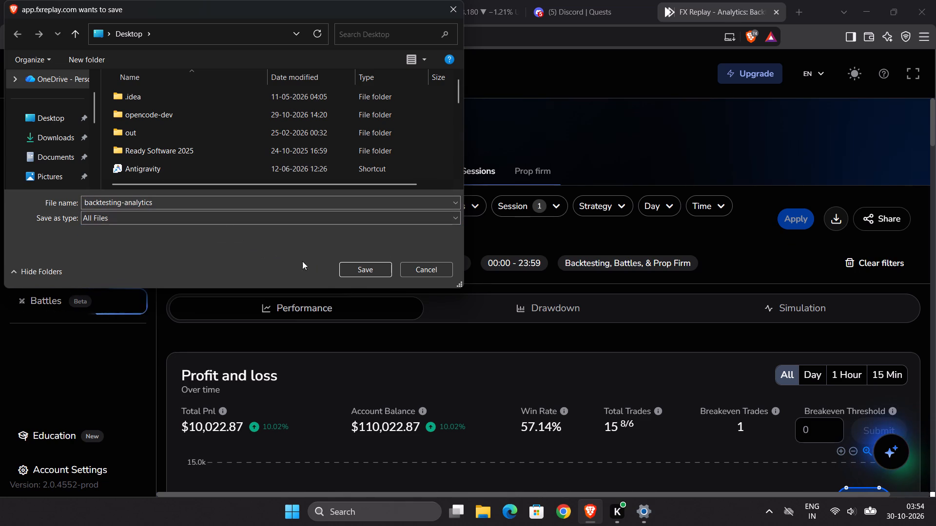
pyautogui.click(355, 271)
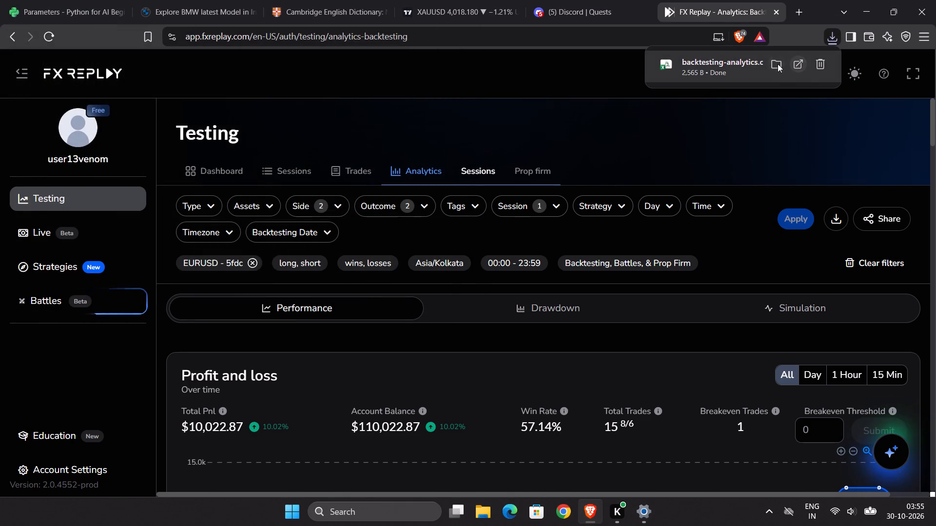
pyautogui.click(747, 124)
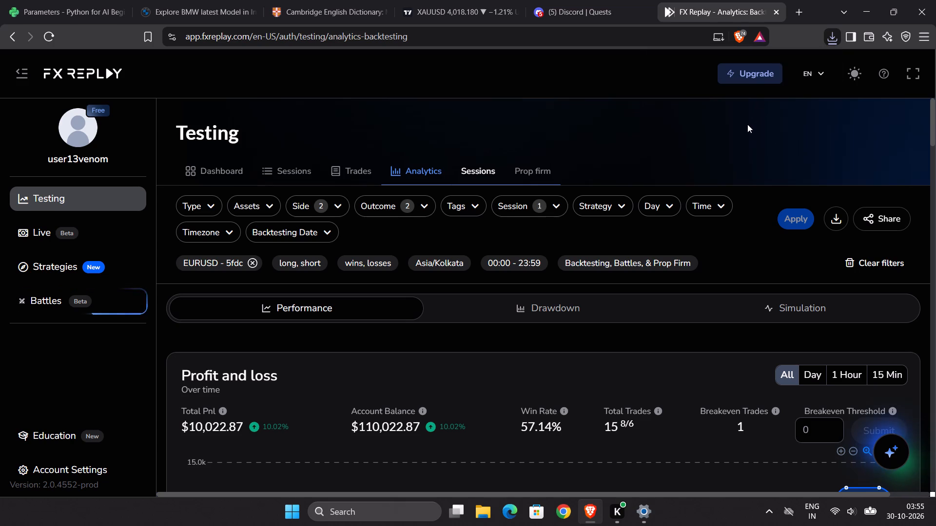
pyautogui.scroll(-2, 534, 227)
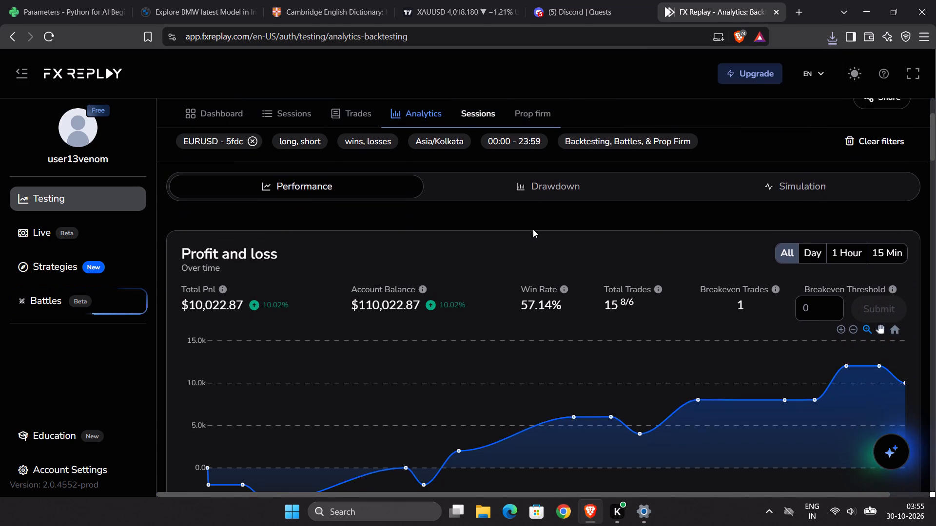
pyautogui.click(67, 260)
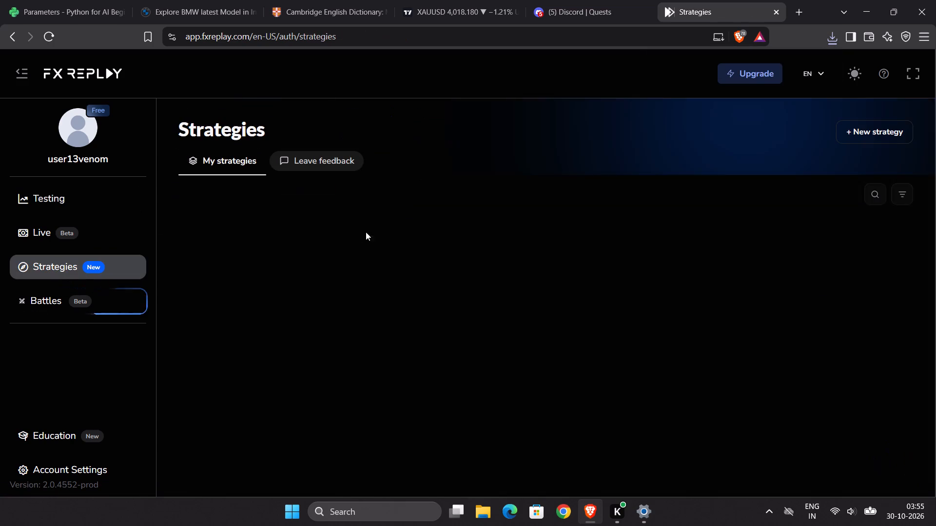
pyautogui.click(289, 308)
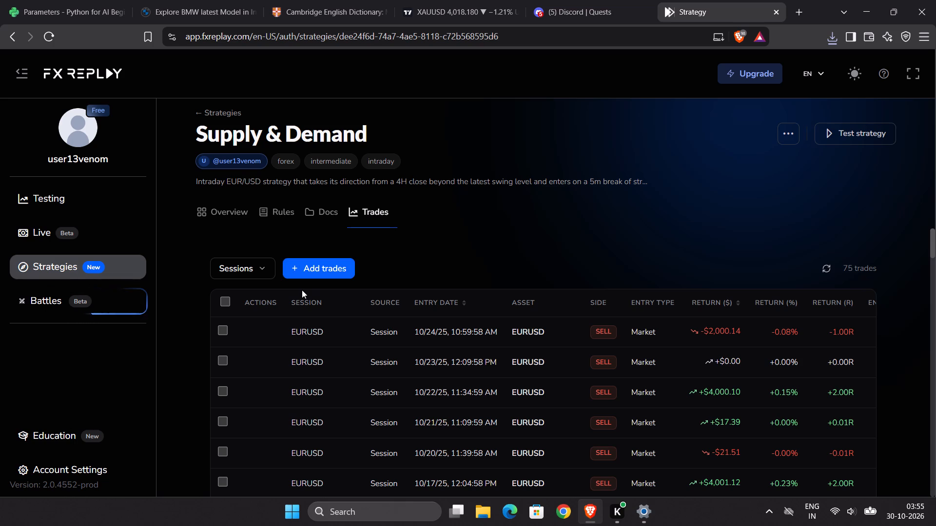
pyautogui.click(12, 37)
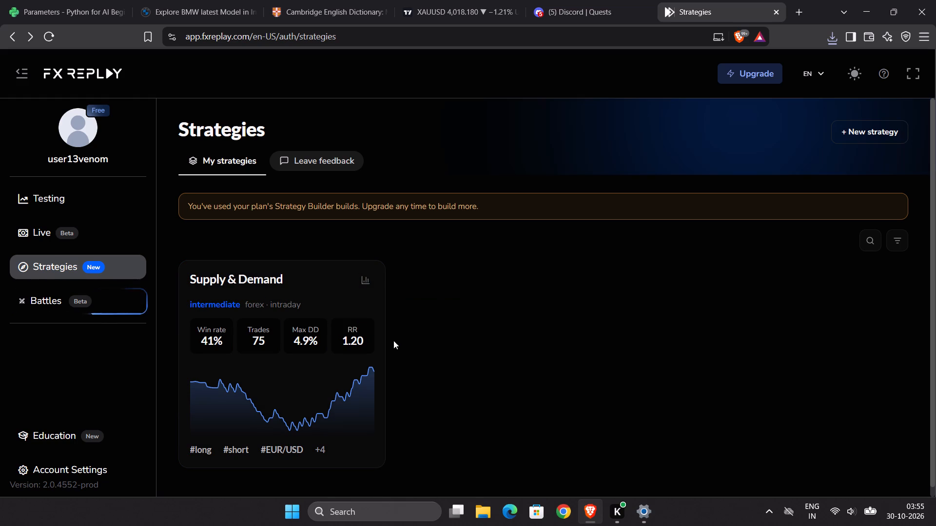
pyautogui.click(352, 356)
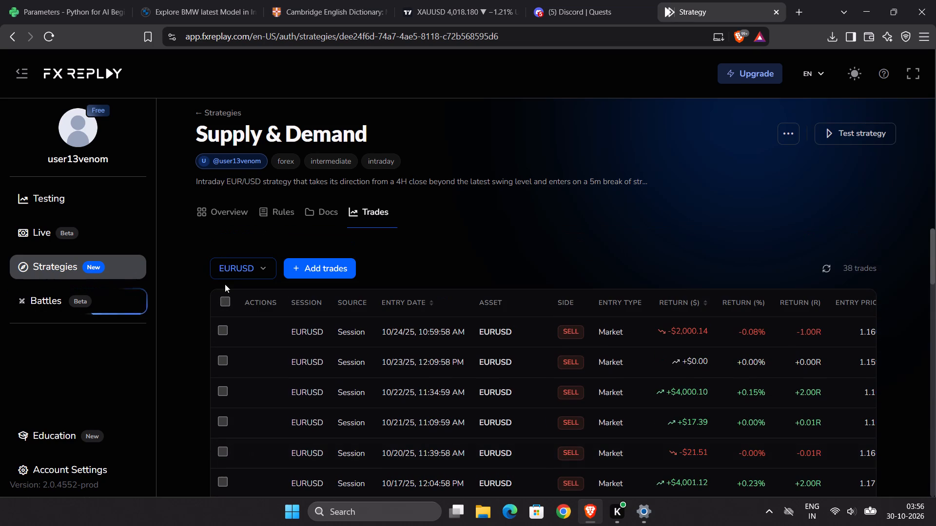
pyautogui.scroll(2, 225, 284)
# Switch the strategy's trade filter to the testing session and examine its trades.
pyautogui.click(238, 272)
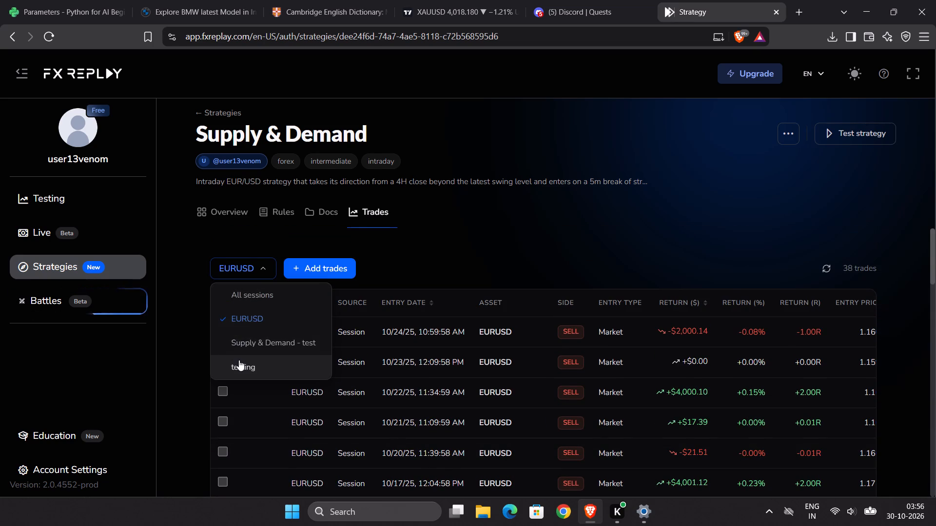
pyautogui.click(239, 360)
pyautogui.scroll(-2, 194, 346)
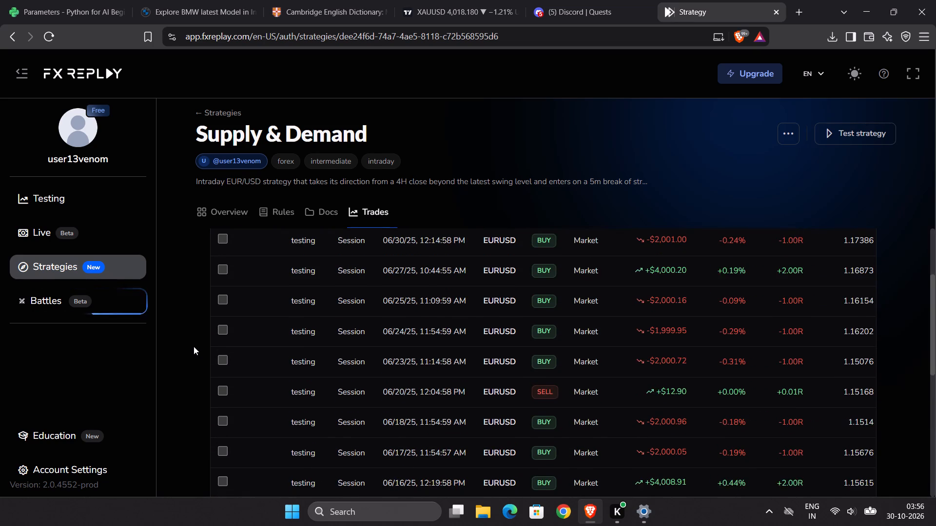
pyautogui.scroll(-9, 194, 346)
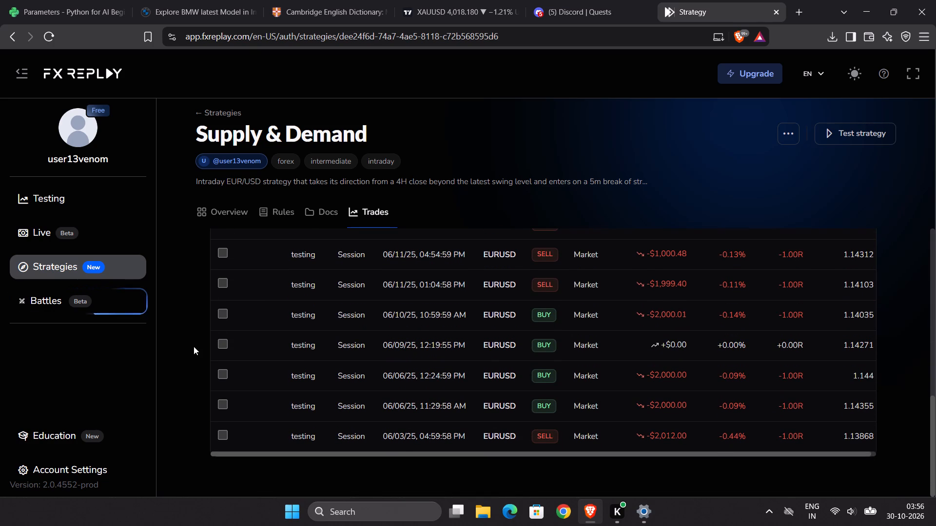
pyautogui.scroll(6, 194, 346)
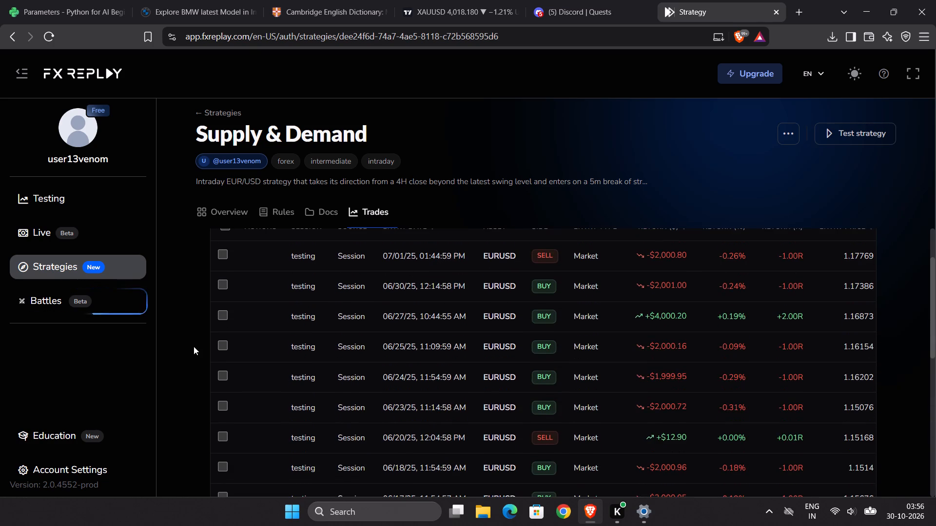
pyautogui.scroll(5, 194, 346)
# Switch the strategy's trade filter to the Supply & Demand - test session and examine its trades.
pyautogui.click(231, 270)
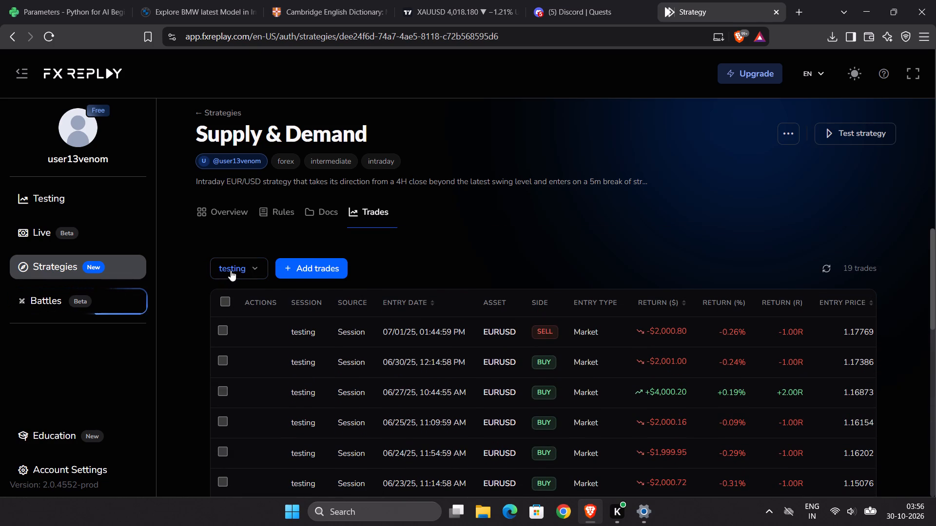
pyautogui.click(234, 339)
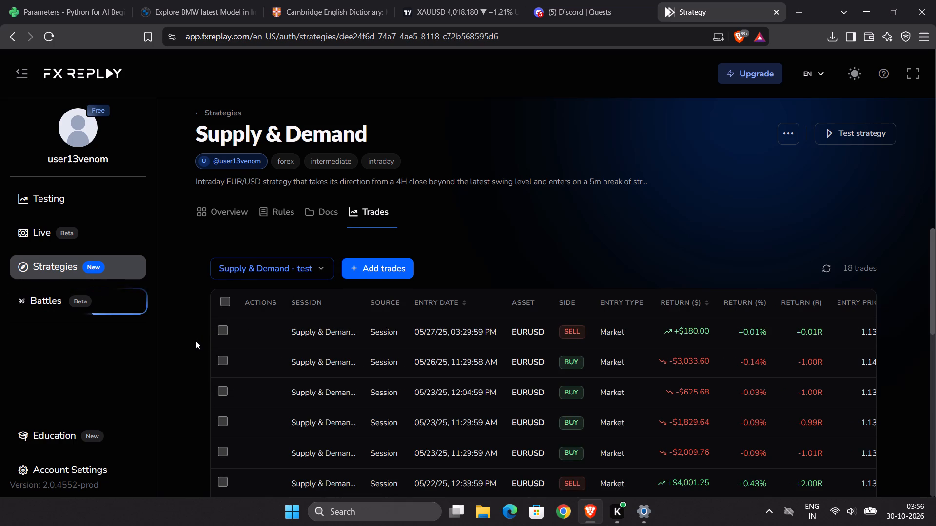
pyautogui.scroll(-2, 195, 340)
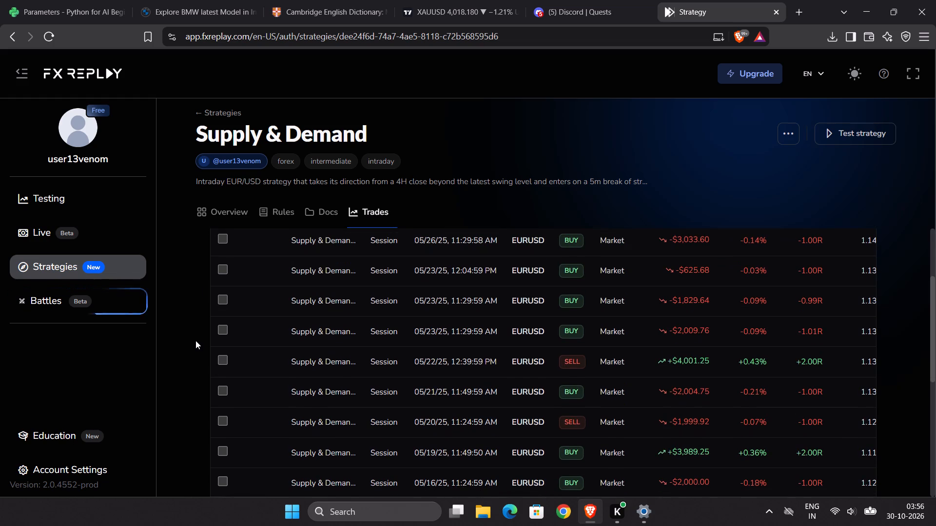
pyautogui.scroll(-2, 195, 340)
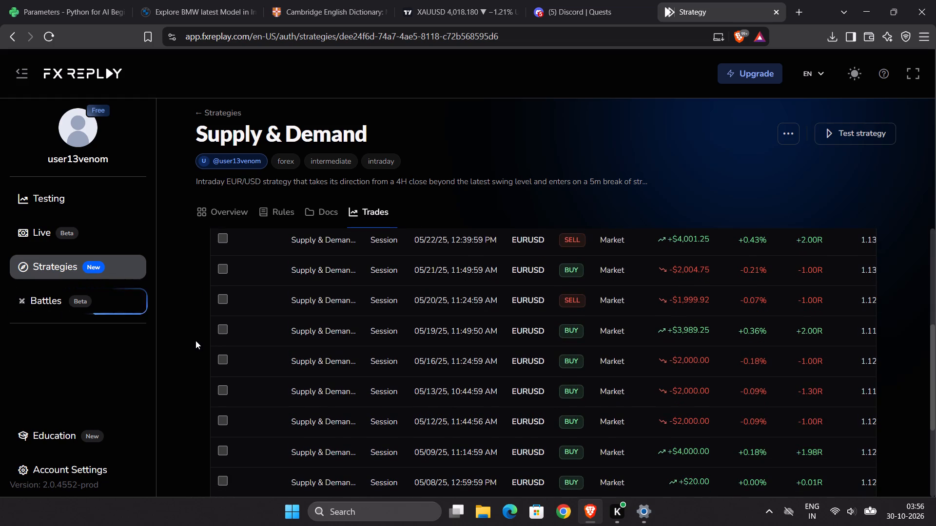
pyautogui.scroll(-1, 195, 340)
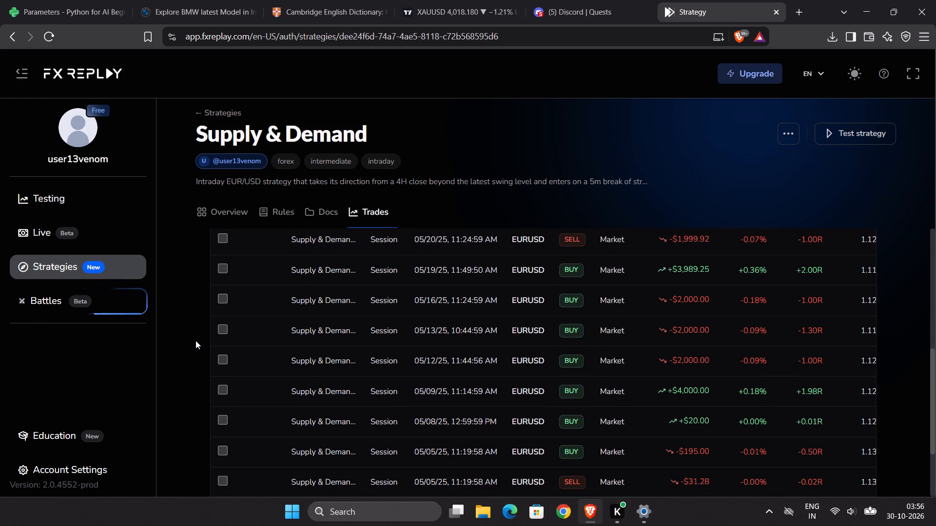
pyautogui.scroll(-2, 195, 340)
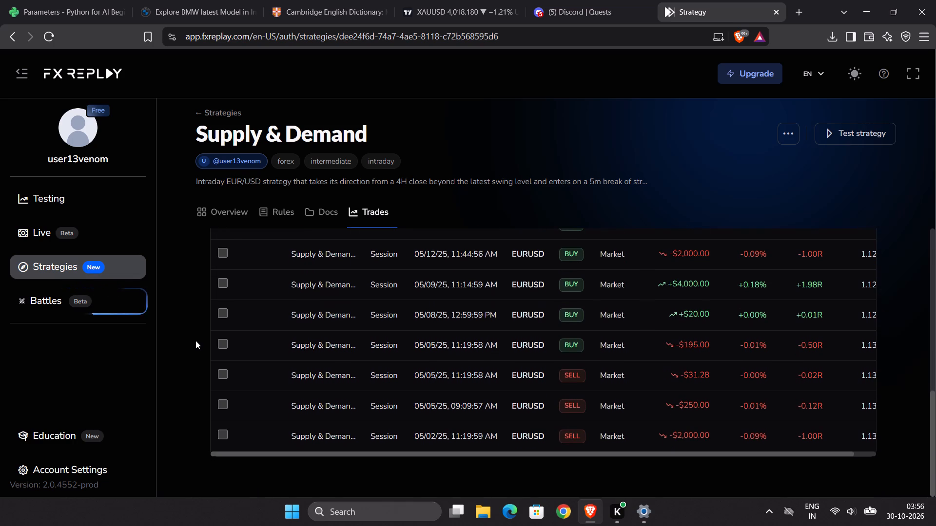
pyautogui.scroll(11, 195, 340)
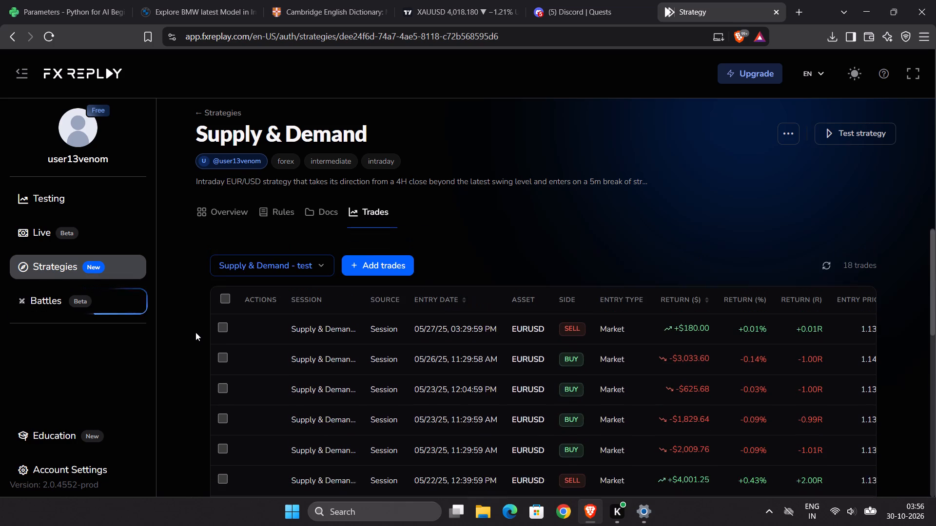
# Switch the strategy's trade filter back to the EURUSD session and examine its full trade list.
pyautogui.click(247, 264)
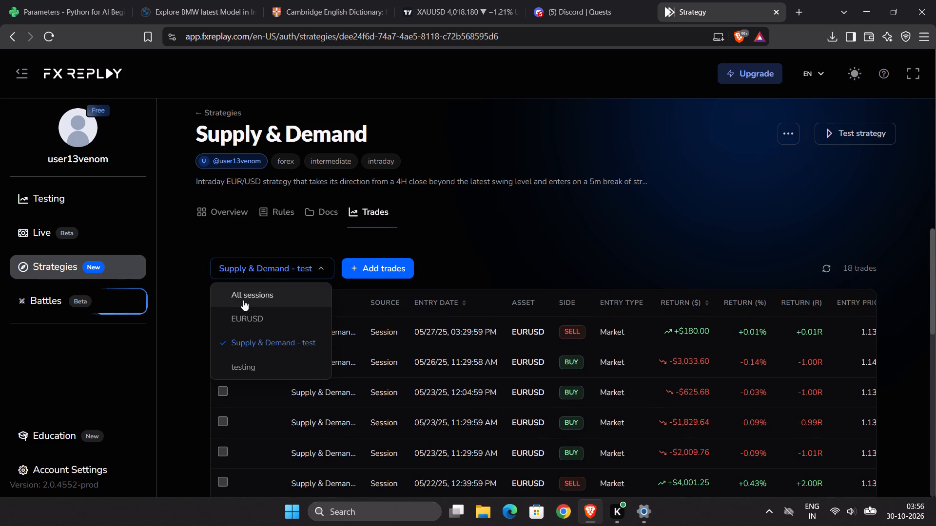
pyautogui.click(243, 314)
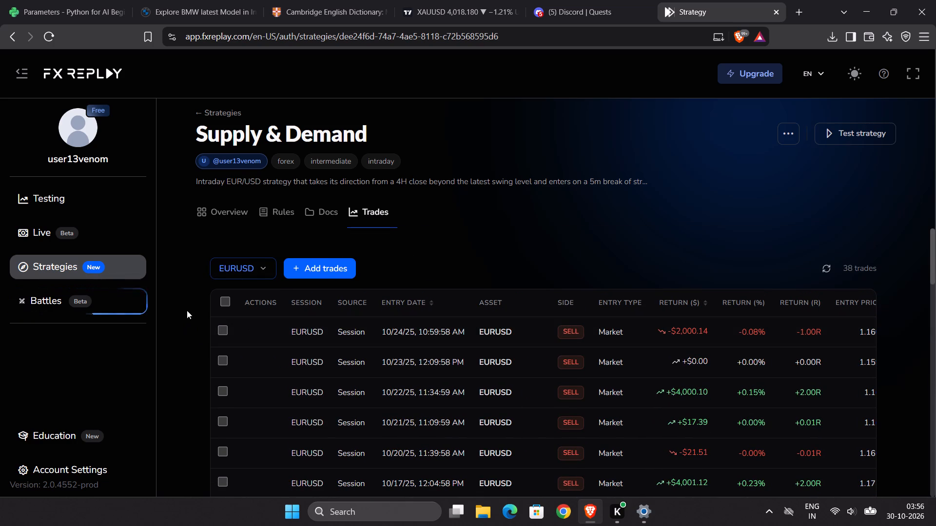
pyautogui.scroll(-1, 187, 320)
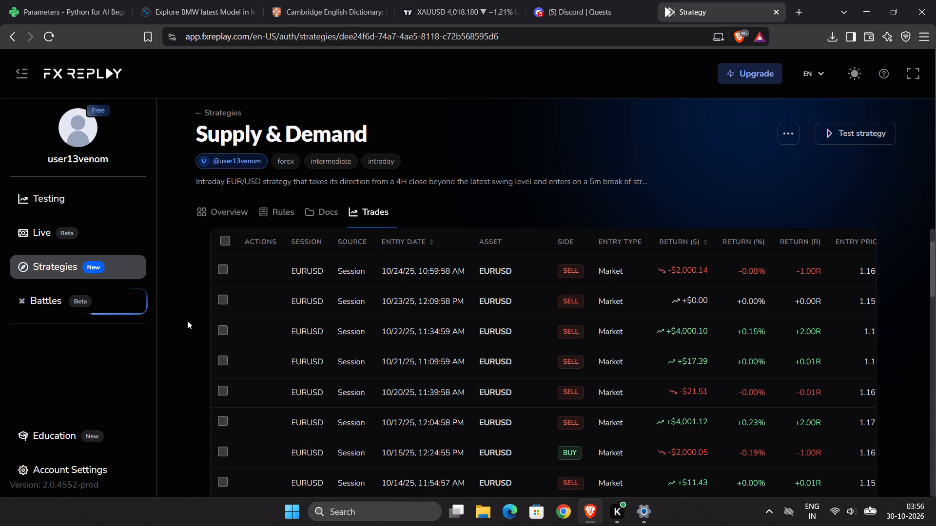
pyautogui.scroll(-2, 187, 320)
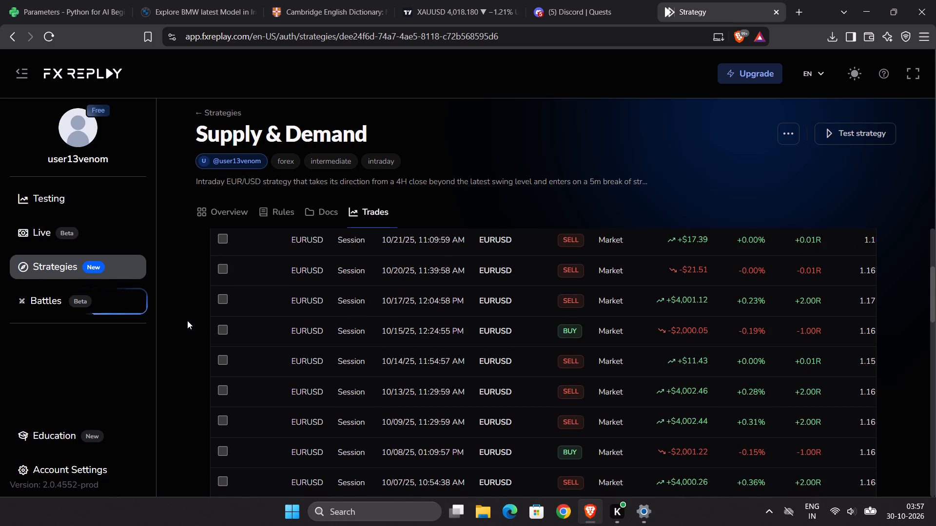
pyautogui.scroll(-4, 187, 320)
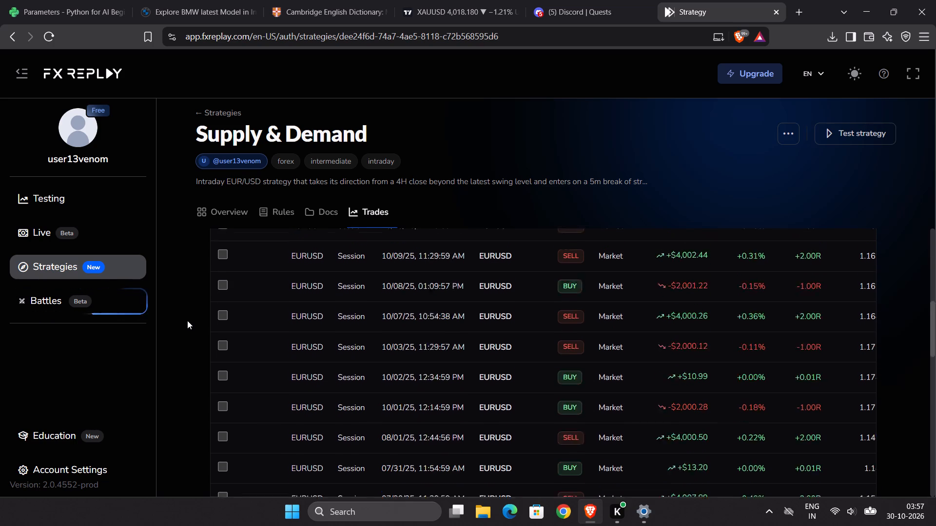
pyautogui.scroll(-4, 187, 320)
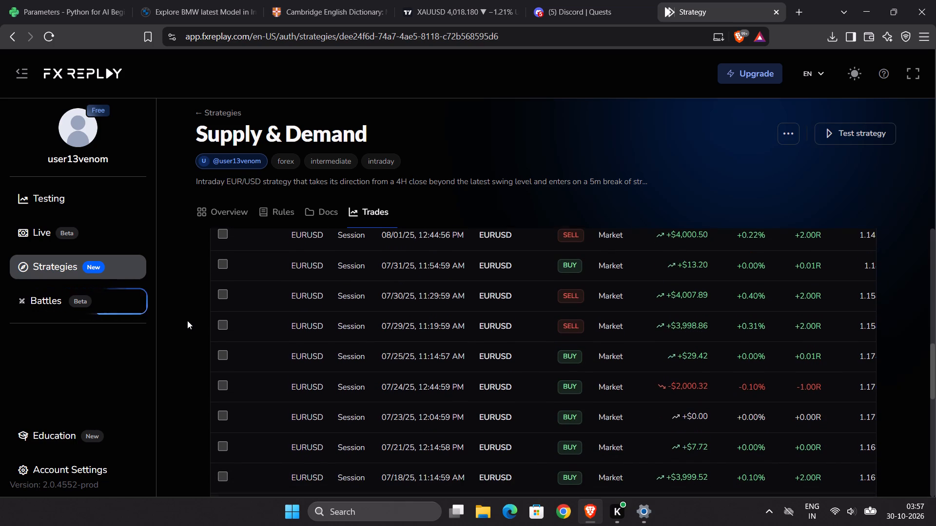
pyautogui.scroll(-10, 187, 320)
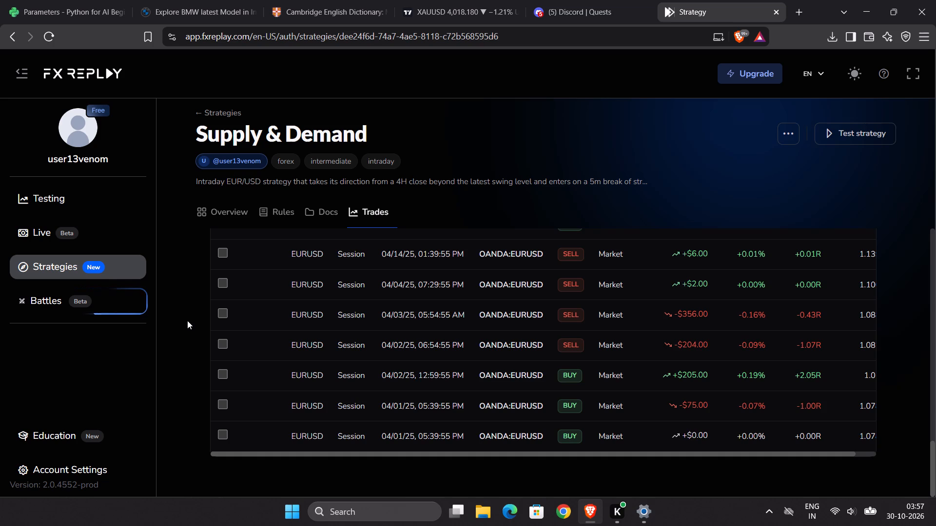
pyautogui.scroll(18, 187, 320)
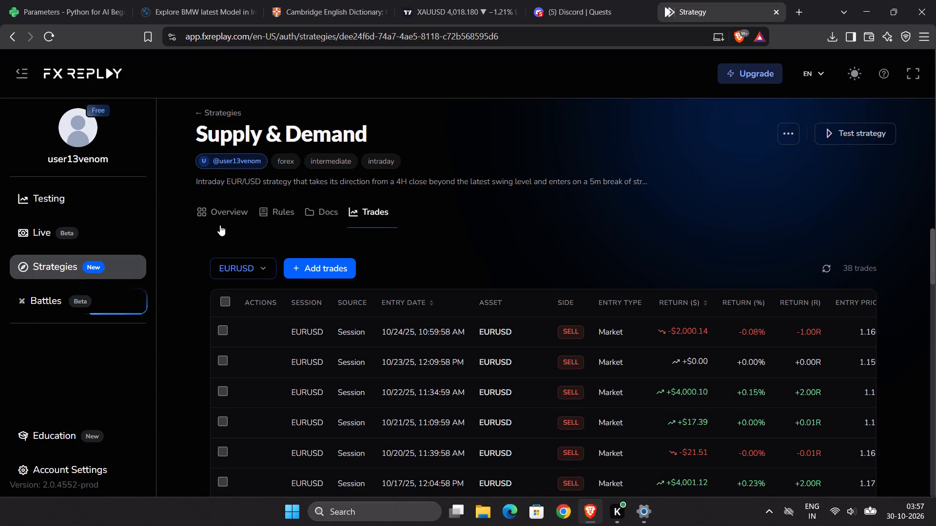
# Examine the Supply & Demand strategy's overview statistics, equity curve, additional options, full description and tags.
pyautogui.click(222, 213)
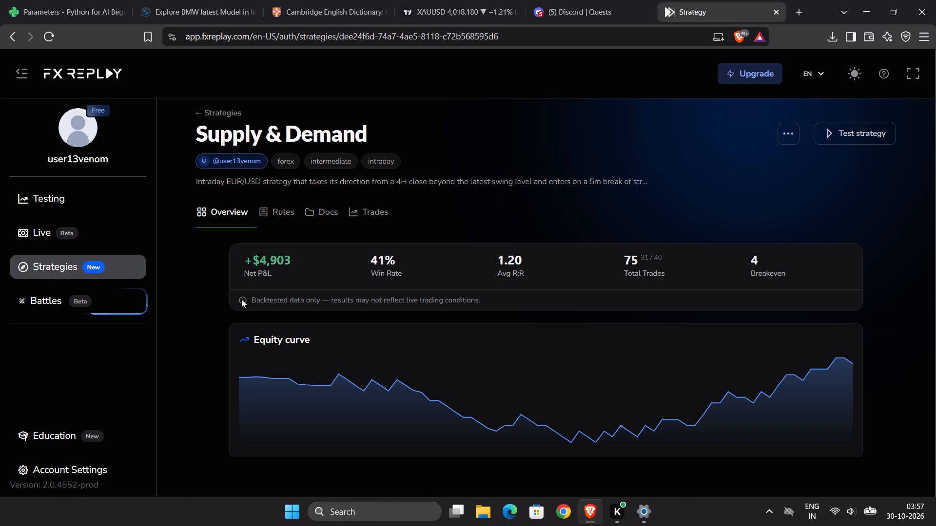
pyautogui.scroll(-4, 241, 299)
pyautogui.click(787, 137)
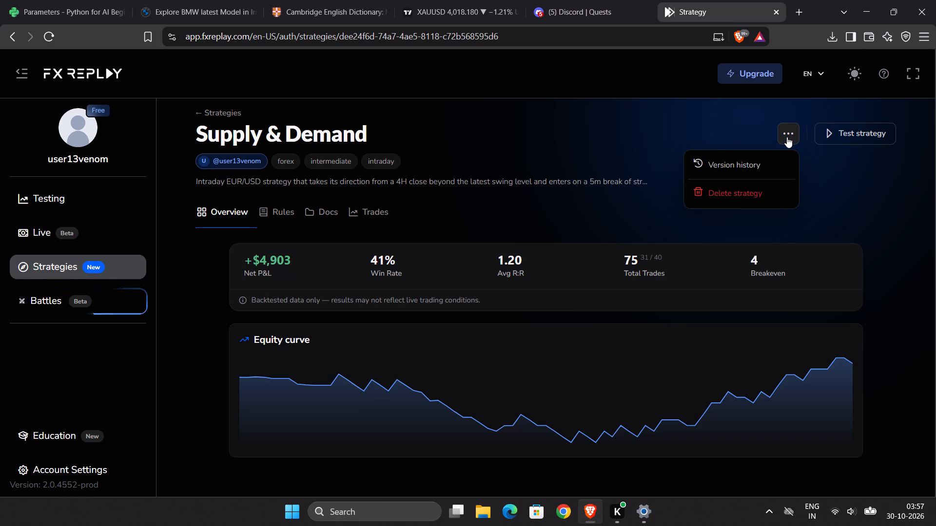
pyautogui.click(822, 160)
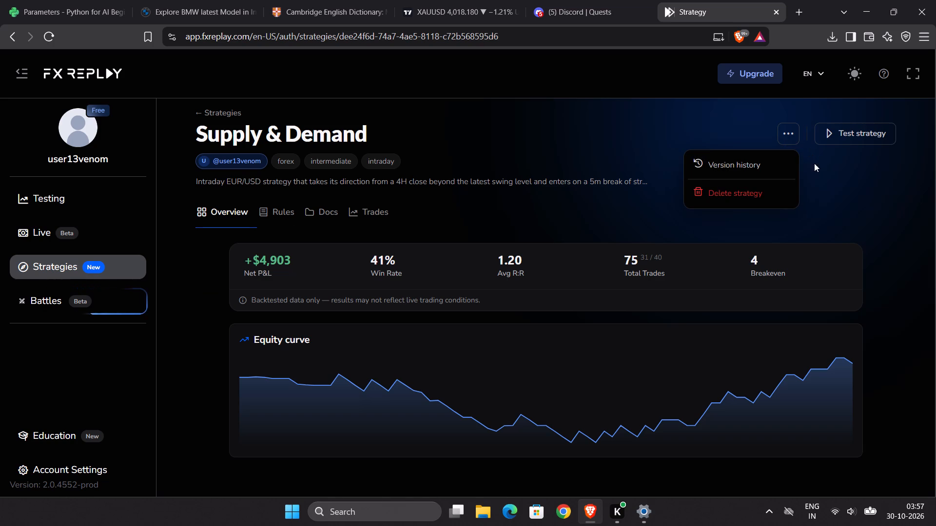
pyautogui.click(283, 159)
pyautogui.click(578, 149)
pyautogui.click(622, 169)
pyautogui.click(615, 178)
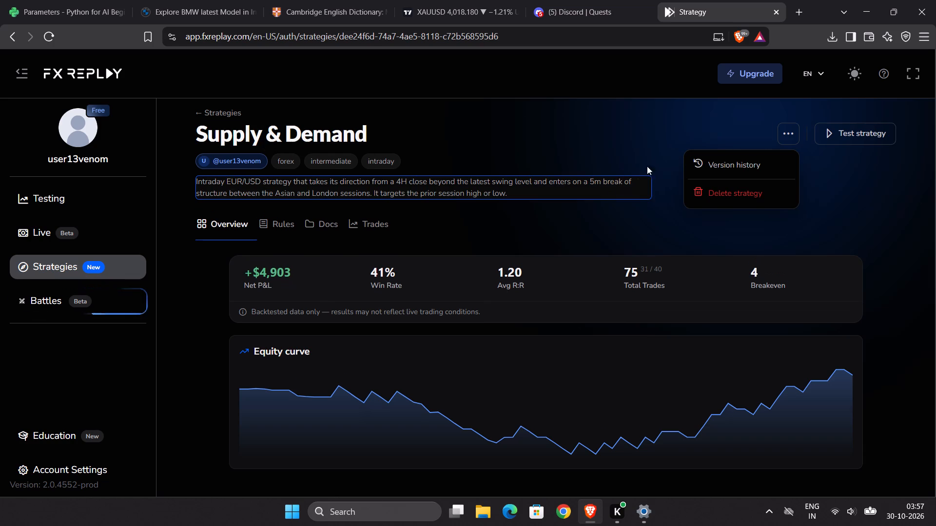
pyautogui.click(776, 134)
pyautogui.click(783, 131)
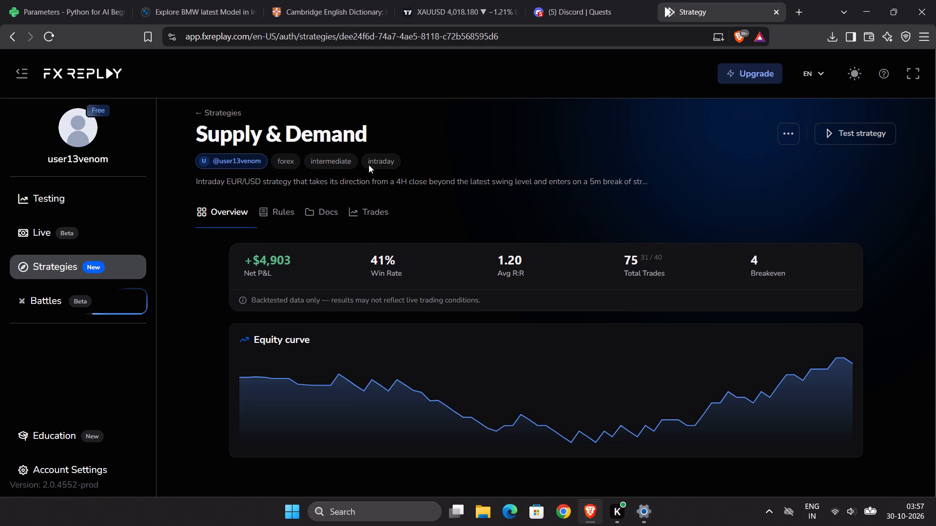
pyautogui.click(296, 158)
pyautogui.click(284, 158)
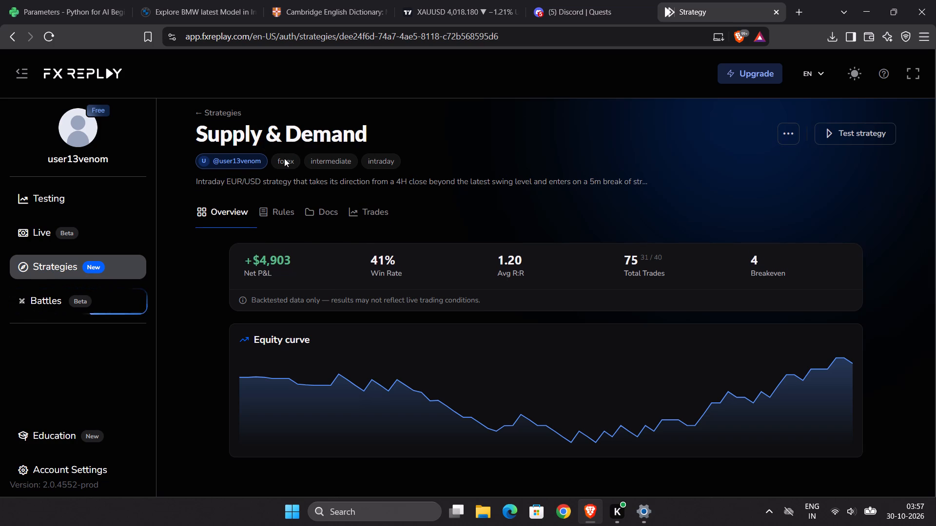
pyautogui.click(287, 162)
pyautogui.click(331, 160)
pyautogui.click(388, 163)
# Review the Supply & Demand strategy's rules from Setup through Entry Signal and Stop Loss.
pyautogui.click(291, 213)
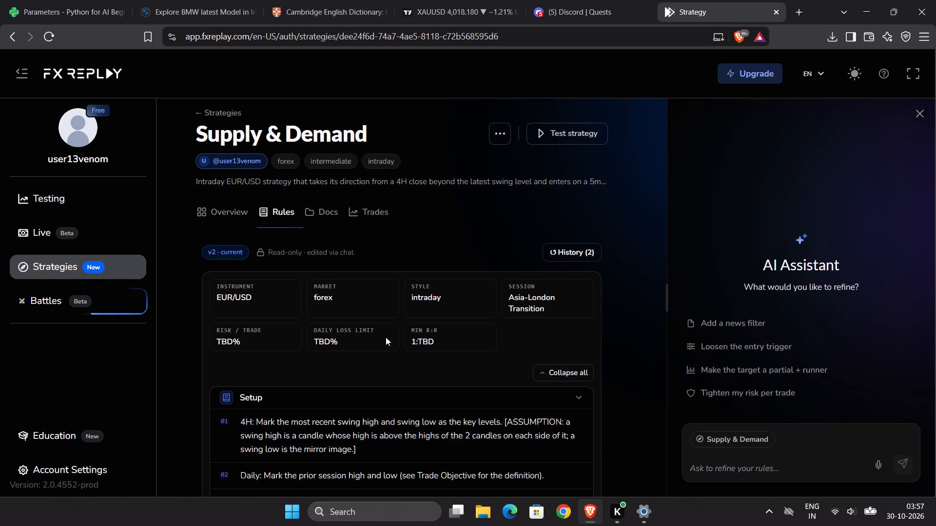
pyautogui.scroll(-14, 386, 337)
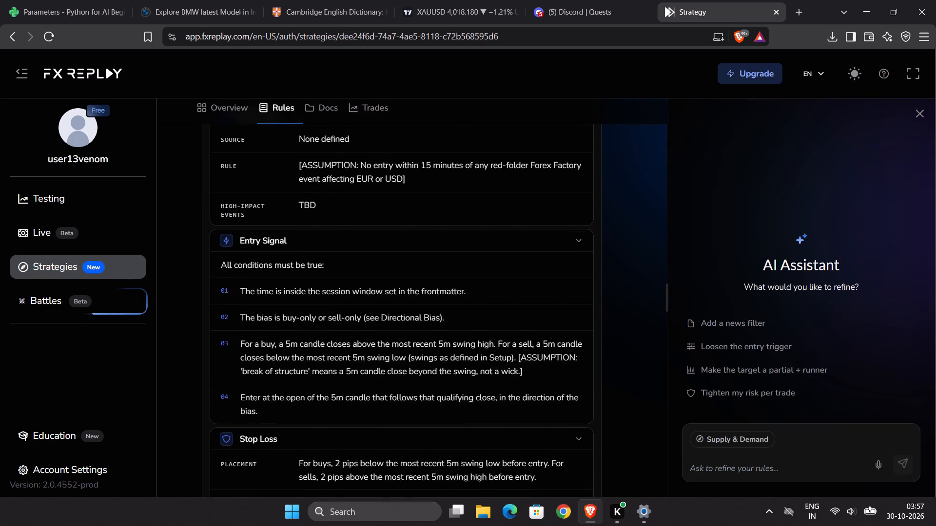
pyautogui.scroll(14, 386, 338)
# From the strategy's trades, inspect both backtested EURUSD sessions and the live sessions offered for adding, and close without syncing any trades.
pyautogui.click(361, 223)
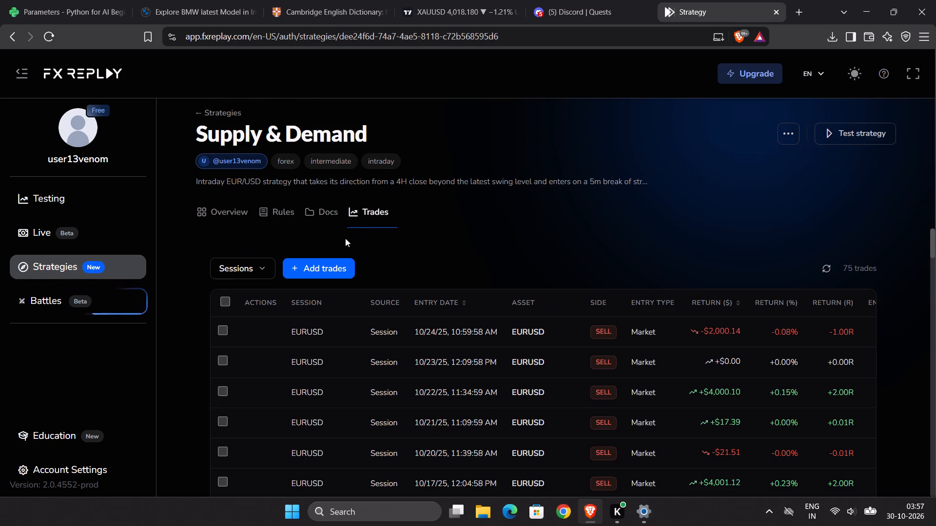
pyautogui.click(231, 266)
pyautogui.click(231, 266)
pyautogui.click(293, 263)
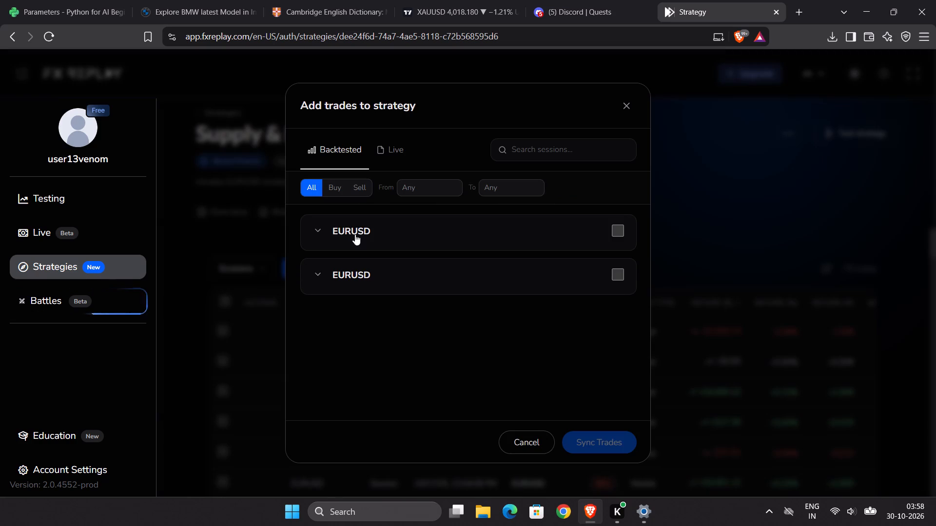
pyautogui.click(355, 234)
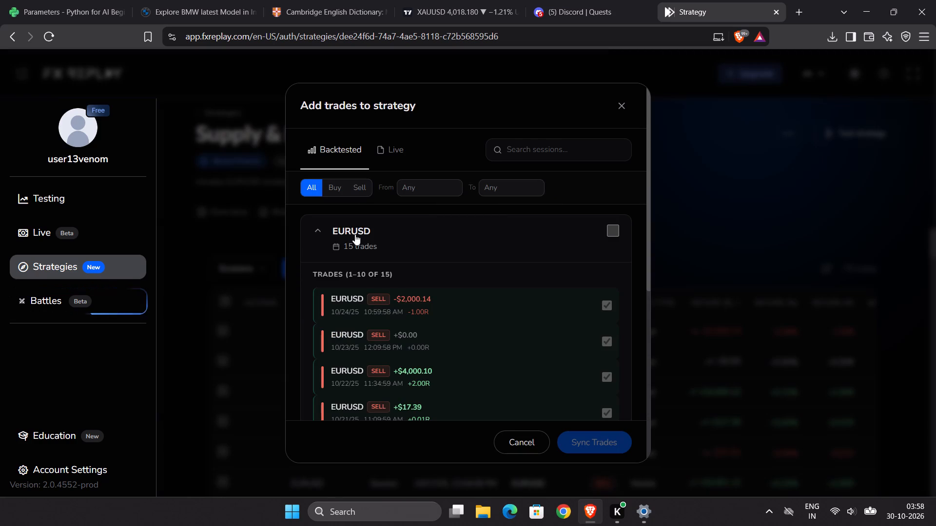
pyautogui.click(355, 234)
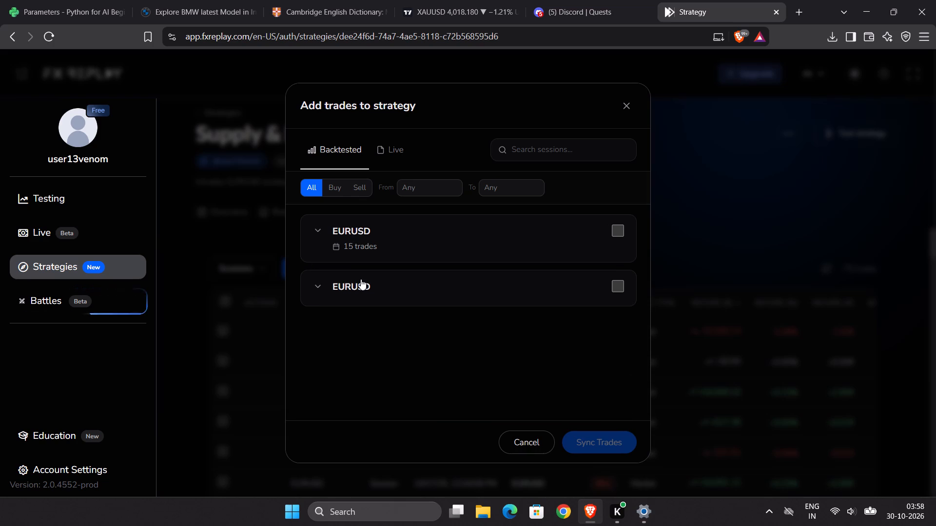
pyautogui.click(361, 284)
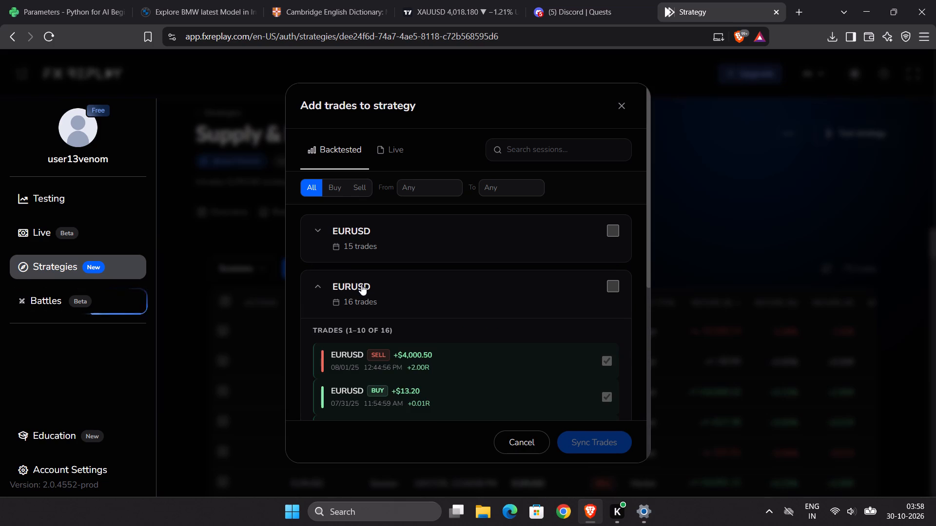
pyautogui.scroll(-2, 387, 361)
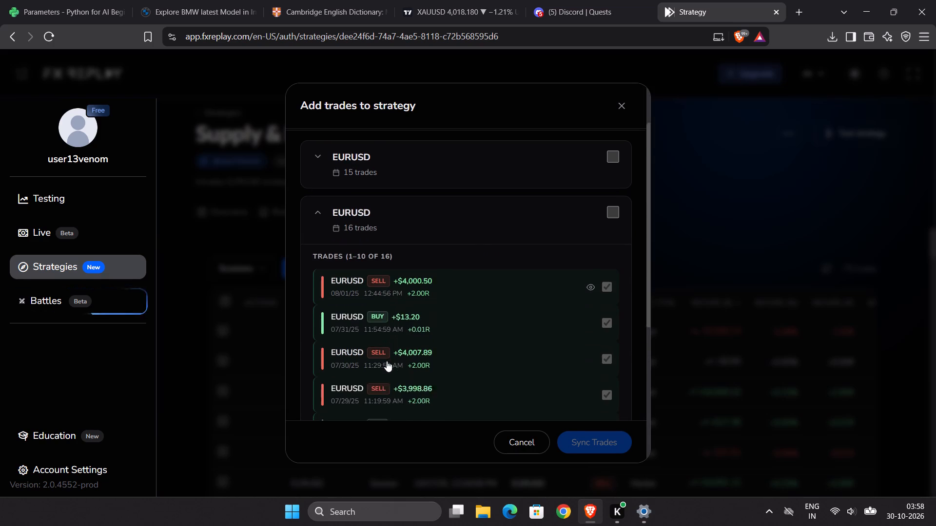
pyautogui.scroll(2, 387, 361)
pyautogui.click(369, 292)
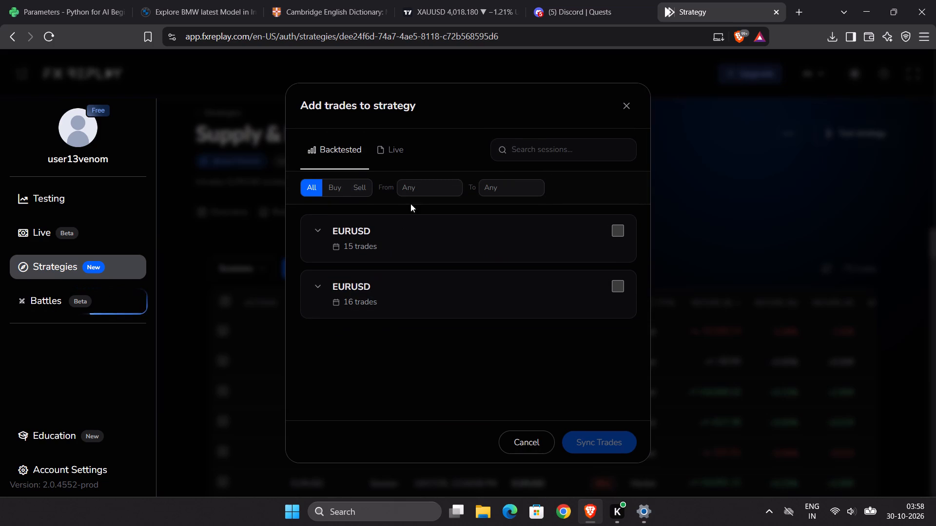
pyautogui.click(406, 151)
pyautogui.click(331, 140)
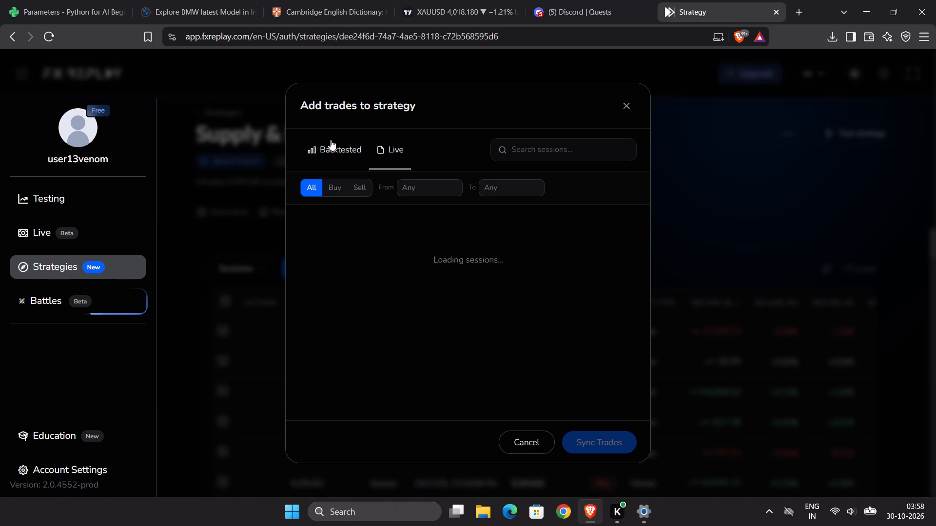
pyautogui.click(623, 108)
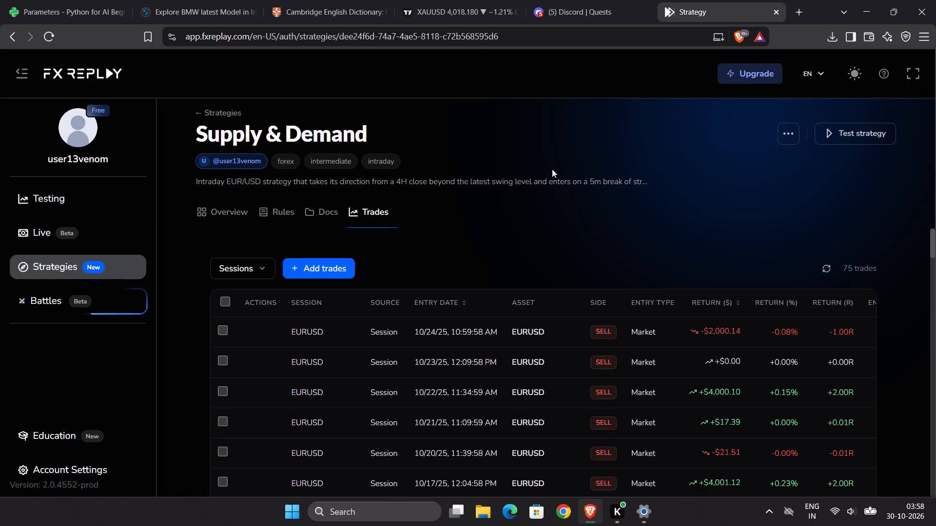
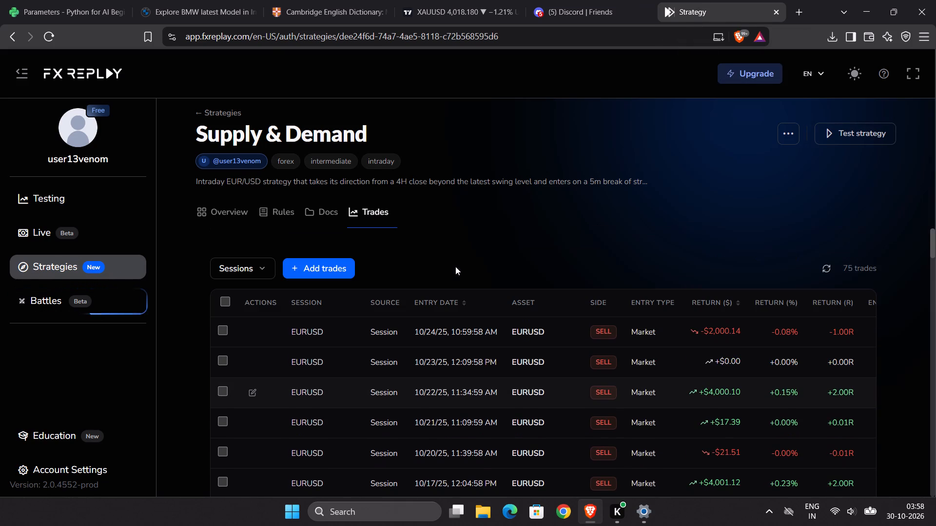
# Revisit the Supply & Demand strategy from the strategies list and examine its overview, docs folders and trades.
pyautogui.click(228, 217)
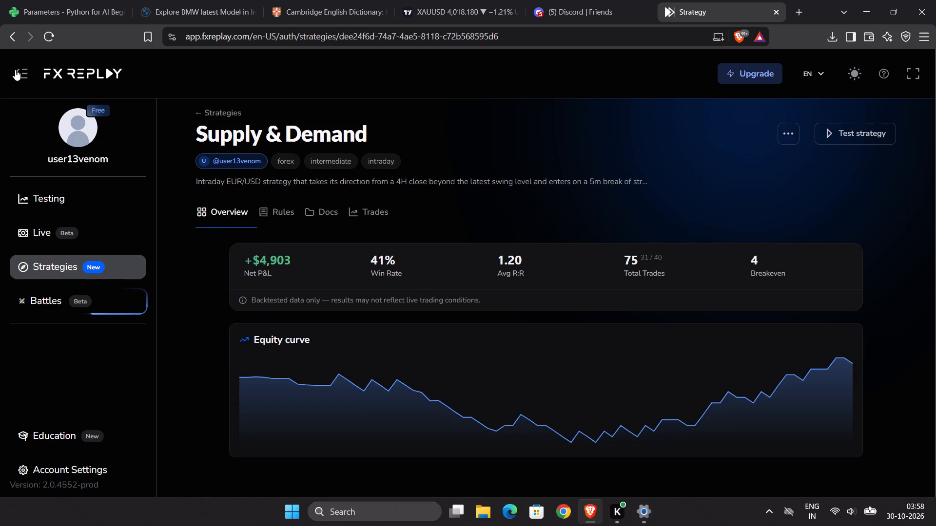
pyautogui.click(13, 43)
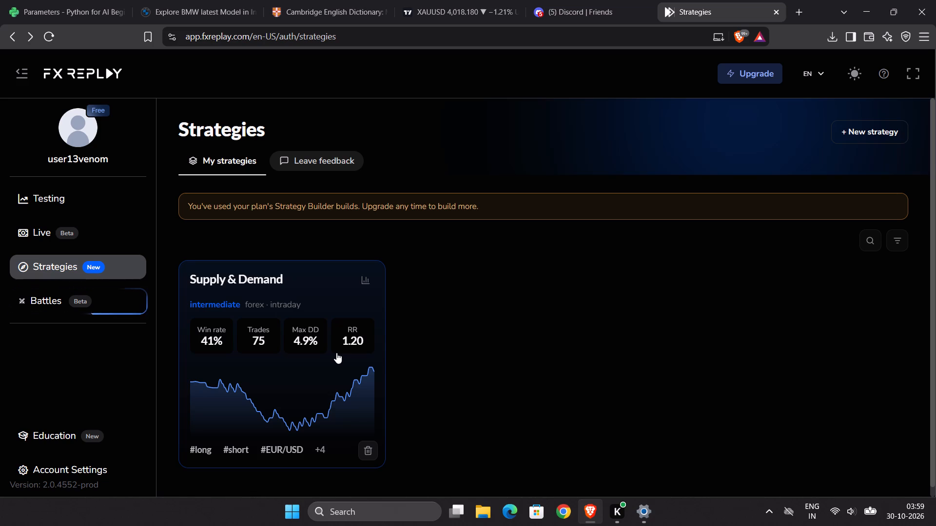
pyautogui.click(322, 451)
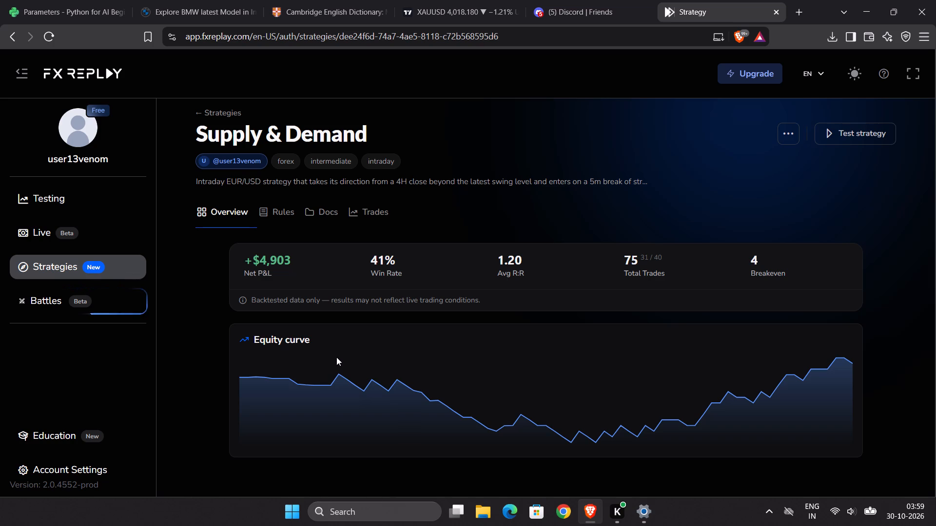
pyautogui.scroll(-4, 227, 342)
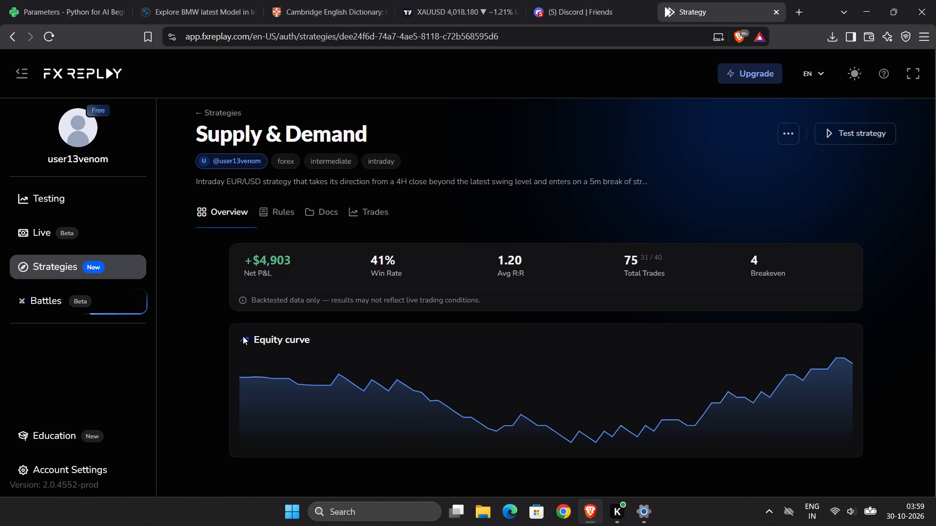
pyautogui.click(243, 336)
pyautogui.scroll(-4, 212, 329)
pyautogui.scroll(5, 211, 328)
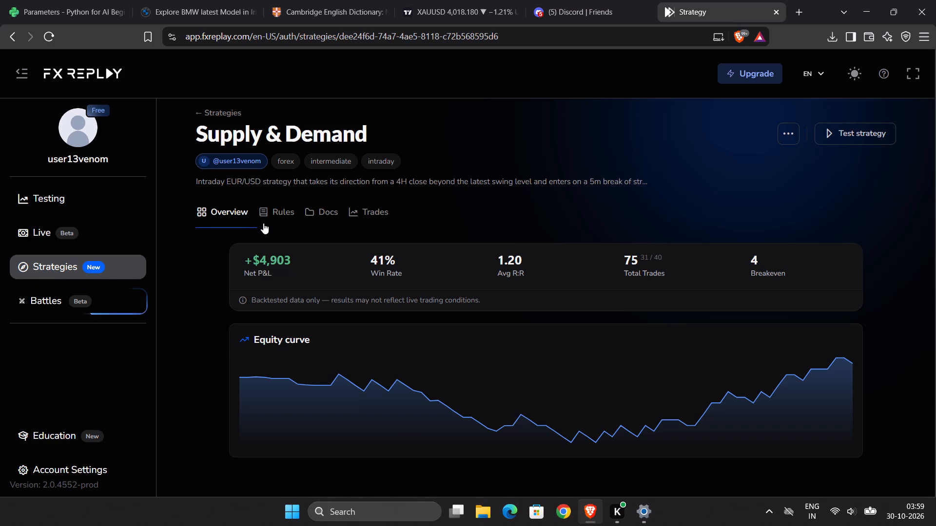
pyautogui.click(263, 223)
pyautogui.click(315, 209)
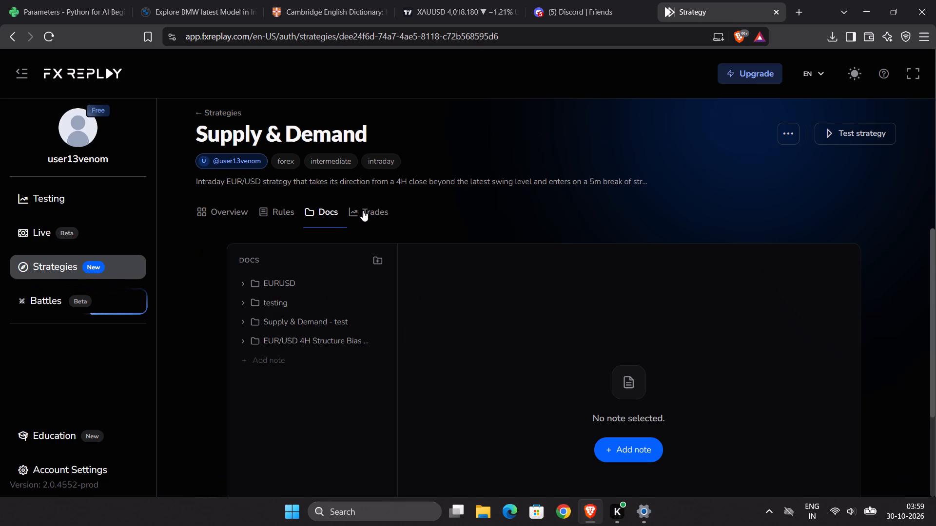
pyautogui.click(363, 210)
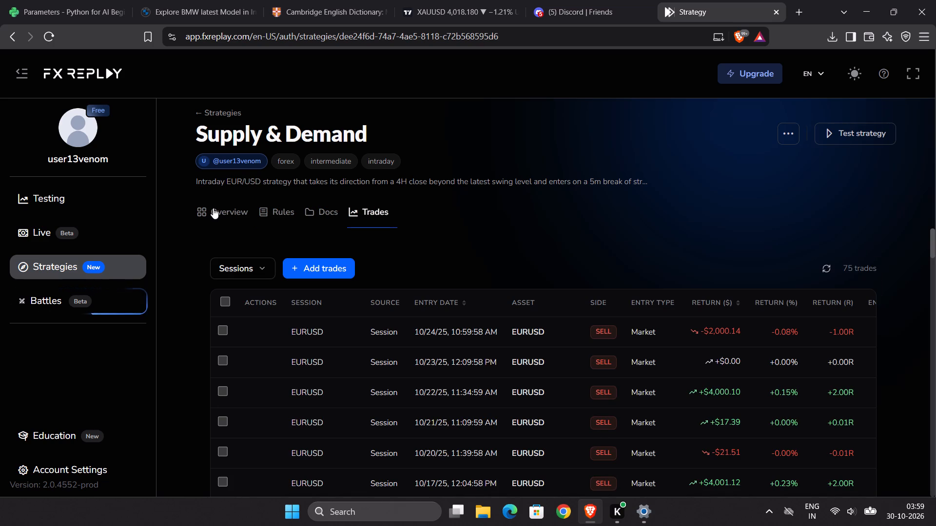
# From the Testing dashboard's recent sessions, open the analytics of the EURUSD session dated 7/3/25 - 8/26/25.
pyautogui.click(47, 298)
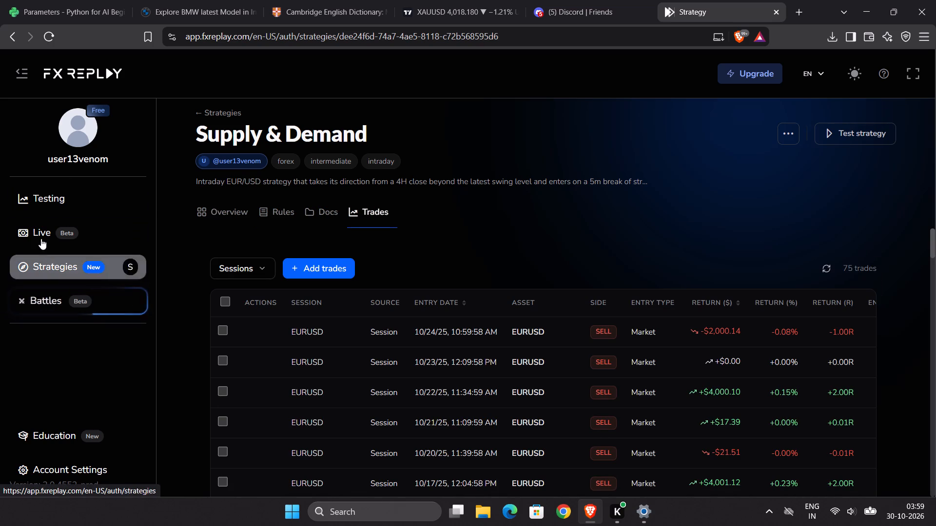
pyautogui.click(43, 194)
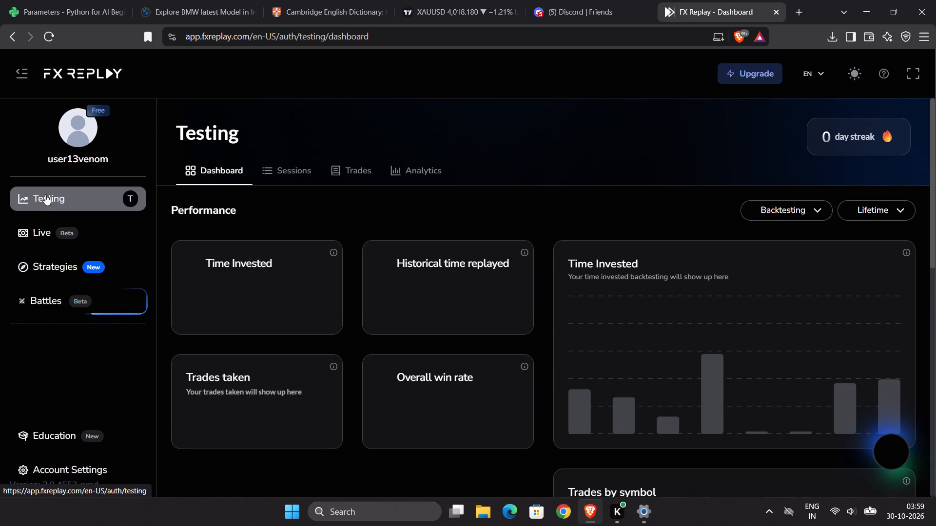
pyautogui.click(59, 207)
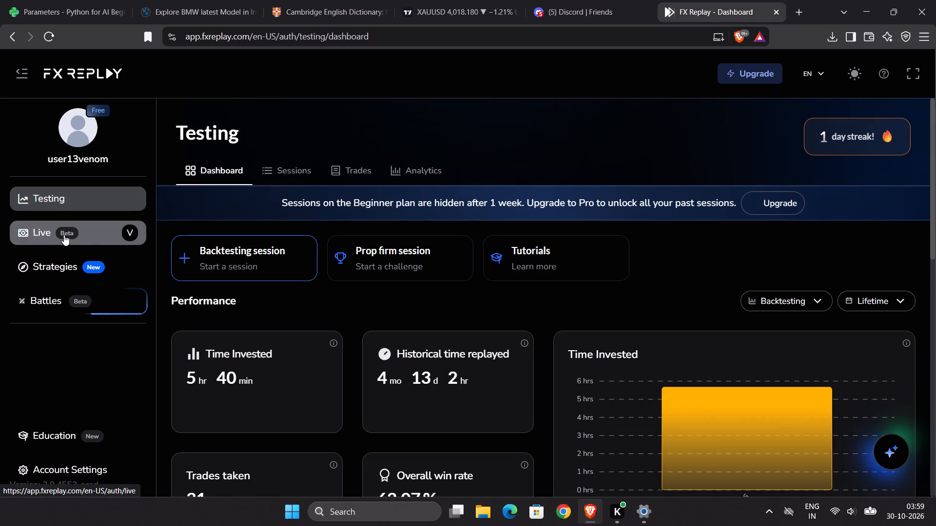
pyautogui.scroll(-2, 294, 317)
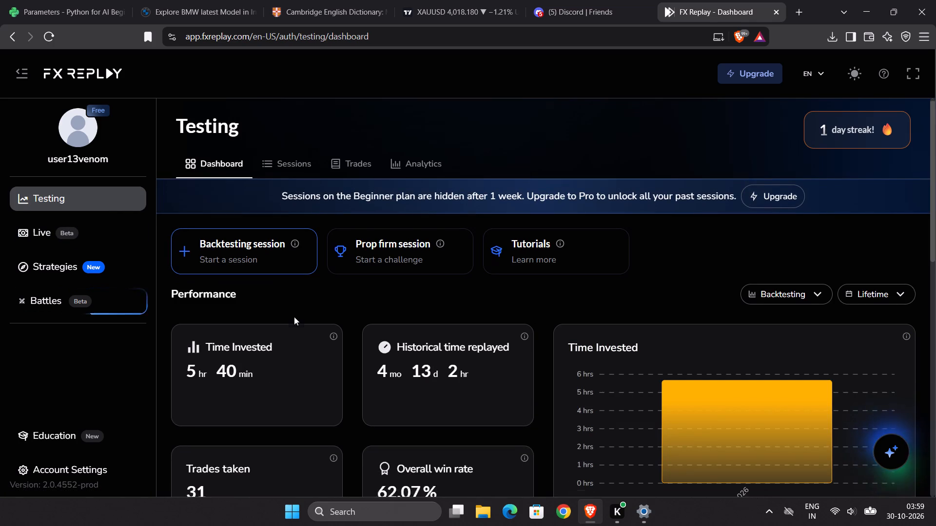
pyautogui.scroll(-10, 294, 317)
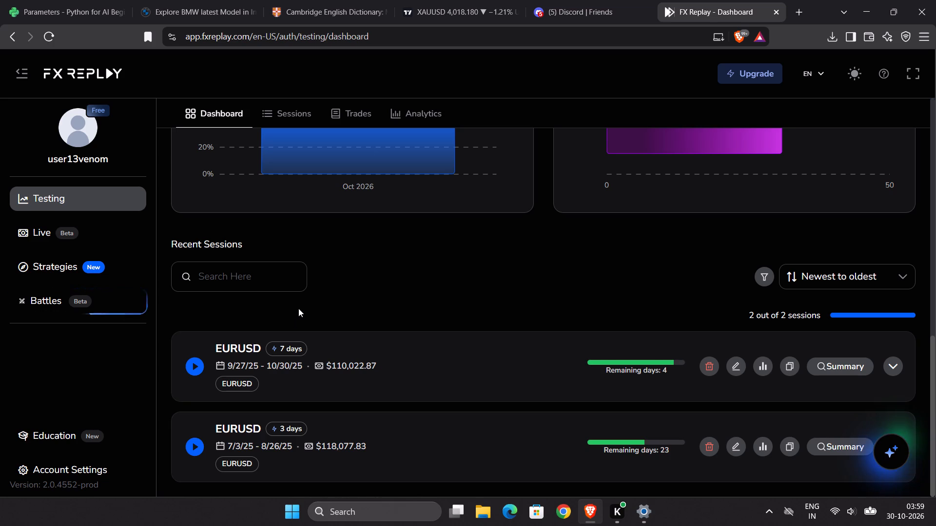
pyautogui.click(365, 443)
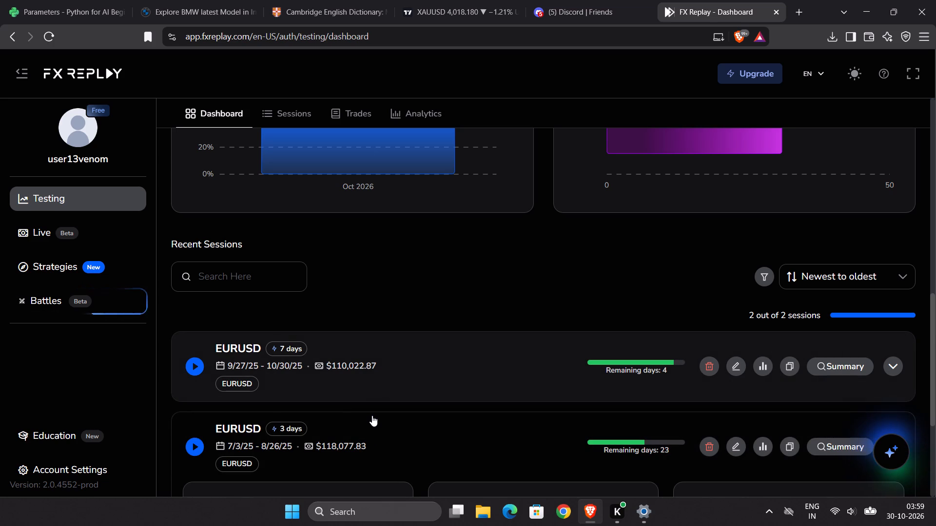
pyautogui.click(761, 448)
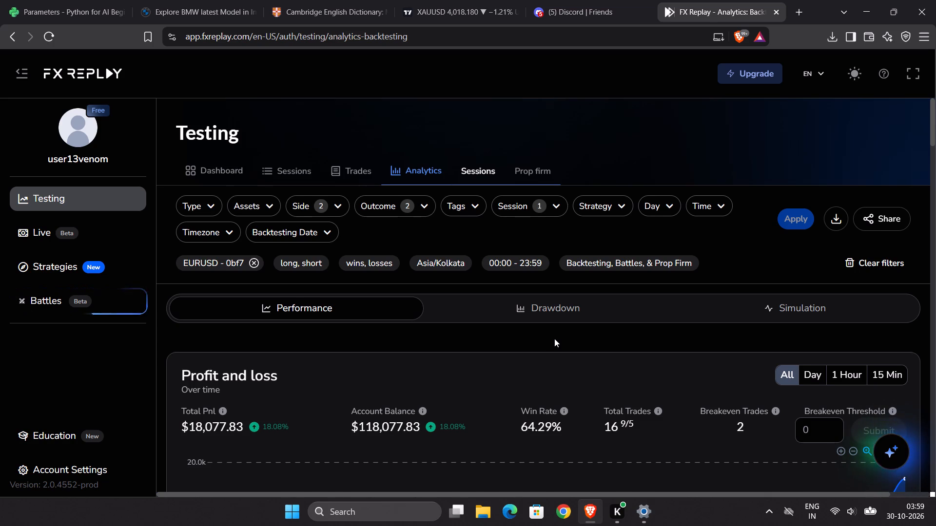
# Capture a screenshot of the session's Profit and loss chart with its summary figures.
pyautogui.scroll(-3, 554, 338)
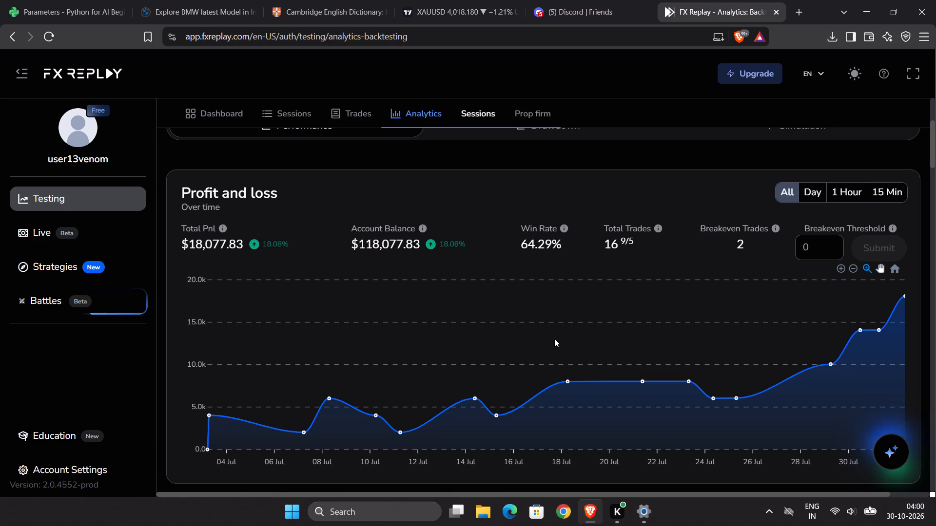
pyautogui.press('super+Print')
# Capture a screenshot of the session's RR cards and its Expectancy & Profit Factor section.
pyautogui.scroll(-5, 554, 338)
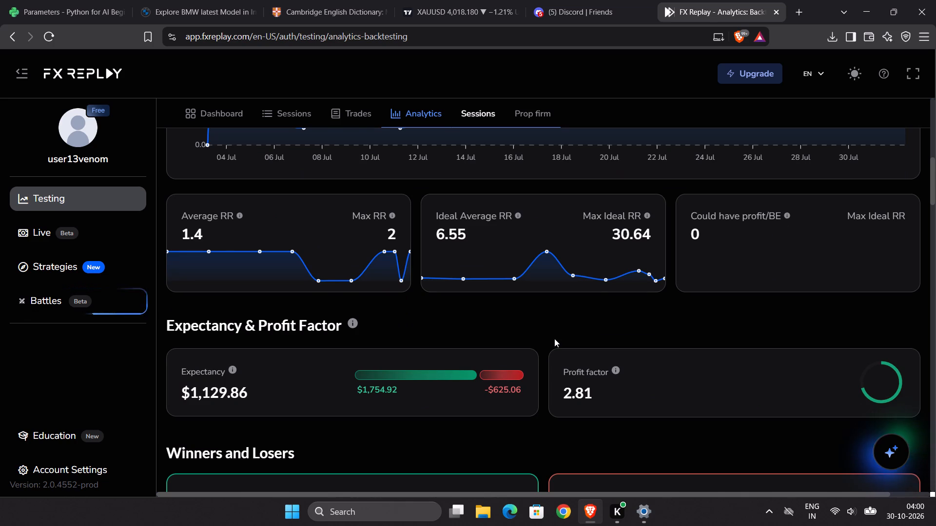
pyautogui.scroll(-1, 554, 338)
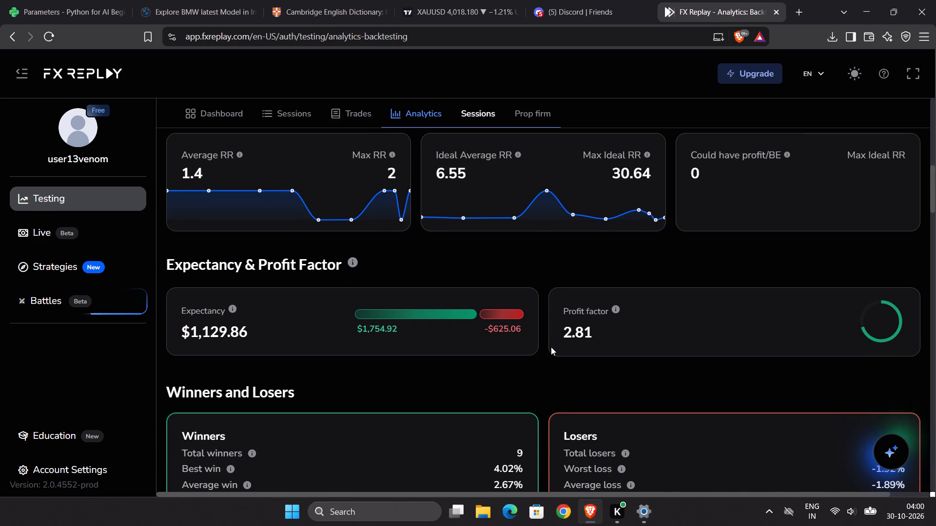
pyautogui.press('super+Print')
# Examine the session's winners and losers and its performance by side, session and time.
pyautogui.scroll(-3, 551, 347)
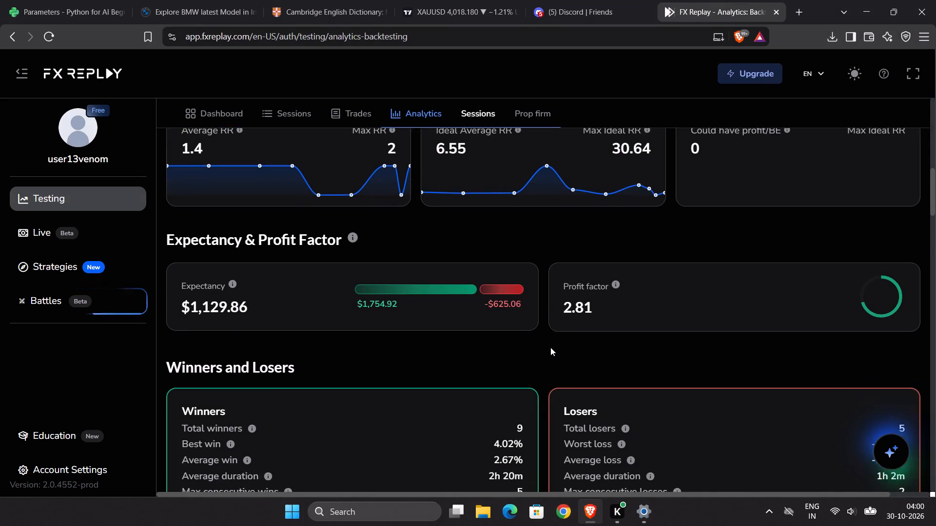
pyautogui.scroll(-5, 550, 347)
pyautogui.scroll(1, 550, 347)
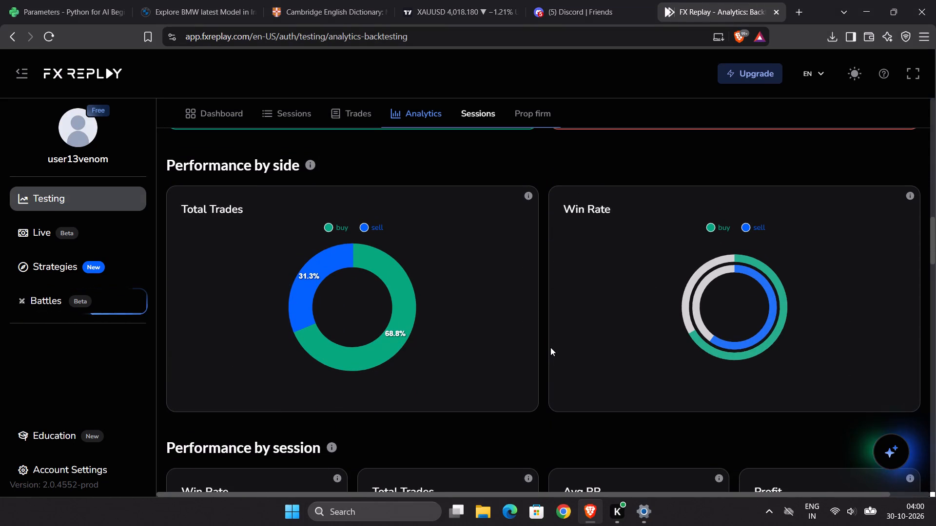
pyautogui.scroll(-4, 550, 347)
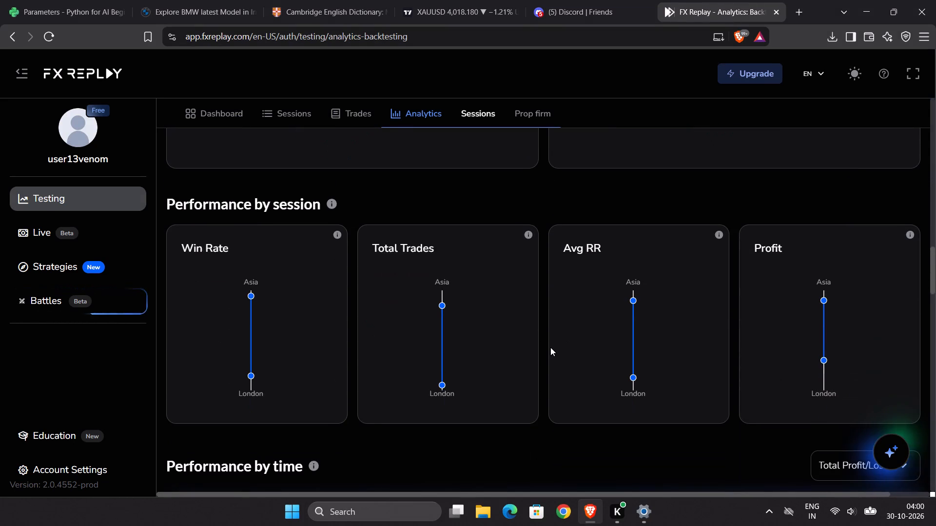
pyautogui.scroll(-4, 550, 347)
pyautogui.scroll(15, 550, 347)
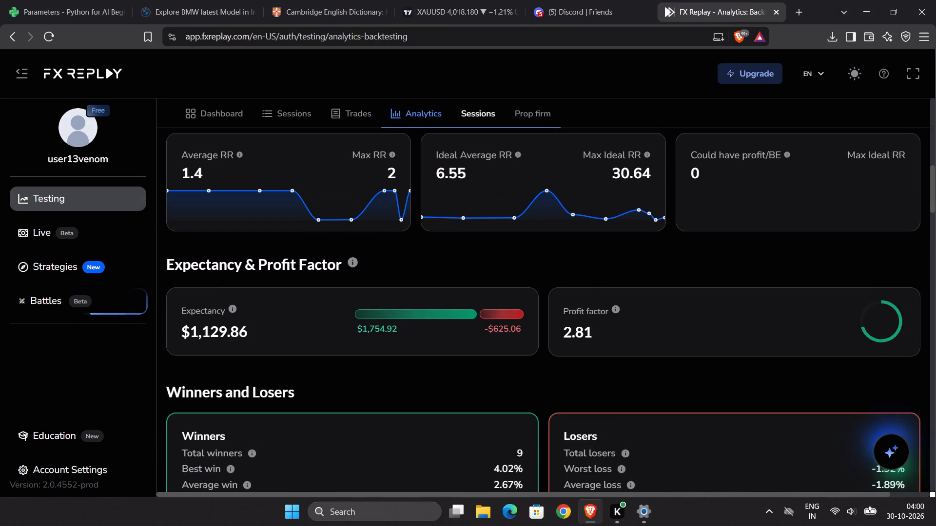
pyautogui.scroll(12, 519, 301)
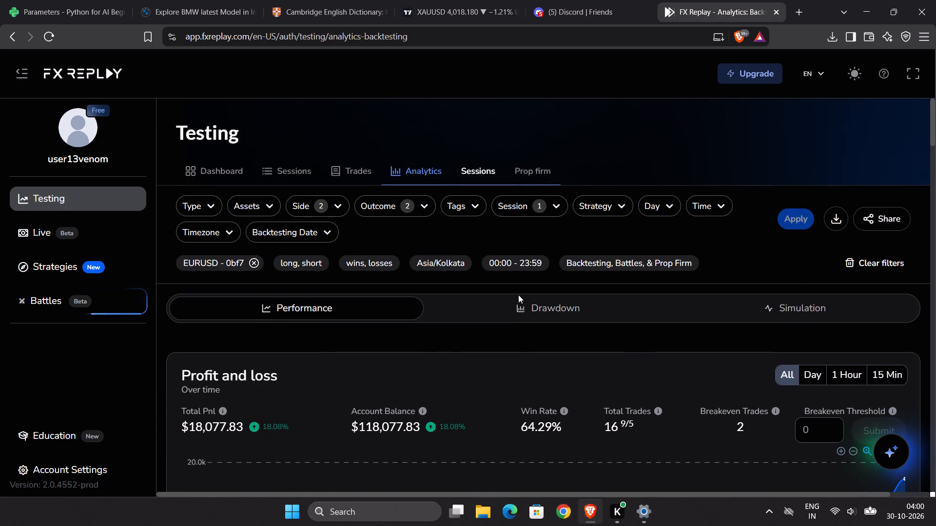
pyautogui.scroll(1, 518, 295)
# Clear the session analytics filters.
pyautogui.click(864, 263)
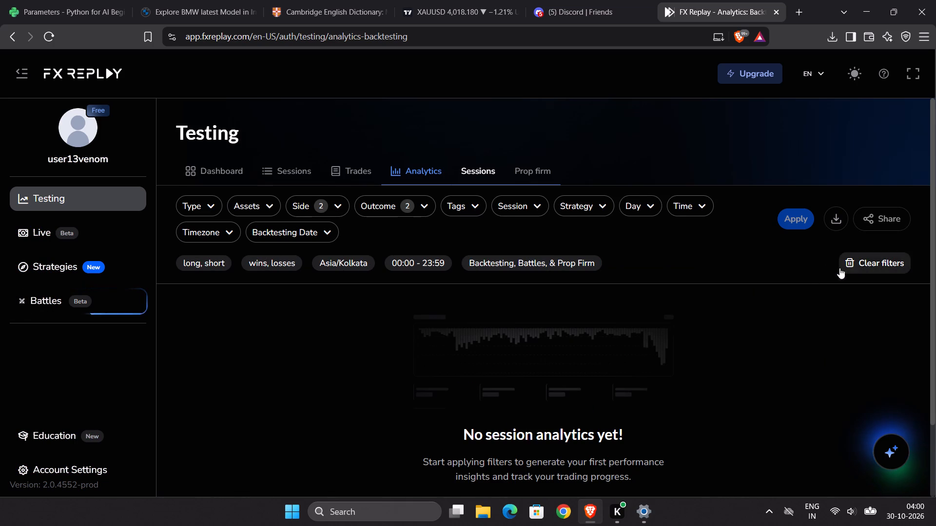
# Show the demo analytics, look over its profit and loss, and check the testing trades list.
pyautogui.scroll(-4, 650, 351)
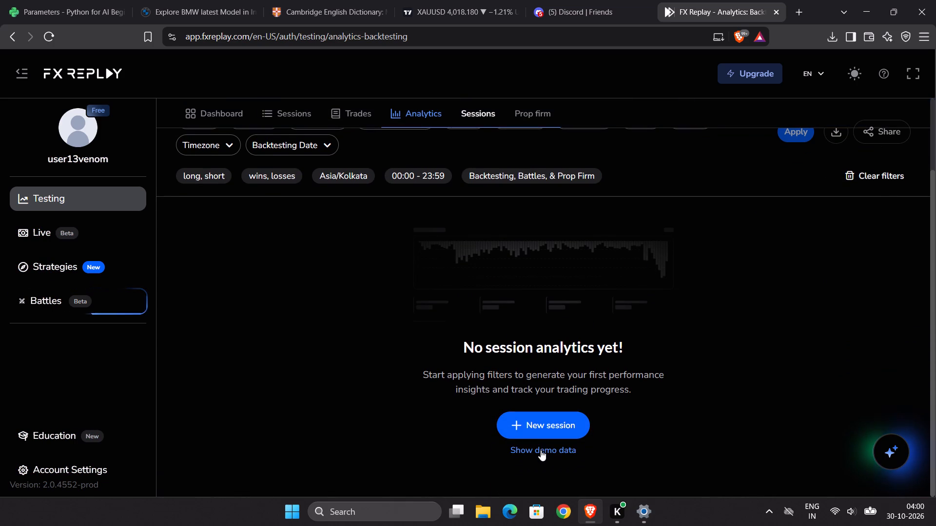
pyautogui.click(541, 450)
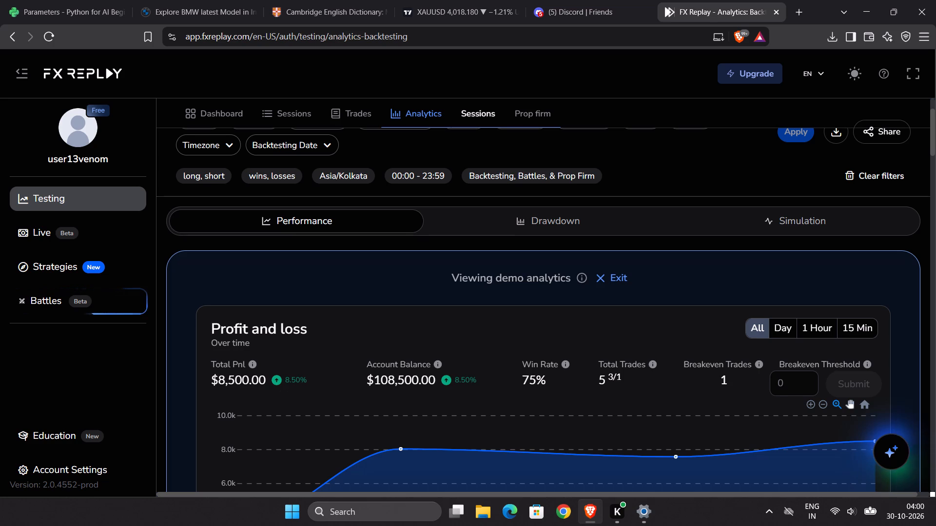
pyautogui.scroll(-6, 291, 381)
pyautogui.scroll(7, 291, 380)
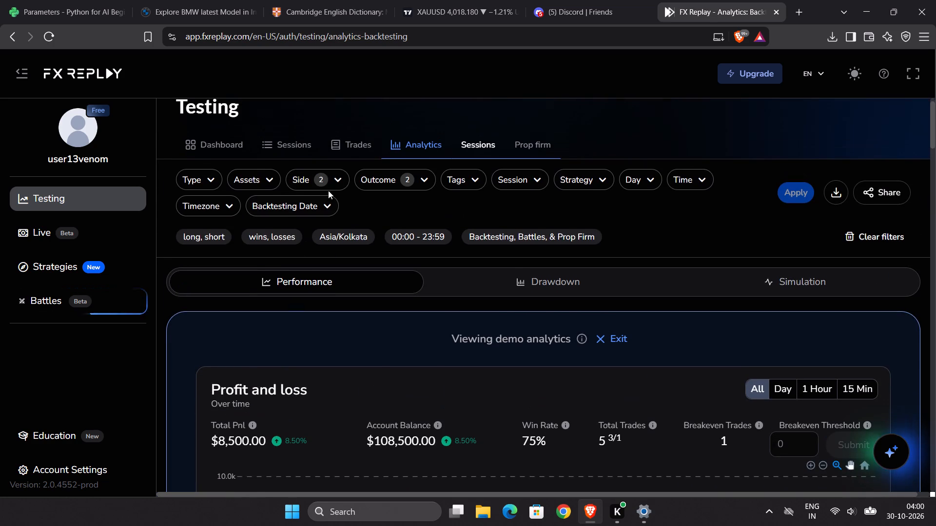
pyautogui.click(353, 151)
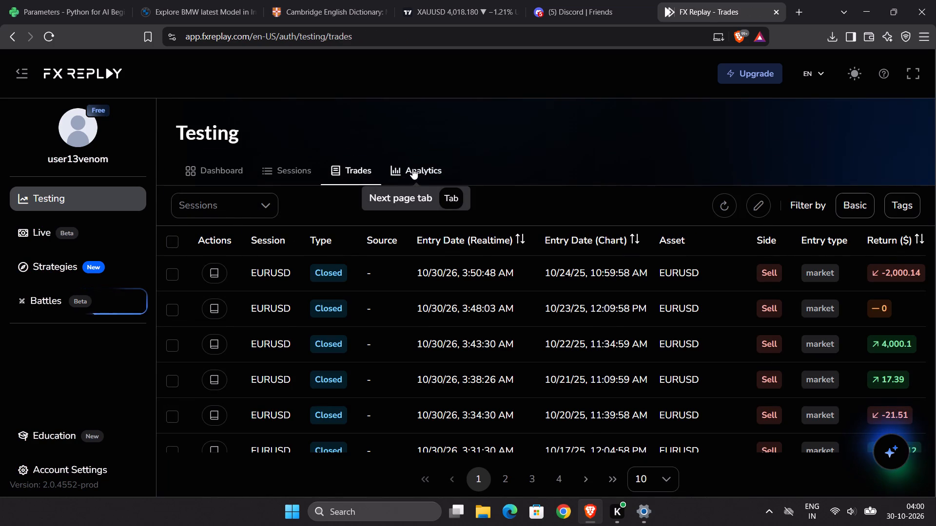
# Set the session analytics assets filter to EURUSD.
pyautogui.click(412, 169)
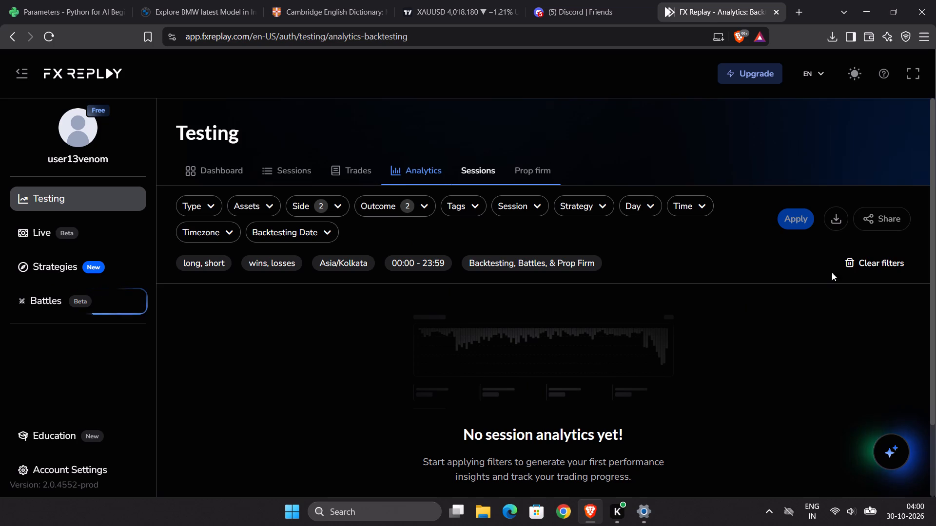
pyautogui.click(264, 205)
pyautogui.click(278, 260)
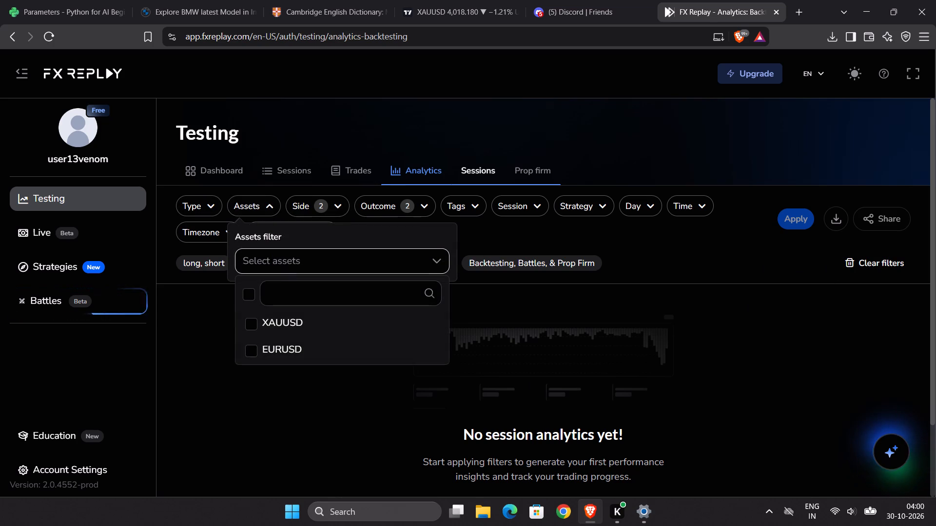
pyautogui.click(279, 344)
pyautogui.click(198, 326)
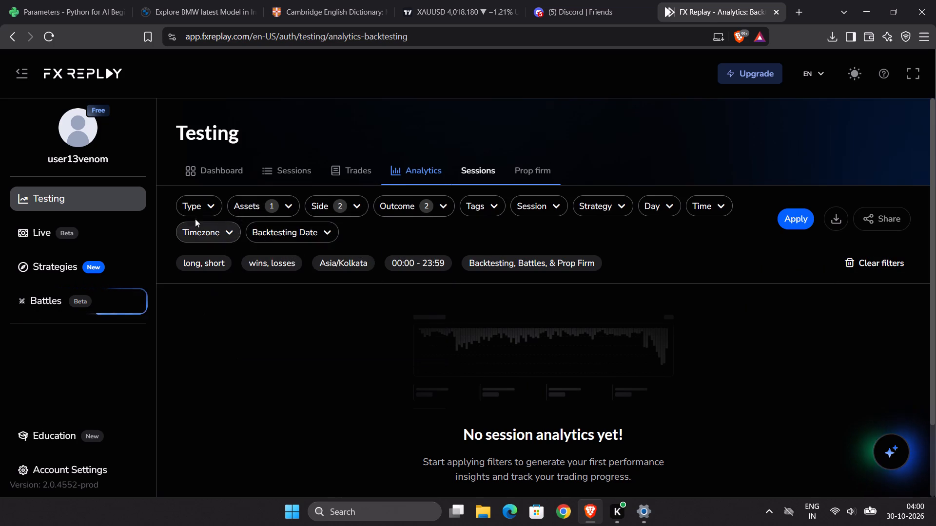
# Review the type, side, outcome, tags, session, strategy, day and time filters for the session analytics.
pyautogui.click(190, 209)
pyautogui.click(217, 330)
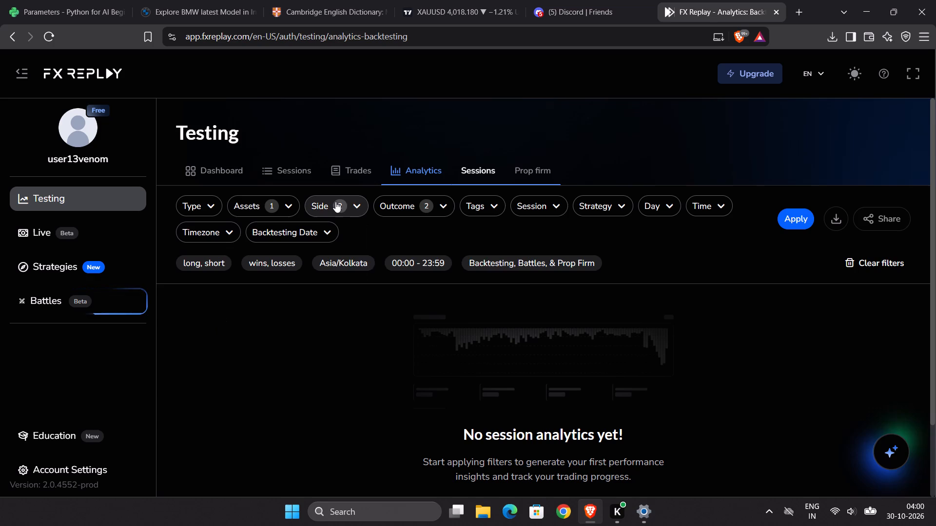
pyautogui.click(335, 202)
pyautogui.click(335, 202)
pyautogui.click(410, 201)
pyautogui.click(410, 201)
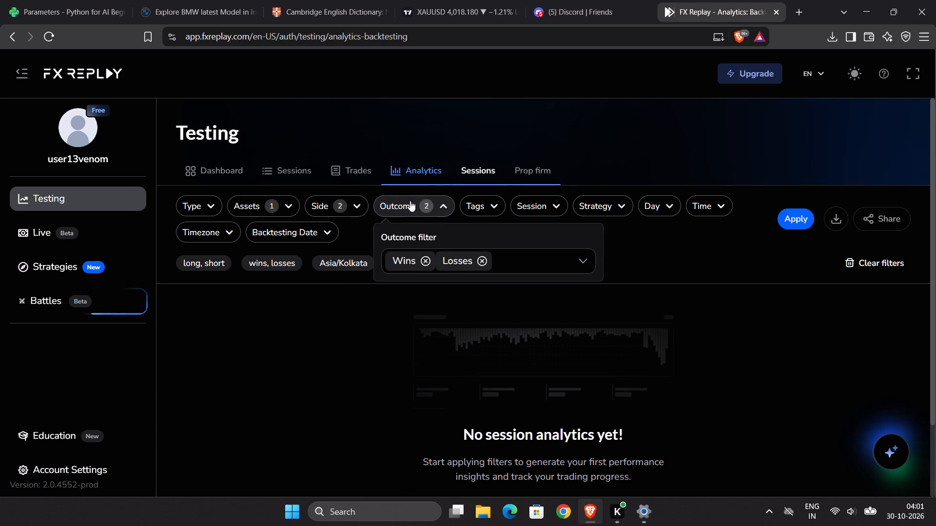
pyautogui.click(487, 202)
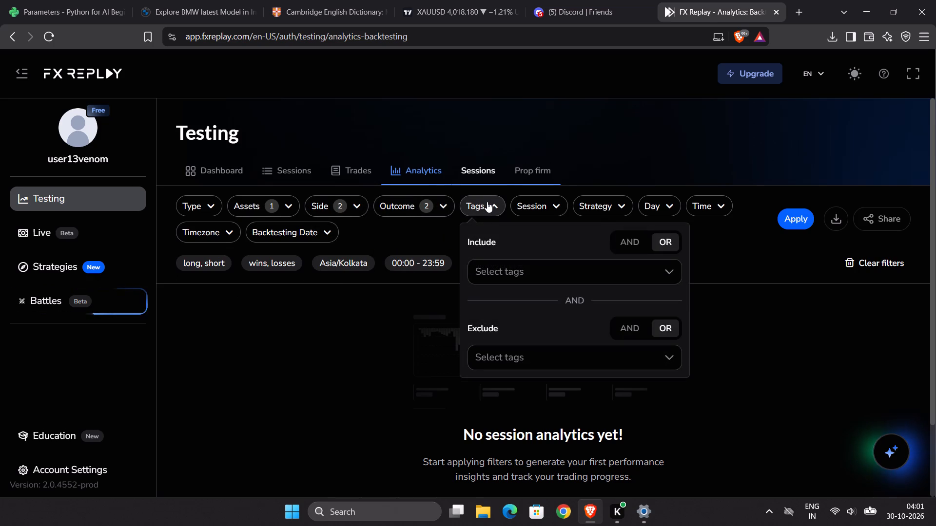
pyautogui.click(487, 202)
pyautogui.click(541, 205)
pyautogui.click(541, 205)
pyautogui.click(580, 205)
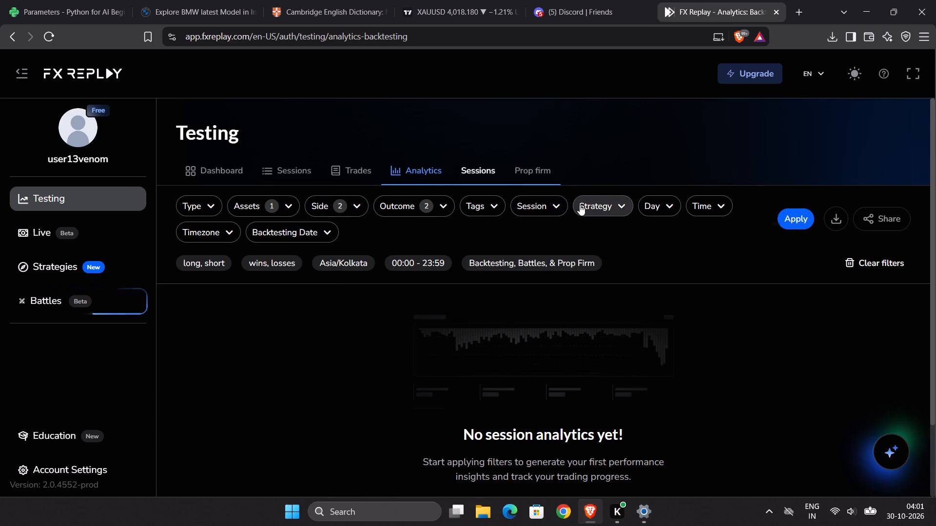
pyautogui.doubleClick(580, 205)
pyautogui.click(618, 257)
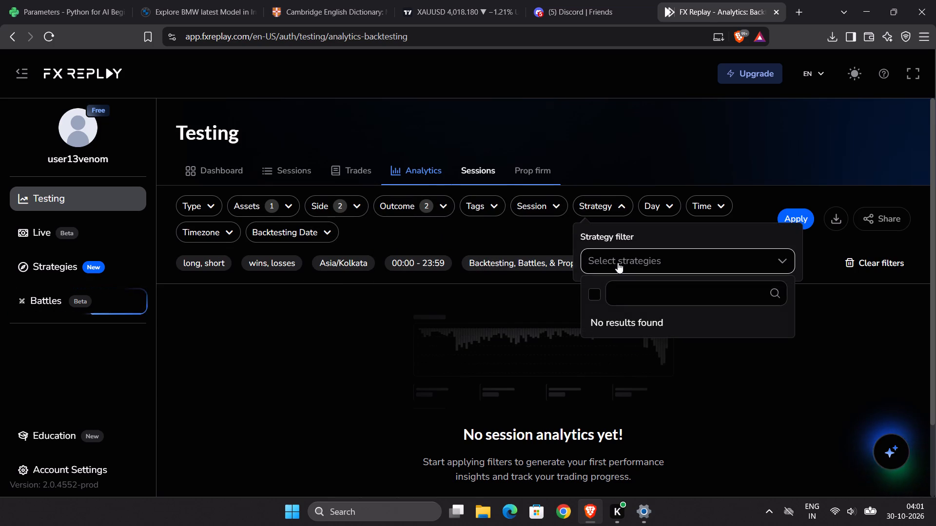
pyautogui.click(623, 298)
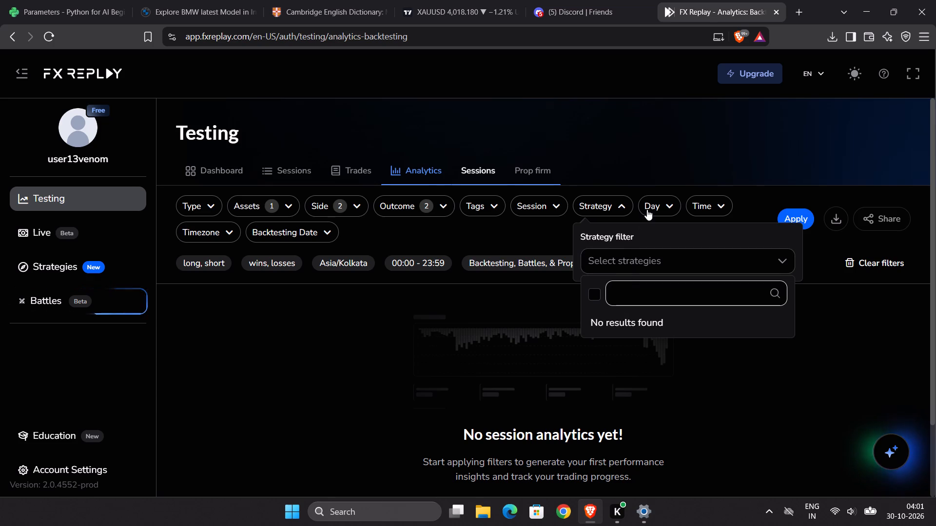
pyautogui.click(649, 207)
pyautogui.click(696, 198)
pyautogui.click(590, 235)
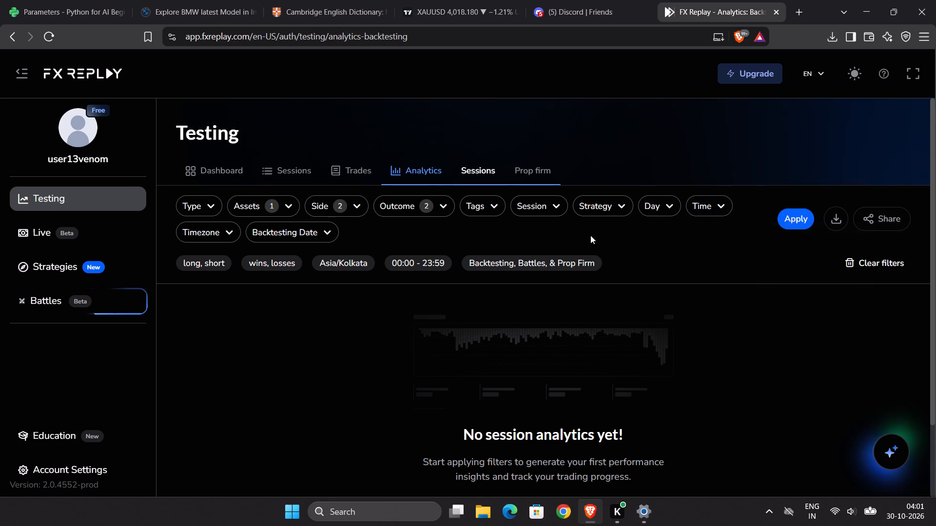
# Apply the EURUSD asset filter to the session analytics.
pyautogui.click(807, 220)
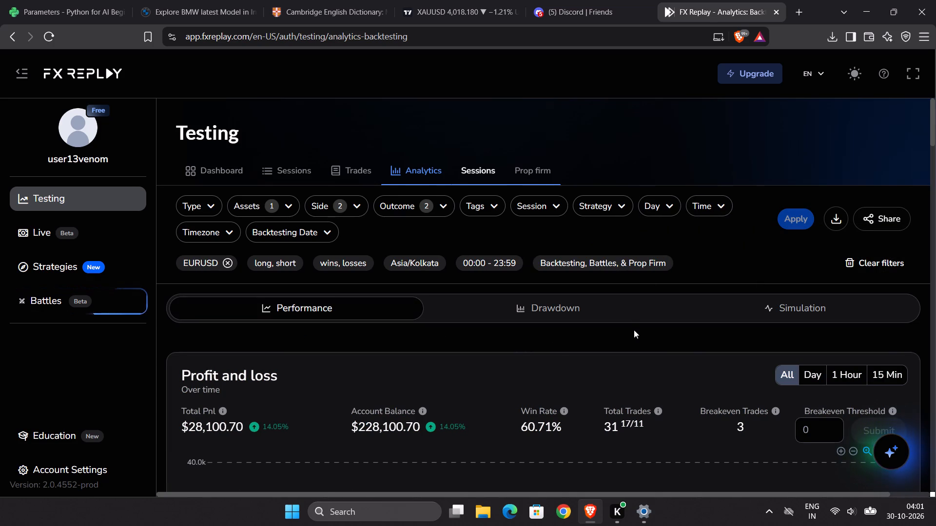
# Examine the EURUSD analytics for profit and loss, risk/reward, expectancy, profit factor, winners and losers, and performance by session.
pyautogui.scroll(-3, 633, 330)
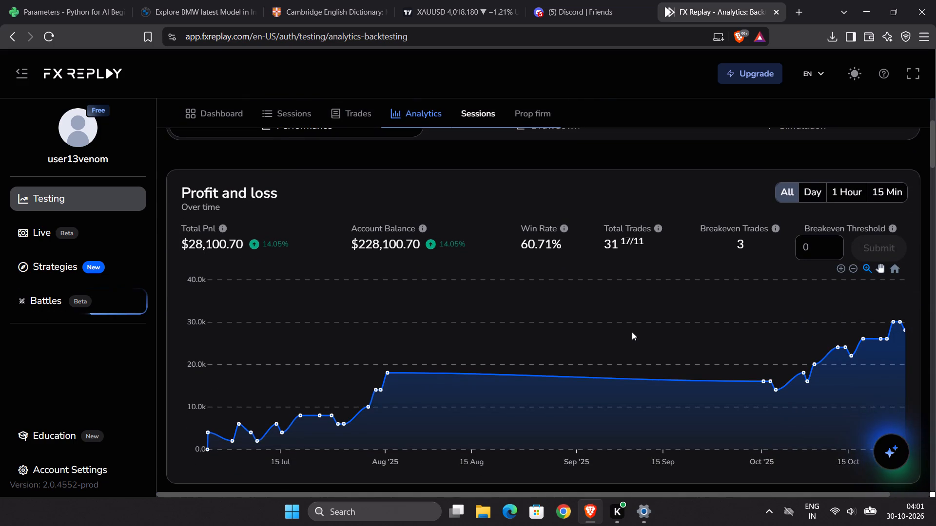
pyautogui.scroll(-6, 632, 332)
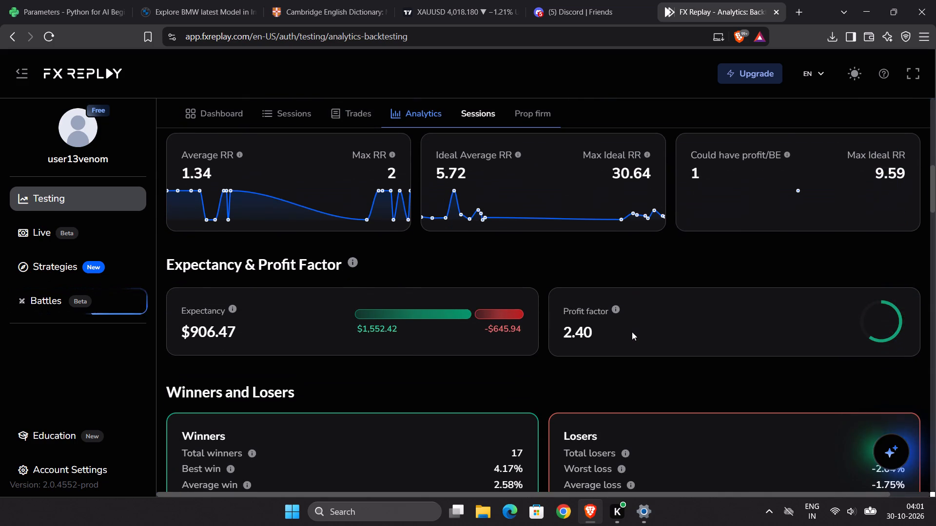
pyautogui.scroll(-2, 632, 332)
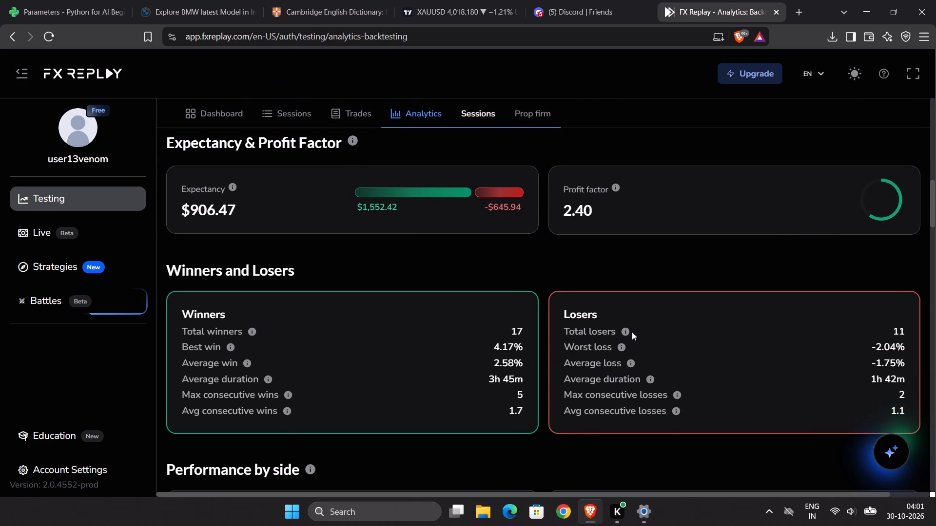
pyautogui.scroll(-9, 632, 332)
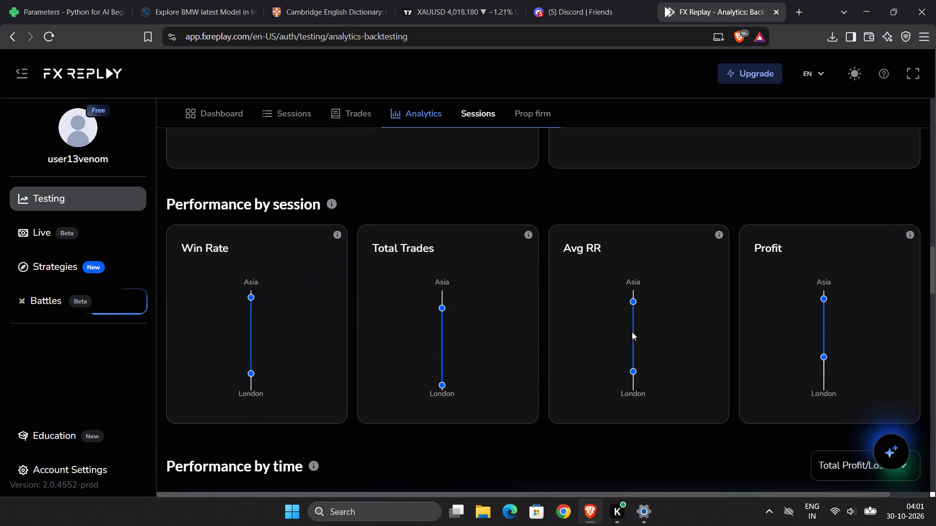
pyautogui.scroll(17, 632, 332)
pyautogui.scroll(4, 632, 332)
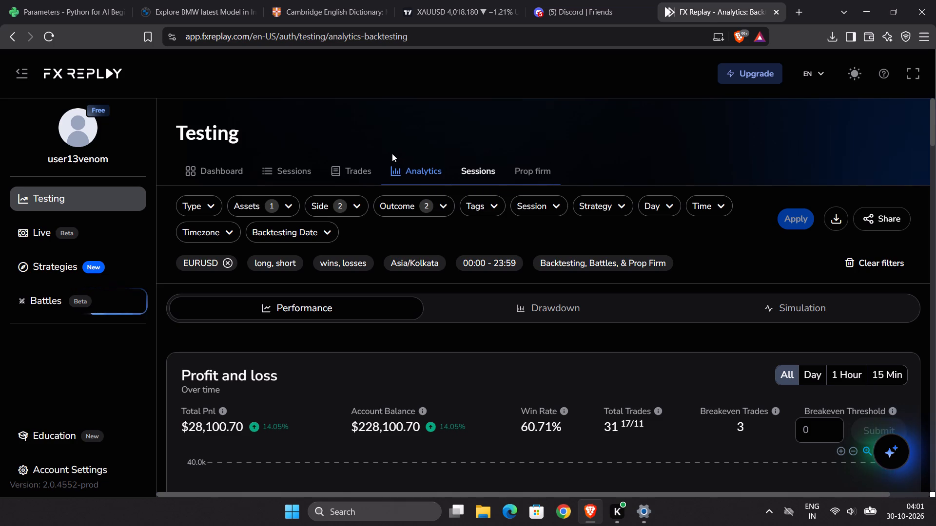
pyautogui.scroll(1, 360, 176)
# Open the testing trades list and look over the closed EURUSD trades.
pyautogui.click(360, 176)
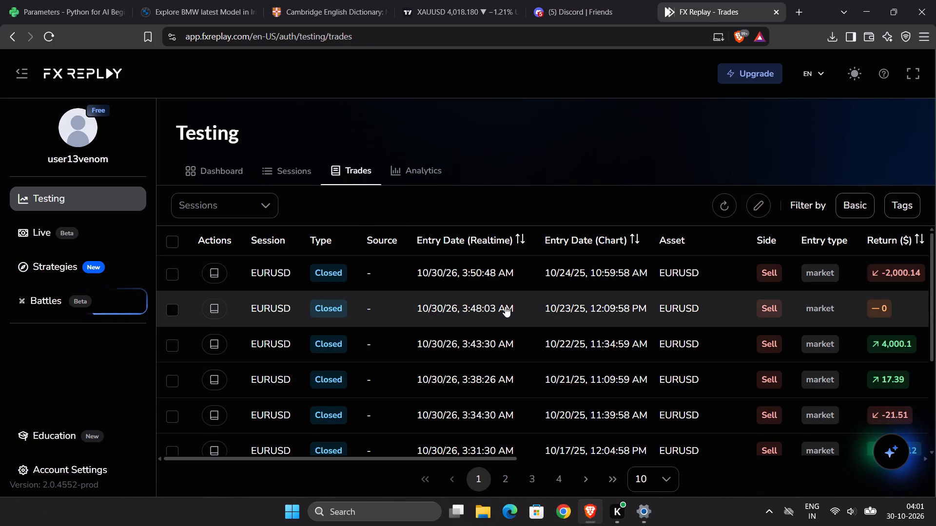
pyautogui.scroll(-5, 505, 307)
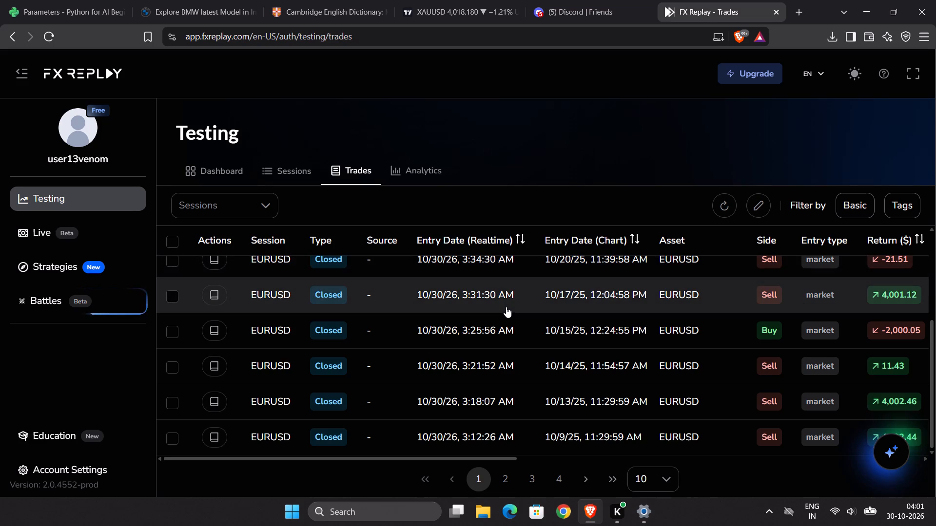
pyautogui.scroll(-2, 506, 307)
pyautogui.scroll(3, 509, 306)
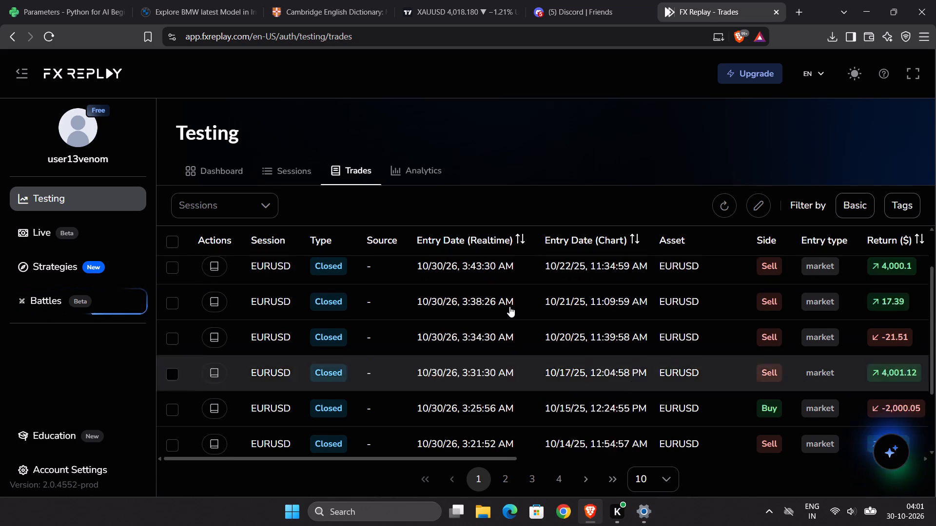
pyautogui.scroll(2, 509, 306)
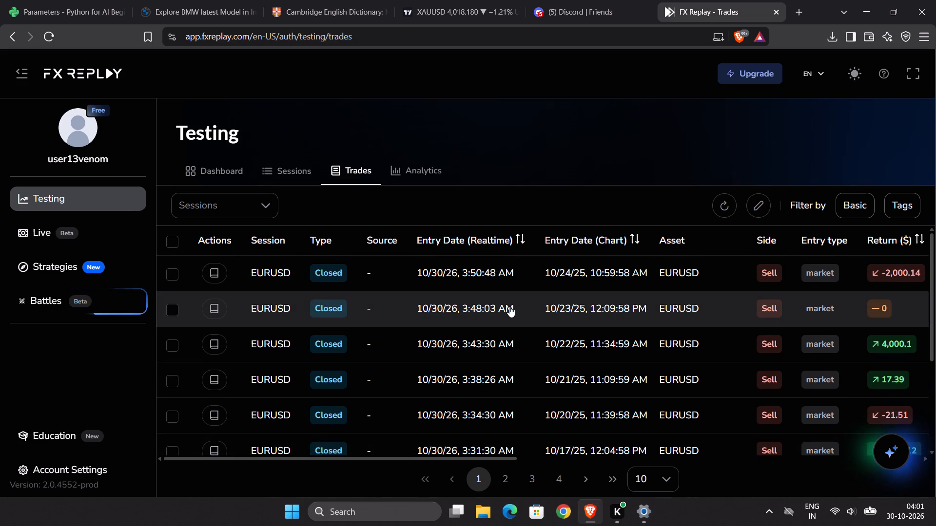
# Filter the trades list to both EURUSD sessions and look through the listed trades.
pyautogui.click(263, 208)
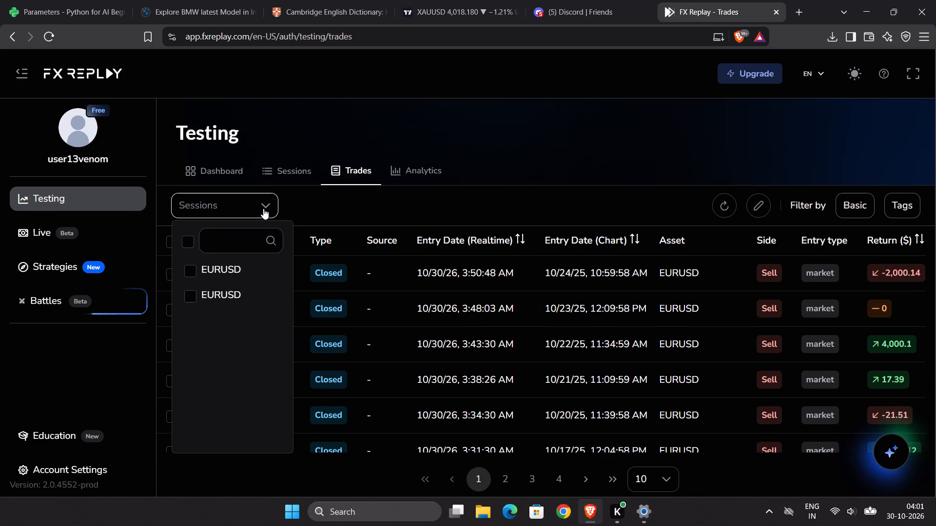
pyautogui.click(223, 276)
pyautogui.click(214, 294)
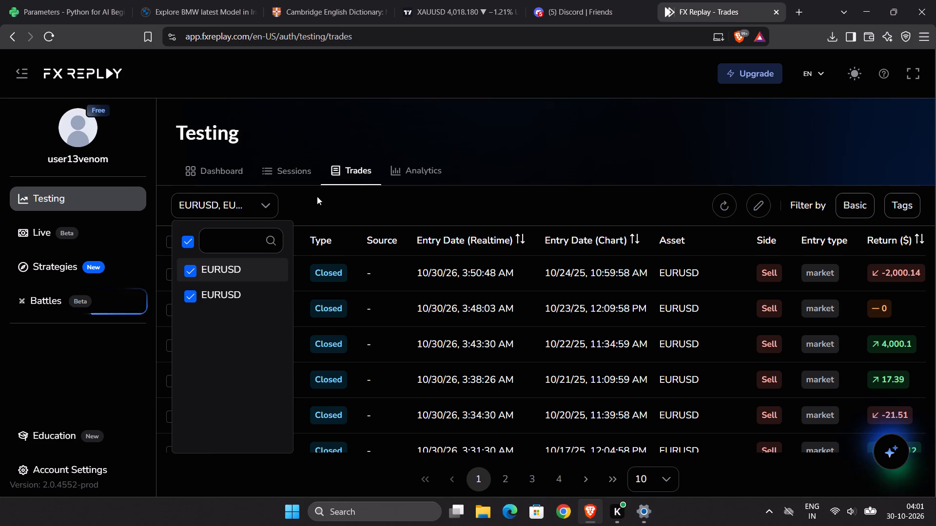
pyautogui.click(317, 196)
pyautogui.scroll(-7, 433, 349)
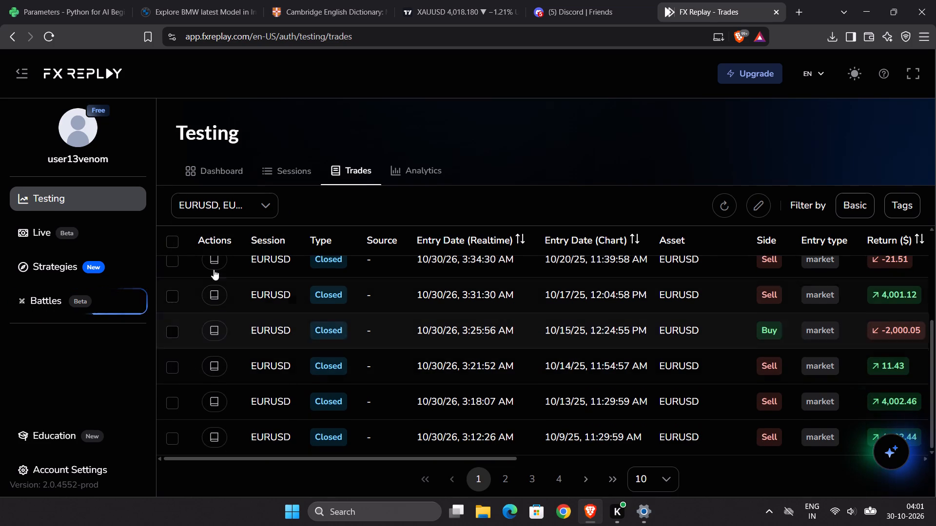
# View the testing dashboard, and go to the Battles section.
pyautogui.click(67, 193)
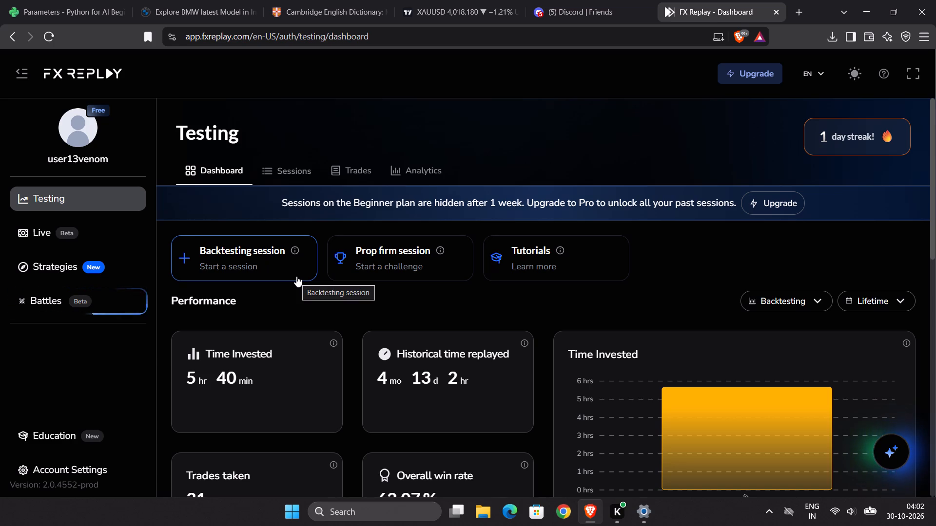
pyautogui.click(44, 306)
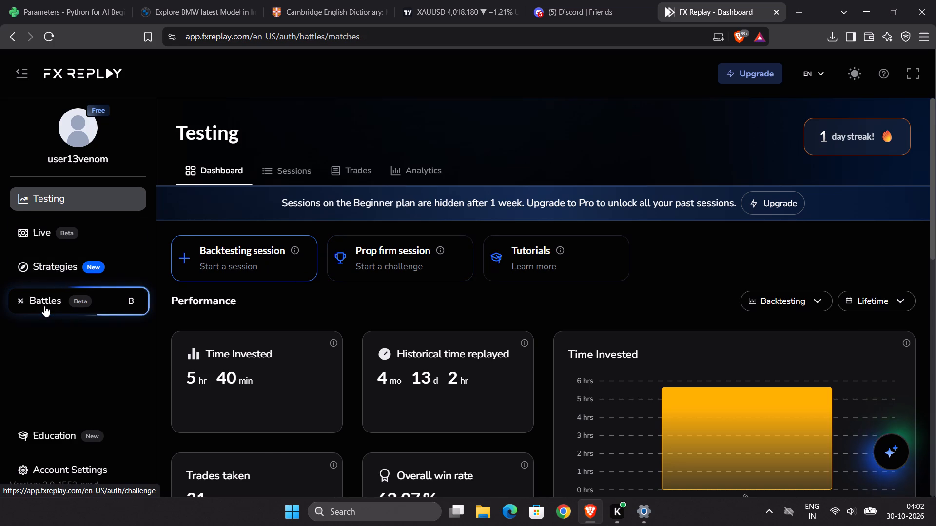
# Open the "Placing a trade" interactive walkthrough in the Education section.
pyautogui.click(59, 437)
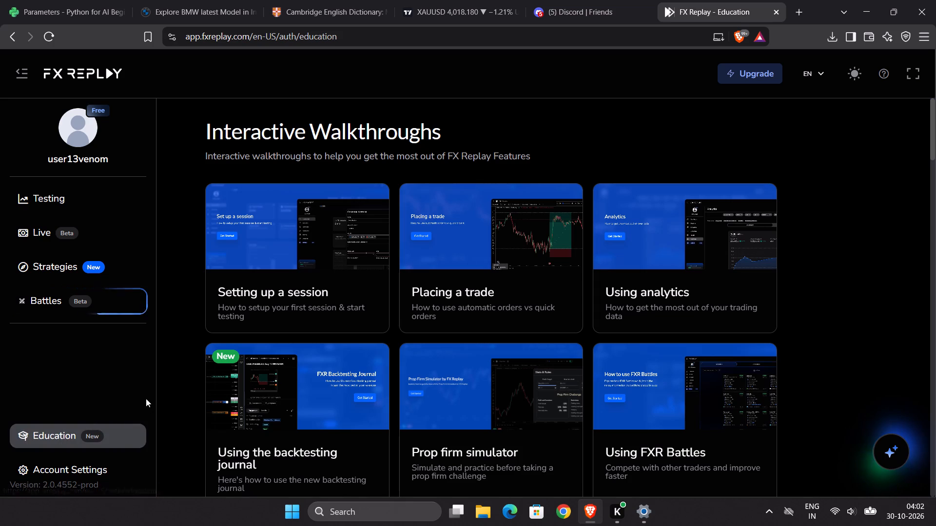
pyautogui.click(434, 246)
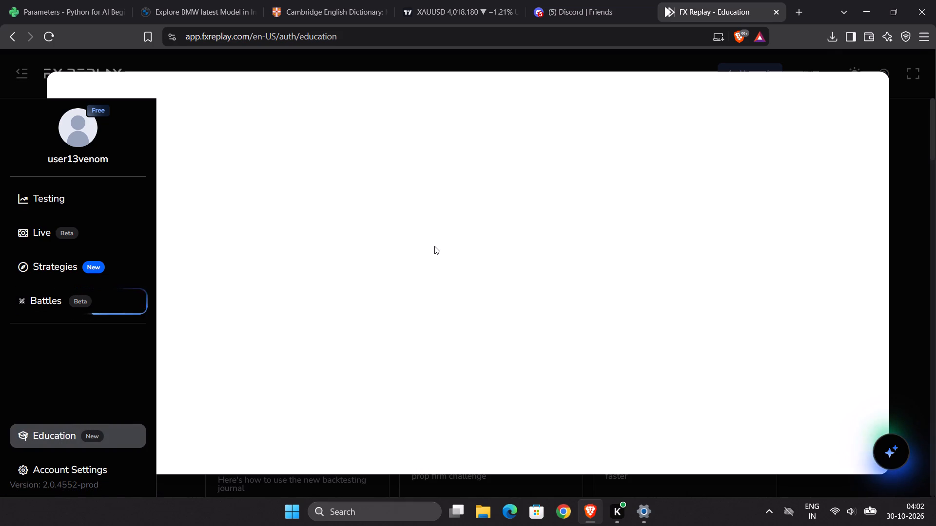